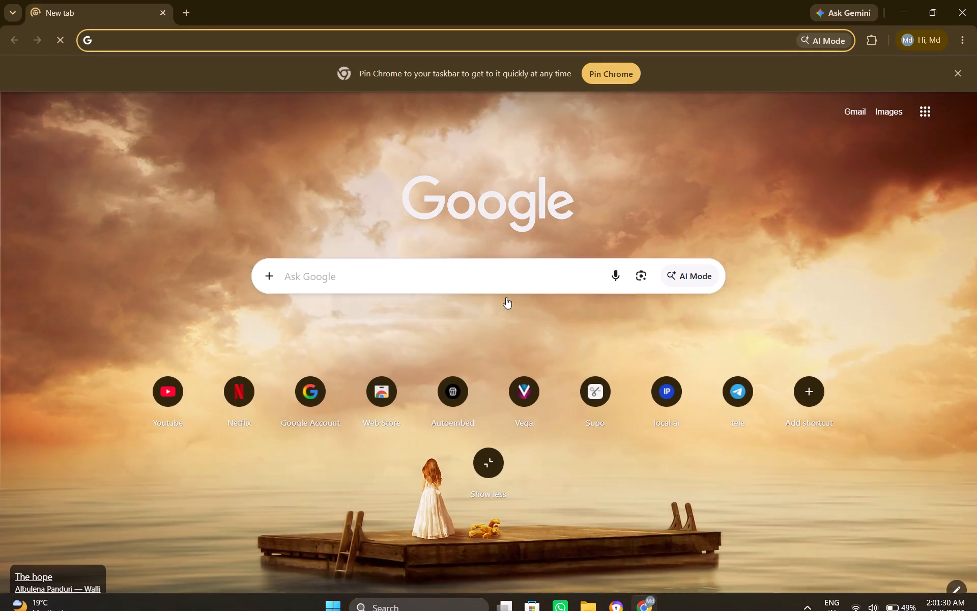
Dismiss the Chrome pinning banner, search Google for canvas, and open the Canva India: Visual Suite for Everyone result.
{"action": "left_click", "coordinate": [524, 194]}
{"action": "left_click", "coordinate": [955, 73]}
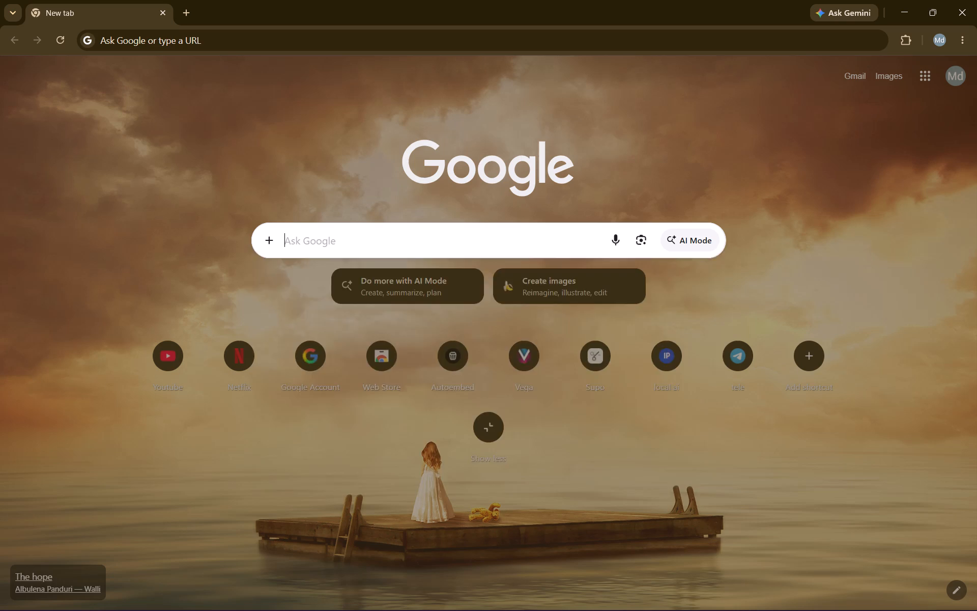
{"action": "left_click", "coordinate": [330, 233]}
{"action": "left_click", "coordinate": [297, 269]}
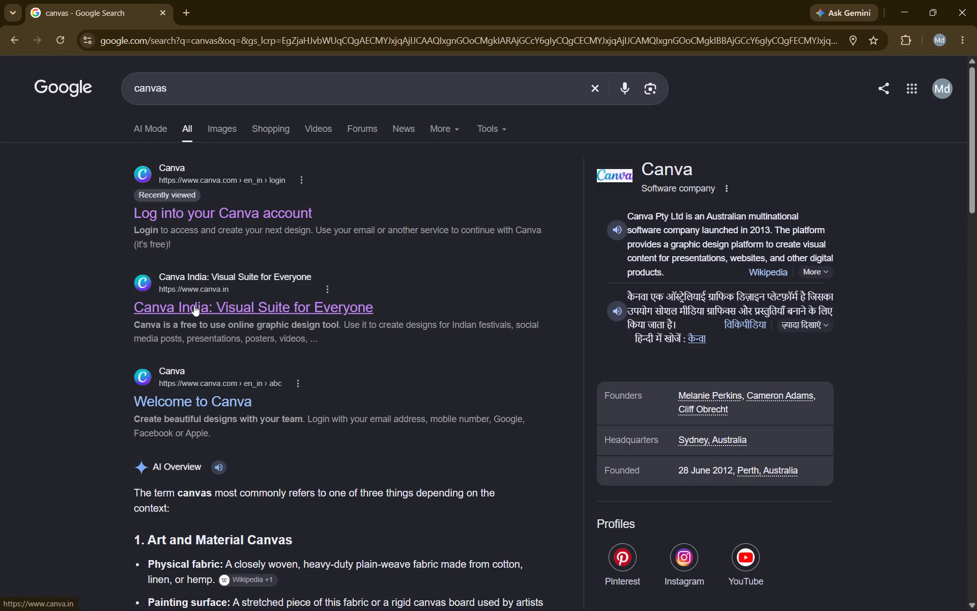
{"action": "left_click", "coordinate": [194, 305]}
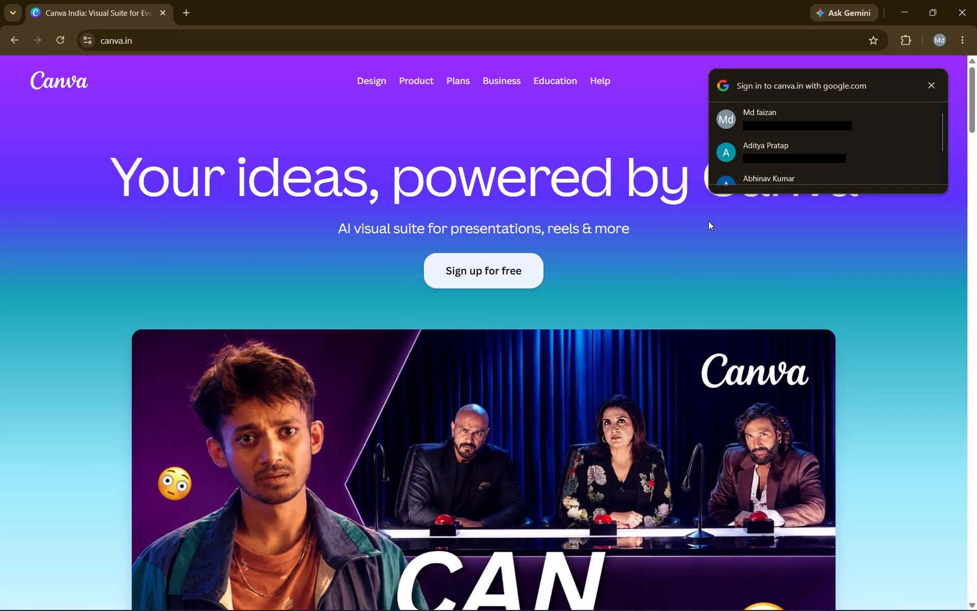
Look over the Canva India landing page, including its Social Media and Video tool sections, after dismissing the Google sign-in prompt.
{"action": "scroll", "coordinate": [618, 277], "scroll_direction": "down", "scroll_amount": 4}
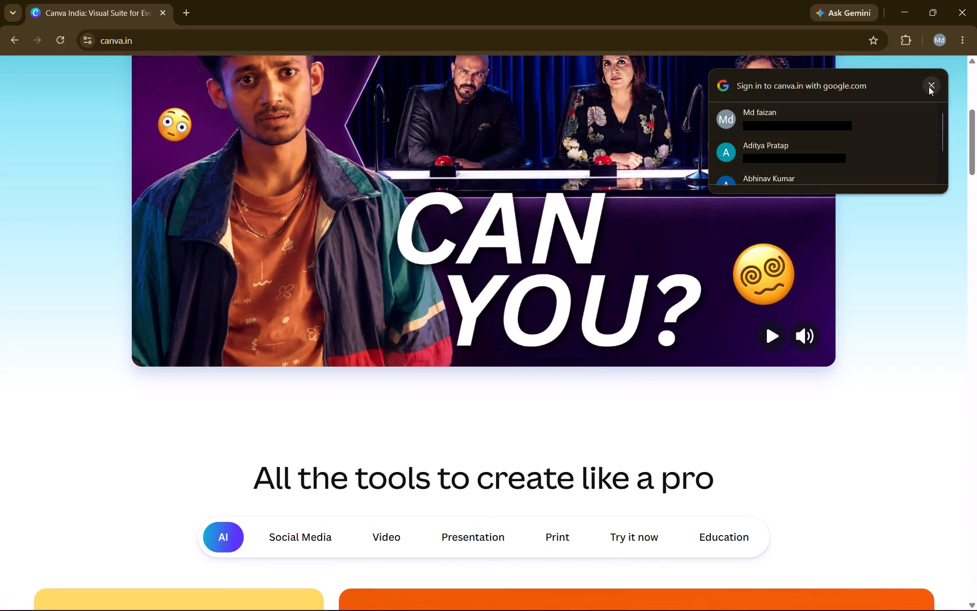
{"action": "left_click", "coordinate": [928, 87]}
{"action": "scroll", "coordinate": [593, 317], "scroll_direction": "down", "scroll_amount": 5}
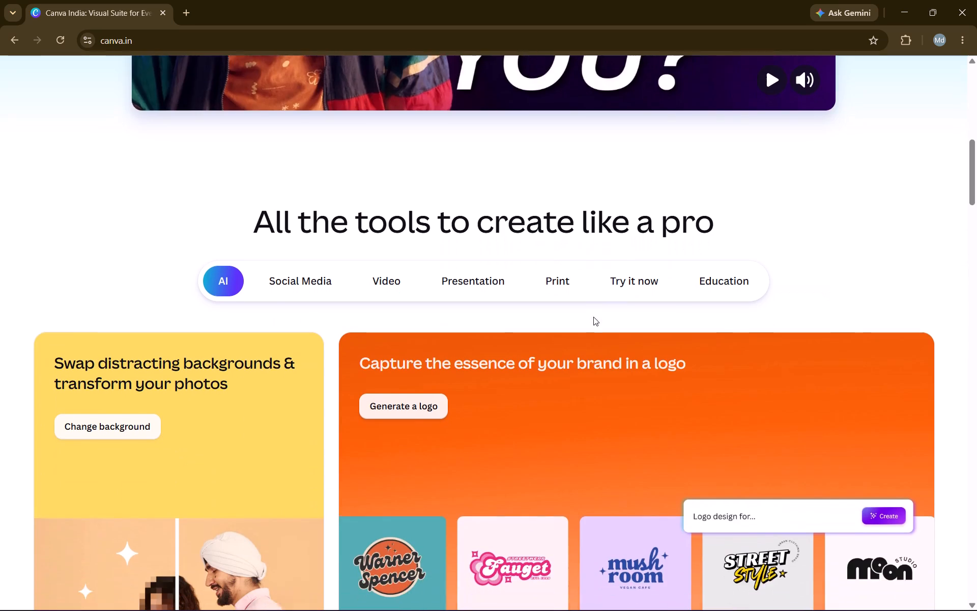
{"action": "scroll", "coordinate": [593, 317], "scroll_direction": "down", "scroll_amount": 2}
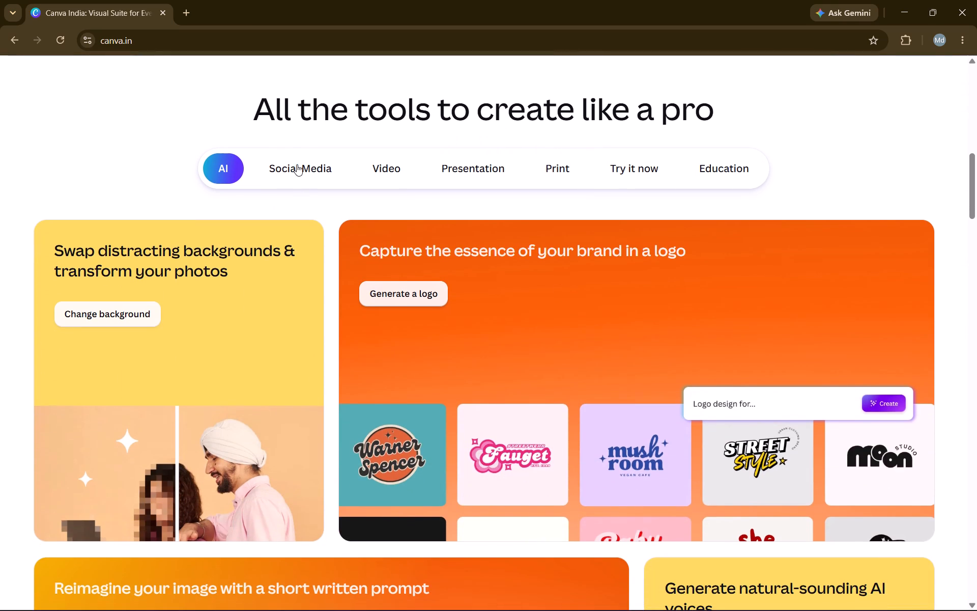
{"action": "left_click", "coordinate": [297, 164]}
{"action": "scroll", "coordinate": [443, 331], "scroll_direction": "down", "scroll_amount": 1}
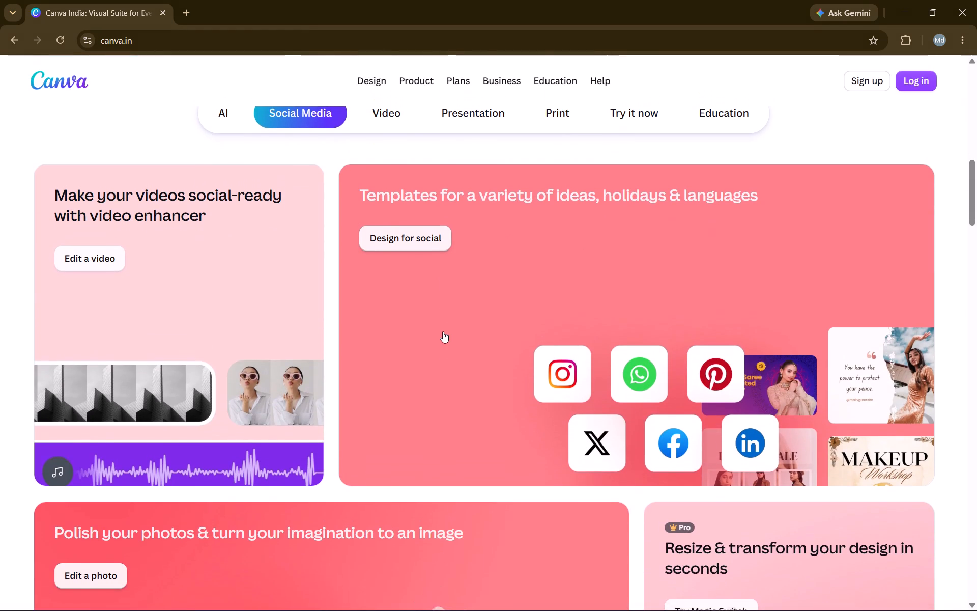
{"action": "scroll", "coordinate": [443, 331], "scroll_direction": "down", "scroll_amount": 1}
{"action": "left_click", "coordinate": [386, 110]}
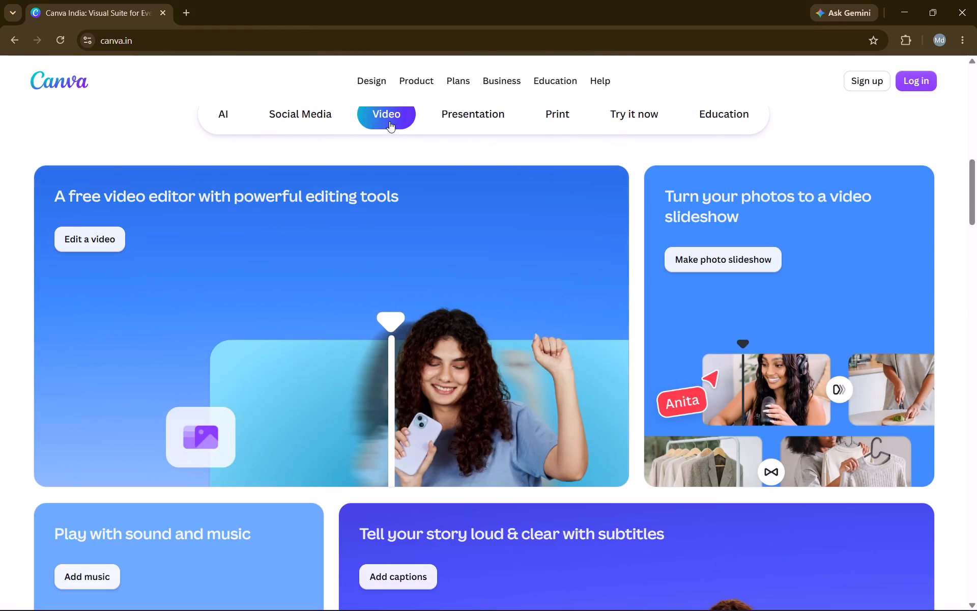
{"action": "scroll", "coordinate": [441, 146], "scroll_direction": "up", "scroll_amount": 6}
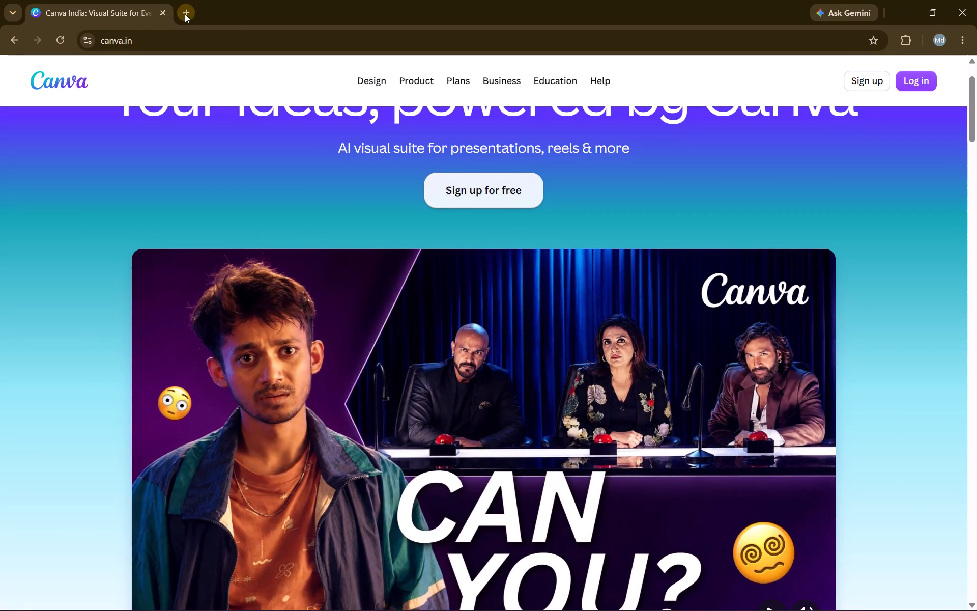
Search Google for canvas in a new tab, open Log into your Canva account, and close the Canva India tab.
{"action": "left_click", "coordinate": [185, 14]}
{"action": "left_click", "coordinate": [358, 241]}
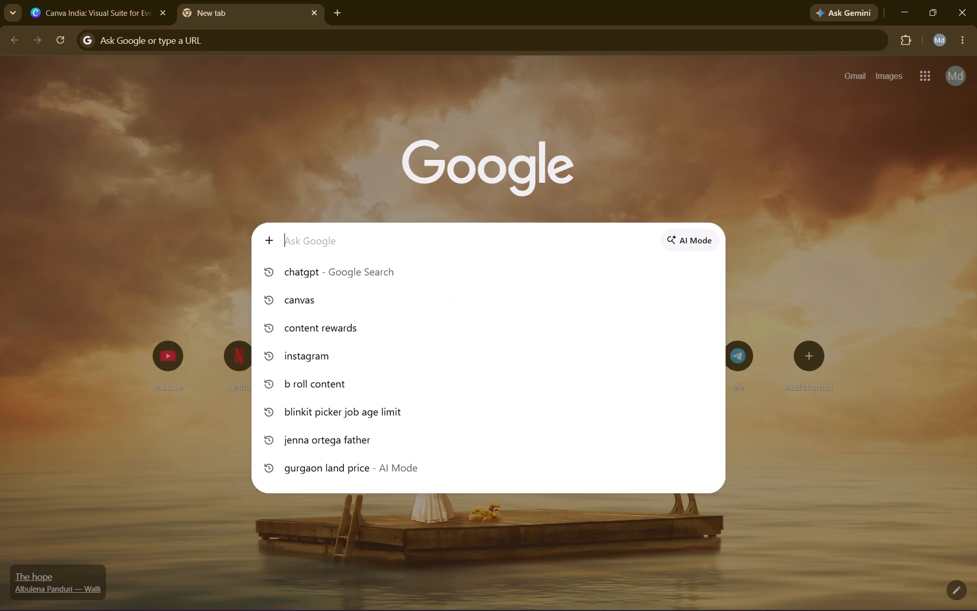
{"action": "left_click", "coordinate": [310, 302]}
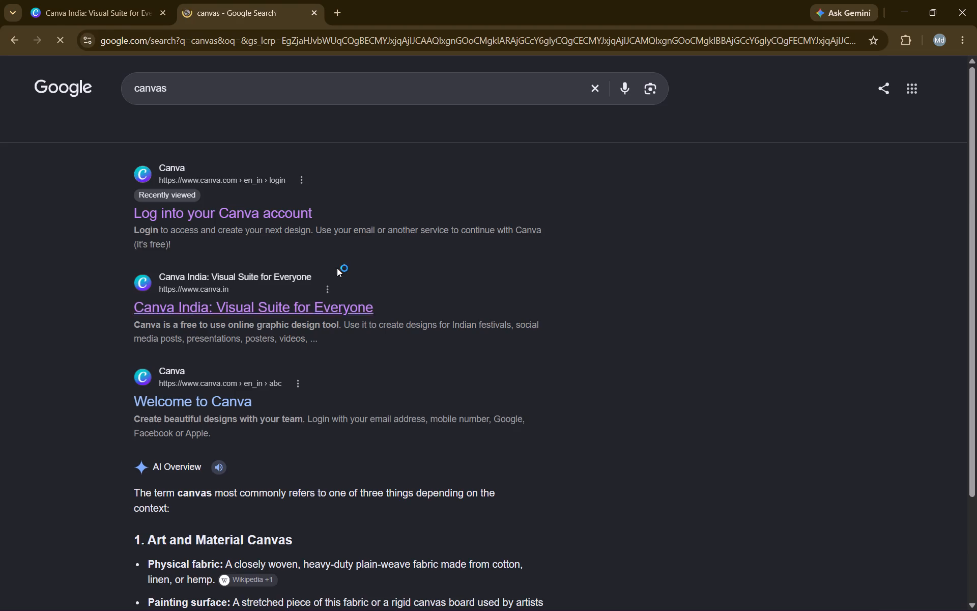
{"action": "left_click", "coordinate": [284, 216]}
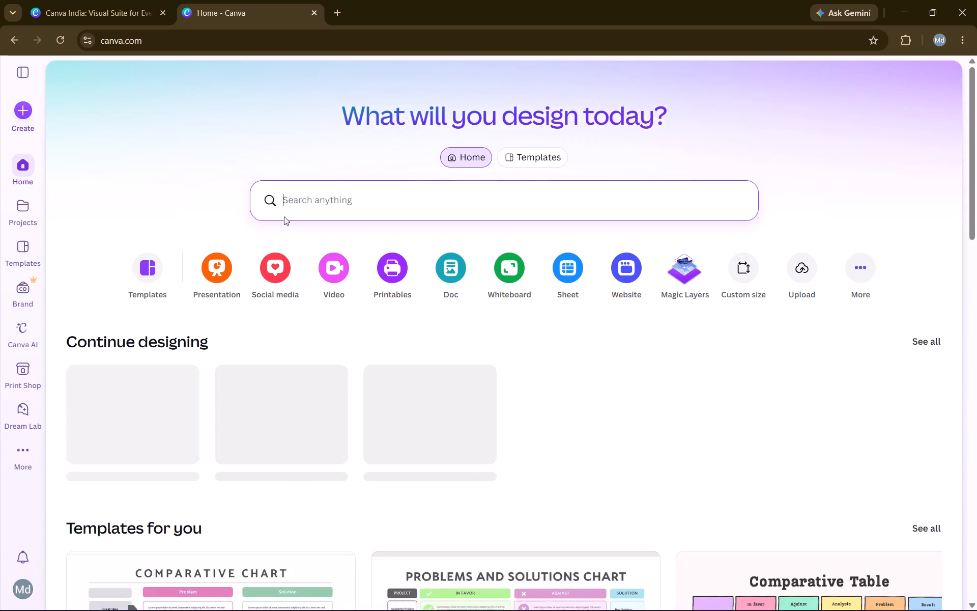
{"action": "left_click", "coordinate": [163, 13]}
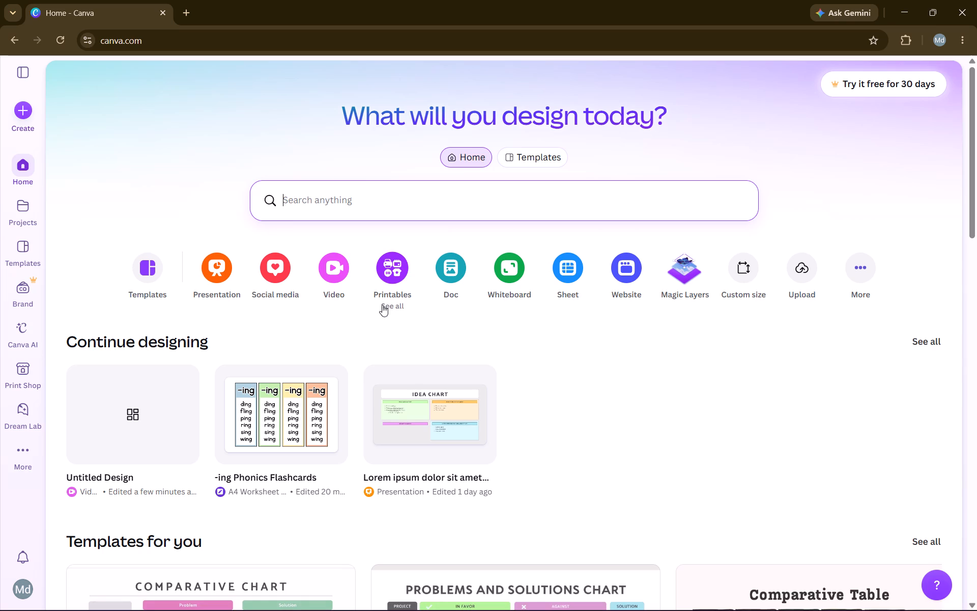
Browse the available design types for a new Canva design, checking the Videos, Social media and More categories.
{"action": "left_click", "coordinate": [342, 280]}
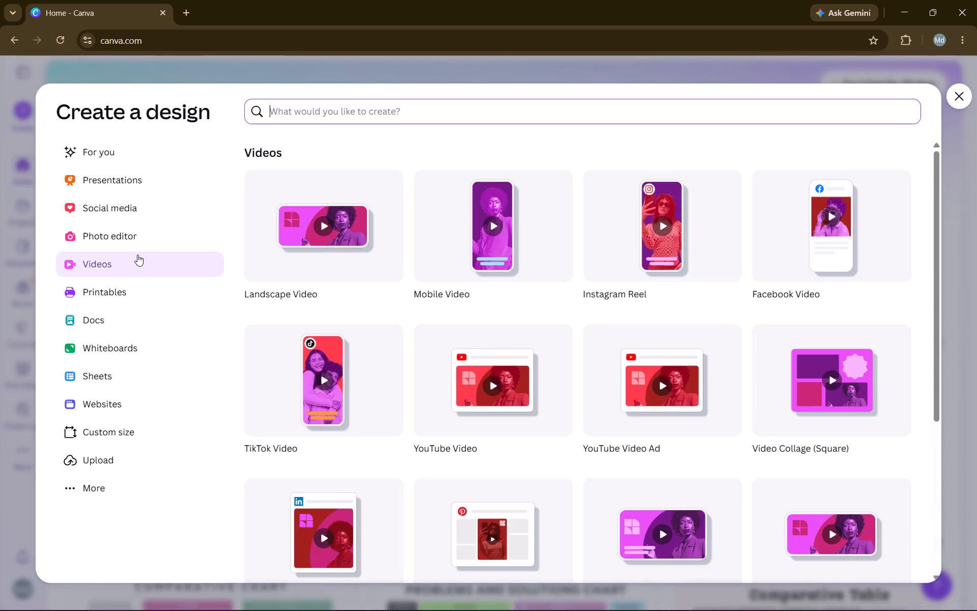
{"action": "left_click", "coordinate": [123, 199]}
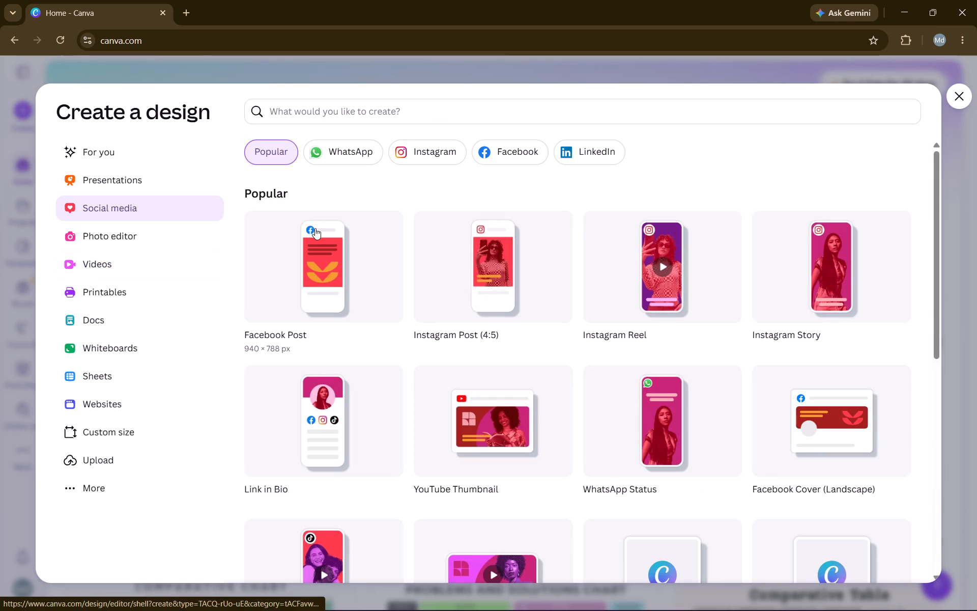
{"action": "left_click", "coordinate": [139, 261]}
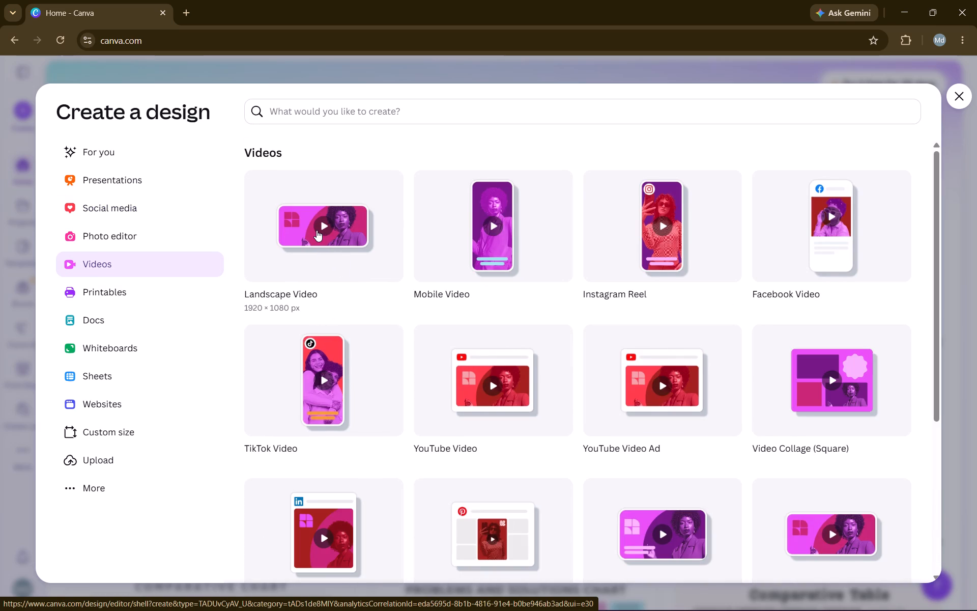
{"action": "left_click", "coordinate": [102, 480]}
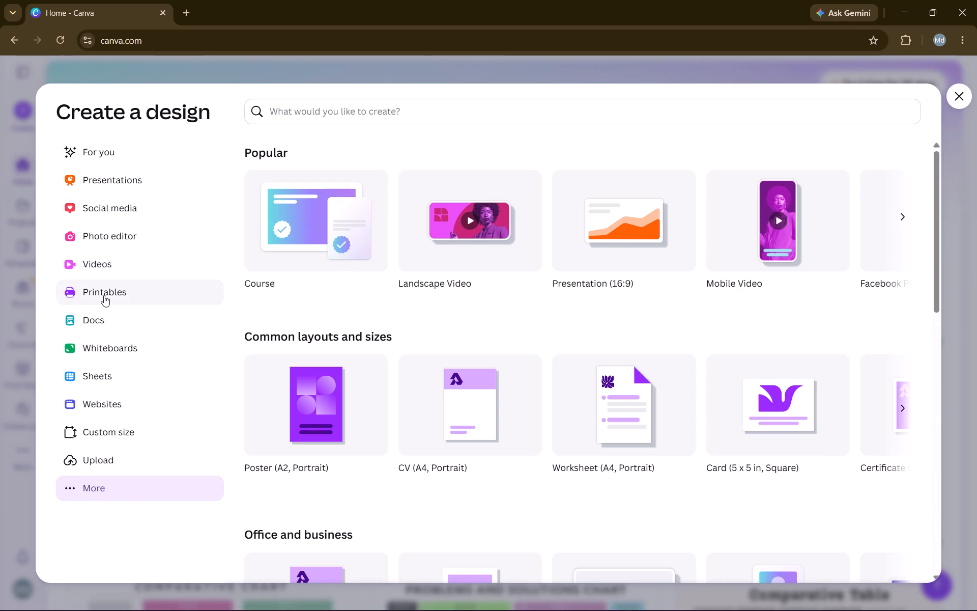
Create a blank Landscape Video design from the Videos category.
{"action": "left_click", "coordinate": [110, 256]}
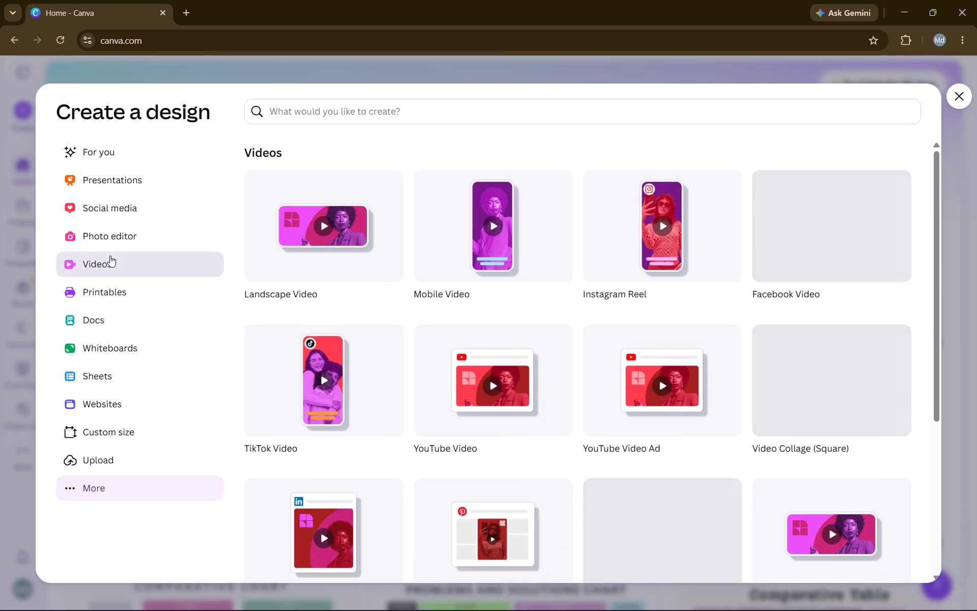
{"action": "left_click", "coordinate": [284, 256]}
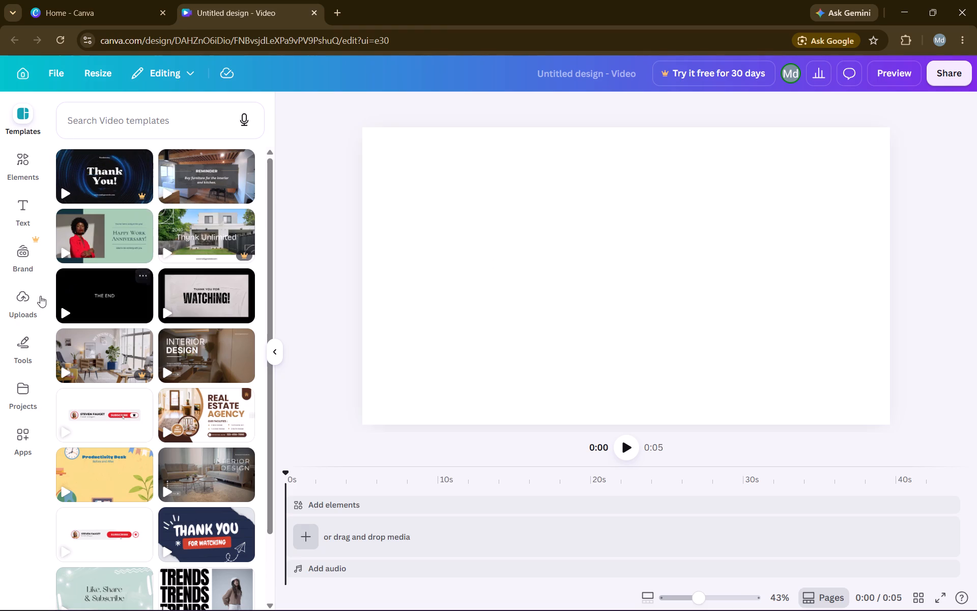
Browse the stock video categories in the Elements library for usable footage.
{"action": "left_click", "coordinate": [13, 177]}
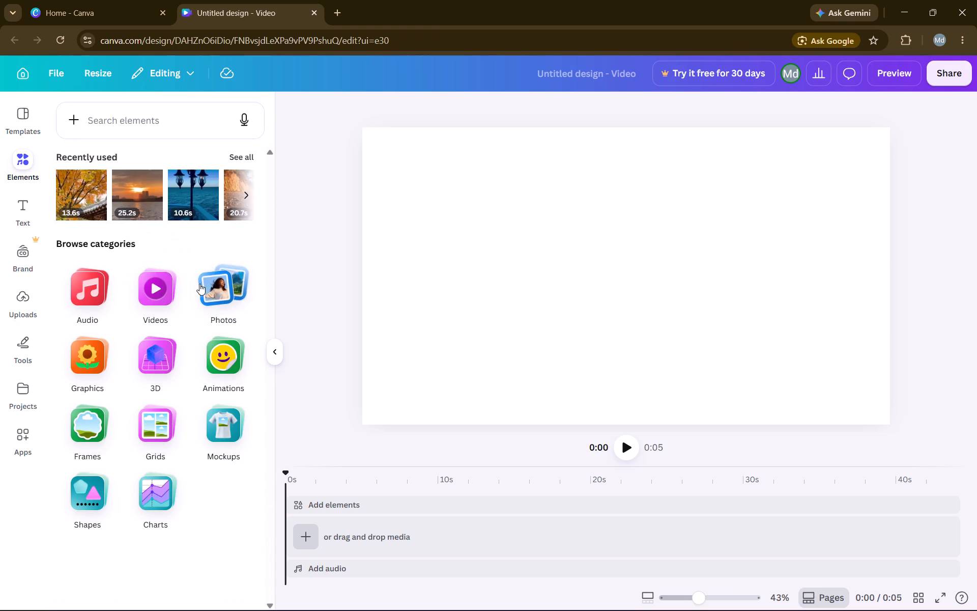
{"action": "left_click", "coordinate": [168, 295]}
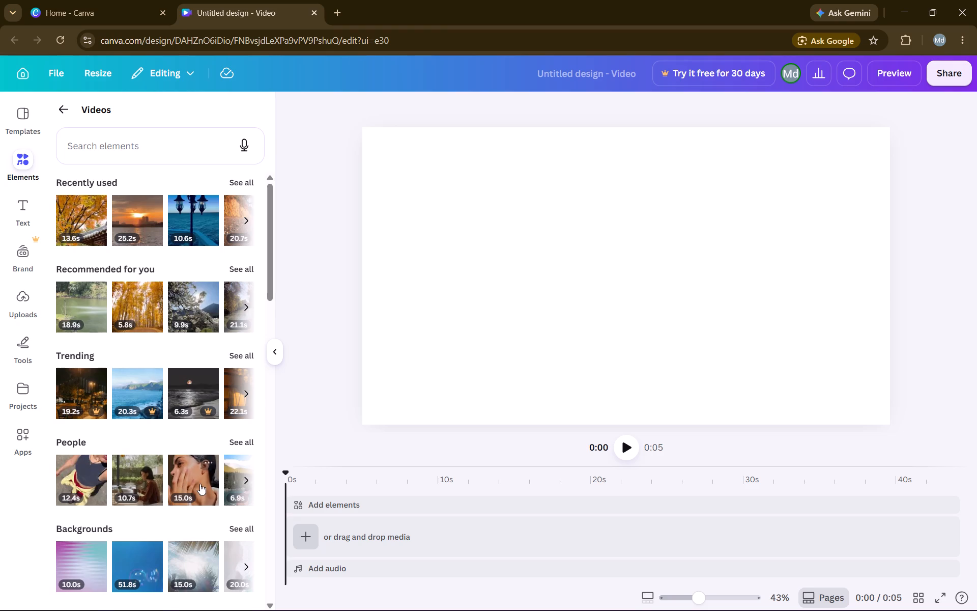
{"action": "scroll", "coordinate": [200, 484], "scroll_direction": "down", "scroll_amount": 7}
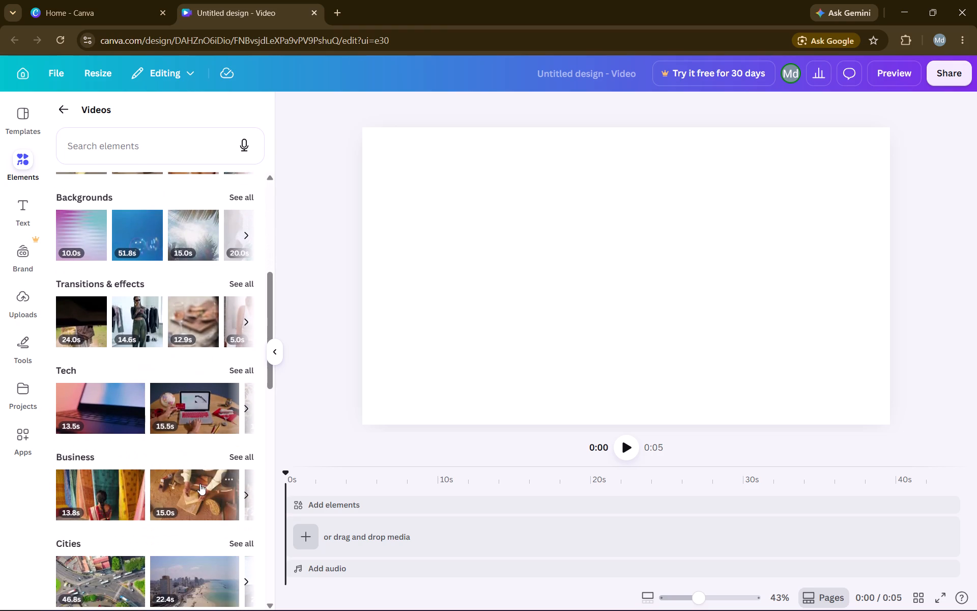
{"action": "scroll", "coordinate": [200, 484], "scroll_direction": "down", "scroll_amount": 5}
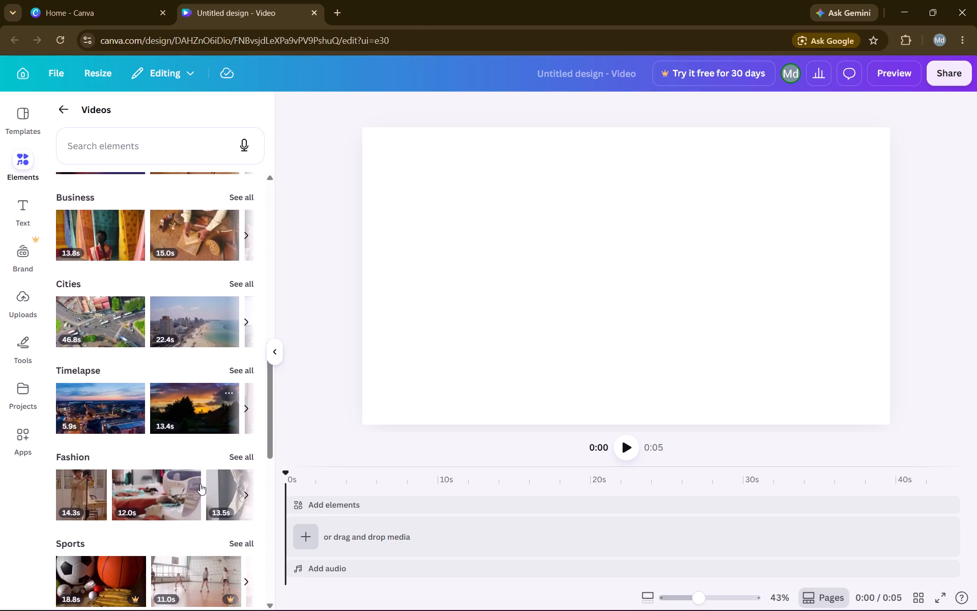
{"action": "scroll", "coordinate": [200, 484], "scroll_direction": "down", "scroll_amount": 2}
{"action": "scroll", "coordinate": [200, 484], "scroll_direction": "up", "scroll_amount": 3}
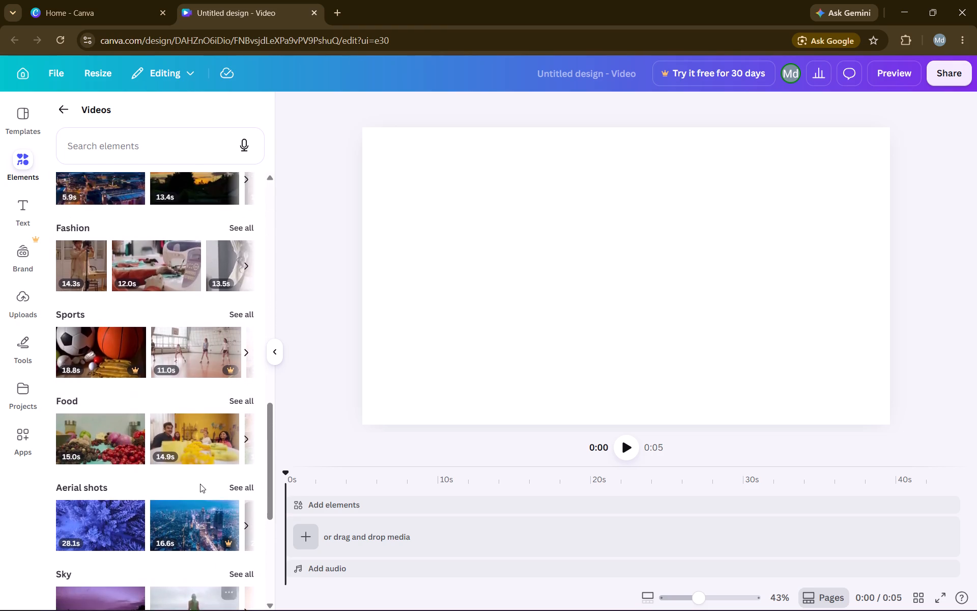
{"action": "scroll", "coordinate": [200, 484], "scroll_direction": "up", "scroll_amount": 5}
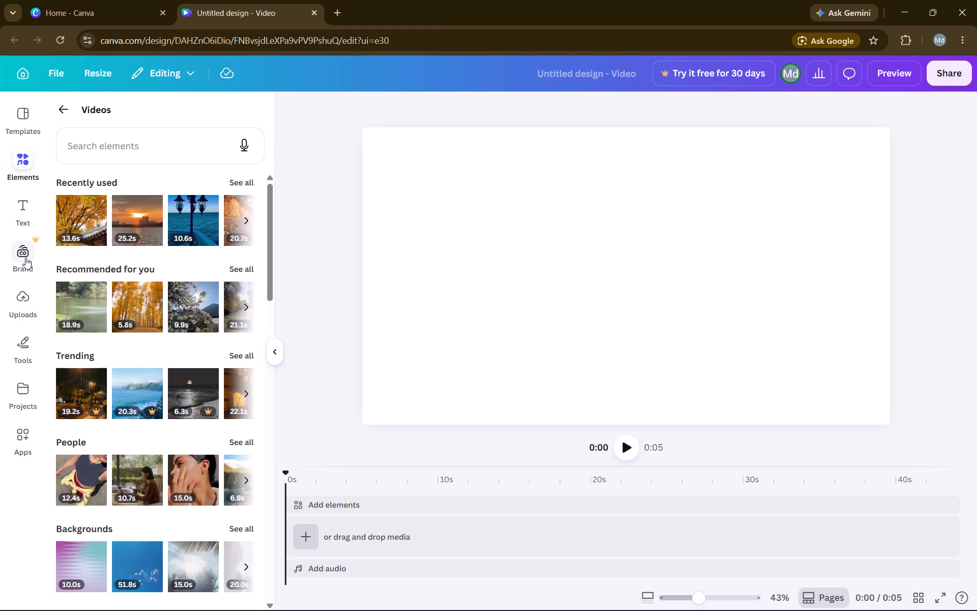
Examine the Brand, Uploads, Tools, Projects, Apps and Templates sections, return to the Elements videos, and keep the design in Editing mode.
{"action": "left_click", "coordinate": [18, 245]}
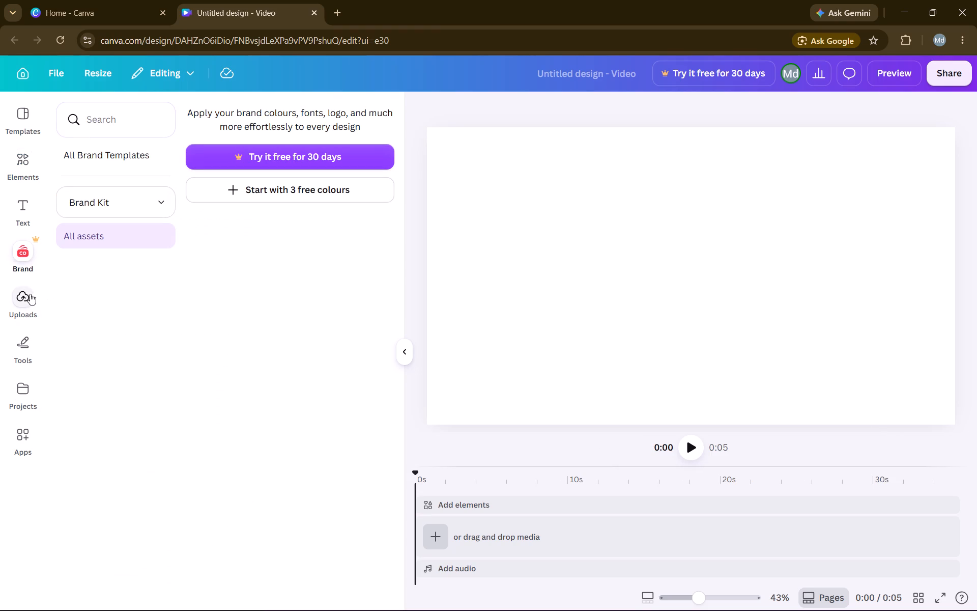
{"action": "left_click", "coordinate": [23, 301]}
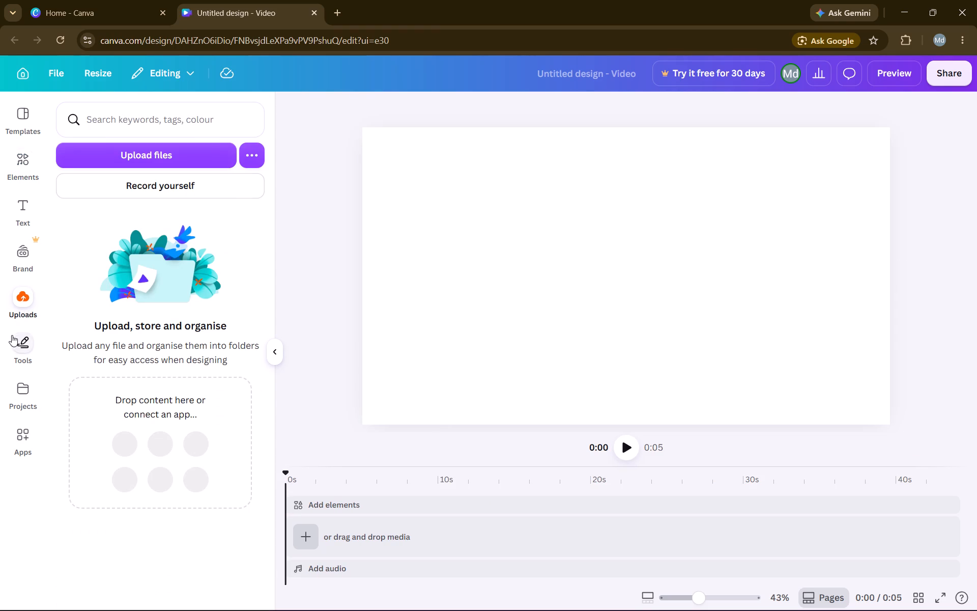
{"action": "left_click", "coordinate": [17, 341]}
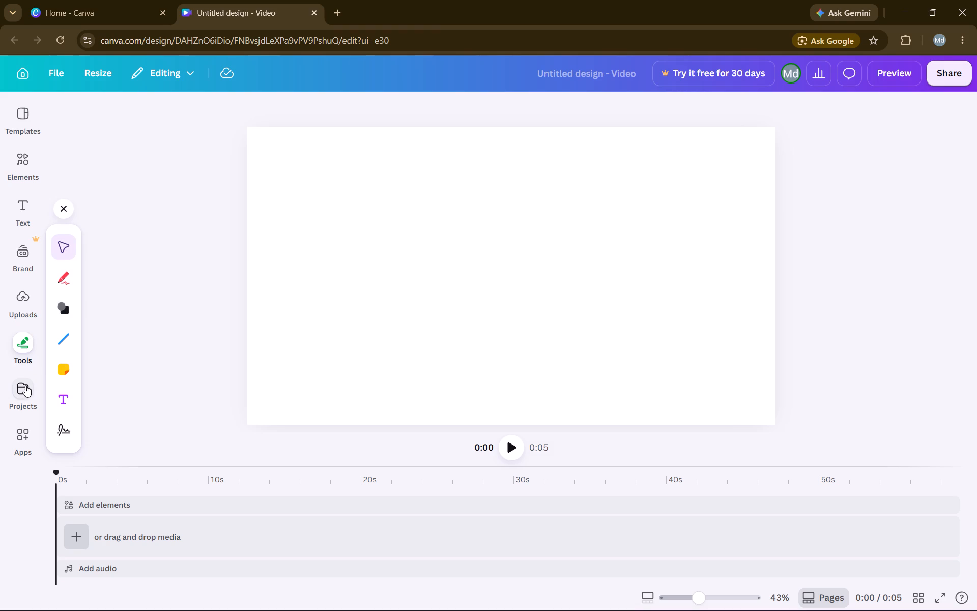
{"action": "left_click", "coordinate": [25, 387]}
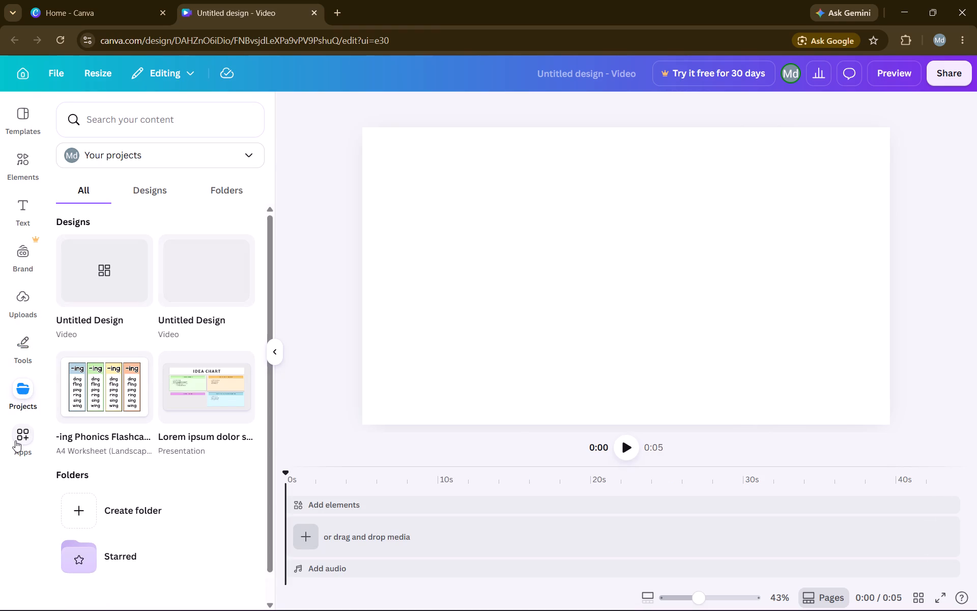
{"action": "left_click", "coordinate": [15, 440]}
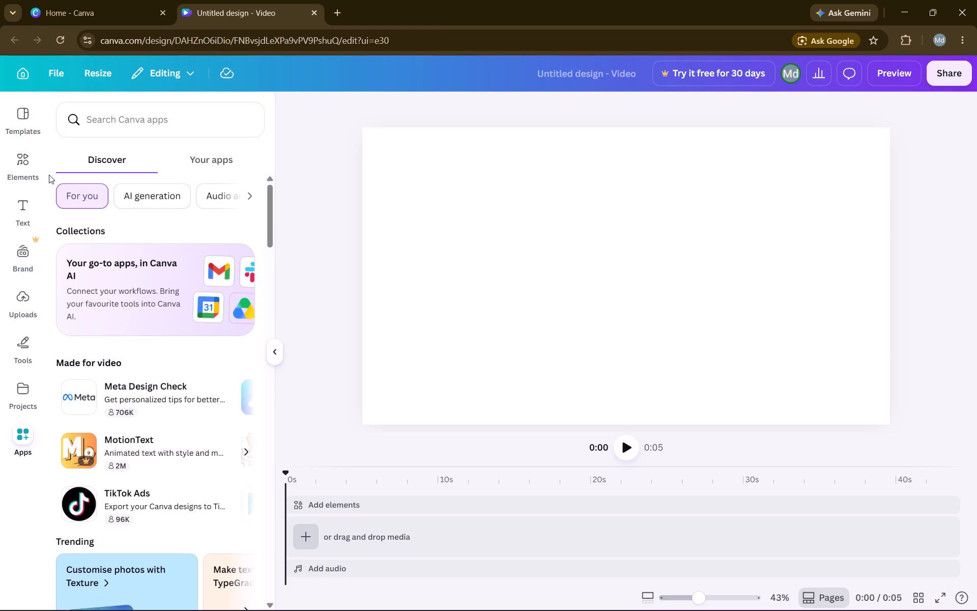
{"action": "left_click", "coordinate": [25, 131]}
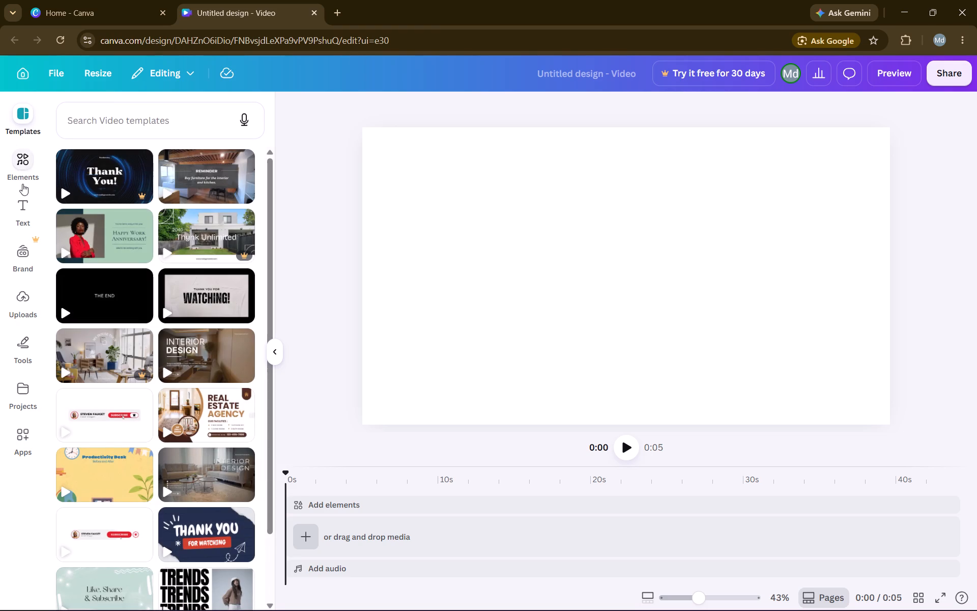
{"action": "left_click", "coordinate": [22, 153]}
{"action": "left_click", "coordinate": [155, 69]}
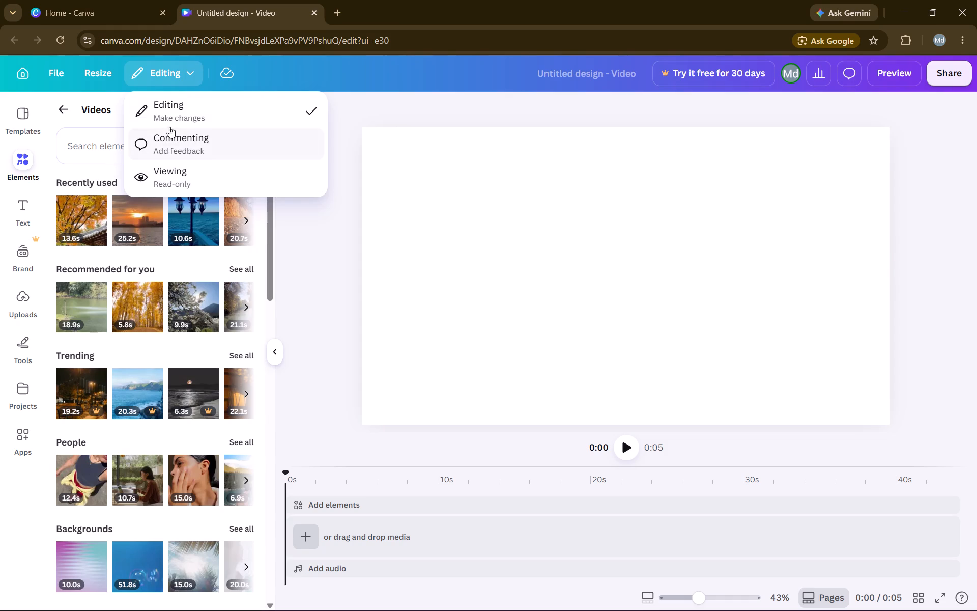
{"action": "left_click", "coordinate": [173, 106]}
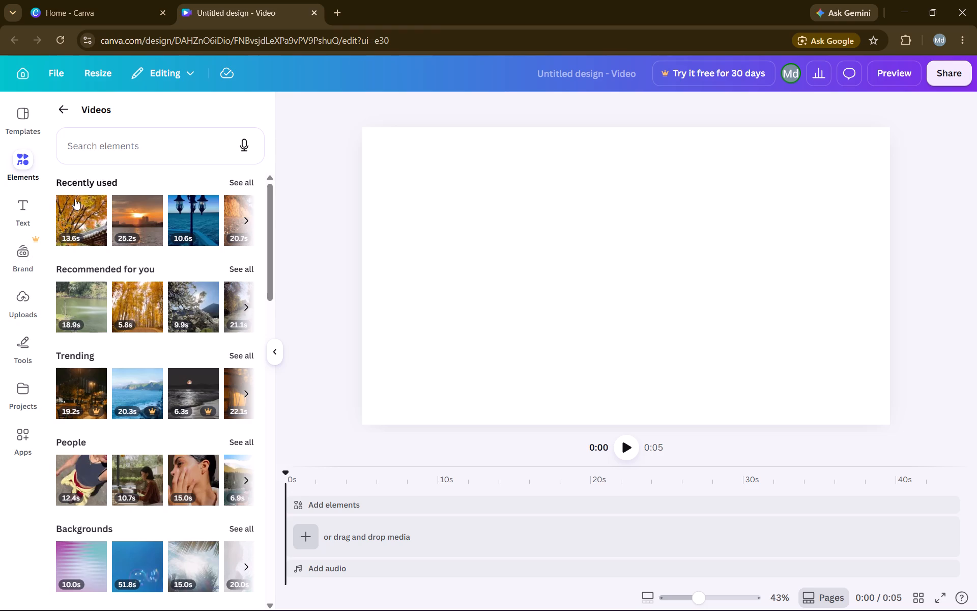
Add the recently used 13.6 s autumn tree video to the design.
{"action": "left_click", "coordinate": [77, 223]}
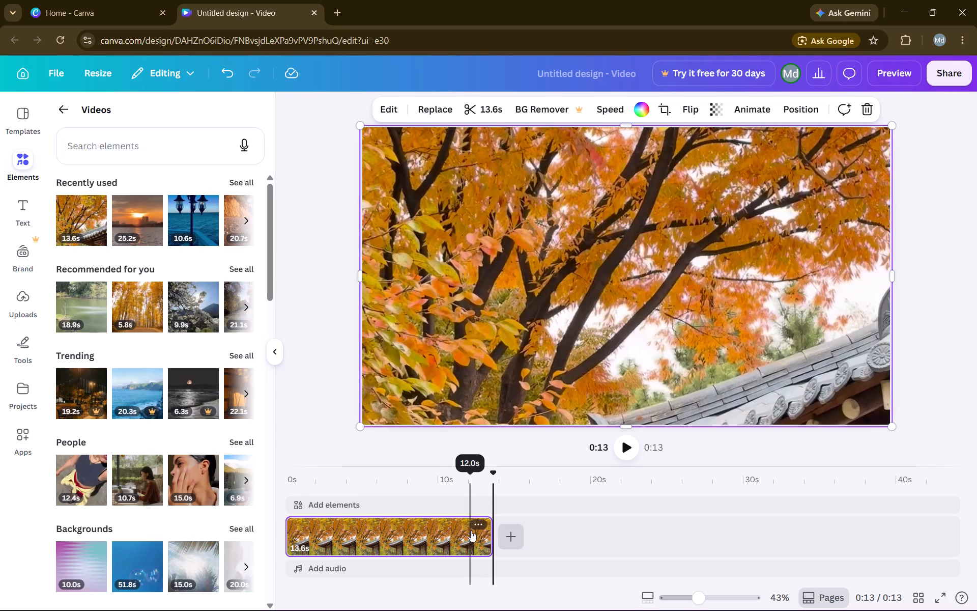
Trim the end of the autumn tree clip so it lasts about 1.6 s.
{"action": "left_click_drag", "start_coordinate": [488, 532], "coordinate": [333, 545]}
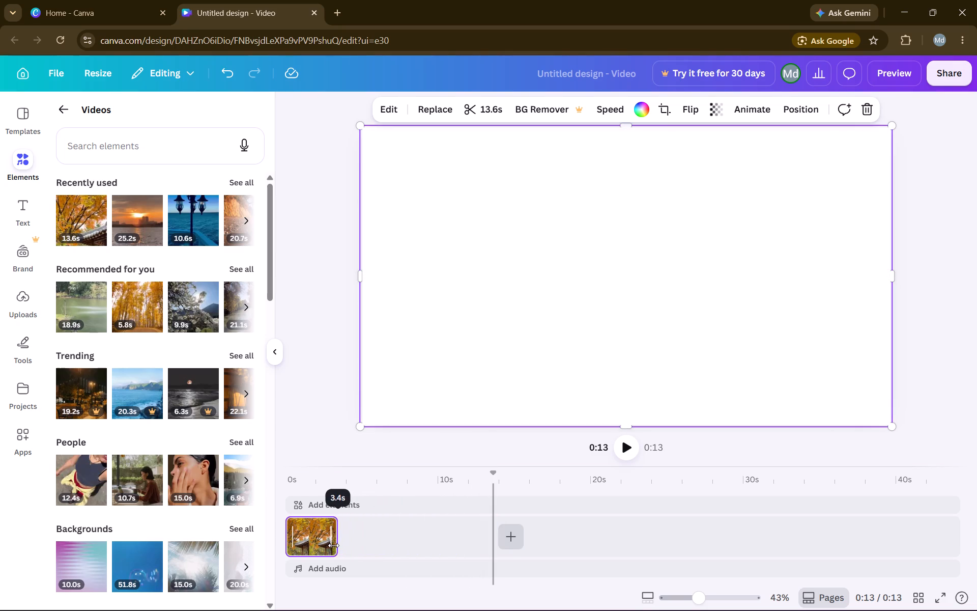
{"action": "left_click_drag", "start_coordinate": [333, 545], "coordinate": [310, 547]}
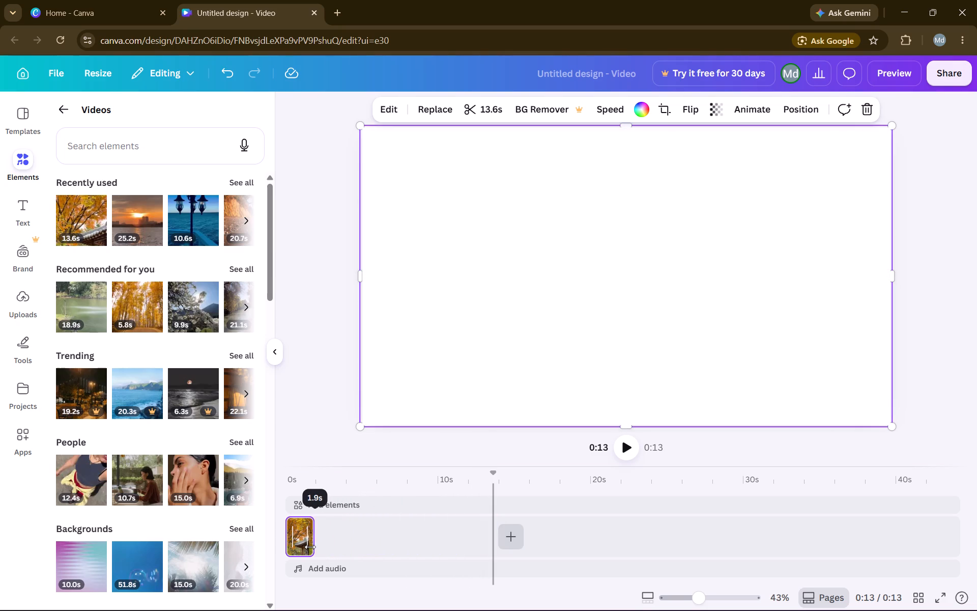
{"action": "left_click_drag", "start_coordinate": [310, 547], "coordinate": [308, 547]}
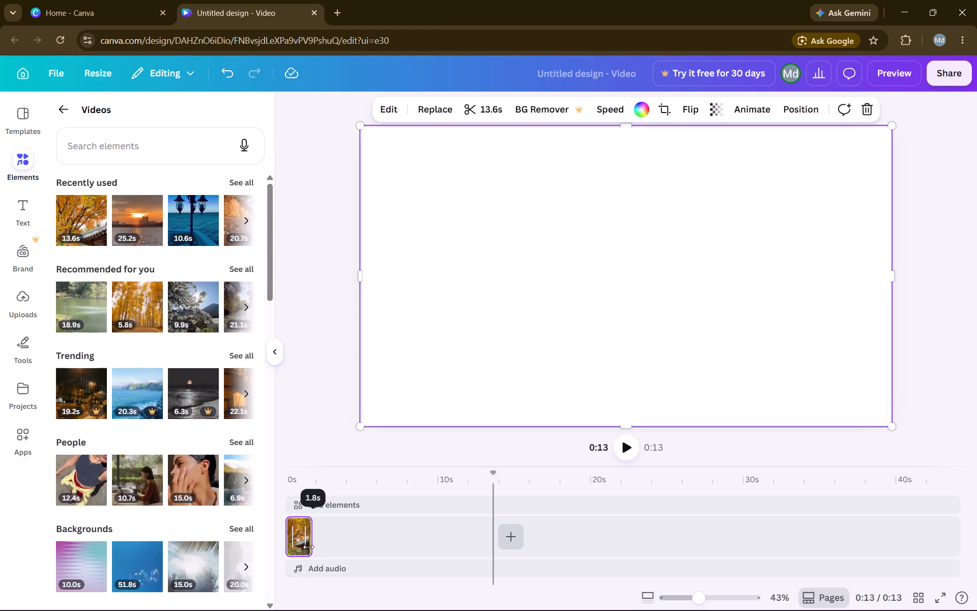
{"action": "left_click_drag", "start_coordinate": [308, 547], "coordinate": [306, 546]}
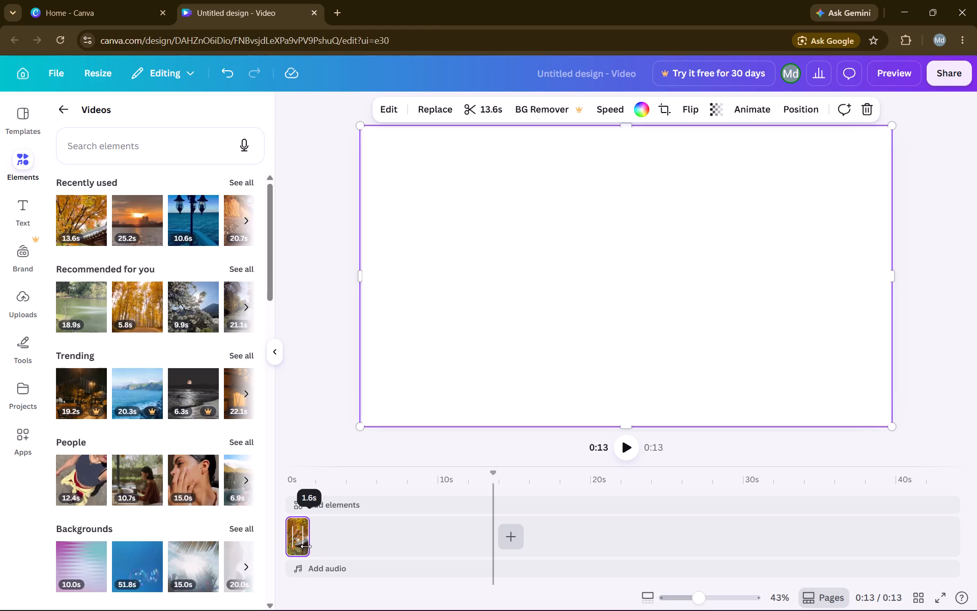
{"action": "left_click_drag", "start_coordinate": [306, 546], "coordinate": [305, 546]}
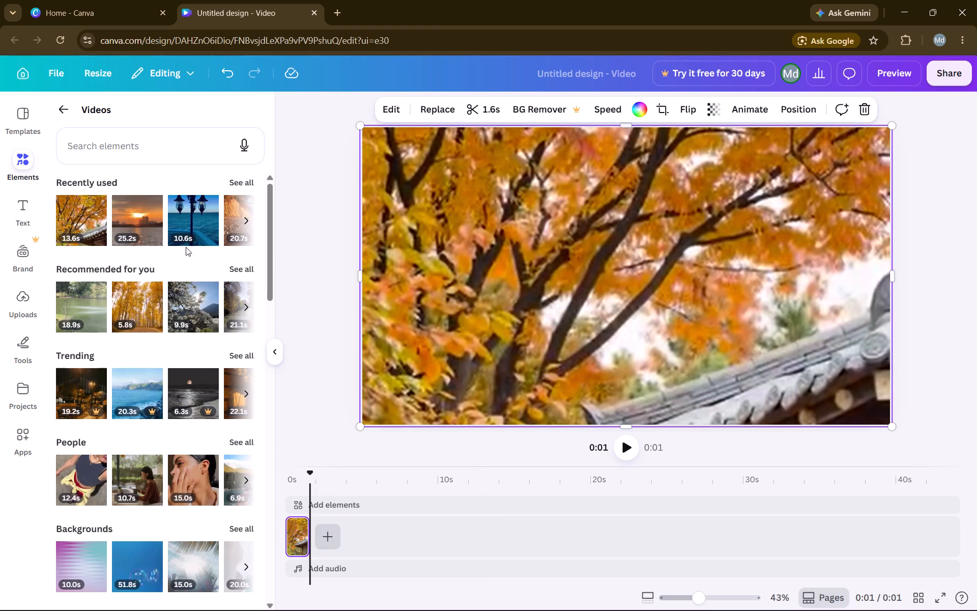
Add the recently used 10.6 s video of lamps over the blue sea and trim its end to about 1.5 s.
{"action": "left_click", "coordinate": [189, 223]}
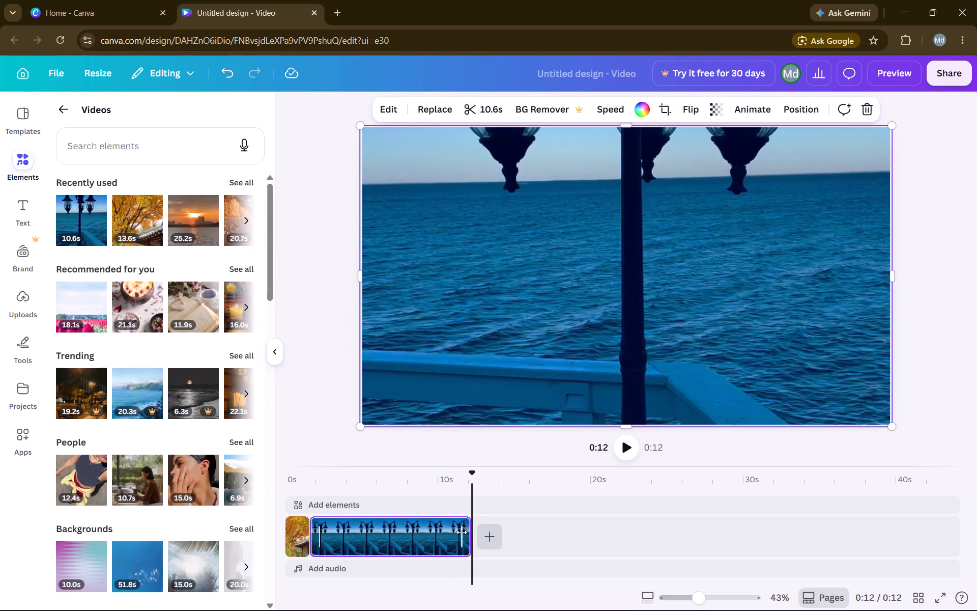
{"action": "left_click_drag", "start_coordinate": [462, 532], "coordinate": [358, 543]}
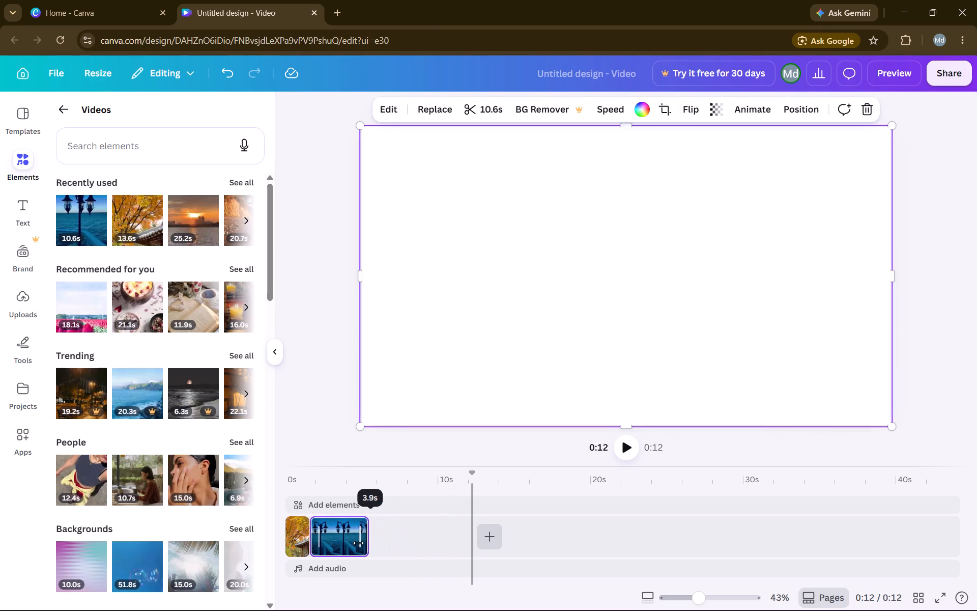
{"action": "left_click_drag", "start_coordinate": [358, 543], "coordinate": [331, 547]}
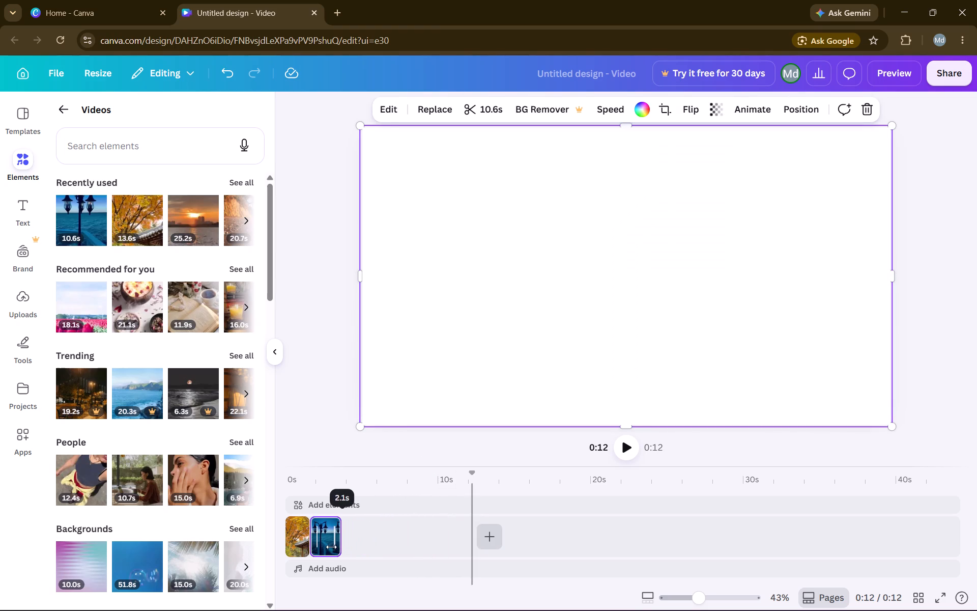
{"action": "left_click_drag", "start_coordinate": [331, 547], "coordinate": [326, 549]}
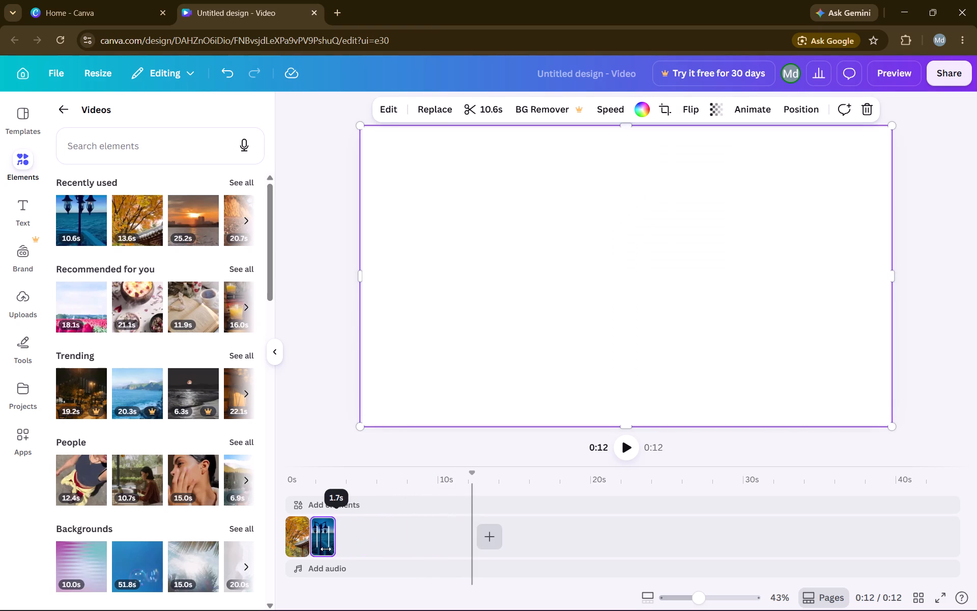
{"action": "left_click_drag", "start_coordinate": [326, 549], "coordinate": [323, 550]}
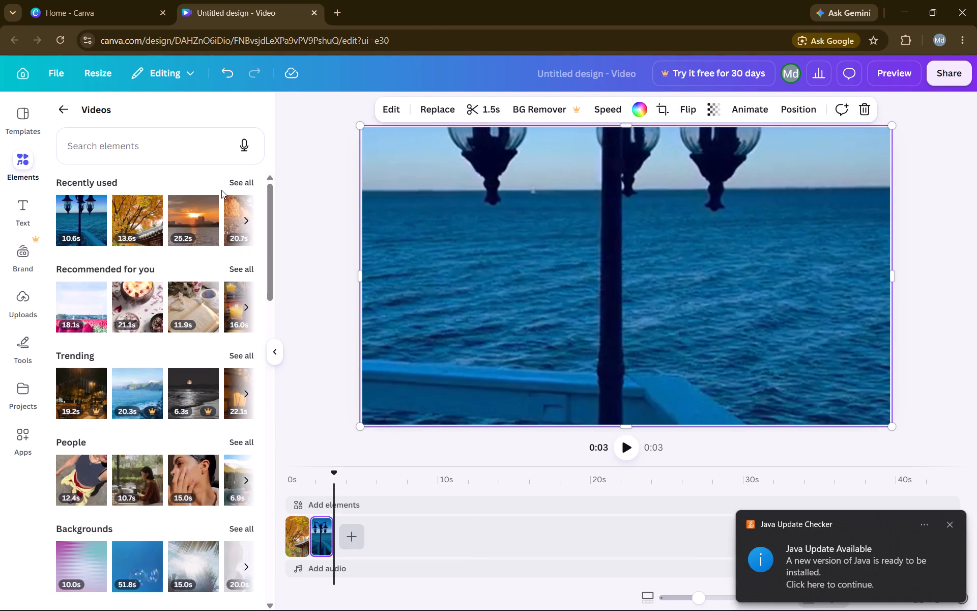
Add the recently used 25.2 s city sunset over water video and trim its end to about 1.5 s.
{"action": "left_click", "coordinate": [202, 231]}
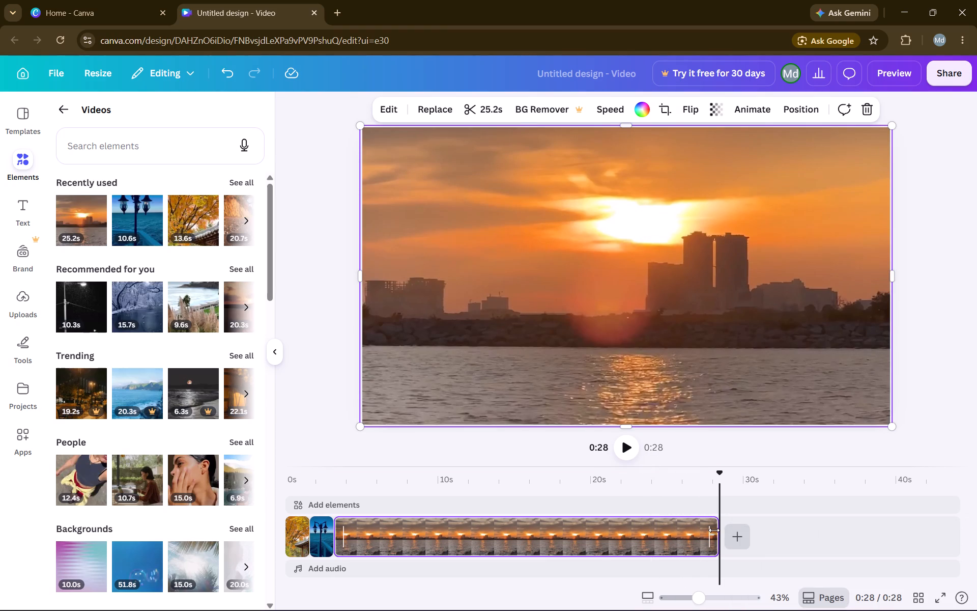
{"action": "left_click_drag", "start_coordinate": [714, 530], "coordinate": [375, 594]}
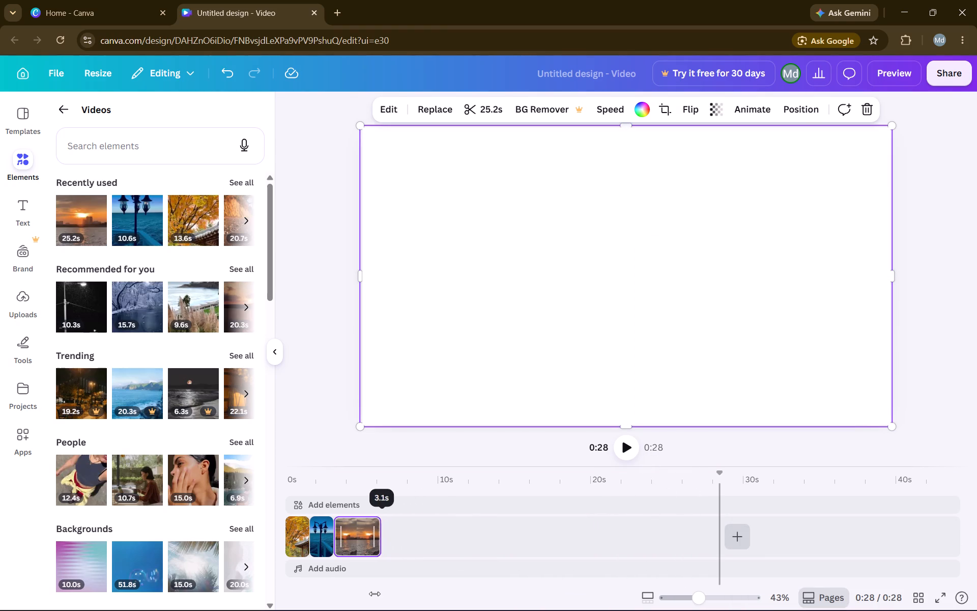
{"action": "left_click_drag", "start_coordinate": [375, 594], "coordinate": [356, 595]}
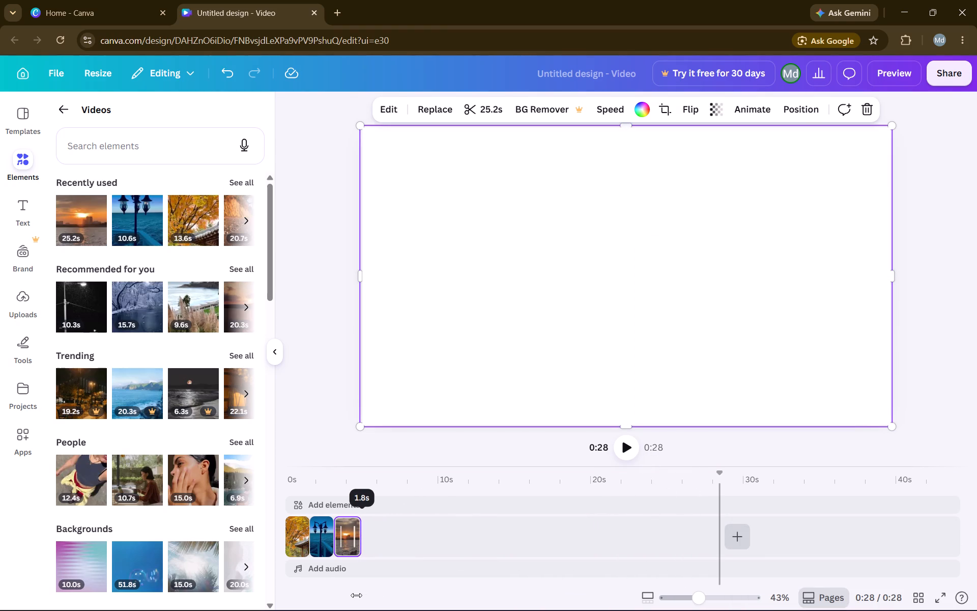
{"action": "left_click_drag", "start_coordinate": [356, 595], "coordinate": [351, 595]}
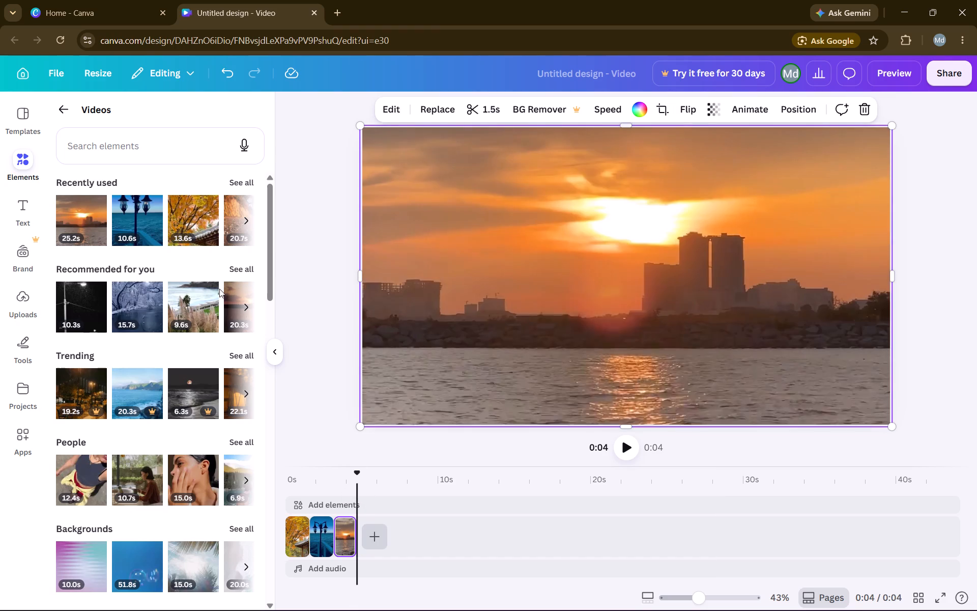
Add the recently used 20.7 s pebble beach and cliff video after the sunset clip.
{"action": "left_click", "coordinate": [246, 224]}
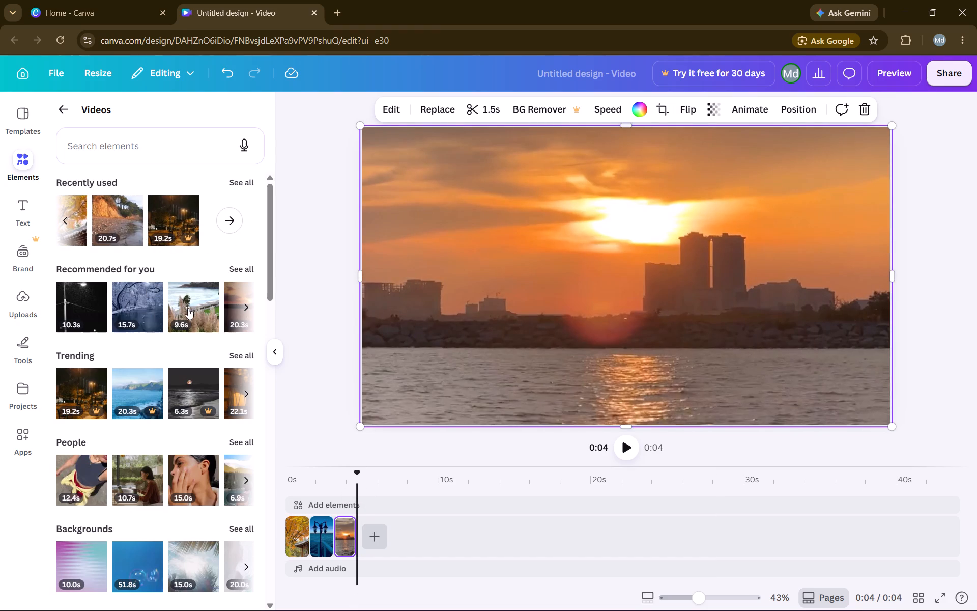
{"action": "double_click", "coordinate": [130, 225]}
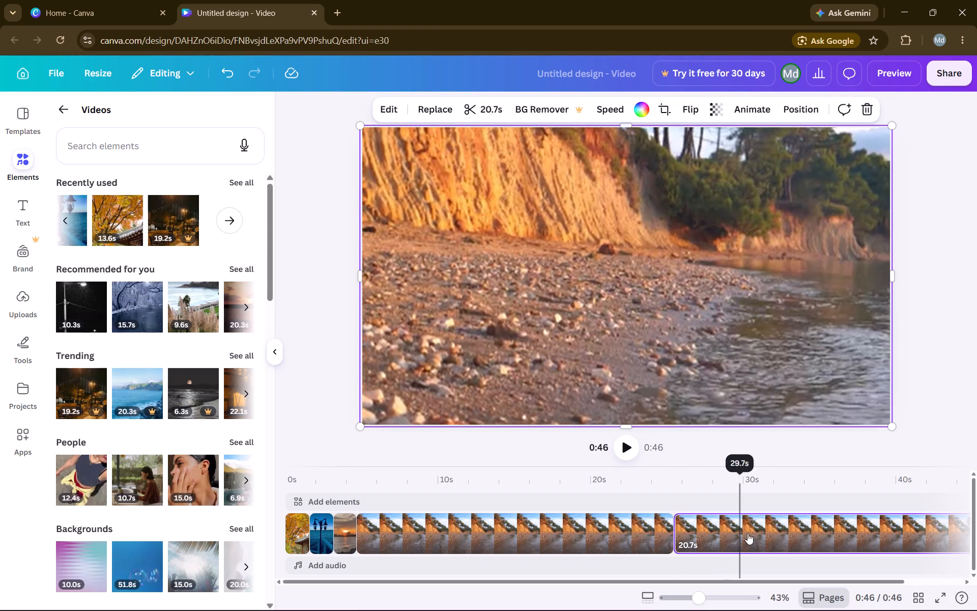
Delete the first of the two 20.7 s pebble beach clips from the timeline, leaving a single copy.
{"action": "left_click", "coordinate": [839, 515]}
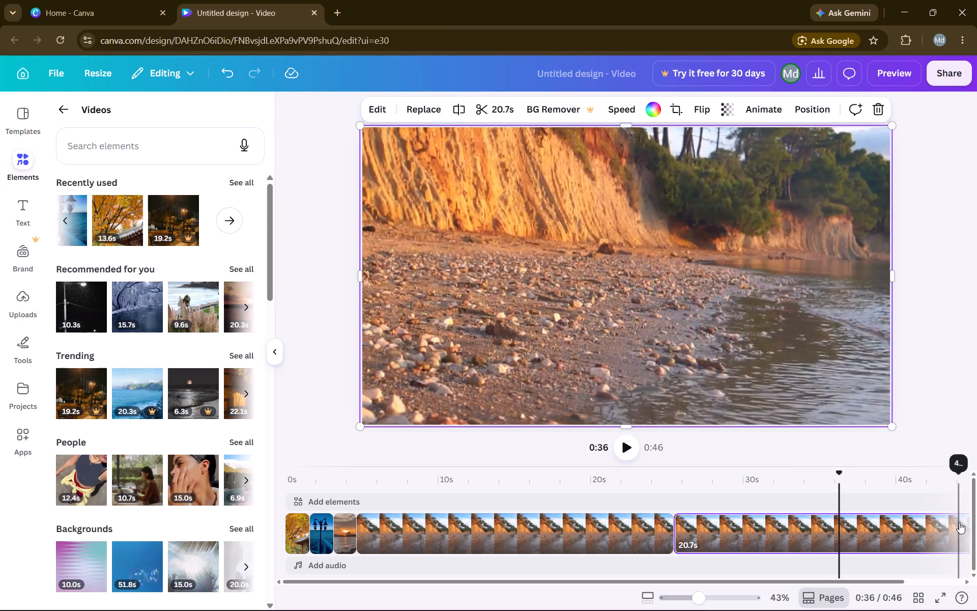
{"action": "left_click_drag", "start_coordinate": [959, 522], "coordinate": [687, 538]}
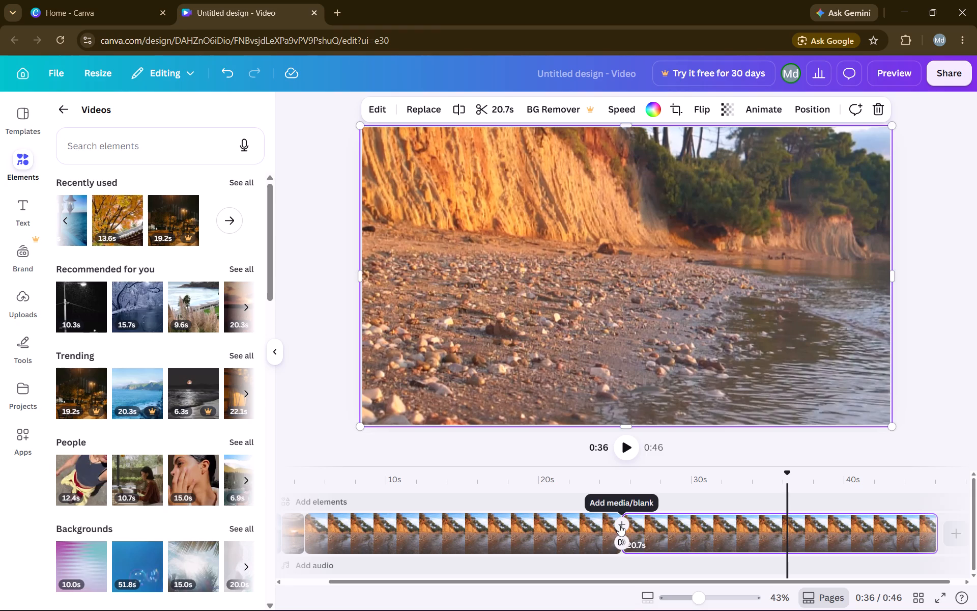
{"action": "left_click_drag", "start_coordinate": [619, 525], "coordinate": [595, 524]}
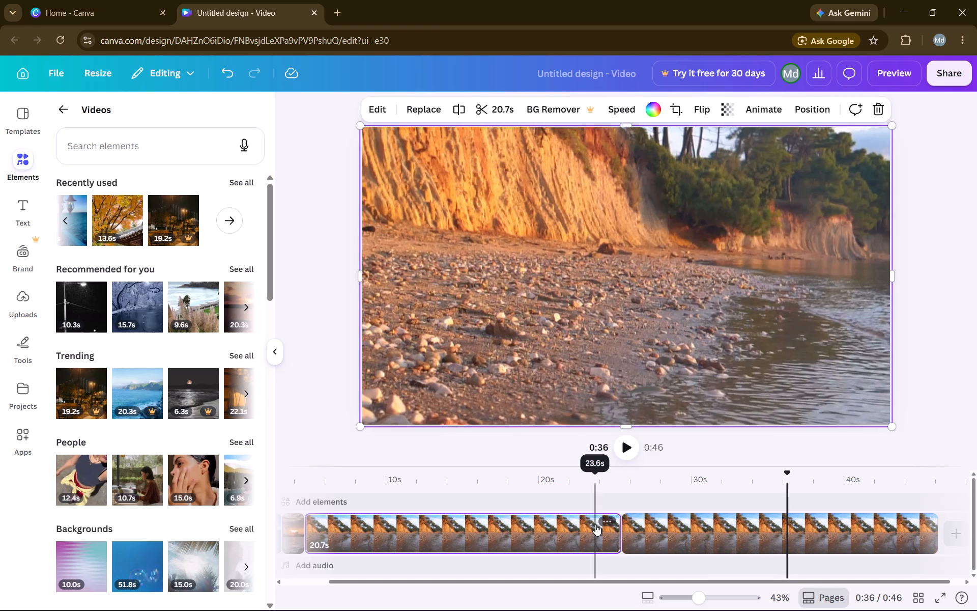
{"action": "left_click", "coordinate": [607, 519]}
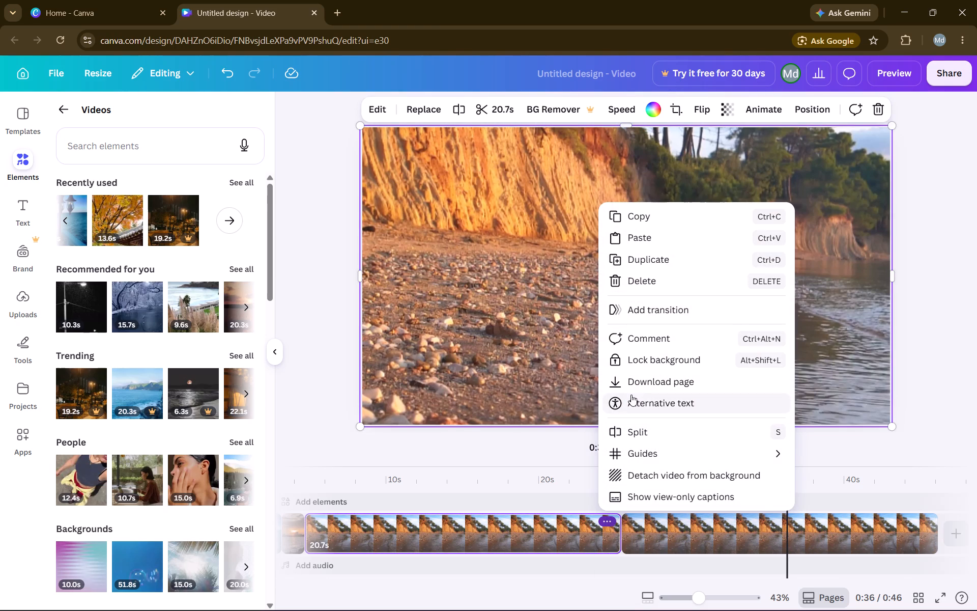
{"action": "left_click", "coordinate": [634, 280]}
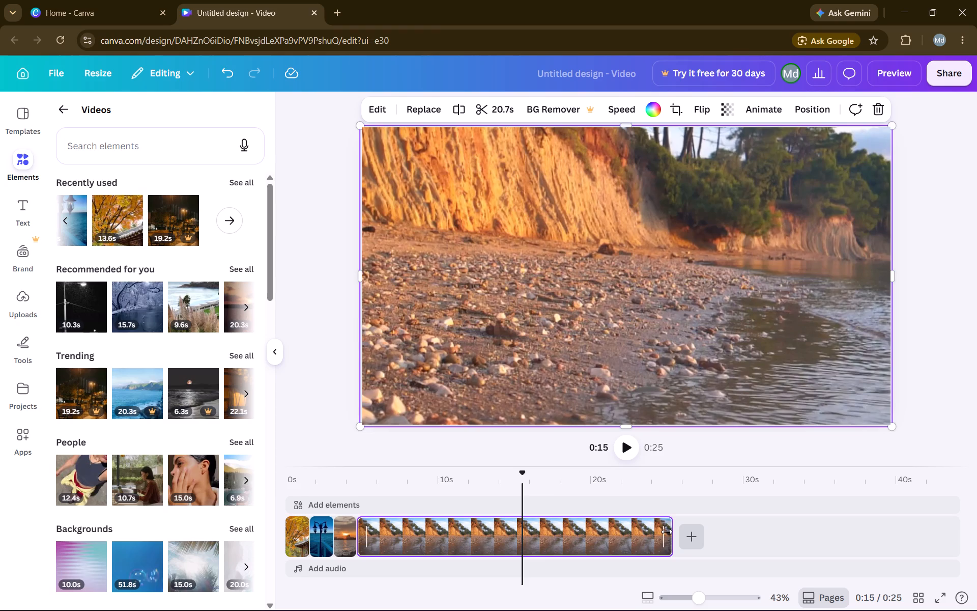
Trim the end of the pebble beach and cliff clip to about 1.5 s.
{"action": "left_click_drag", "start_coordinate": [667, 532], "coordinate": [403, 563]}
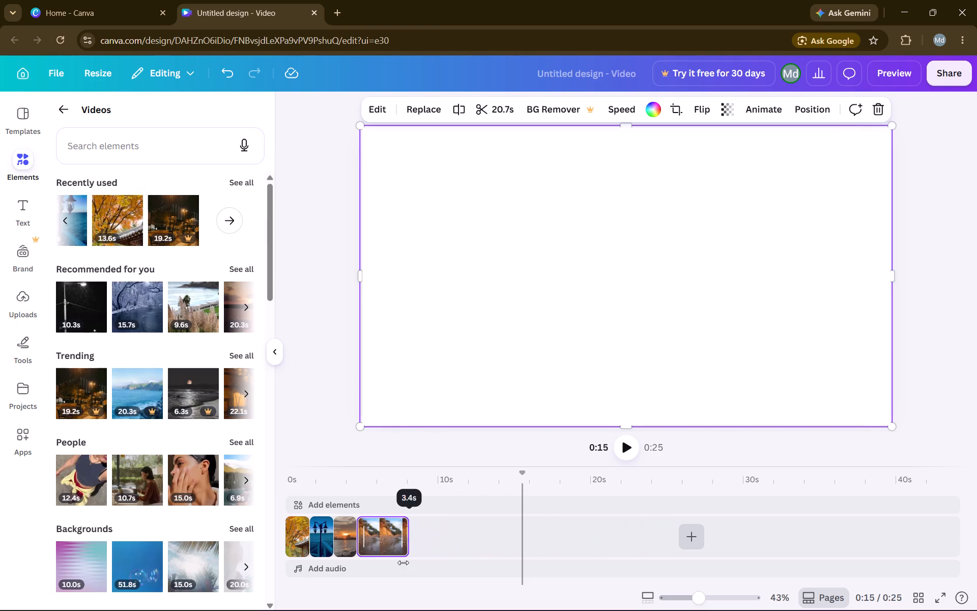
{"action": "left_click_drag", "start_coordinate": [403, 563], "coordinate": [370, 561]}
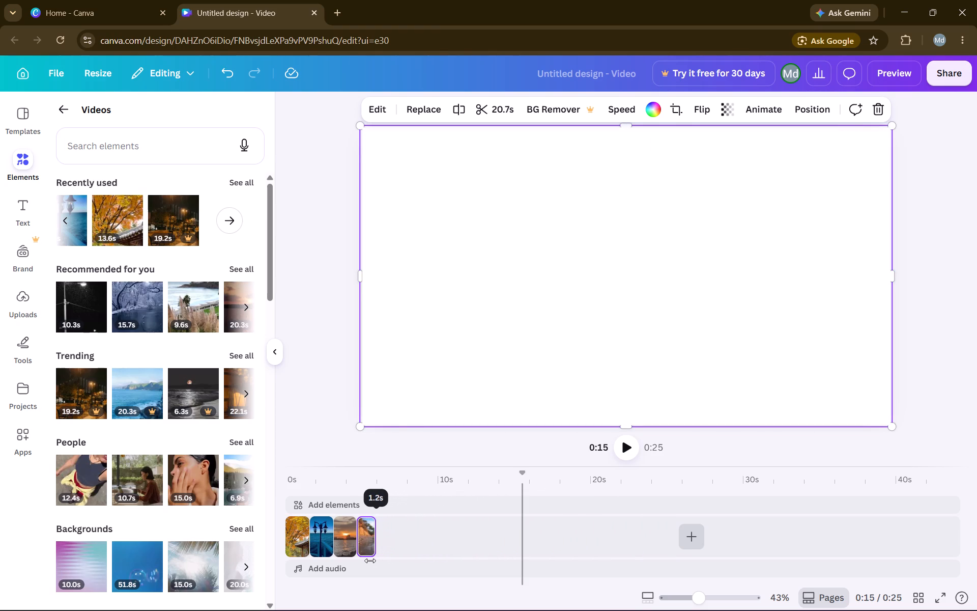
{"action": "left_click_drag", "start_coordinate": [370, 561], "coordinate": [374, 561]}
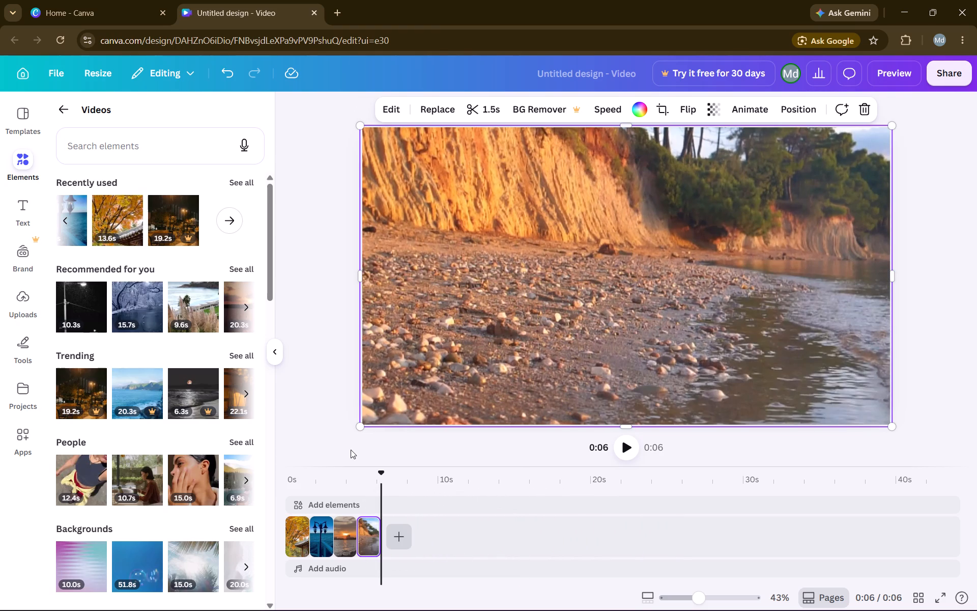
Add the trending 6.3 s video of the moon over a dark sea after the pebble beach clip.
{"action": "left_click", "coordinate": [199, 383]}
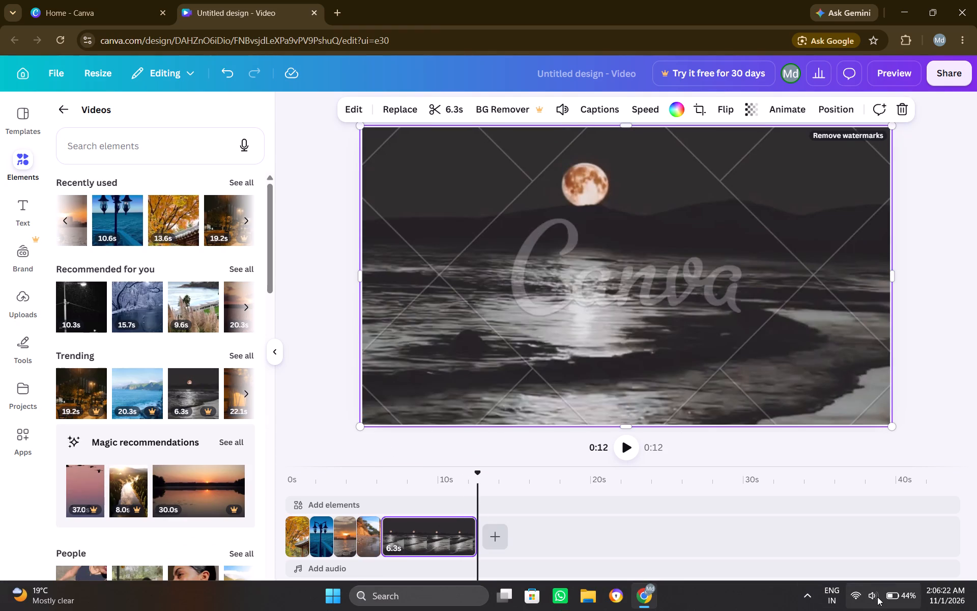
Switch off Bluetooth in the Windows quick settings and return to the video design.
{"action": "left_click", "coordinate": [877, 597]}
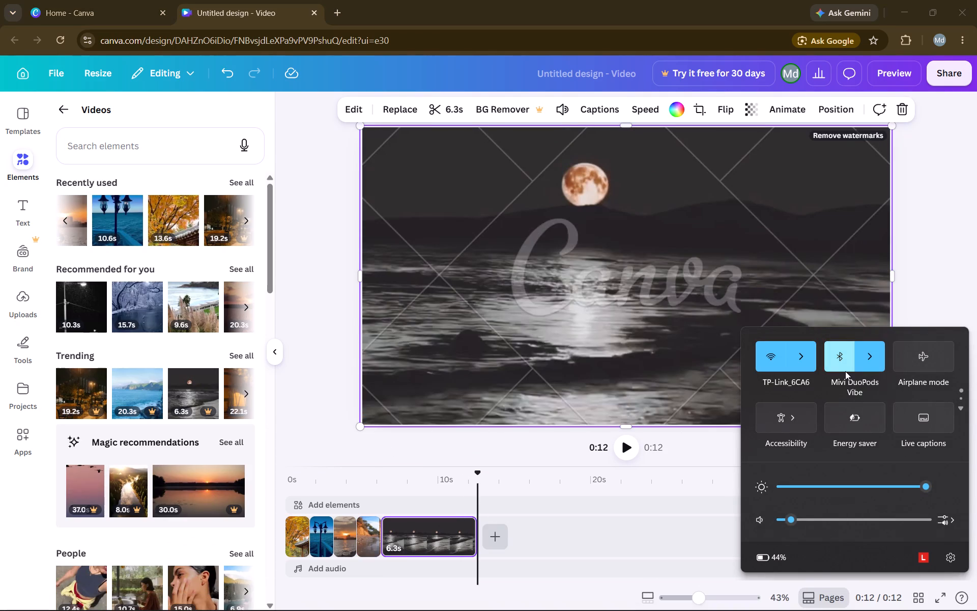
{"action": "left_click", "coordinate": [845, 371]}
{"action": "left_click", "coordinate": [909, 301]}
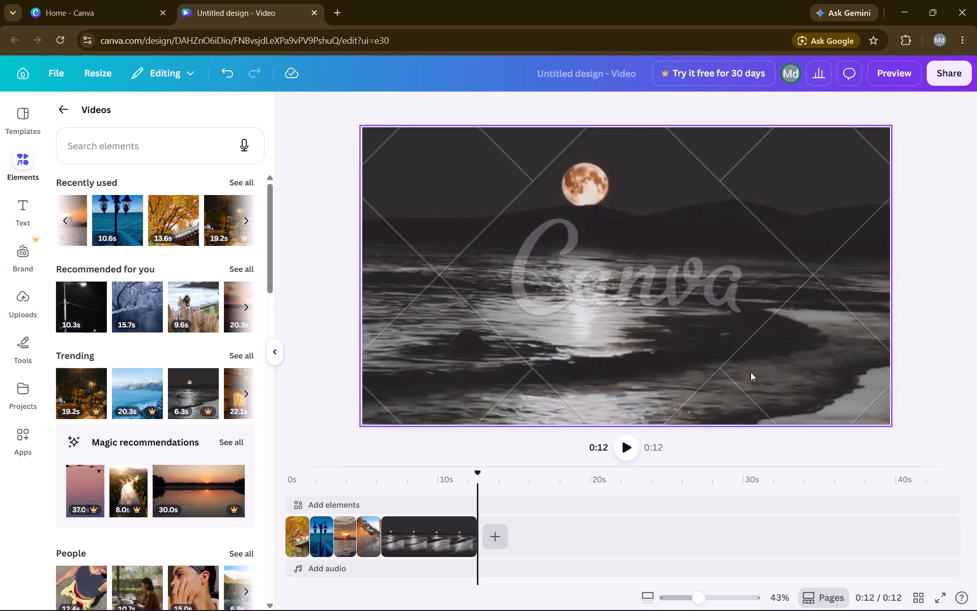
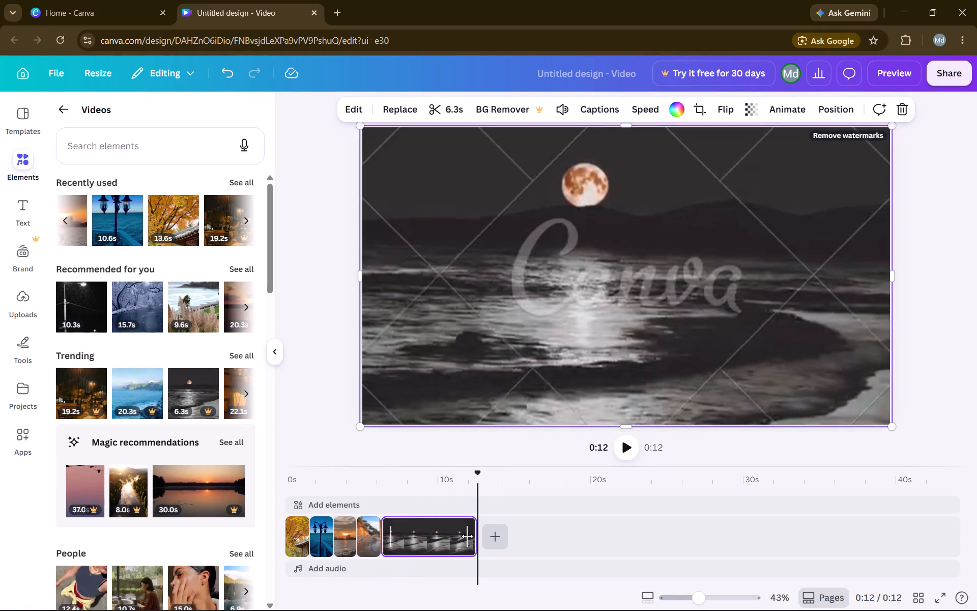
Trim the end of the 6.3 s moonlit sea clip, last on the timeline, to about 1.5 s.
{"action": "left_click_drag", "start_coordinate": [467, 536], "coordinate": [407, 543]}
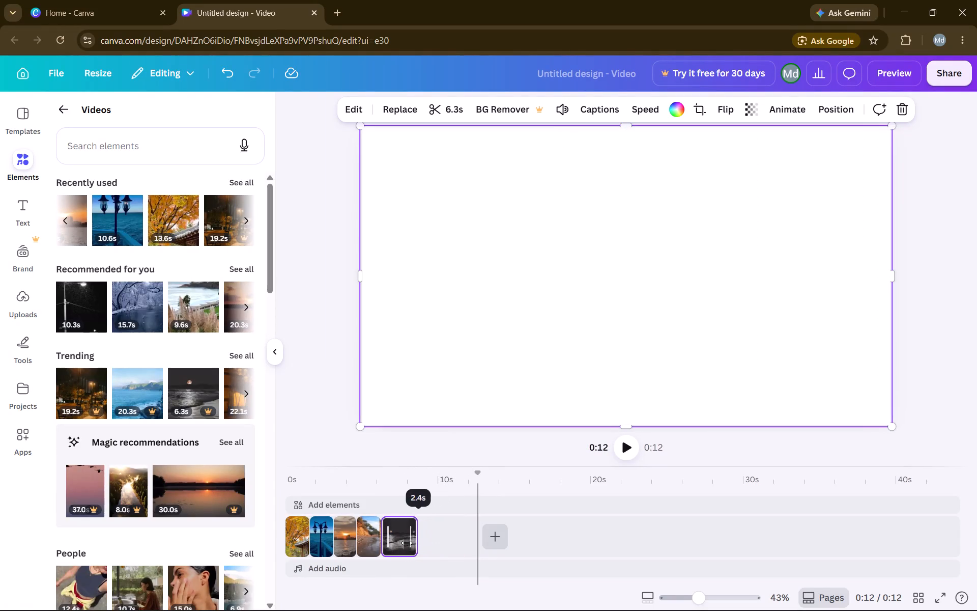
{"action": "left_click_drag", "start_coordinate": [407, 543], "coordinate": [399, 543]}
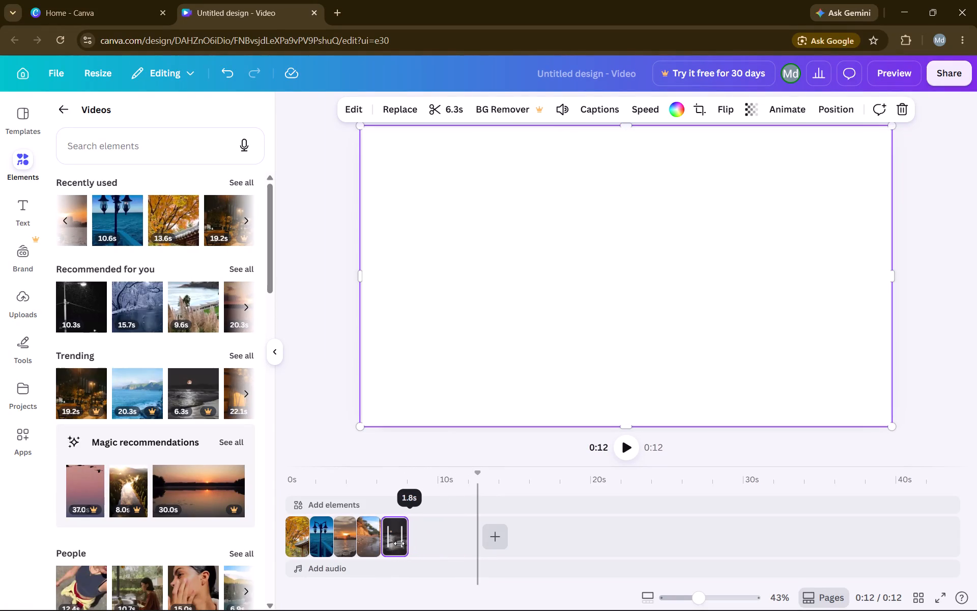
{"action": "left_click_drag", "start_coordinate": [399, 543], "coordinate": [395, 545]}
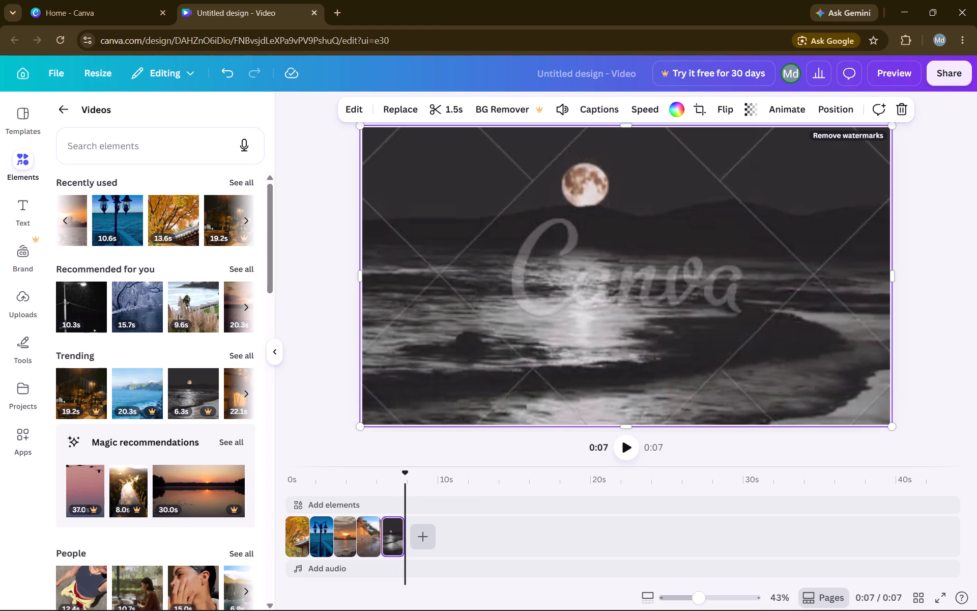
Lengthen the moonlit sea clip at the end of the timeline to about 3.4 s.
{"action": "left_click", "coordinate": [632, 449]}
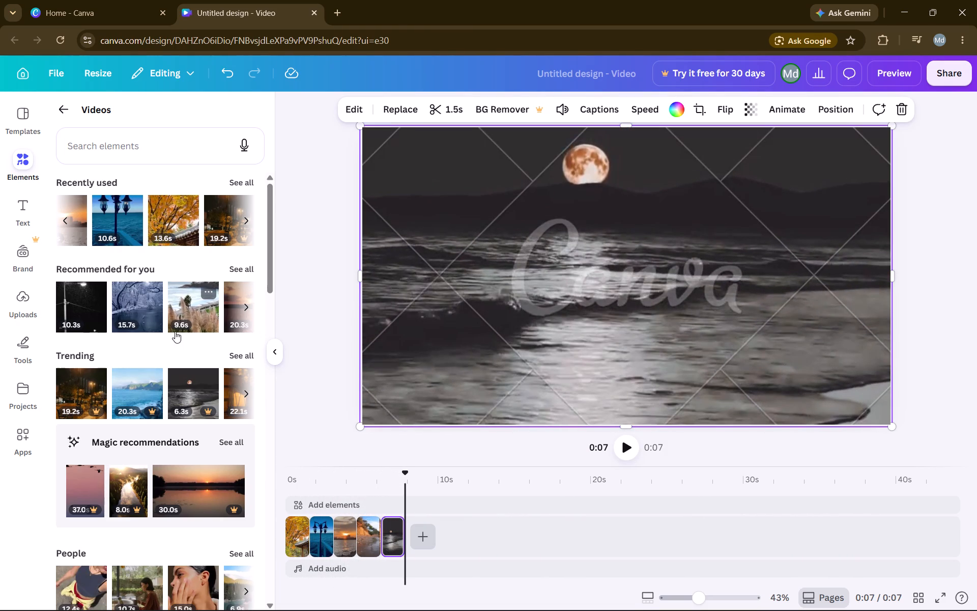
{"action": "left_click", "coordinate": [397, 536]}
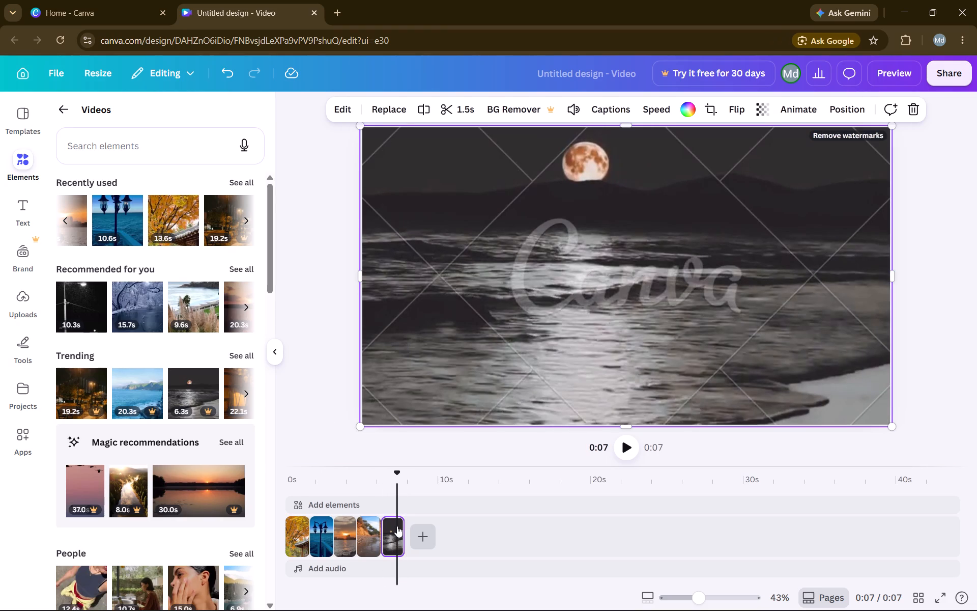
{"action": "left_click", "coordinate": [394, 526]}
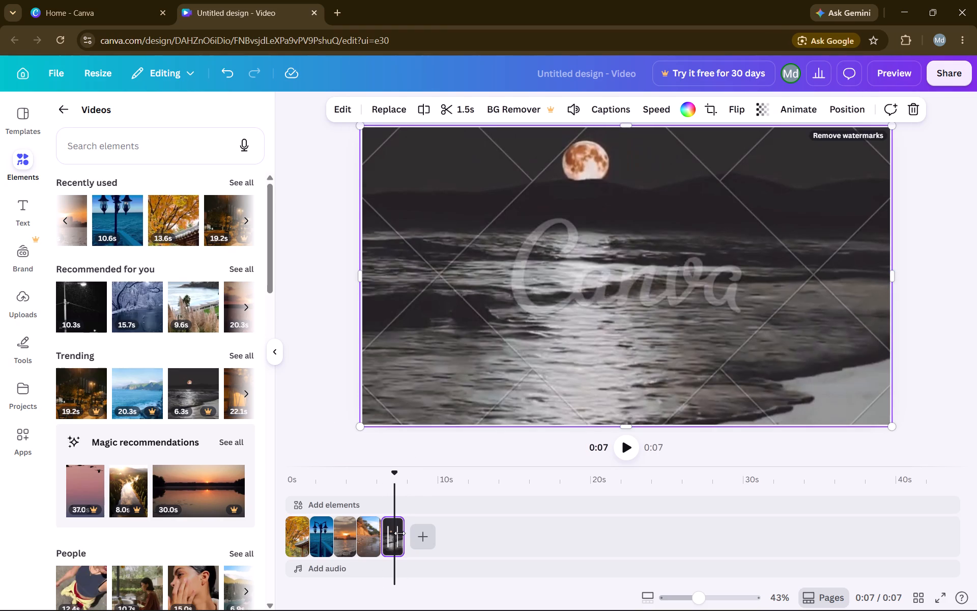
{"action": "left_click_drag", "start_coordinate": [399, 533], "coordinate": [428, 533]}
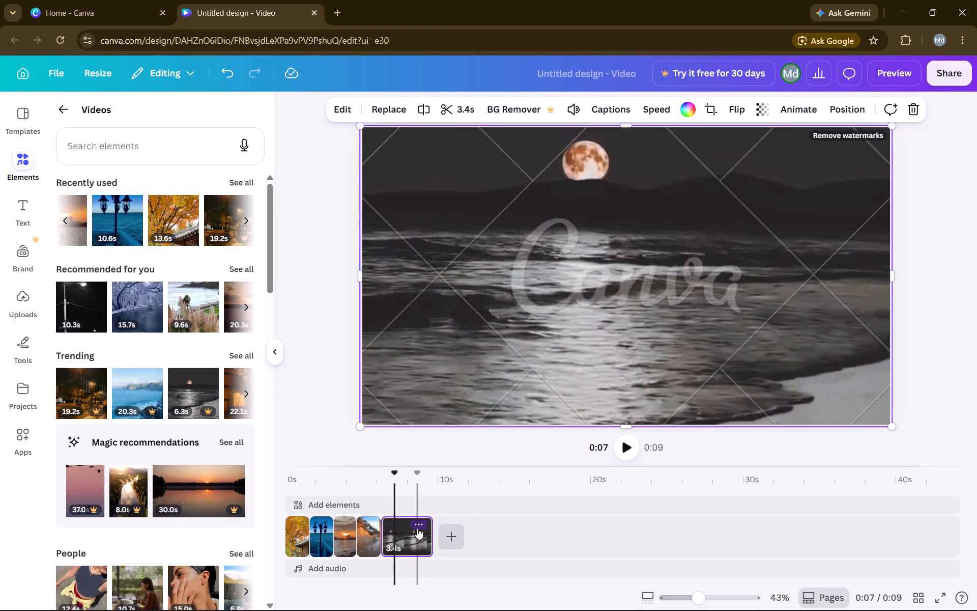
Delete the moonlit sea clip from the end of the timeline.
{"action": "left_click_drag", "start_coordinate": [418, 524], "coordinate": [411, 534]}
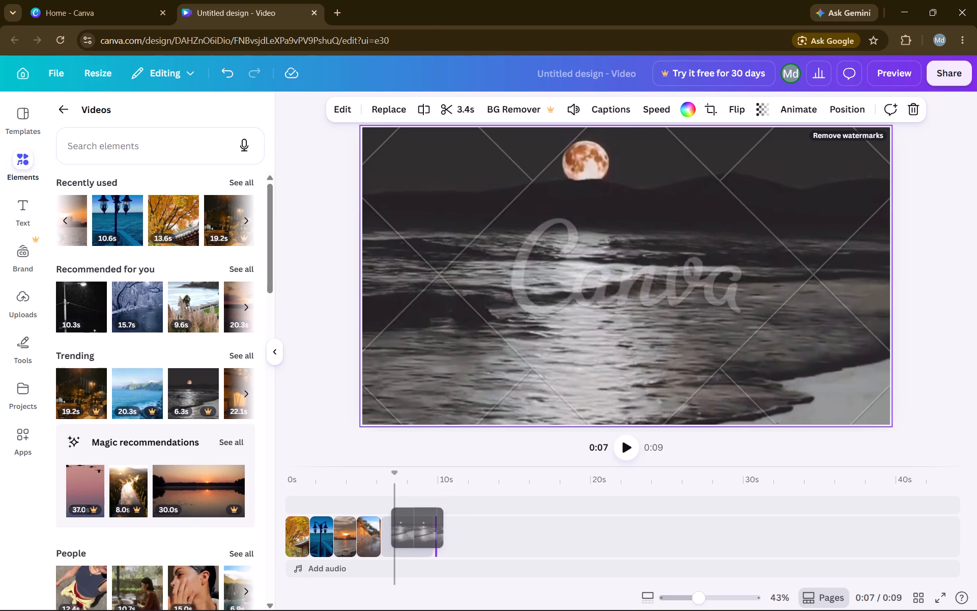
{"action": "left_click_drag", "start_coordinate": [411, 534], "coordinate": [410, 534]}
{"action": "left_click", "coordinate": [416, 525]}
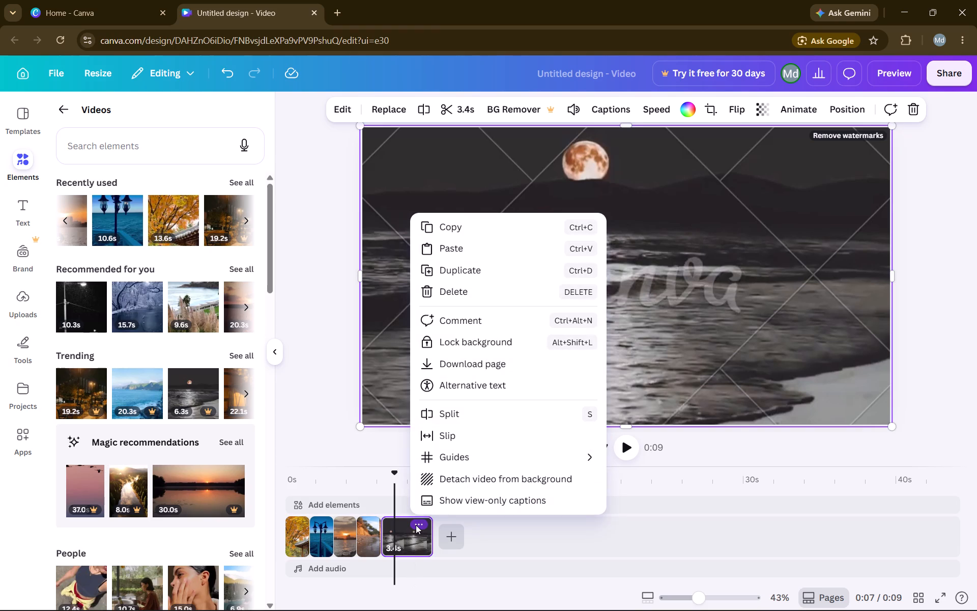
{"action": "left_click", "coordinate": [450, 291]}
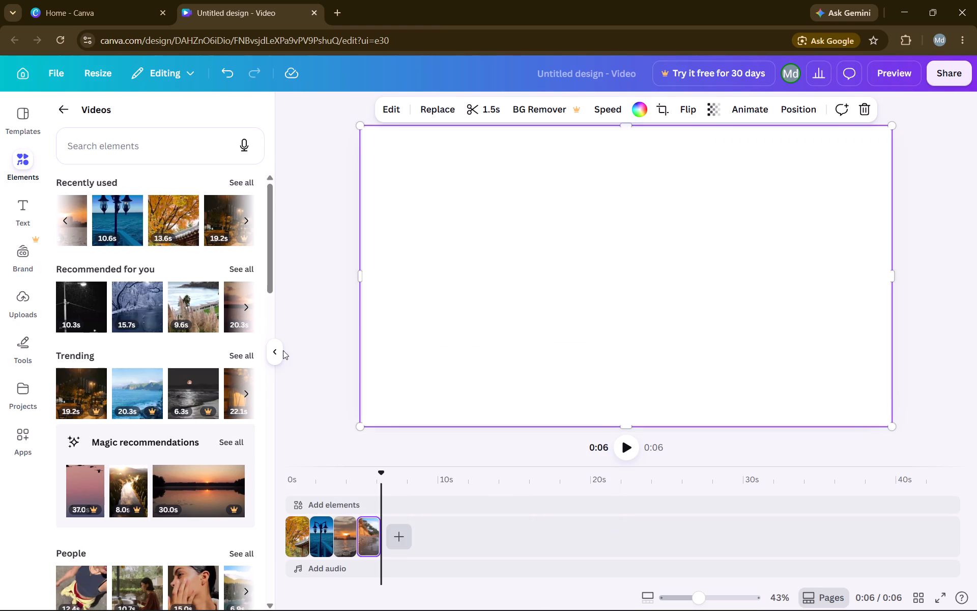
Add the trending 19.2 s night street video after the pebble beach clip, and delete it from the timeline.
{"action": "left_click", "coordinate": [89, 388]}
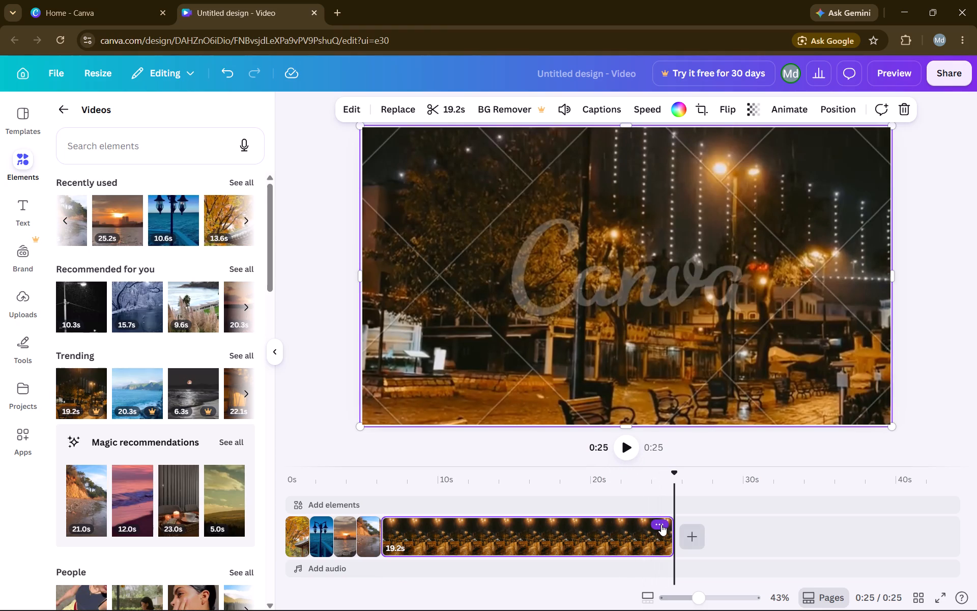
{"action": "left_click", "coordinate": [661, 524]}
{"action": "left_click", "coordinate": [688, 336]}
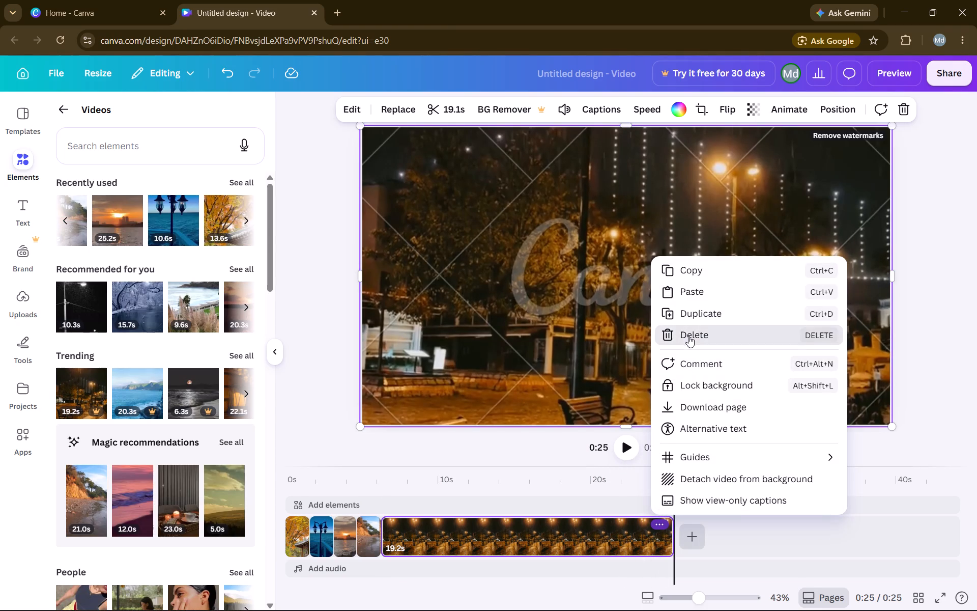
Add the recommended 9.6 s video of pampas grass above the beach and trim its end to about 1.6 s.
{"action": "left_click", "coordinate": [198, 299]}
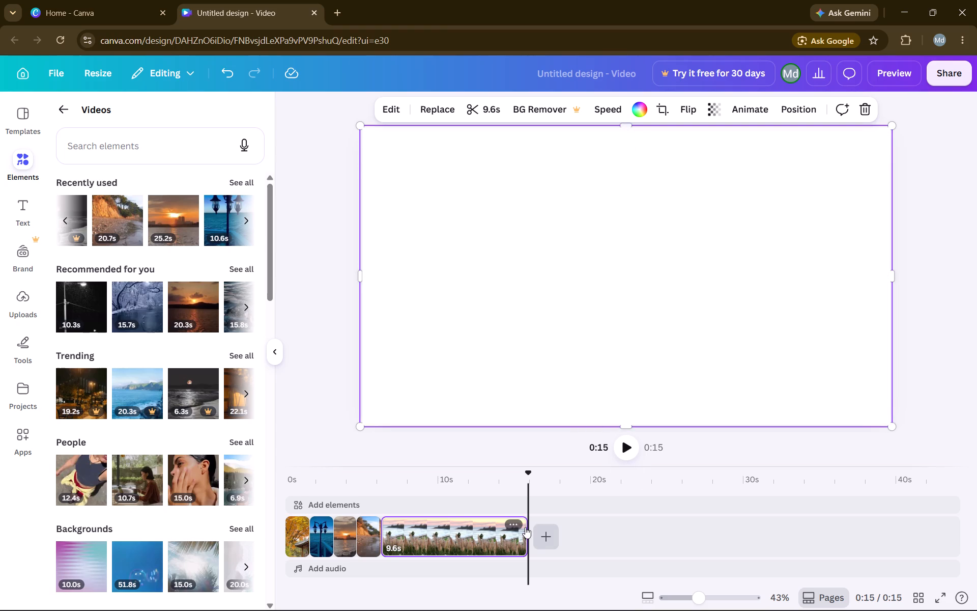
{"action": "left_click_drag", "start_coordinate": [524, 530], "coordinate": [407, 548]}
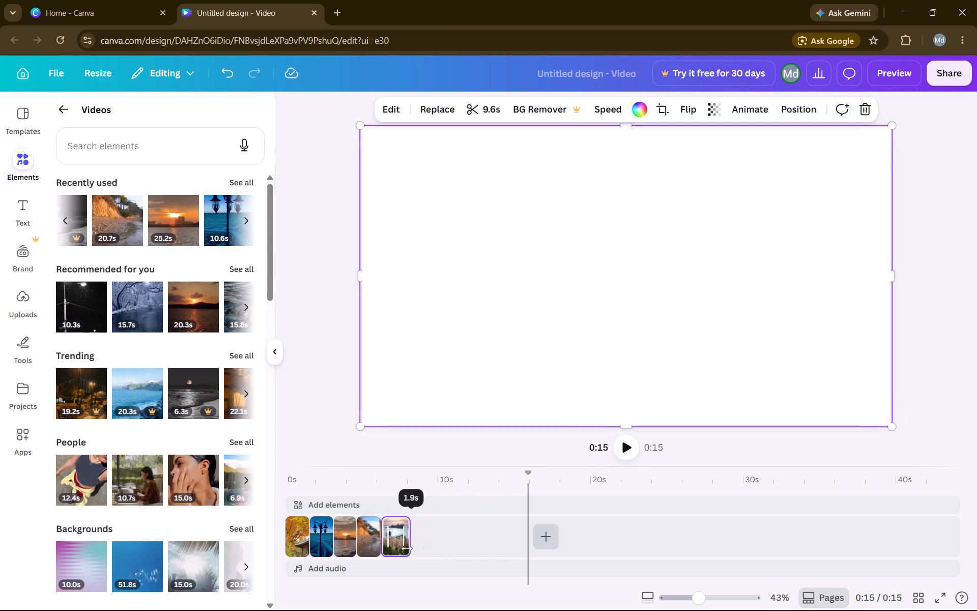
{"action": "left_click_drag", "start_coordinate": [407, 548], "coordinate": [400, 548]}
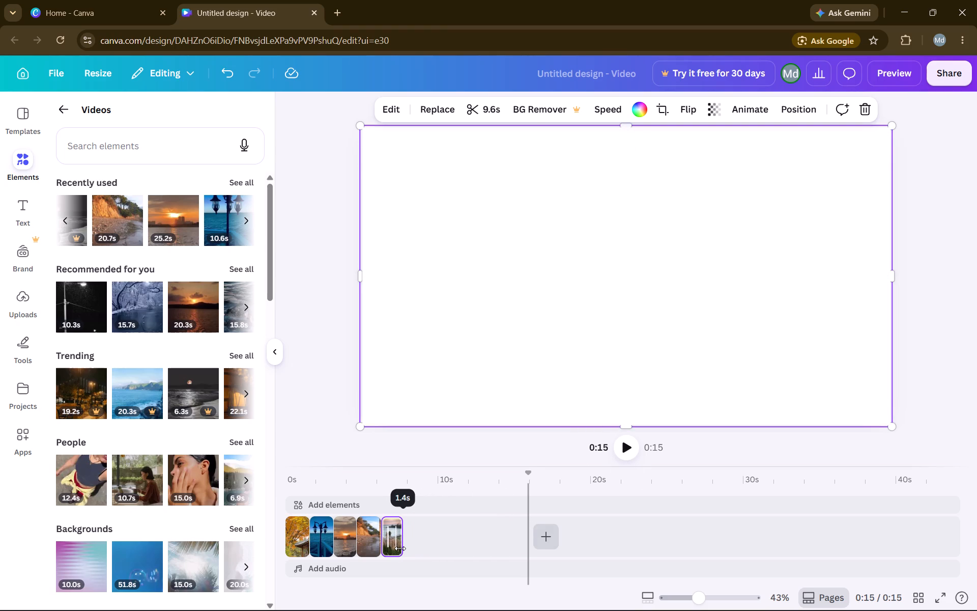
{"action": "left_click_drag", "start_coordinate": [400, 548], "coordinate": [403, 548]}
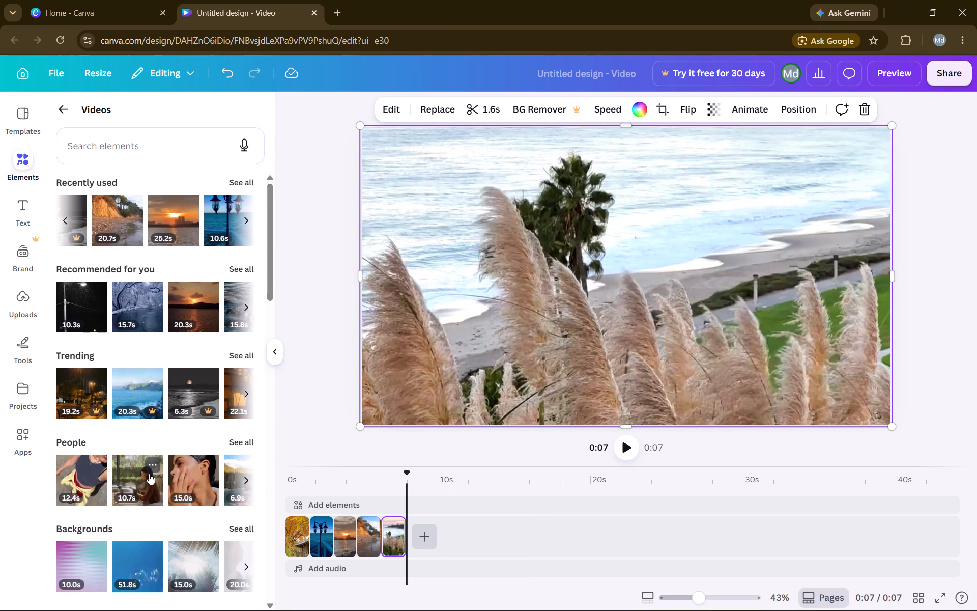
Add the recommended 17.1 s orange sunset video of two people fishing on a pier and trim its end to about 1.5 s.
{"action": "scroll", "coordinate": [159, 468], "scroll_direction": "down", "scroll_amount": 1}
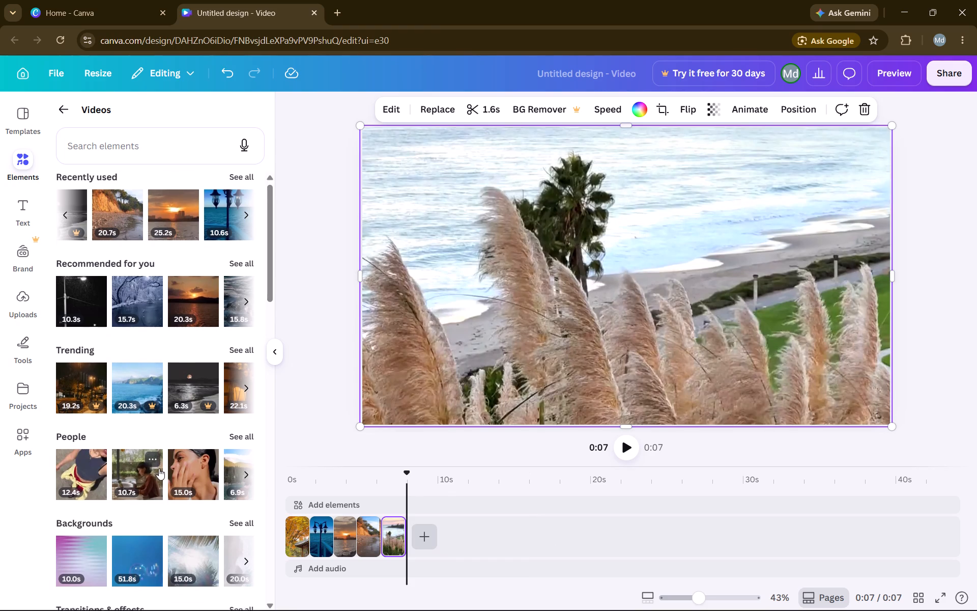
{"action": "scroll", "coordinate": [159, 468], "scroll_direction": "down", "scroll_amount": 1}
{"action": "left_click", "coordinate": [248, 424]}
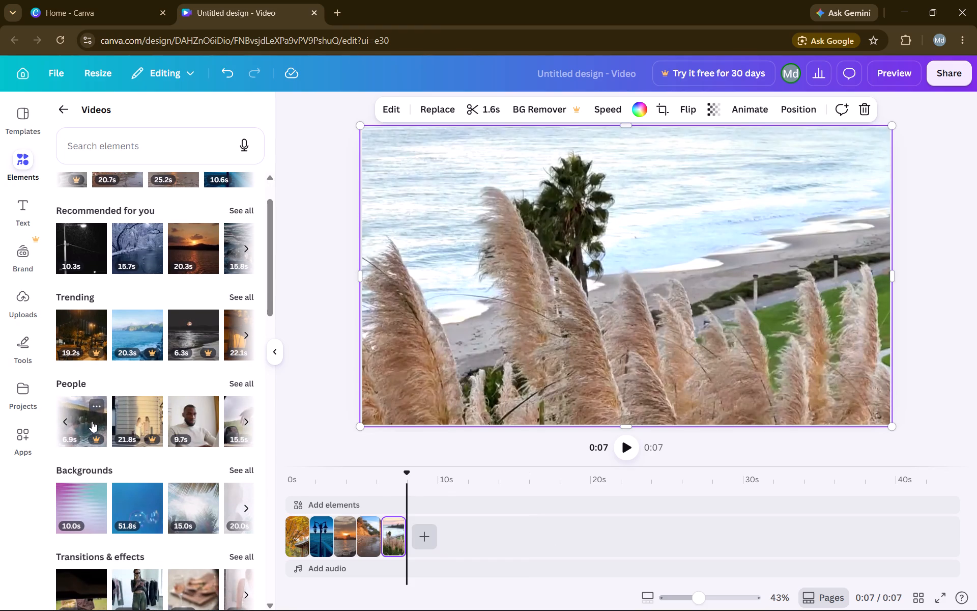
{"action": "scroll", "coordinate": [183, 434], "scroll_direction": "left", "scroll_amount": 1}
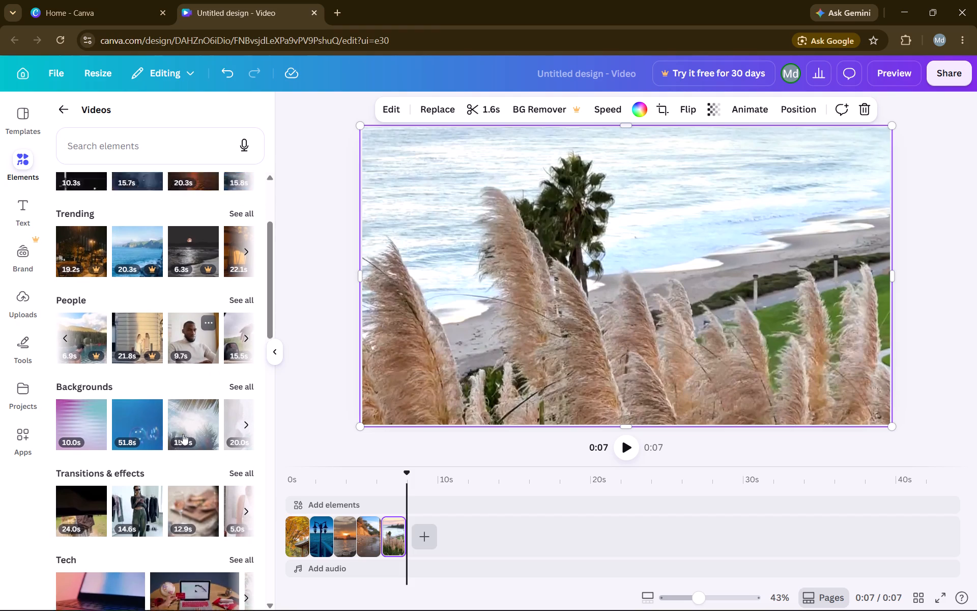
{"action": "scroll", "coordinate": [183, 434], "scroll_direction": "left", "scroll_amount": 1}
{"action": "scroll", "coordinate": [183, 434], "scroll_direction": "up", "scroll_amount": 1}
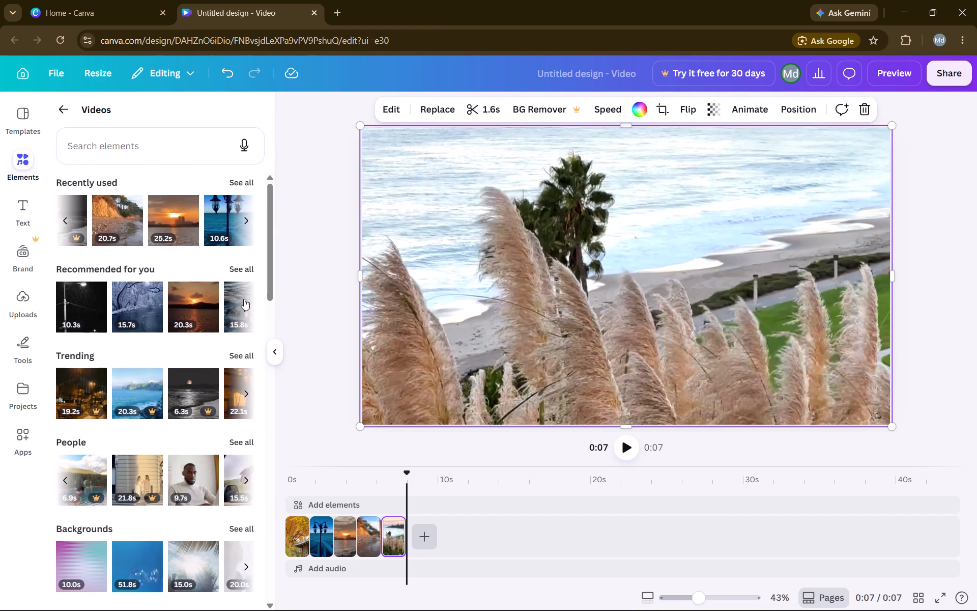
{"action": "left_click", "coordinate": [244, 301]}
{"action": "left_click", "coordinate": [172, 298]}
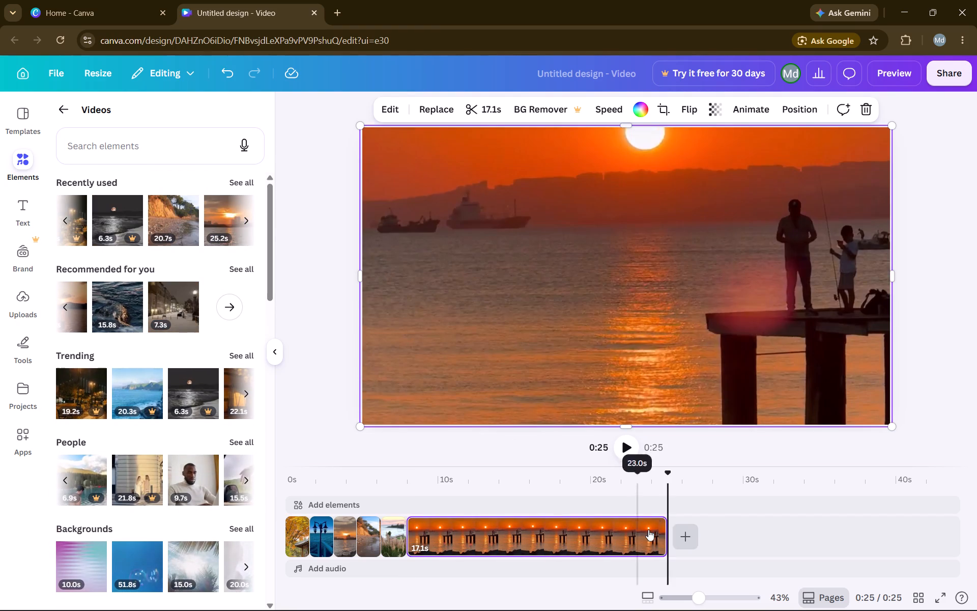
{"action": "left_click_drag", "start_coordinate": [660, 541], "coordinate": [449, 548]}
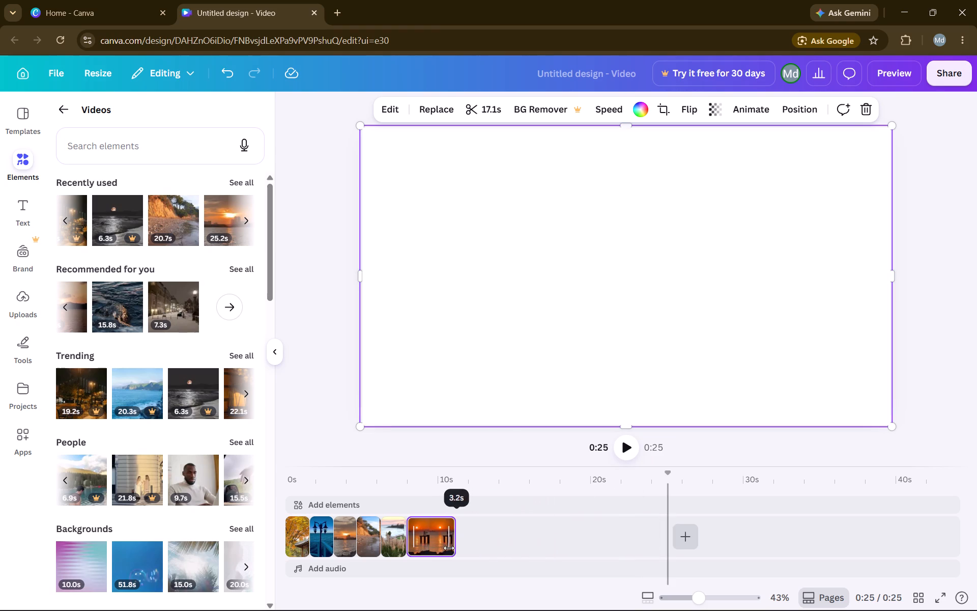
{"action": "left_click_drag", "start_coordinate": [449, 548], "coordinate": [428, 548]}
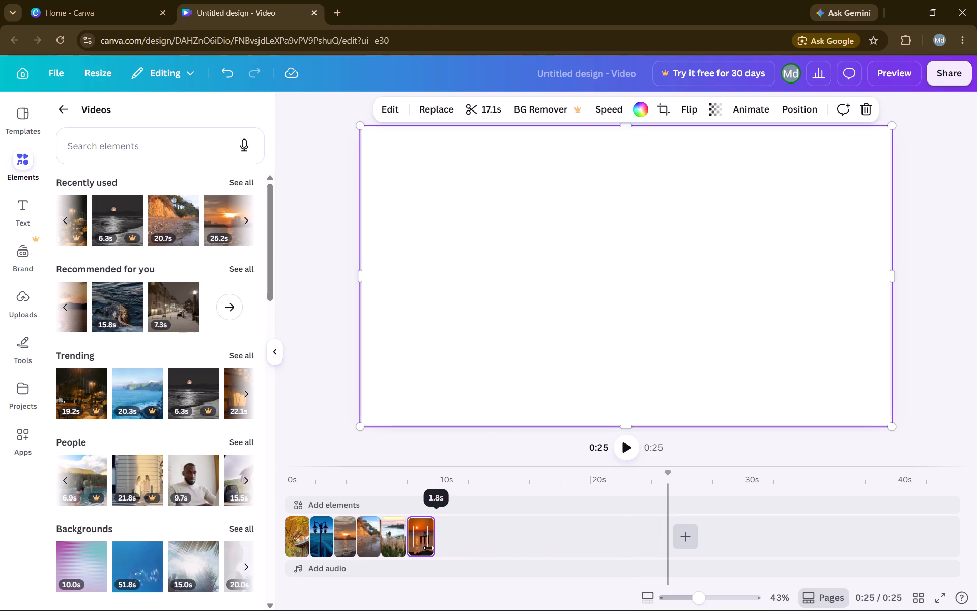
{"action": "left_click_drag", "start_coordinate": [428, 548], "coordinate": [424, 548]}
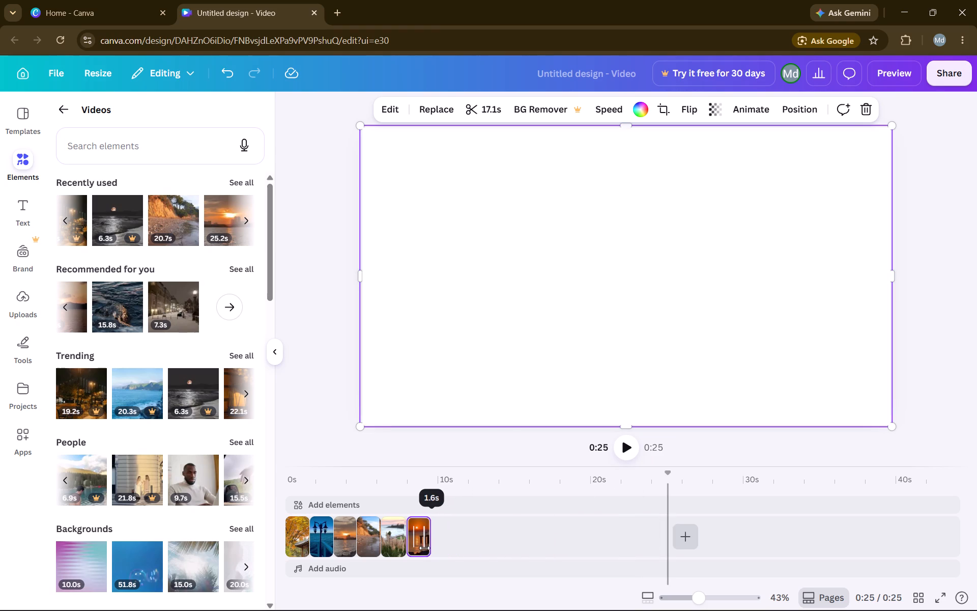
{"action": "left_click_drag", "start_coordinate": [424, 548], "coordinate": [423, 548]}
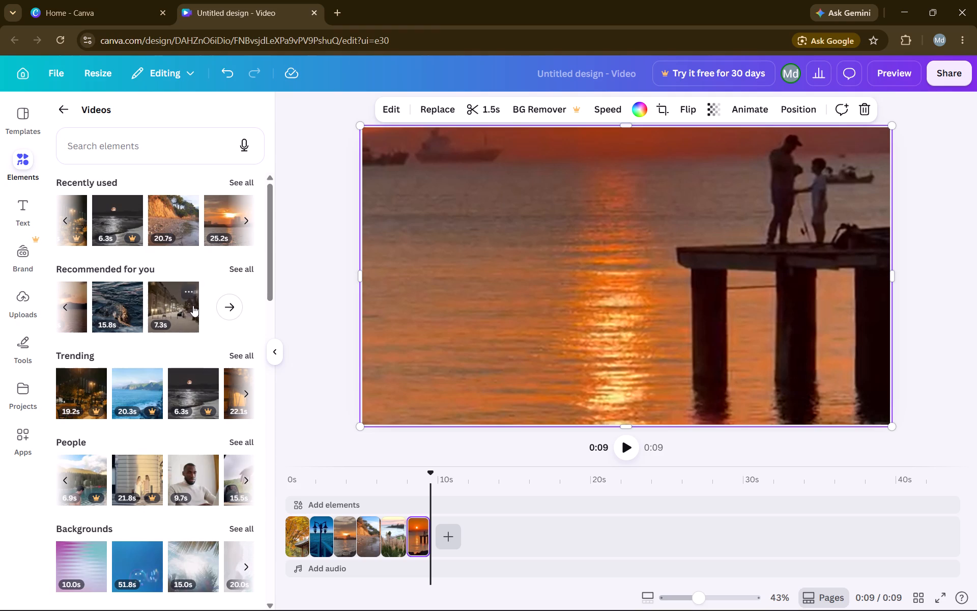
Open all recommended videos, add the 20.3 s sunset over a dark hill and water, and trim its end to about 1.5 s.
{"action": "left_click", "coordinate": [227, 308]}
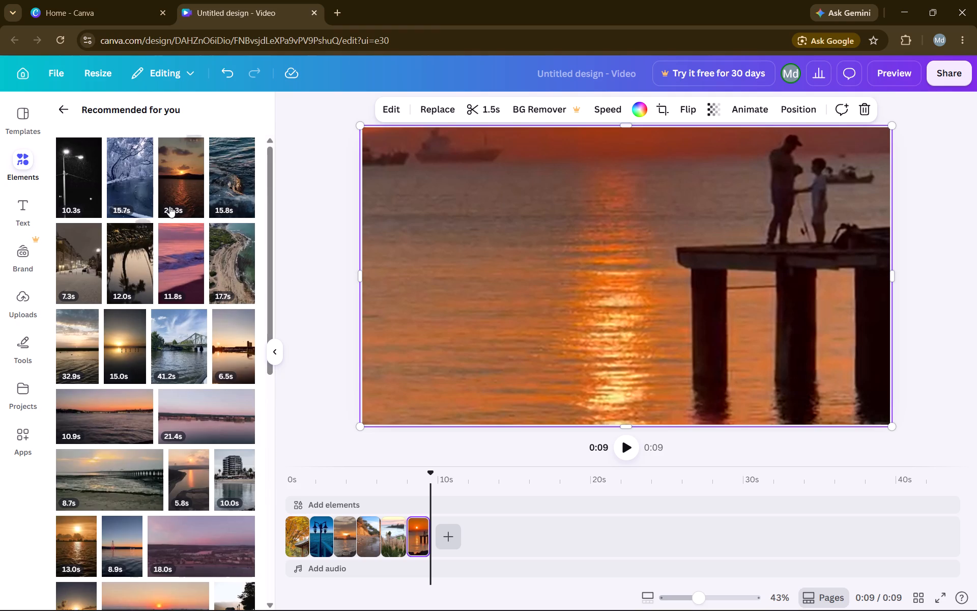
{"action": "left_click", "coordinate": [179, 196]}
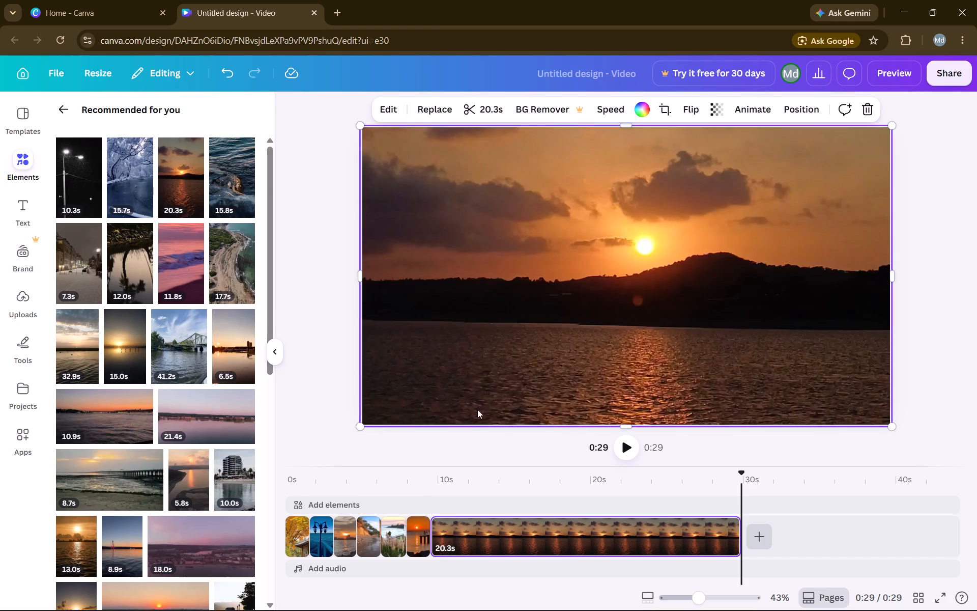
{"action": "left_click_drag", "start_coordinate": [734, 535], "coordinate": [457, 542]}
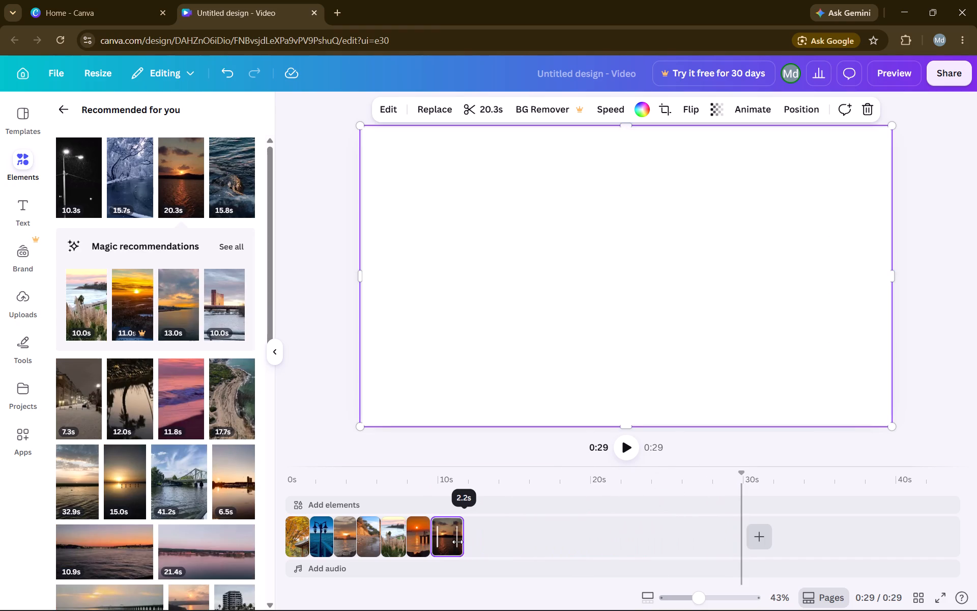
{"action": "left_click_drag", "start_coordinate": [457, 542], "coordinate": [447, 542]}
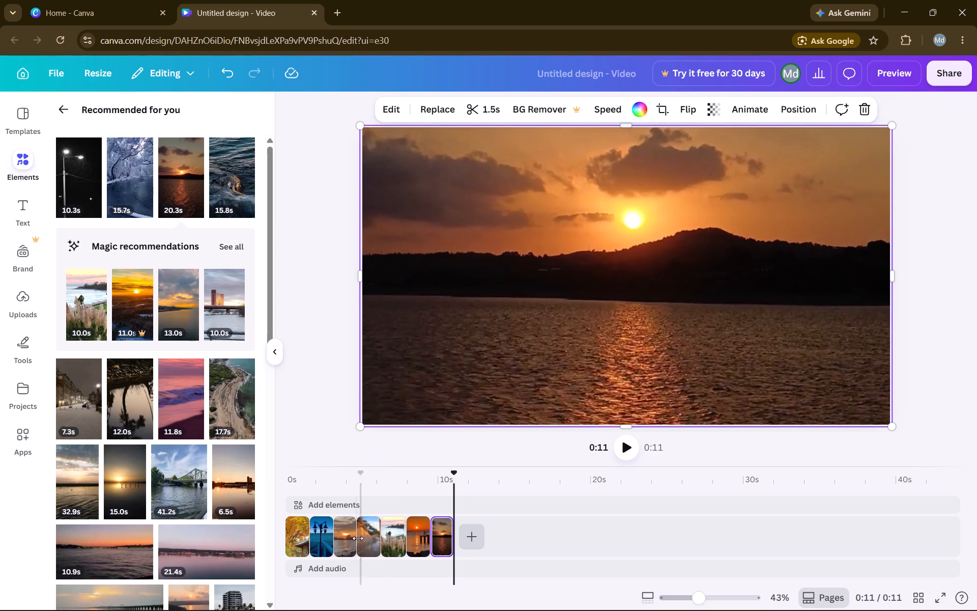
Lengthen the first three timeline clips: autumn trees to about 2.0 s, sea lamps to 2.1 s and city sunset to 2.0 s.
{"action": "left_click", "coordinate": [303, 535]}
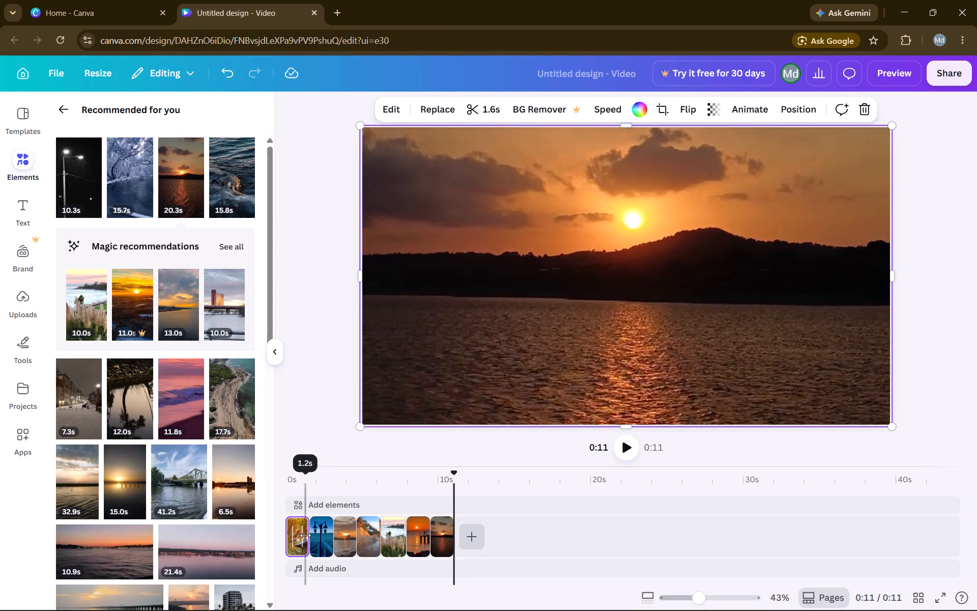
{"action": "left_click_drag", "start_coordinate": [305, 535], "coordinate": [312, 535]}
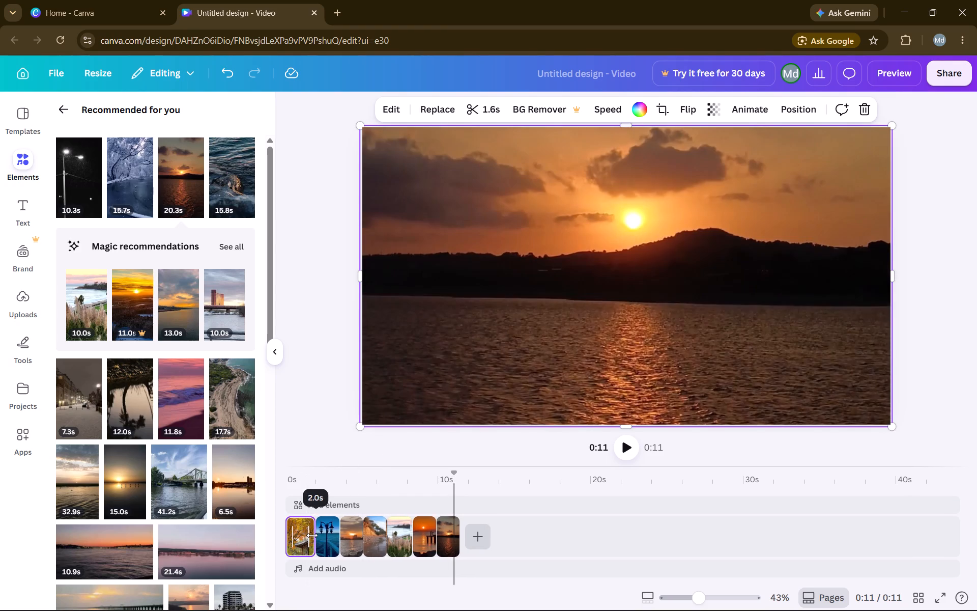
{"action": "left_click_drag", "start_coordinate": [312, 535], "coordinate": [312, 535]}
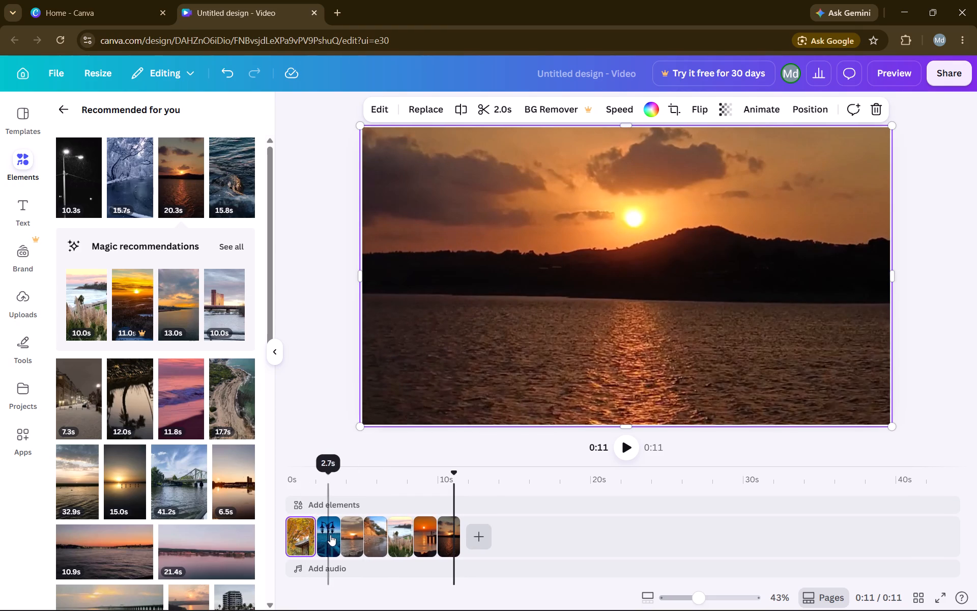
{"action": "left_click_drag", "start_coordinate": [335, 534], "coordinate": [343, 534]}
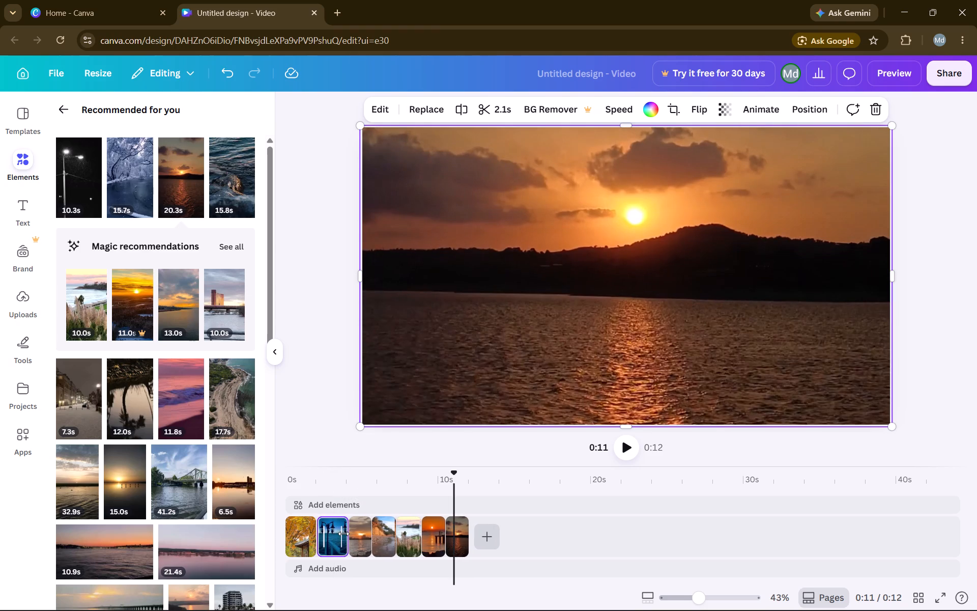
{"action": "left_click_drag", "start_coordinate": [367, 534], "coordinate": [370, 534]}
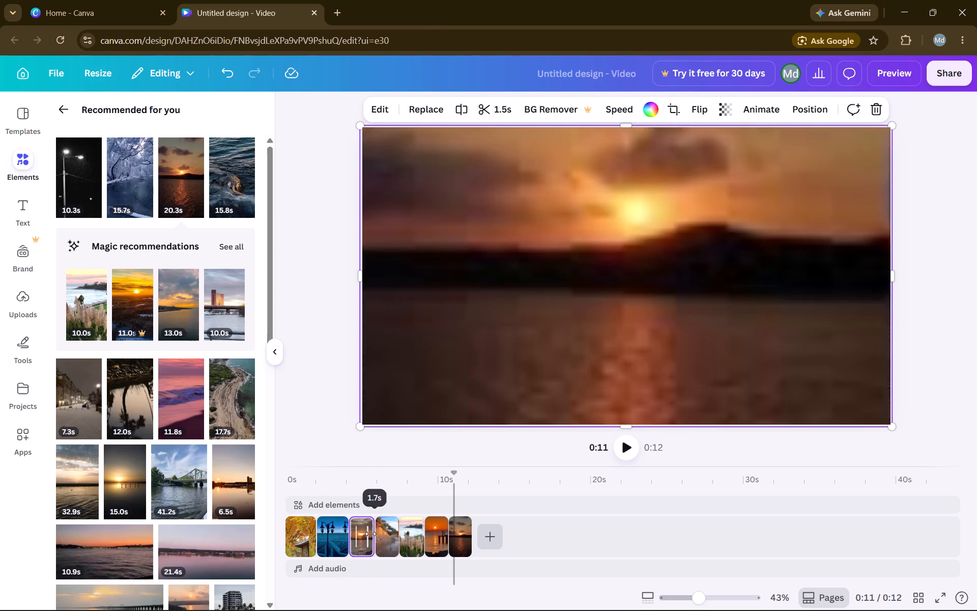
{"action": "left_click_drag", "start_coordinate": [370, 534], "coordinate": [375, 534]}
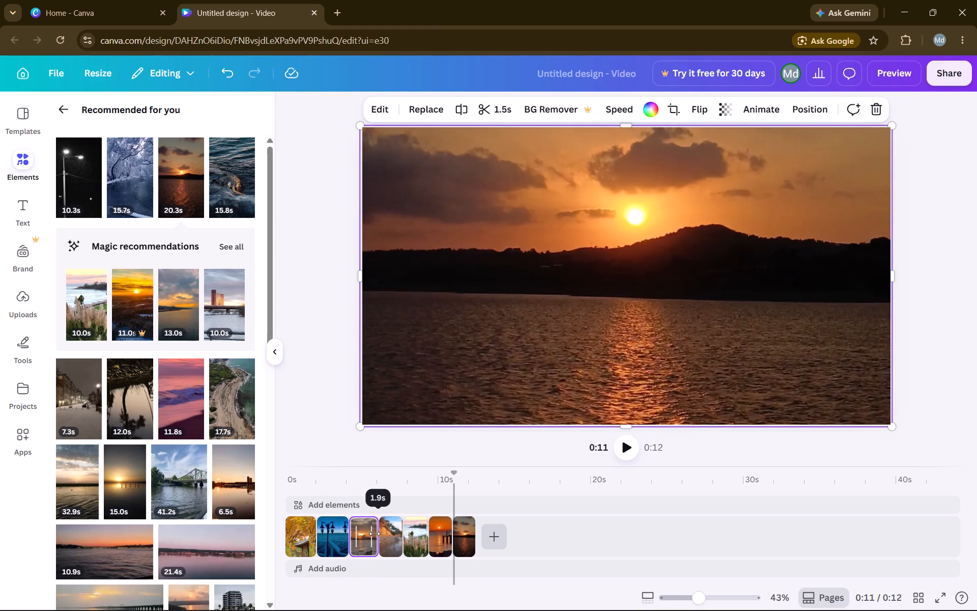
{"action": "left_click_drag", "start_coordinate": [375, 534], "coordinate": [376, 534]}
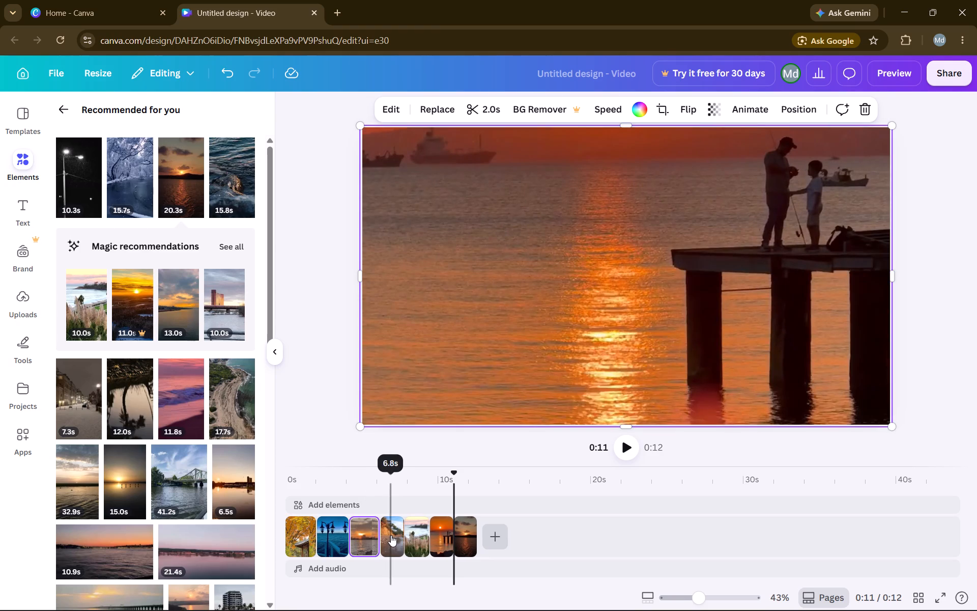
Lengthen the last four timeline clips to about 2.0 s each: pebble beach, pampas grass, pier fishing and dark hill sunset.
{"action": "left_click", "coordinate": [394, 535]}
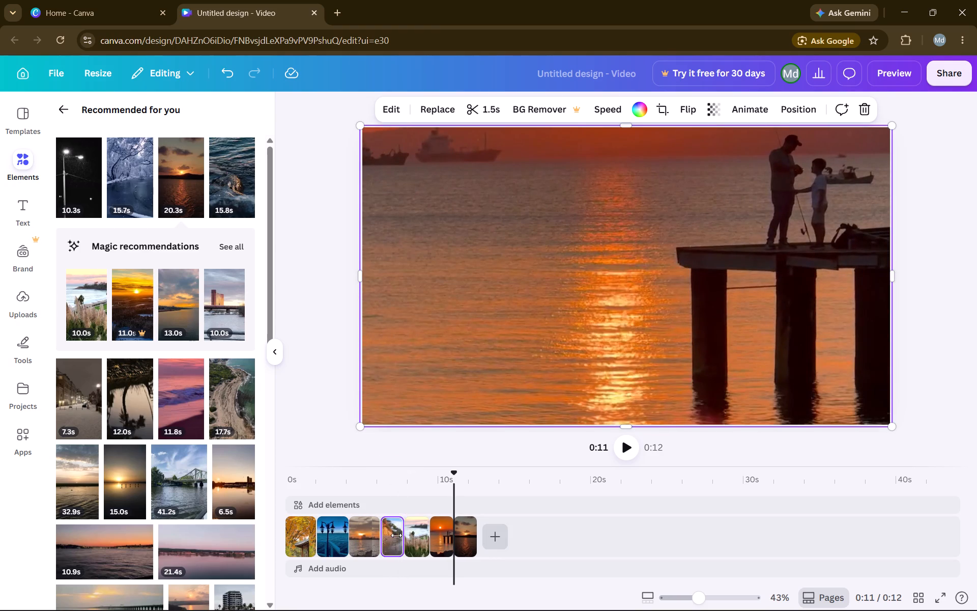
{"action": "left_click", "coordinate": [394, 535]}
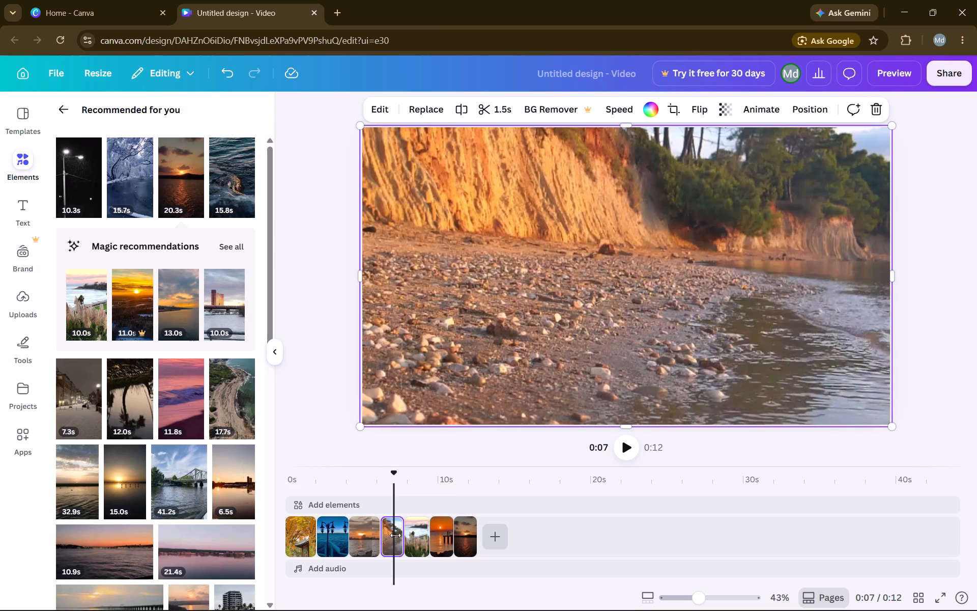
{"action": "left_click_drag", "start_coordinate": [397, 535], "coordinate": [401, 535]}
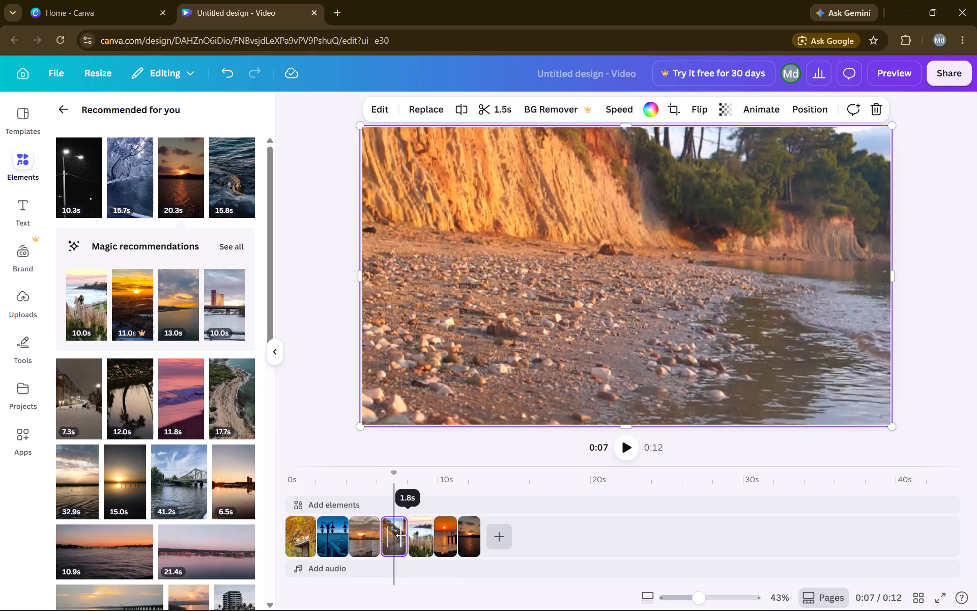
{"action": "left_click_drag", "start_coordinate": [401, 535], "coordinate": [405, 535]}
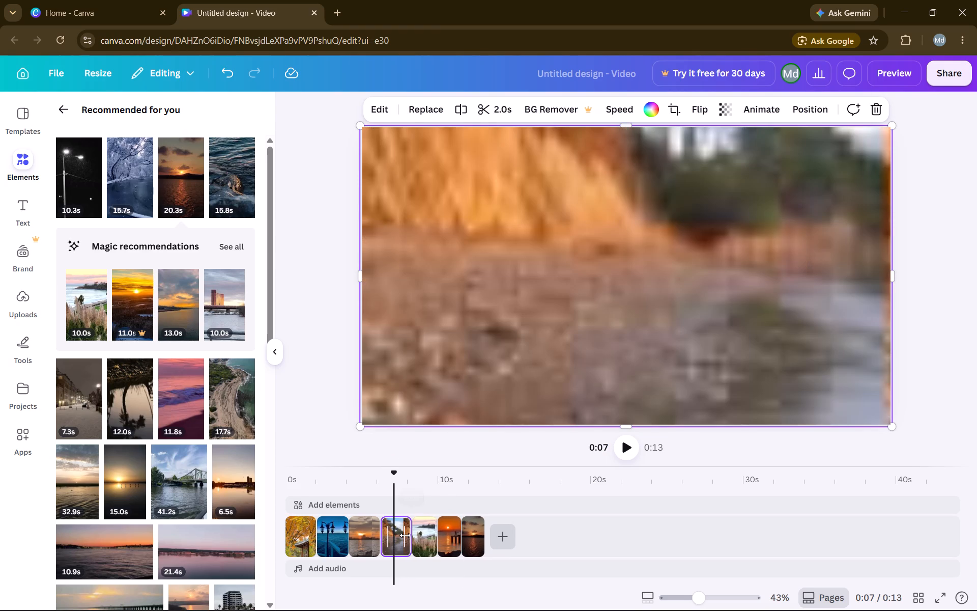
{"action": "left_click", "coordinate": [432, 539]}
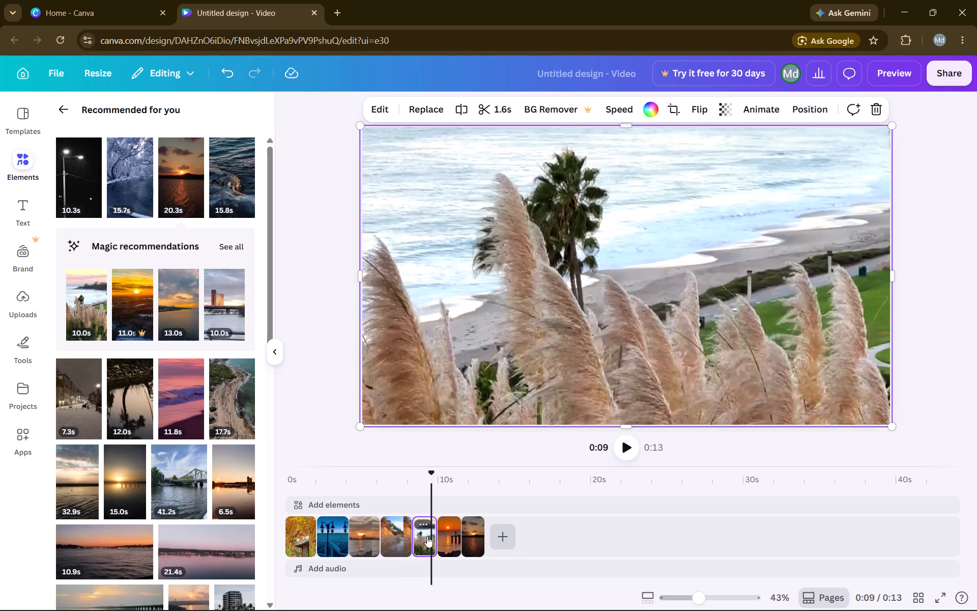
{"action": "left_click_drag", "start_coordinate": [429, 536], "coordinate": [438, 535]}
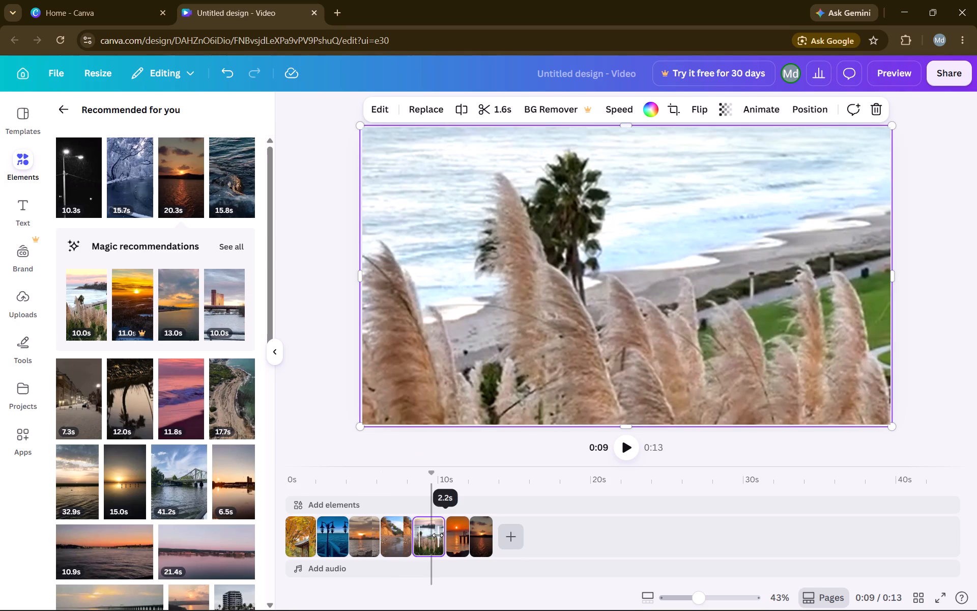
{"action": "left_click_drag", "start_coordinate": [438, 535], "coordinate": [435, 535]}
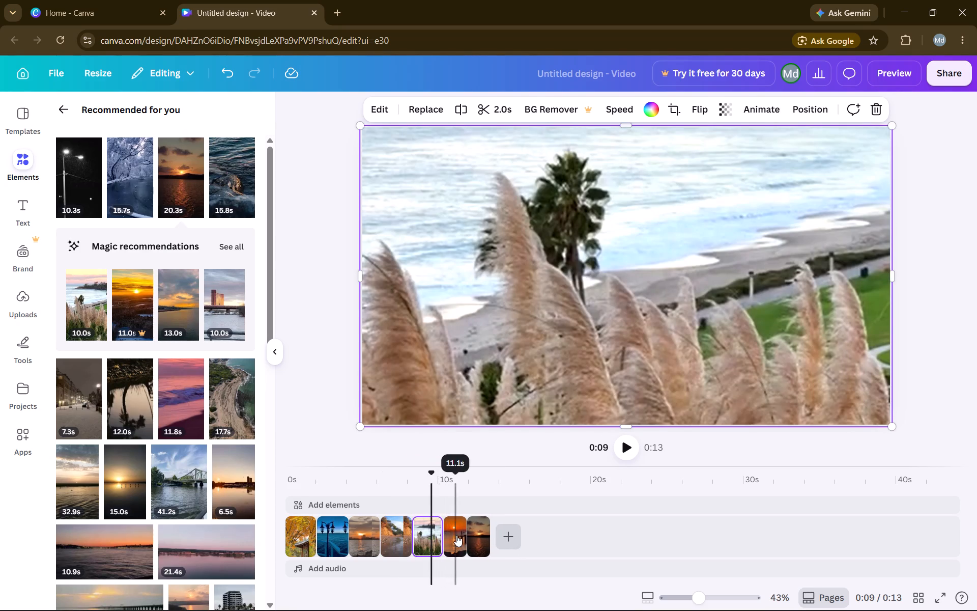
{"action": "left_click_drag", "start_coordinate": [461, 535], "coordinate": [464, 535]}
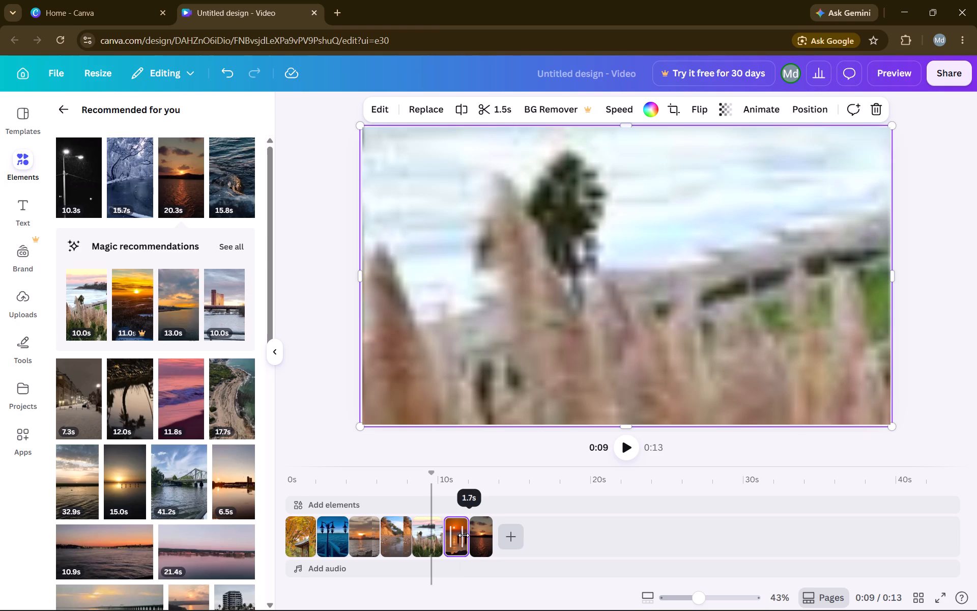
{"action": "left_click_drag", "start_coordinate": [464, 535], "coordinate": [469, 535]}
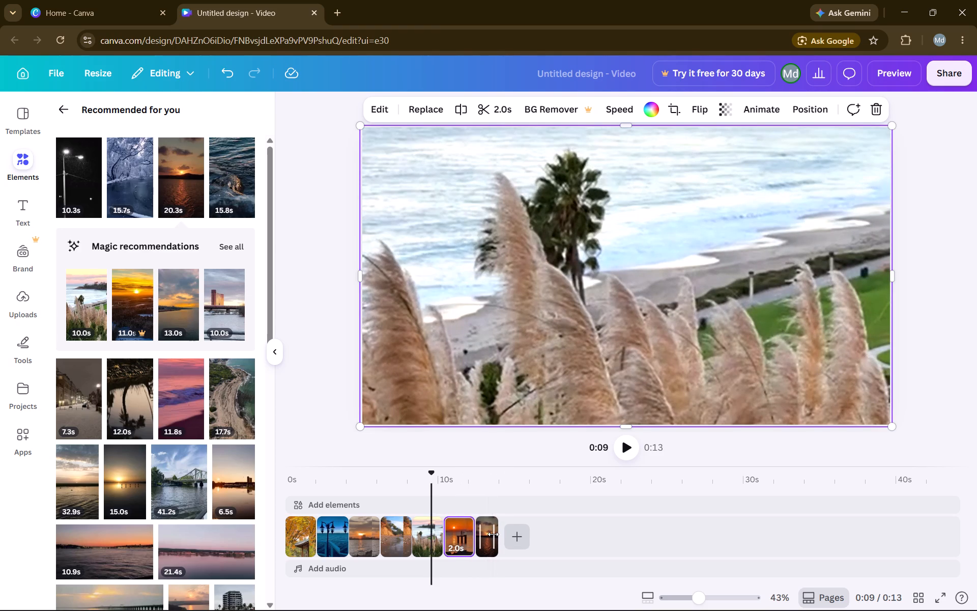
{"action": "left_click_drag", "start_coordinate": [493, 534], "coordinate": [501, 534]}
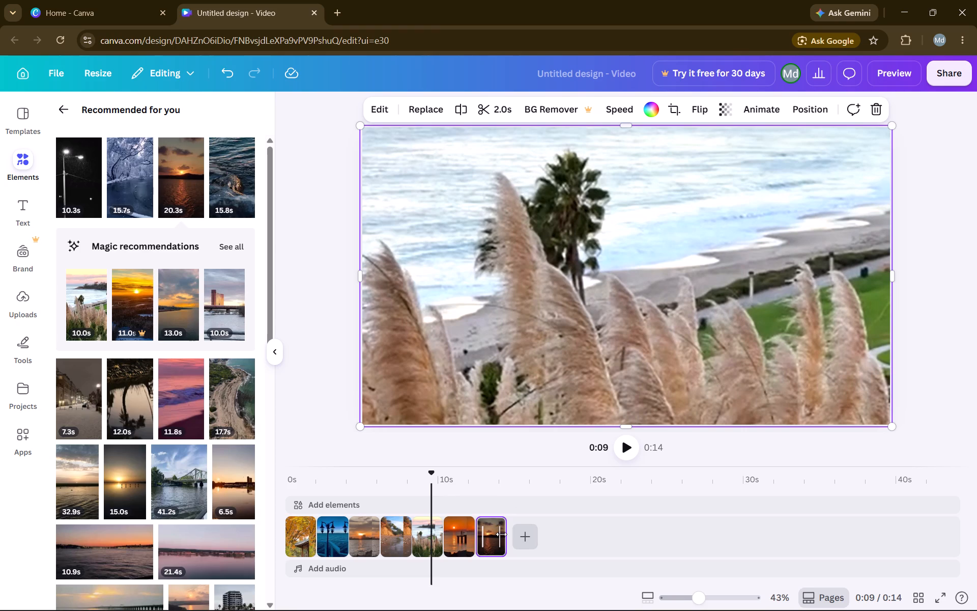
Play the whole video from the beginning to review the pacing of the clips.
{"action": "left_click", "coordinate": [631, 452]}
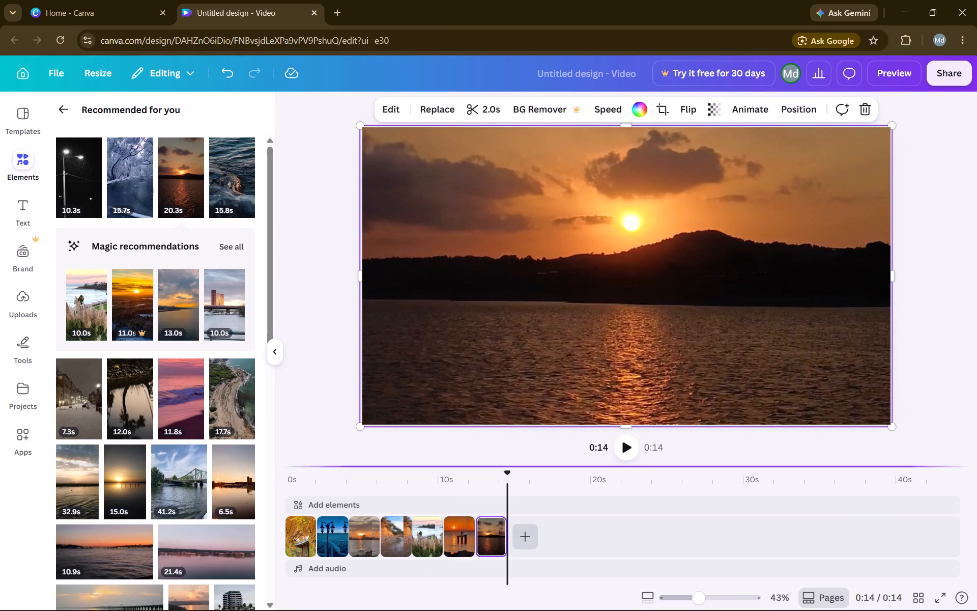
{"action": "left_click_drag", "start_coordinate": [508, 485], "coordinate": [285, 505]}
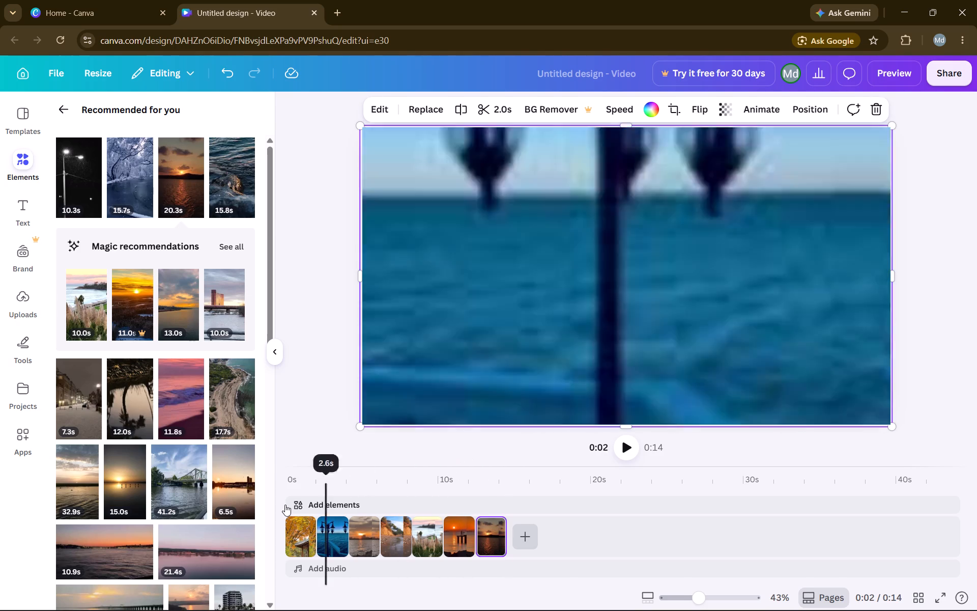
{"action": "left_click_drag", "start_coordinate": [285, 505], "coordinate": [208, 512]}
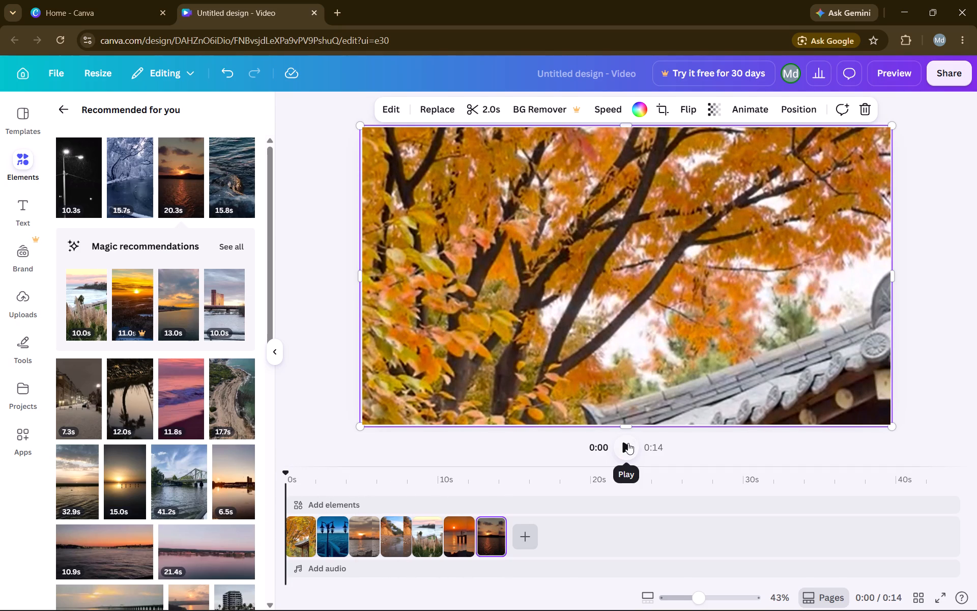
{"action": "left_click", "coordinate": [628, 443]}
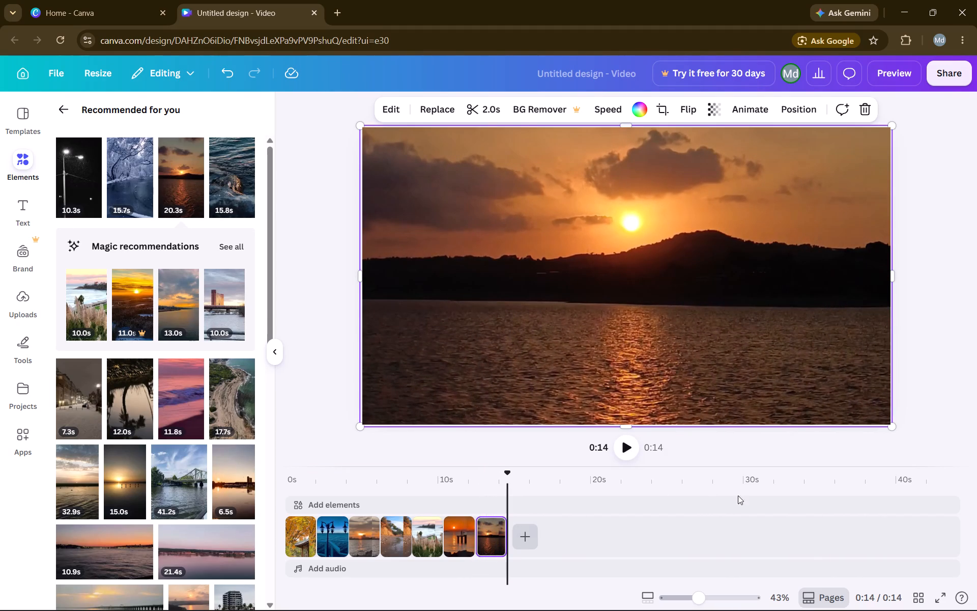
{"action": "scroll", "coordinate": [810, 548], "scroll_direction": "down", "scroll_amount": 4}
{"action": "scroll", "coordinate": [708, 544], "scroll_direction": "down", "scroll_amount": 3}
{"action": "scroll", "coordinate": [655, 439], "scroll_direction": "down", "scroll_amount": 2}
Slow the sea lamps clip to a video speed of 0.75, trim its end to about 2.0 s and play it back.
{"action": "left_click", "coordinate": [602, 110]}
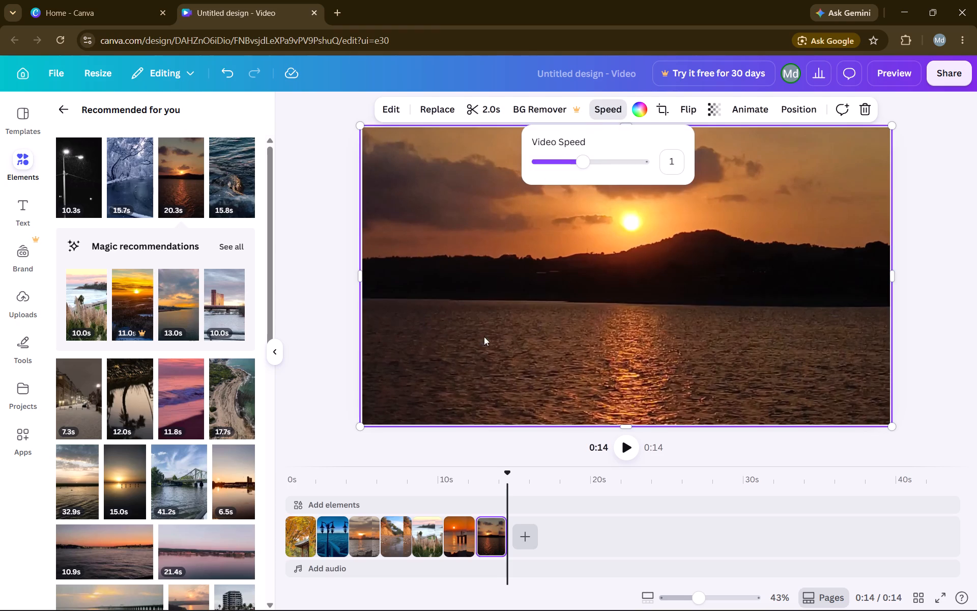
{"action": "left_click", "coordinate": [306, 538]}
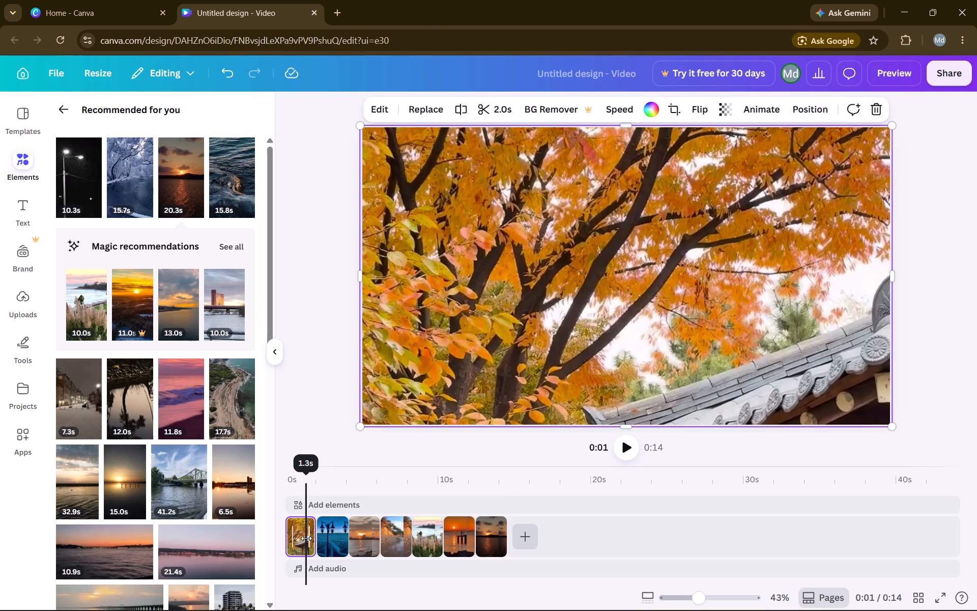
{"action": "left_click", "coordinate": [336, 540]}
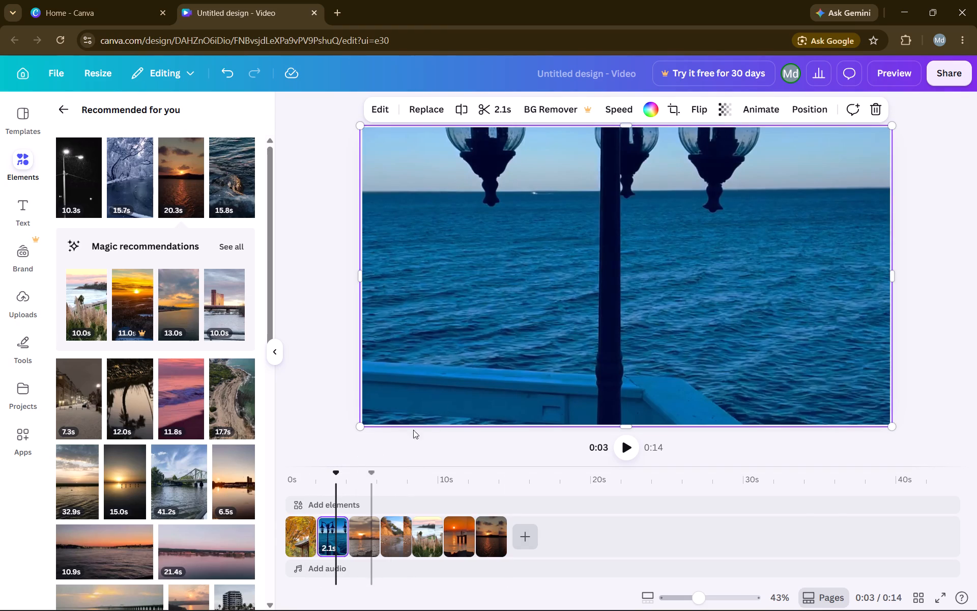
{"action": "left_click", "coordinate": [607, 105]}
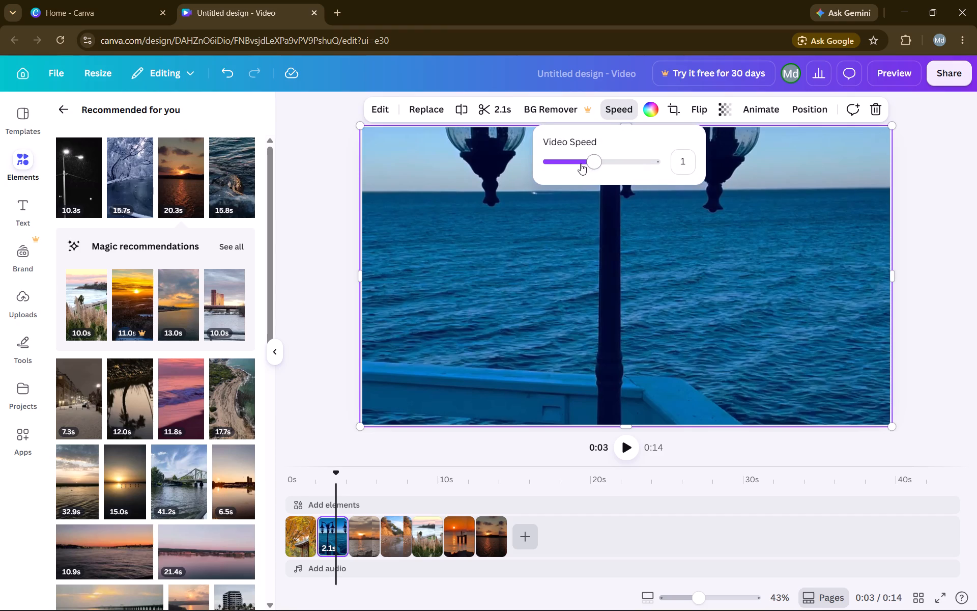
{"action": "left_click", "coordinate": [581, 163]}
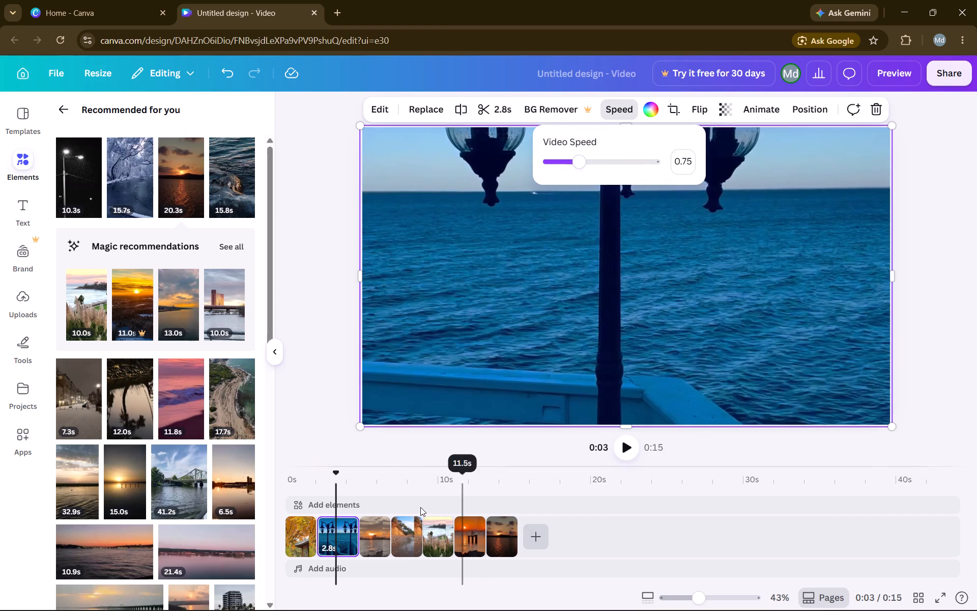
{"action": "left_click", "coordinate": [322, 529]}
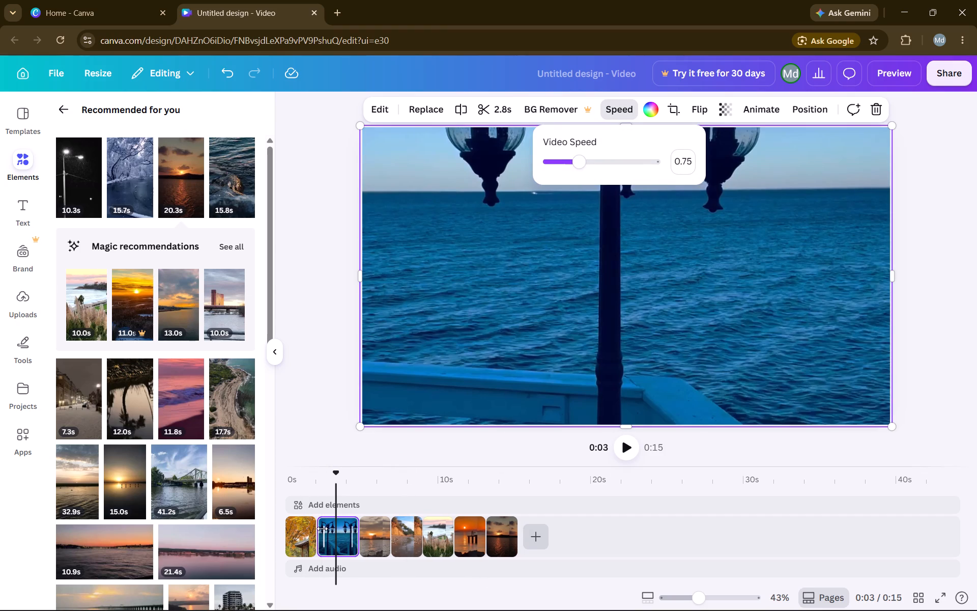
{"action": "left_click", "coordinate": [630, 445]}
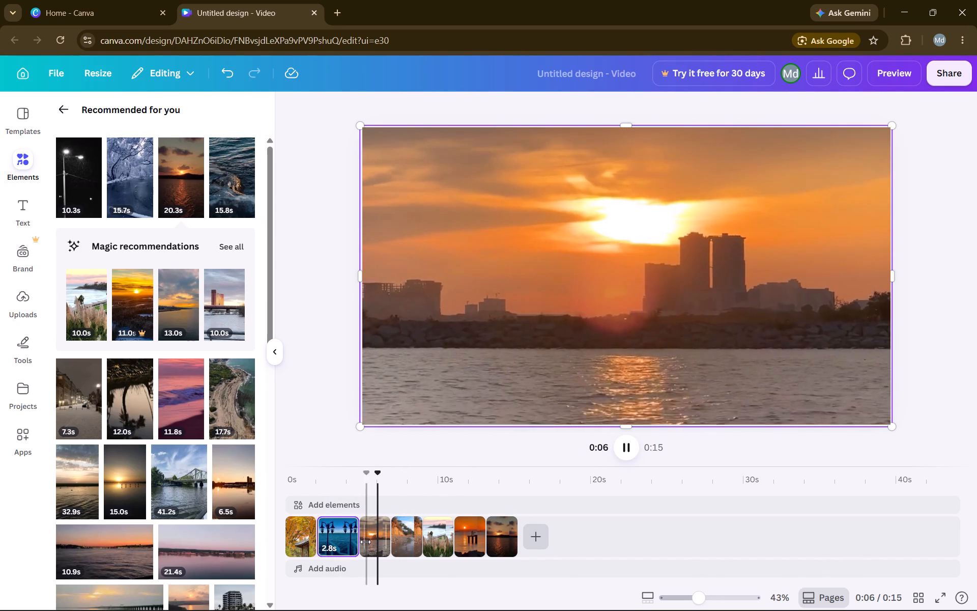
{"action": "left_click", "coordinate": [353, 538]}
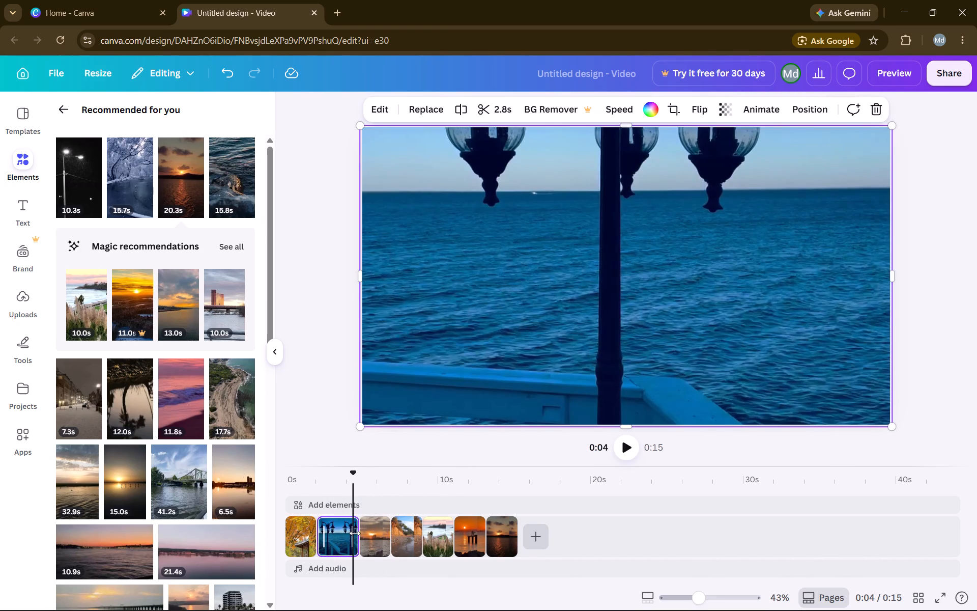
{"action": "left_click_drag", "start_coordinate": [355, 533], "coordinate": [346, 533]}
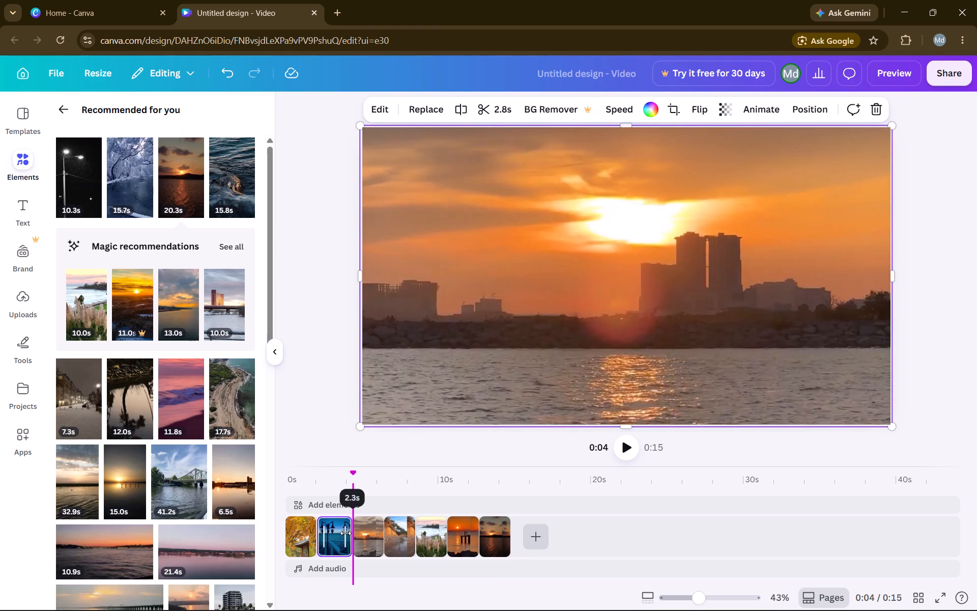
{"action": "left_click_drag", "start_coordinate": [346, 533], "coordinate": [342, 533]}
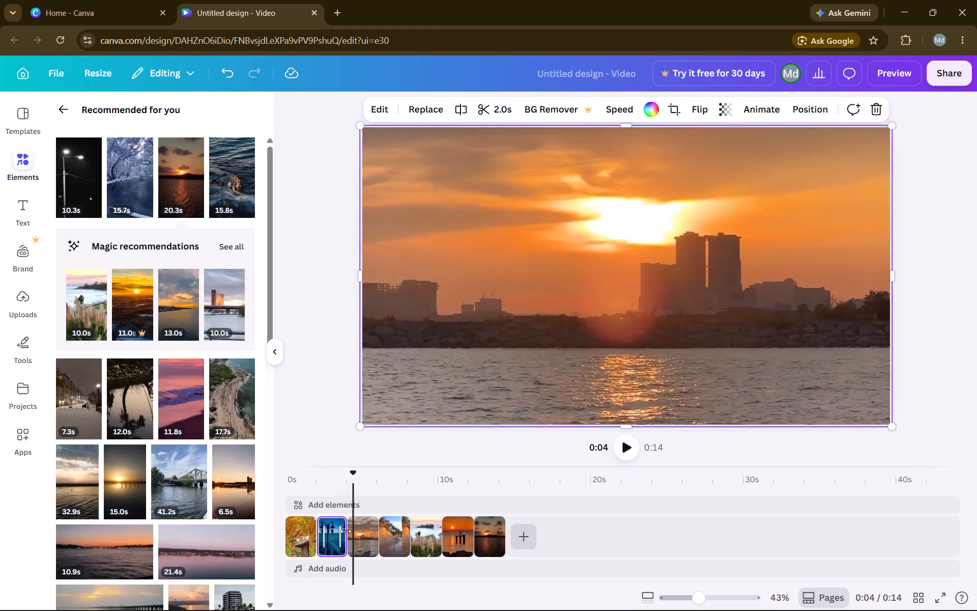
{"action": "left_click", "coordinate": [327, 532]}
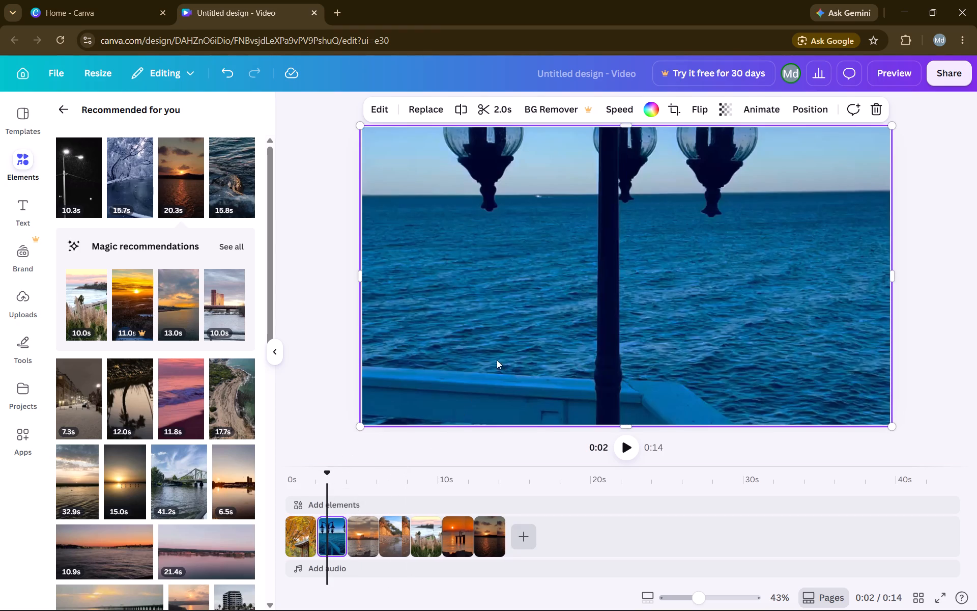
{"action": "left_click", "coordinate": [623, 447]}
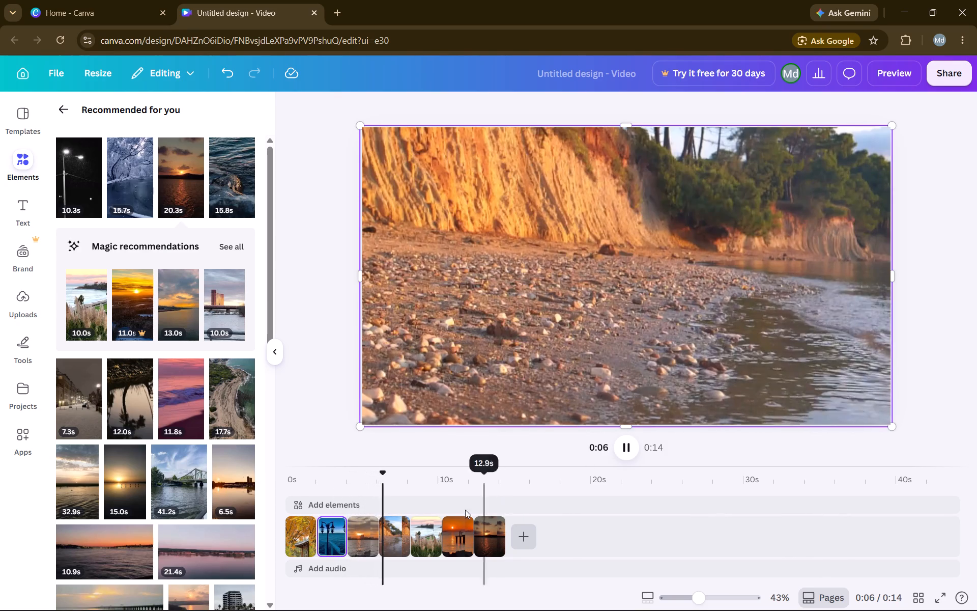
Slow the city sunset clip to a video speed of 0.75 and trim its end to about 2.1 s.
{"action": "left_click", "coordinate": [365, 517]}
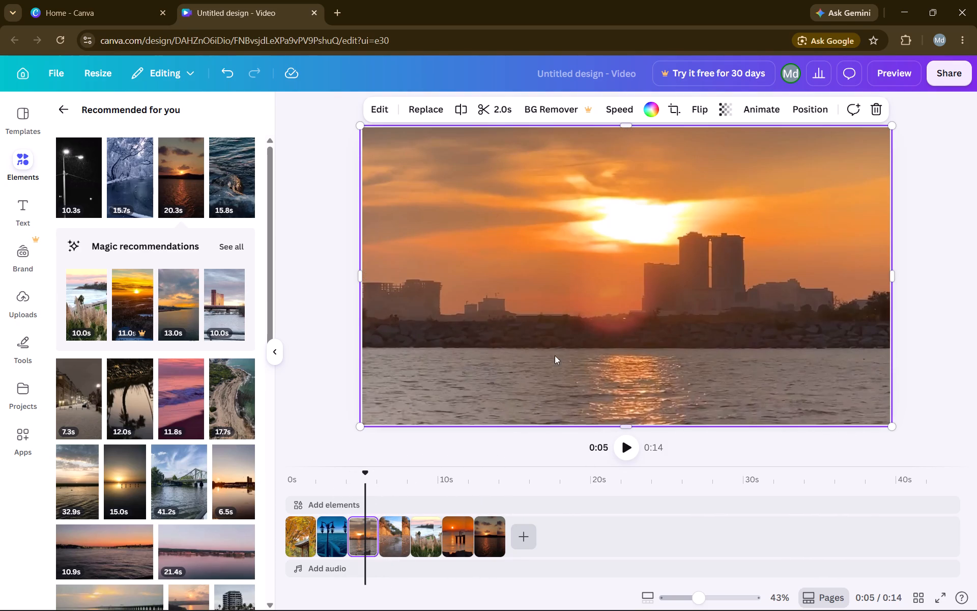
{"action": "left_click_drag", "start_coordinate": [614, 113], "coordinate": [603, 141]}
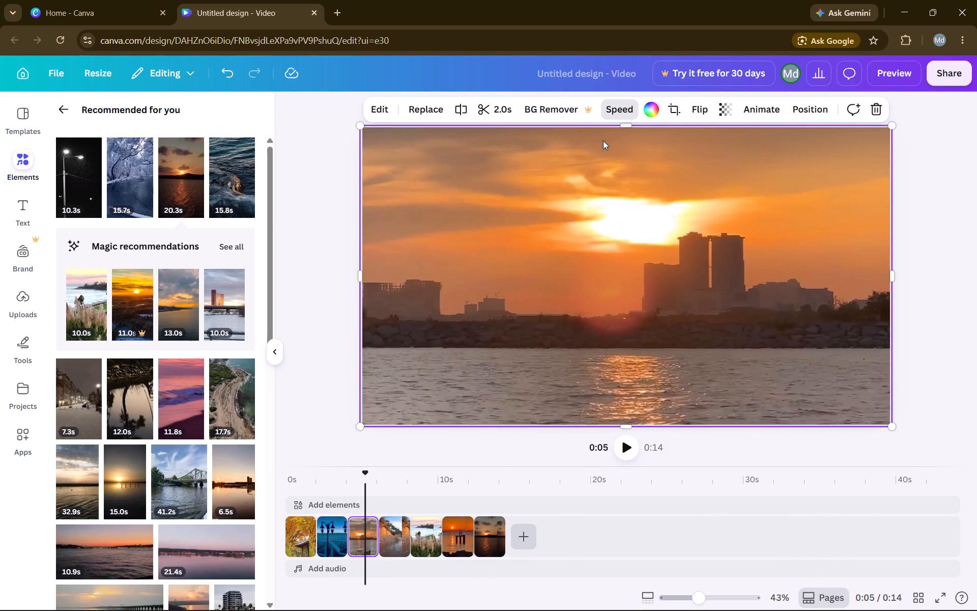
{"action": "left_click_drag", "start_coordinate": [603, 141], "coordinate": [612, 106]}
{"action": "left_click", "coordinate": [612, 106]}
{"action": "left_click", "coordinate": [612, 106]}
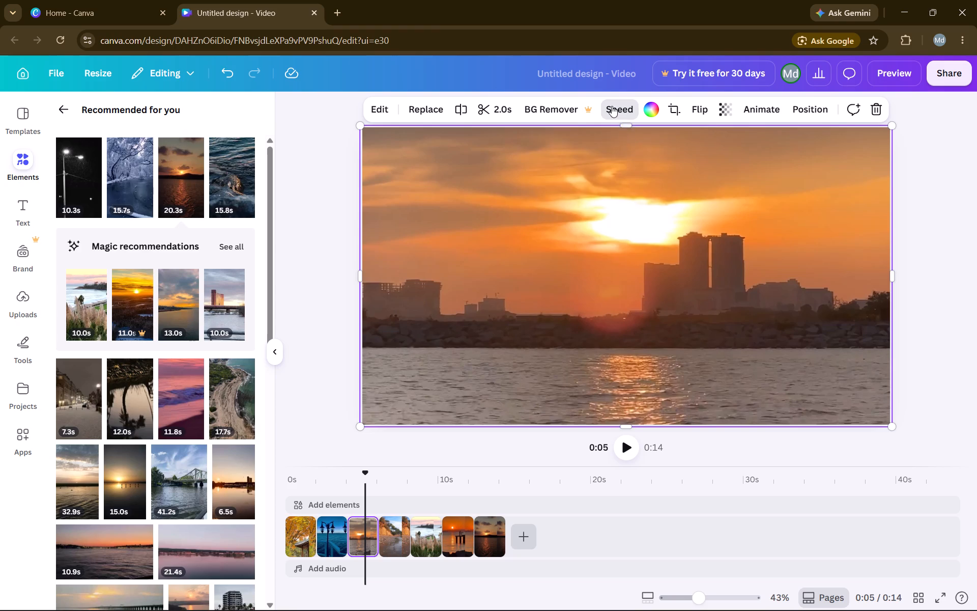
{"action": "left_click", "coordinate": [576, 158]}
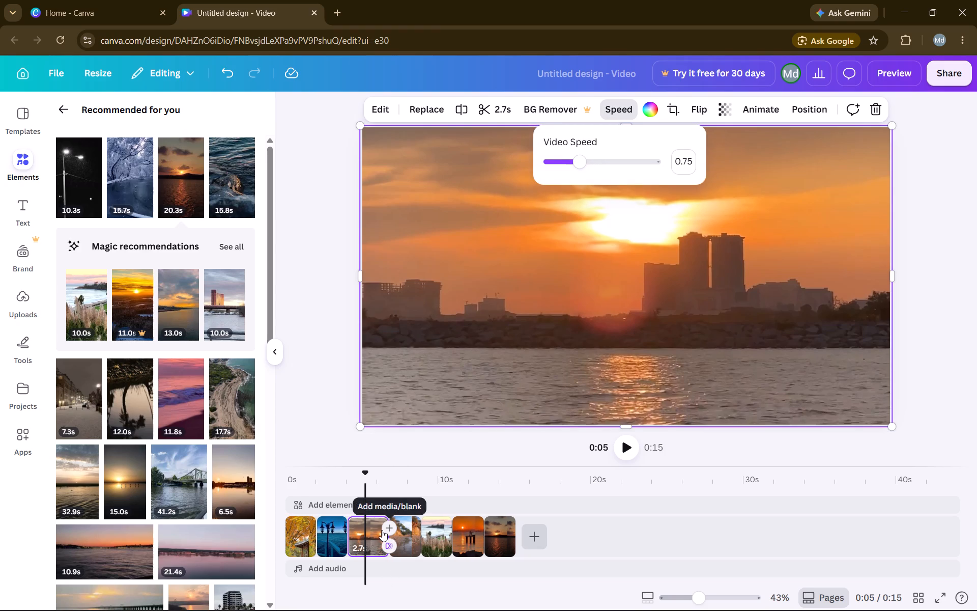
{"action": "left_click_drag", "start_coordinate": [378, 538], "coordinate": [372, 538]}
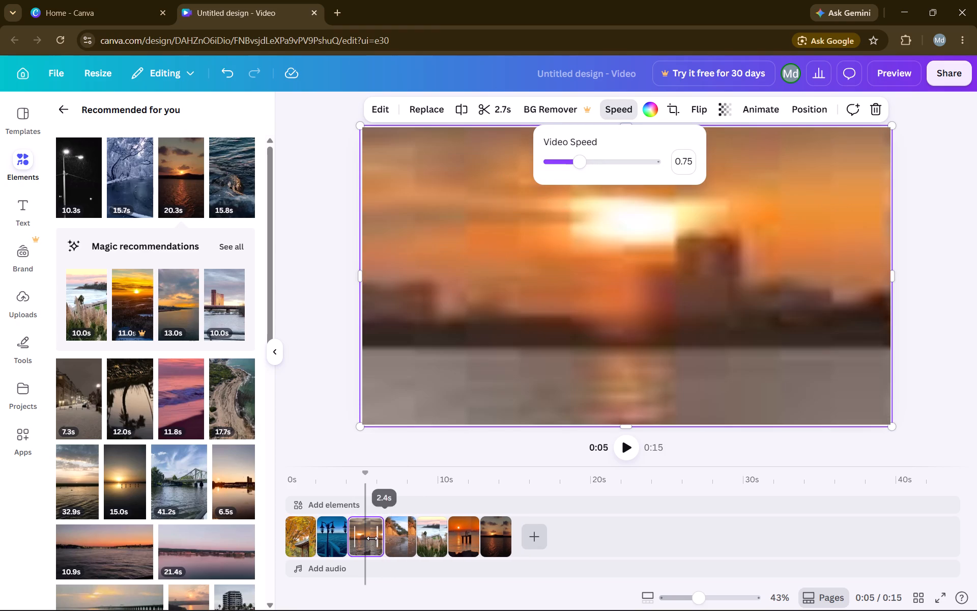
{"action": "left_click_drag", "start_coordinate": [372, 538], "coordinate": [369, 538]}
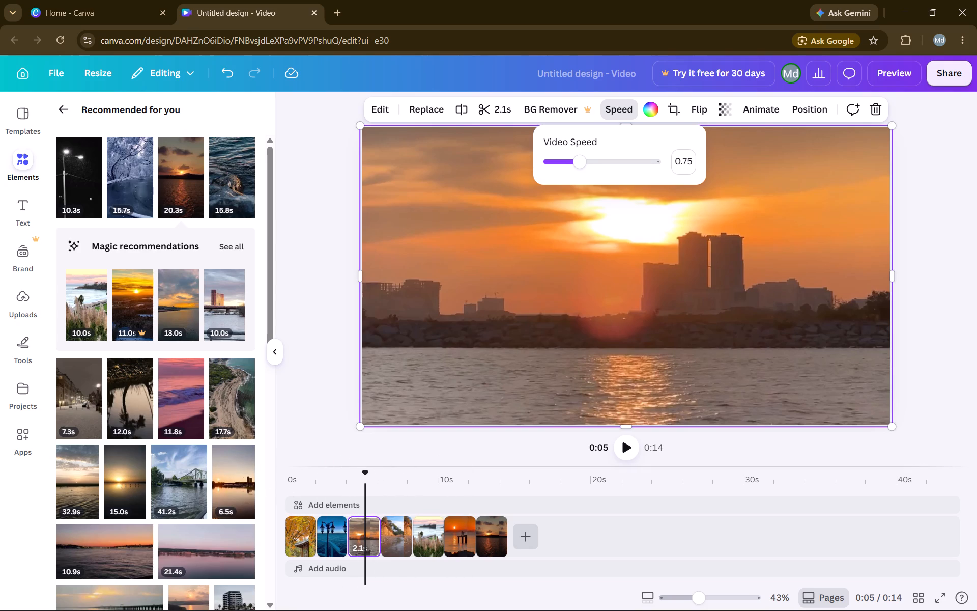
Play the whole video from the beginning to review the slowed clips.
{"action": "left_click_drag", "start_coordinate": [364, 486], "coordinate": [255, 487]}
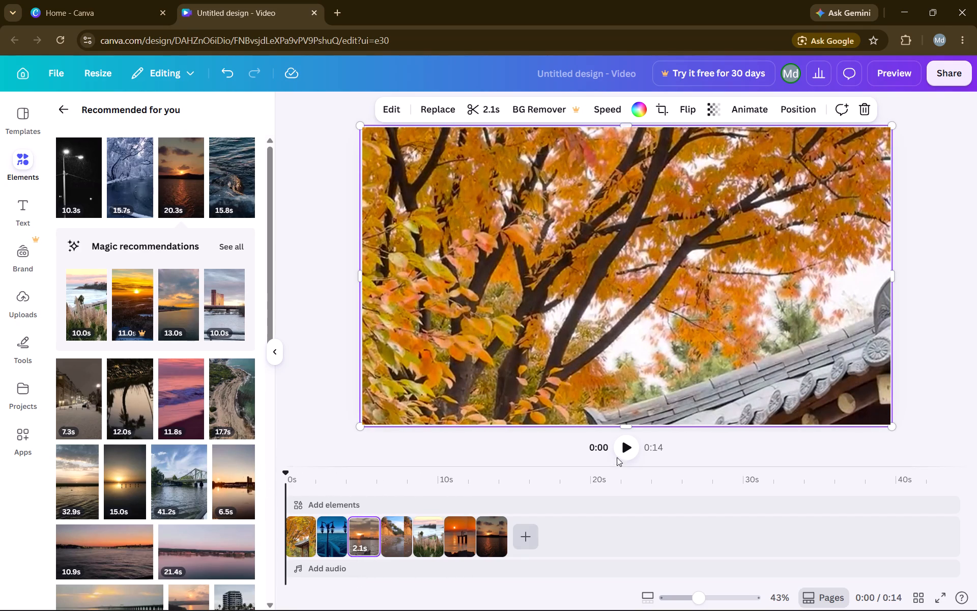
{"action": "left_click", "coordinate": [622, 448]}
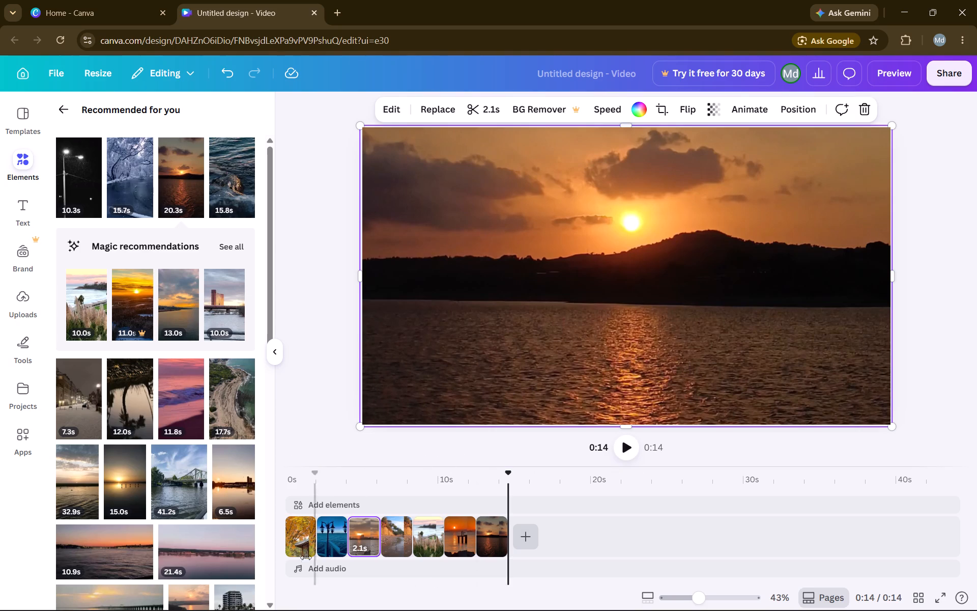
Slow the sea lamps clip and the city sunset clip to a video speed of 0.5 each.
{"action": "left_click", "coordinate": [326, 539]}
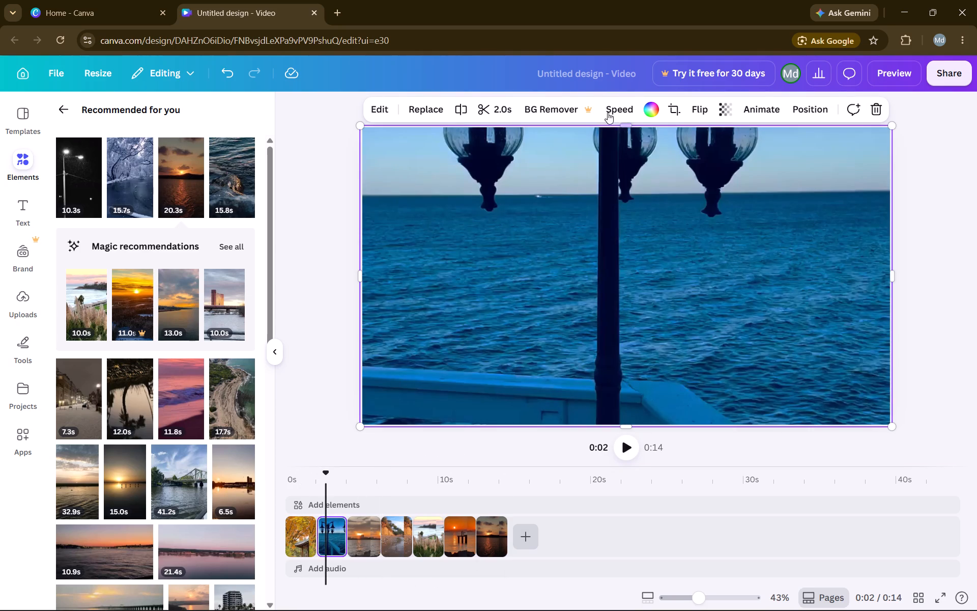
{"action": "left_click", "coordinate": [608, 110]}
{"action": "left_click", "coordinate": [612, 112]}
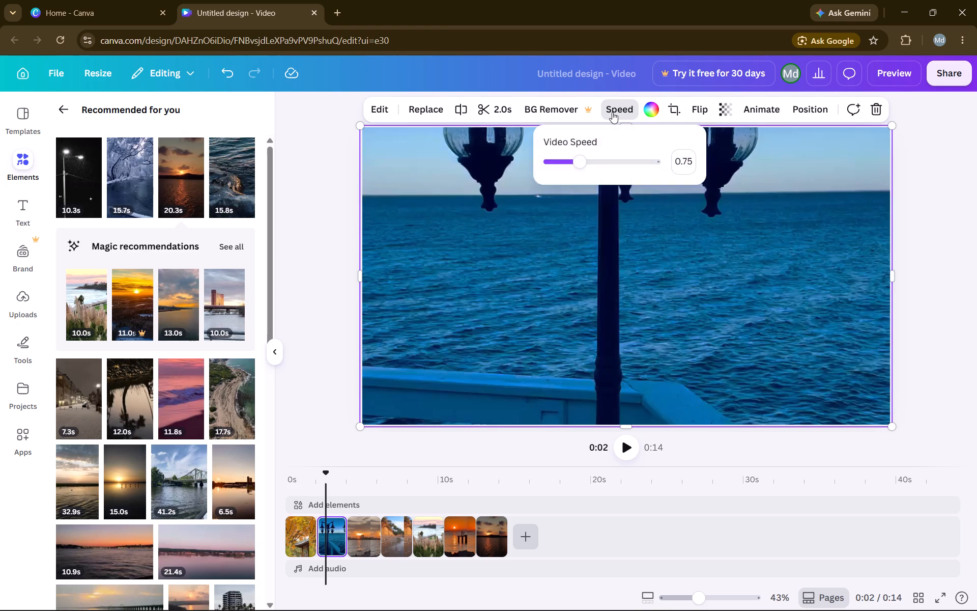
{"action": "left_click", "coordinate": [612, 112]}
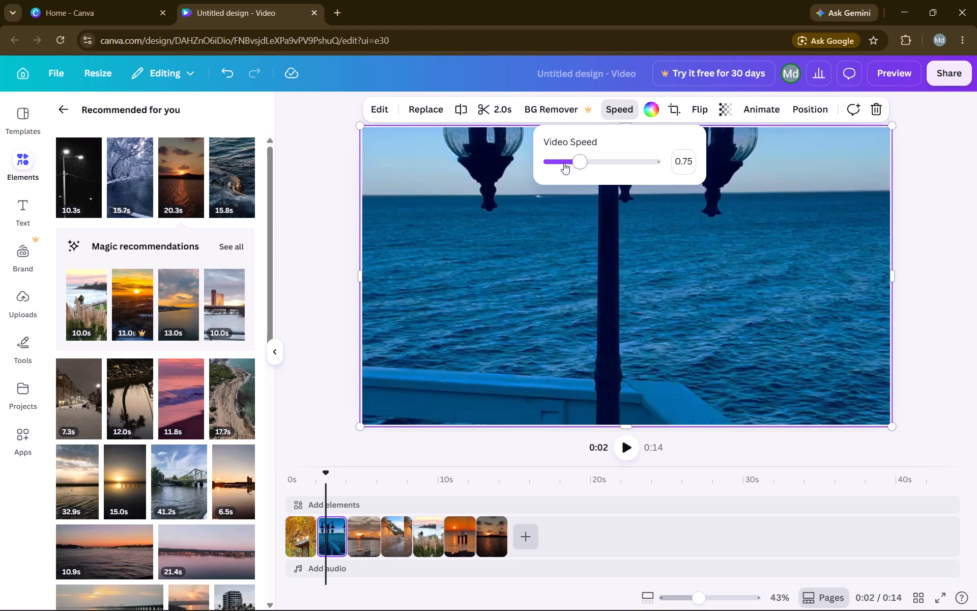
{"action": "left_click", "coordinate": [563, 163]}
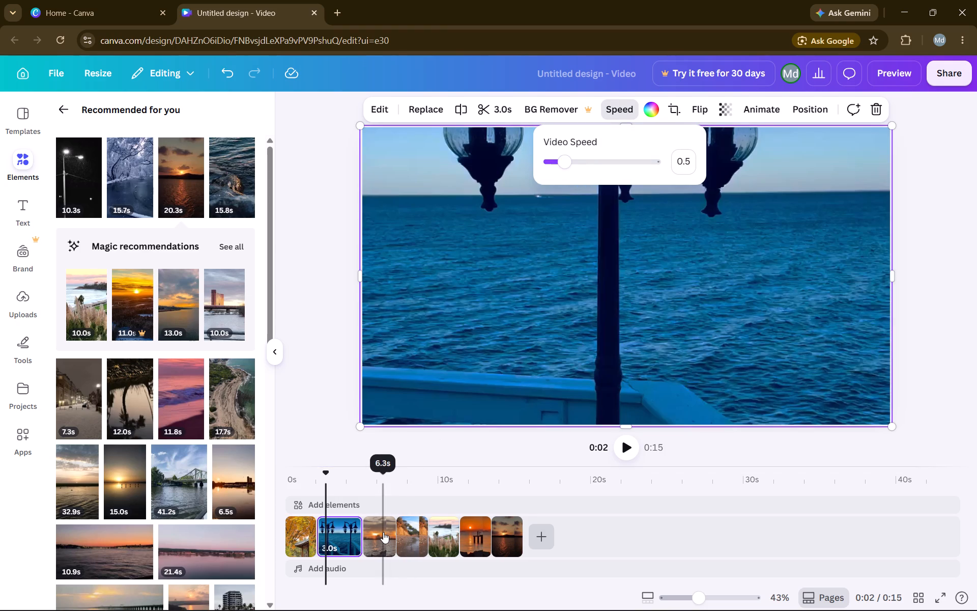
{"action": "left_click", "coordinate": [383, 532]}
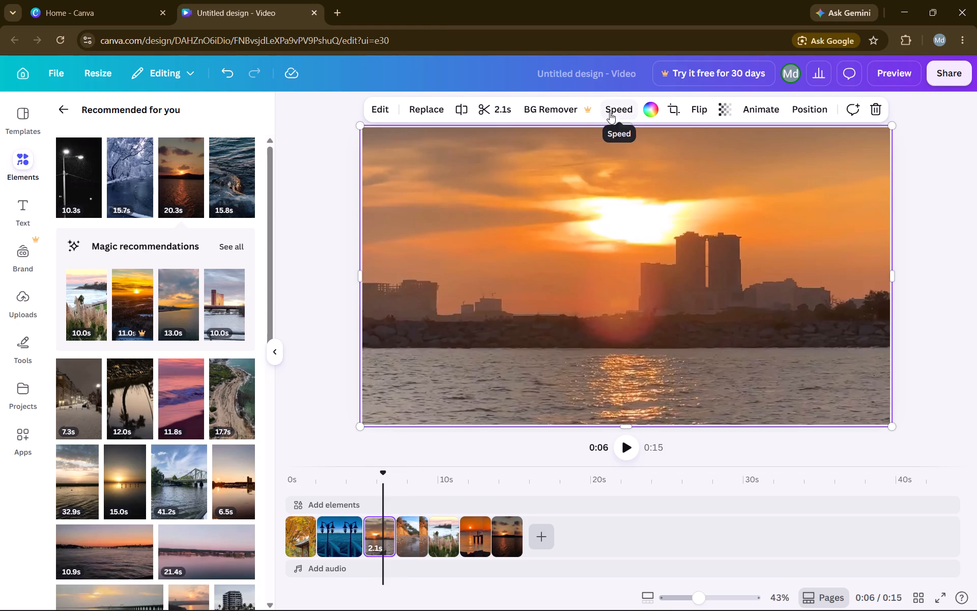
{"action": "left_click", "coordinate": [610, 113]}
{"action": "left_click", "coordinate": [564, 159]}
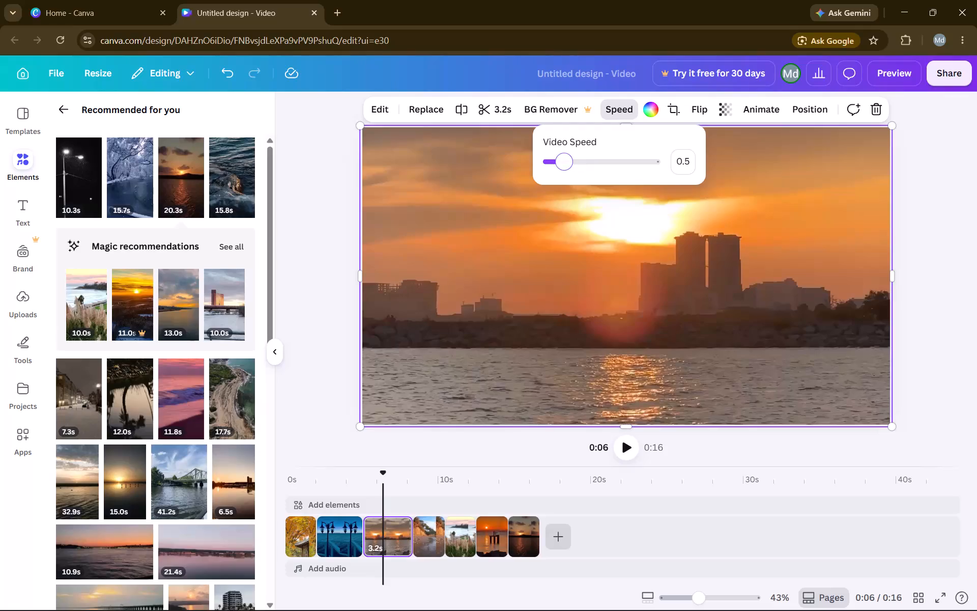
Slow the pebble beach, pampas grass, pier fishing and dark hill sunset clips to a video speed of 0.75 each.
{"action": "left_click", "coordinate": [438, 542]}
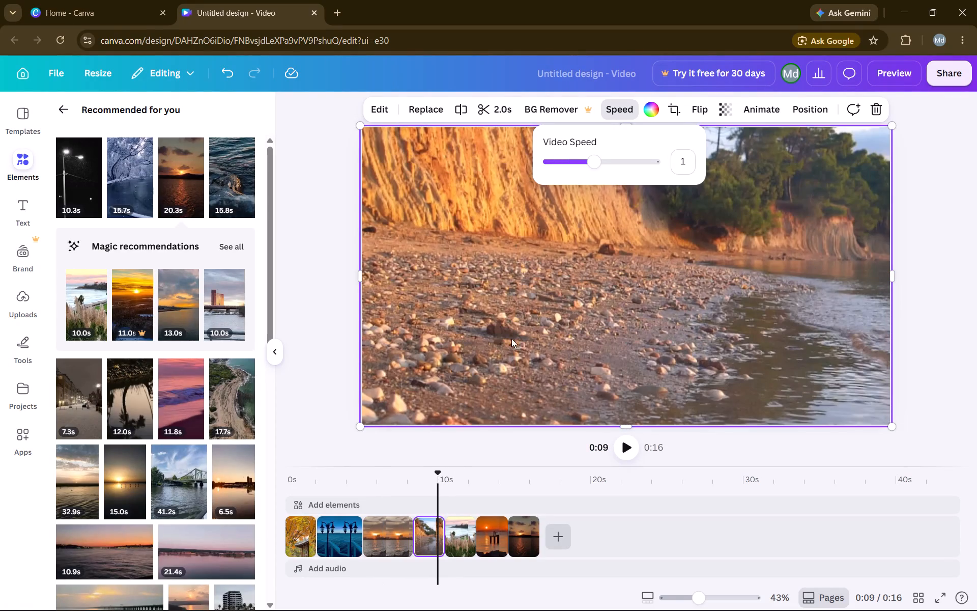
{"action": "left_click", "coordinate": [574, 162]}
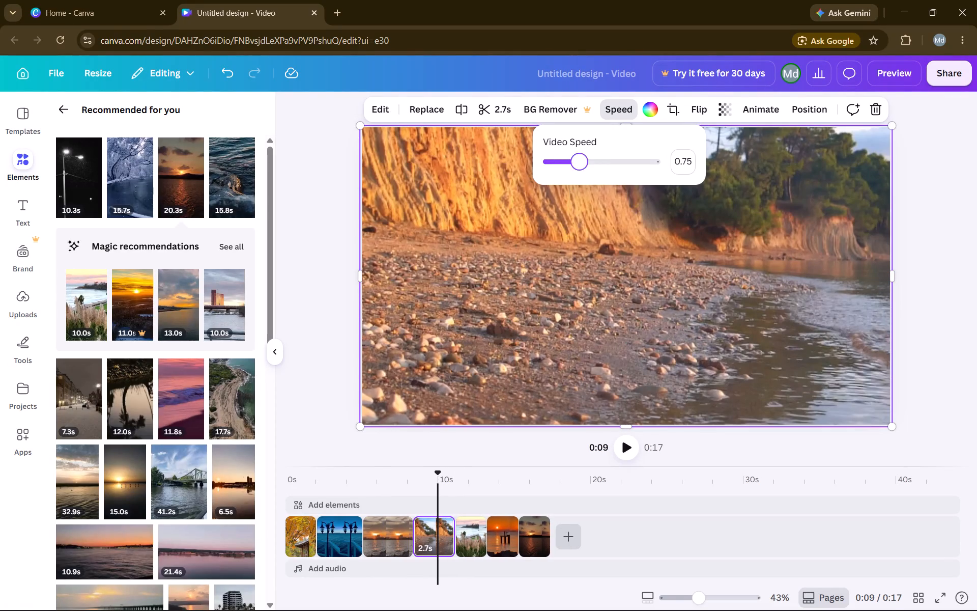
{"action": "left_click", "coordinate": [483, 538]}
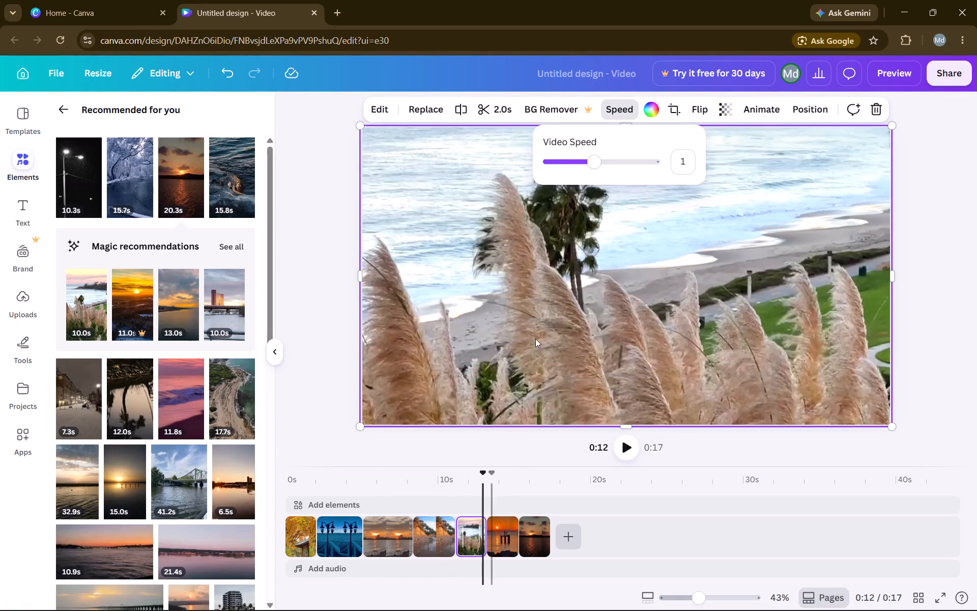
{"action": "left_click", "coordinate": [580, 163]}
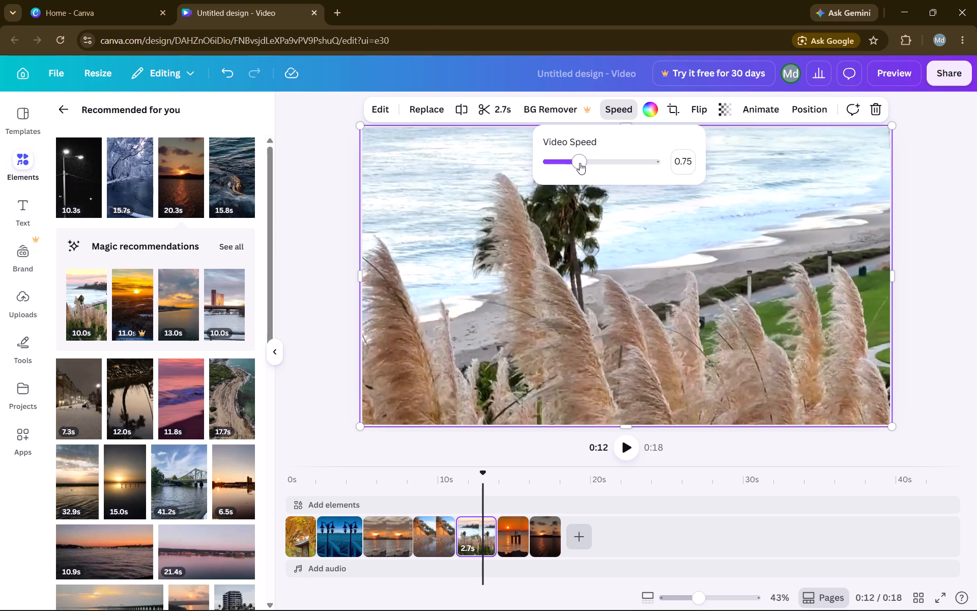
{"action": "left_click", "coordinate": [515, 535]}
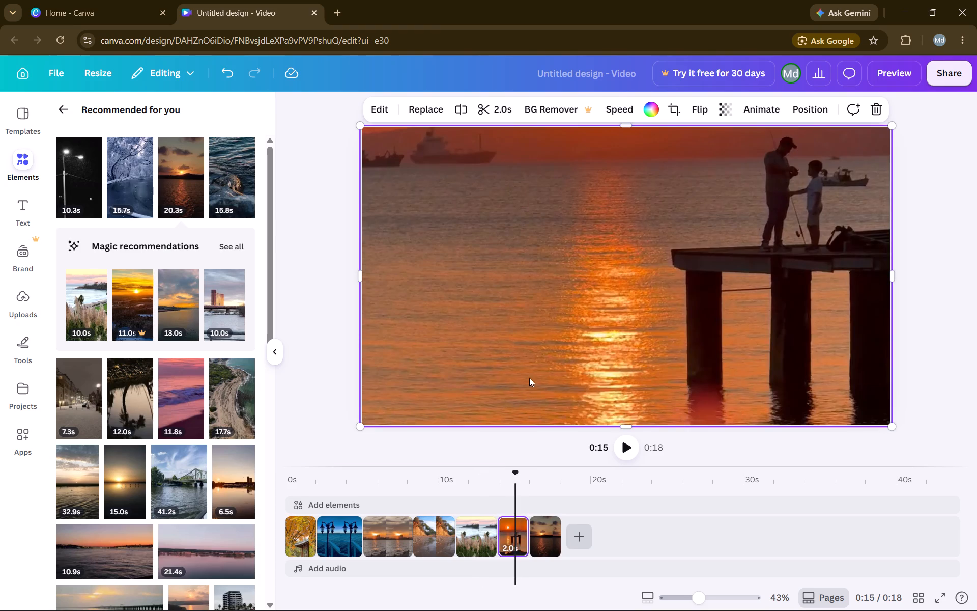
{"action": "left_click", "coordinate": [608, 109]}
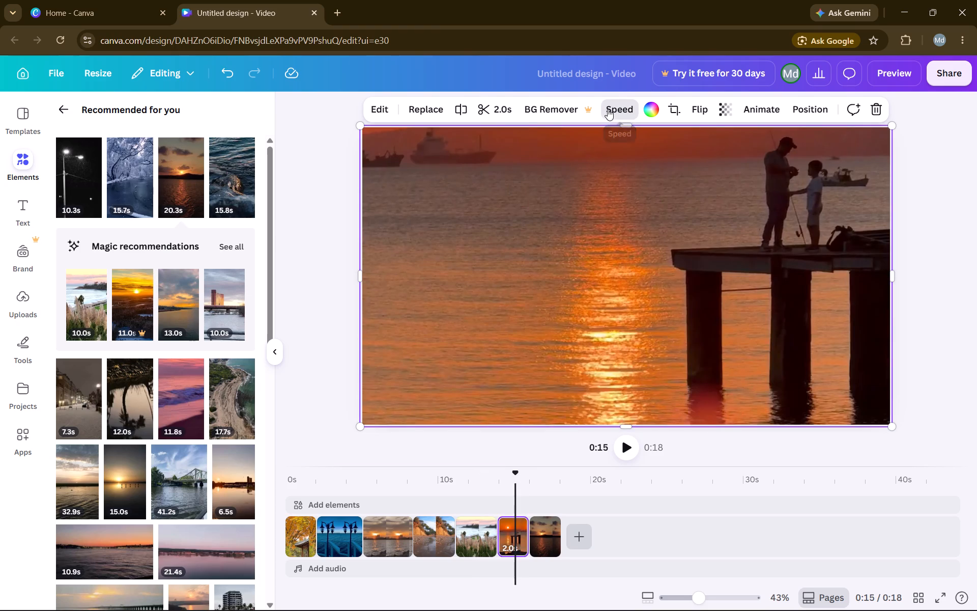
{"action": "left_click", "coordinate": [581, 156]}
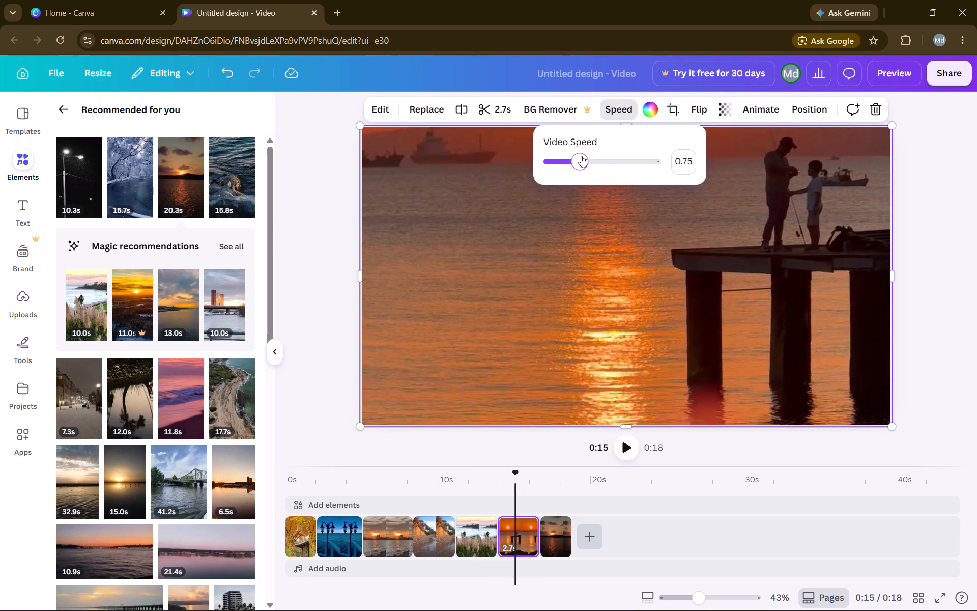
{"action": "left_click", "coordinate": [560, 560]}
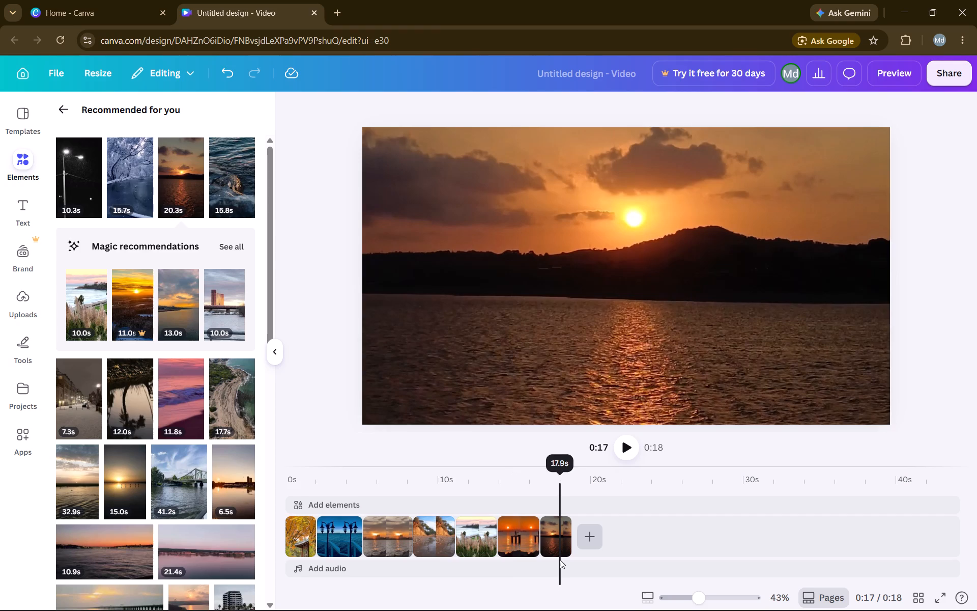
{"action": "left_click", "coordinate": [558, 527]}
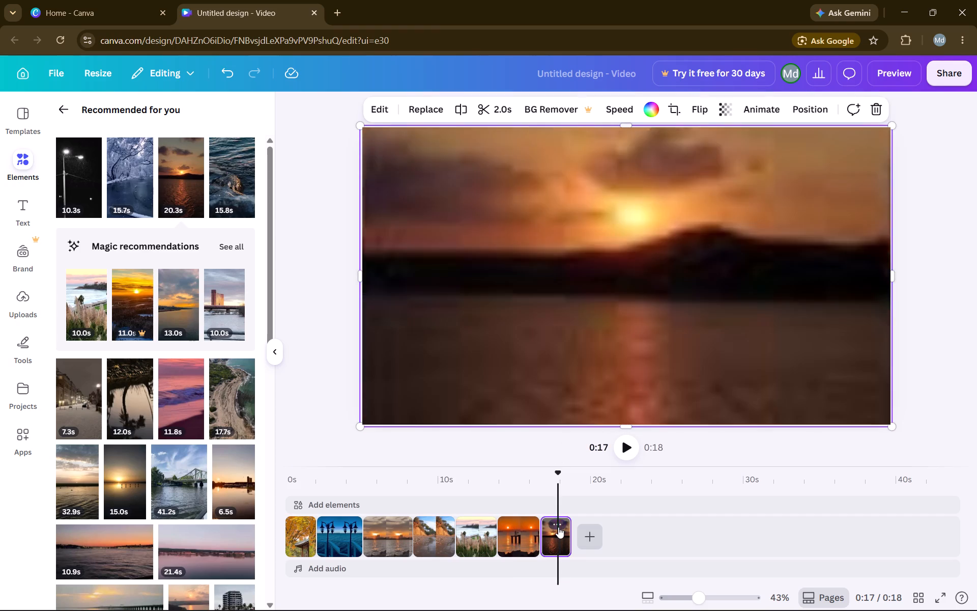
{"action": "left_click", "coordinate": [623, 113]}
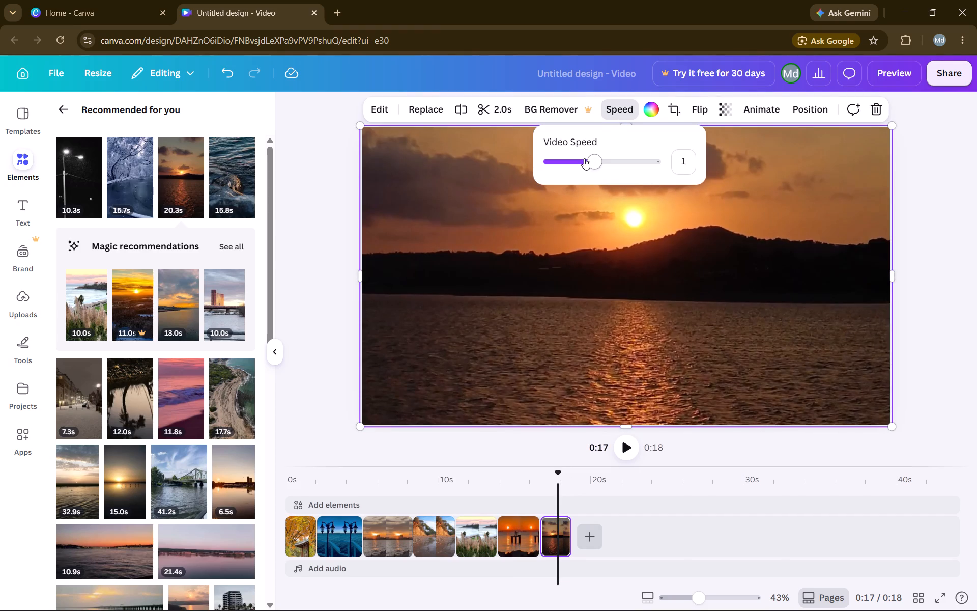
{"action": "left_click", "coordinate": [576, 160]}
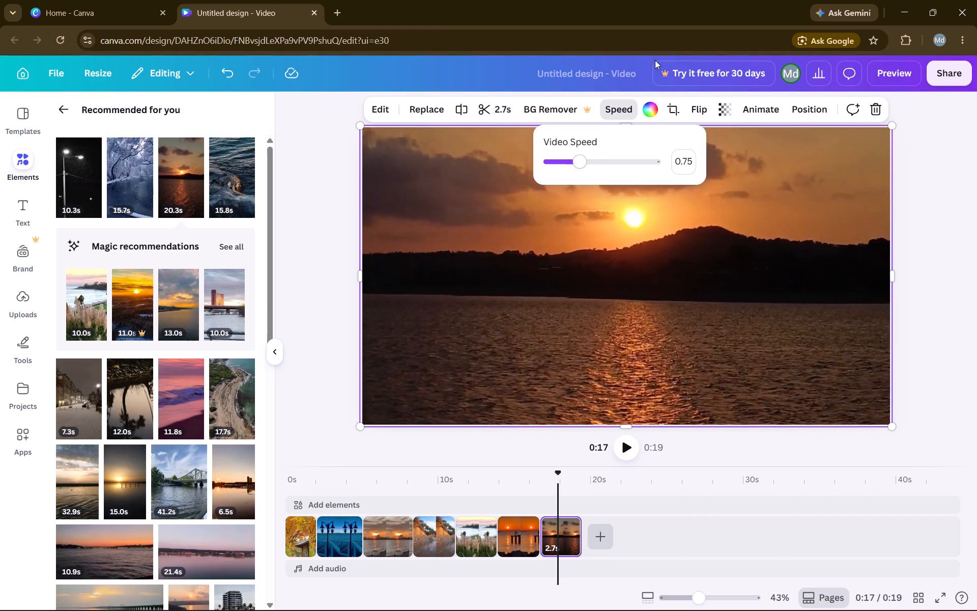
Flip the dark hill sunset clip horizontally.
{"action": "left_click", "coordinate": [648, 104]}
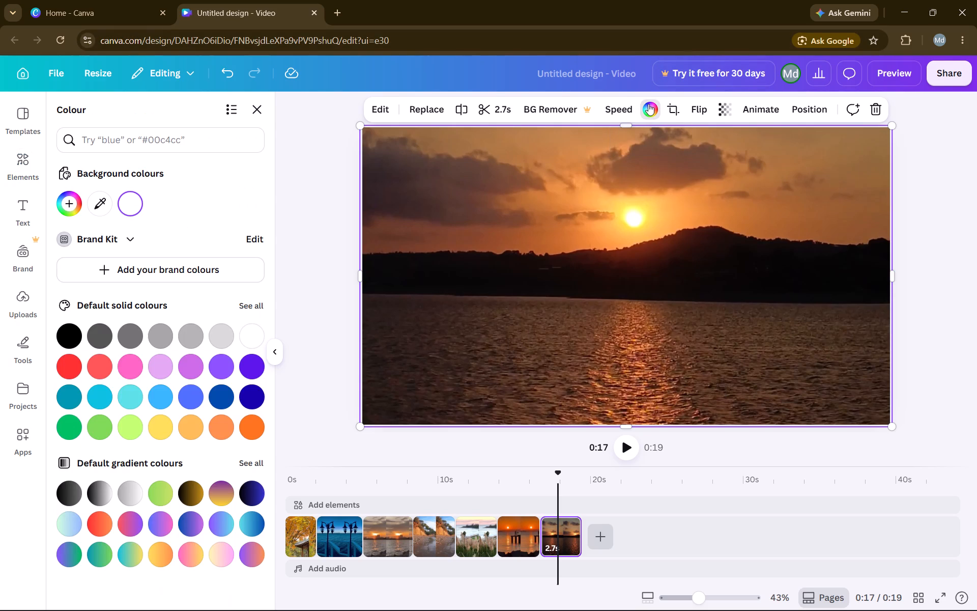
{"action": "left_click", "coordinate": [696, 114]}
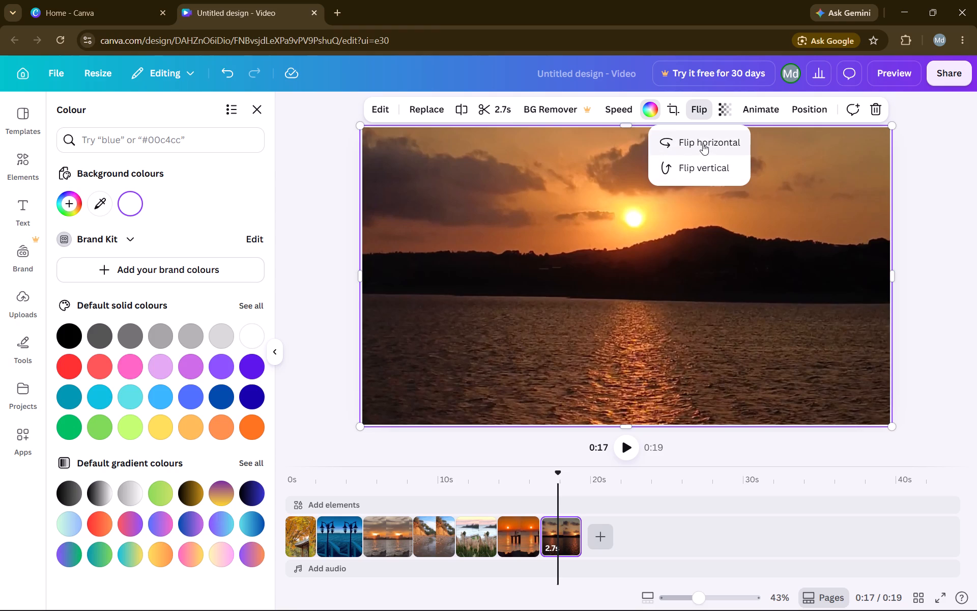
{"action": "left_click", "coordinate": [703, 144]}
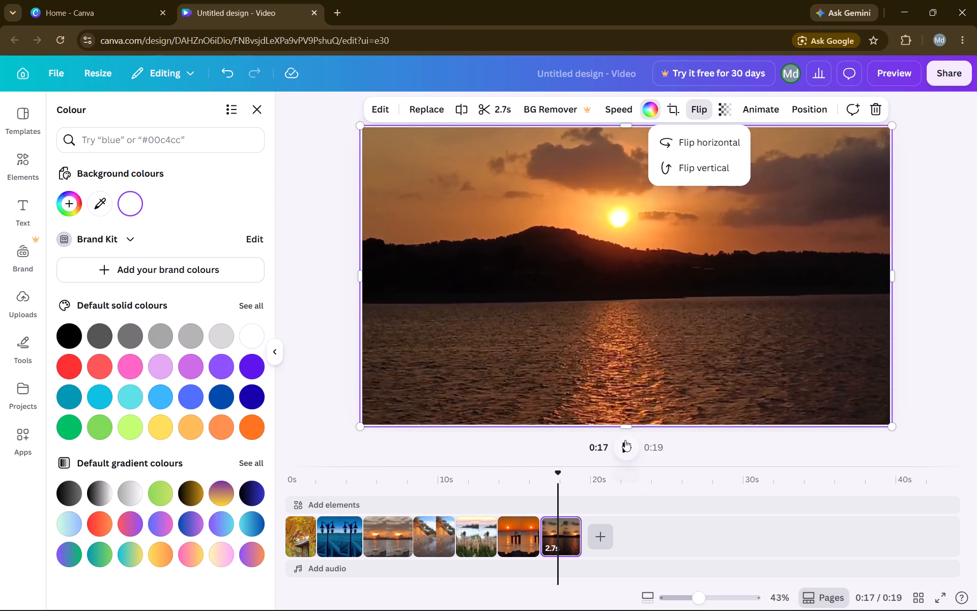
Play the whole video from the beginning to review the new speeds and the flipped last clip.
{"action": "left_click_drag", "start_coordinate": [561, 478], "coordinate": [271, 520]}
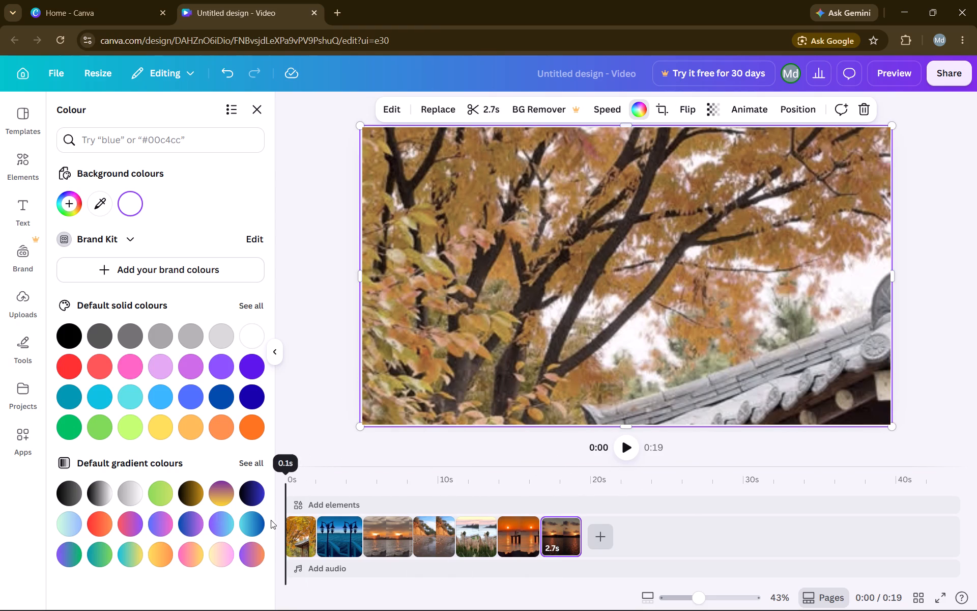
{"action": "left_click_drag", "start_coordinate": [271, 520], "coordinate": [270, 520]}
{"action": "left_click", "coordinate": [623, 454]}
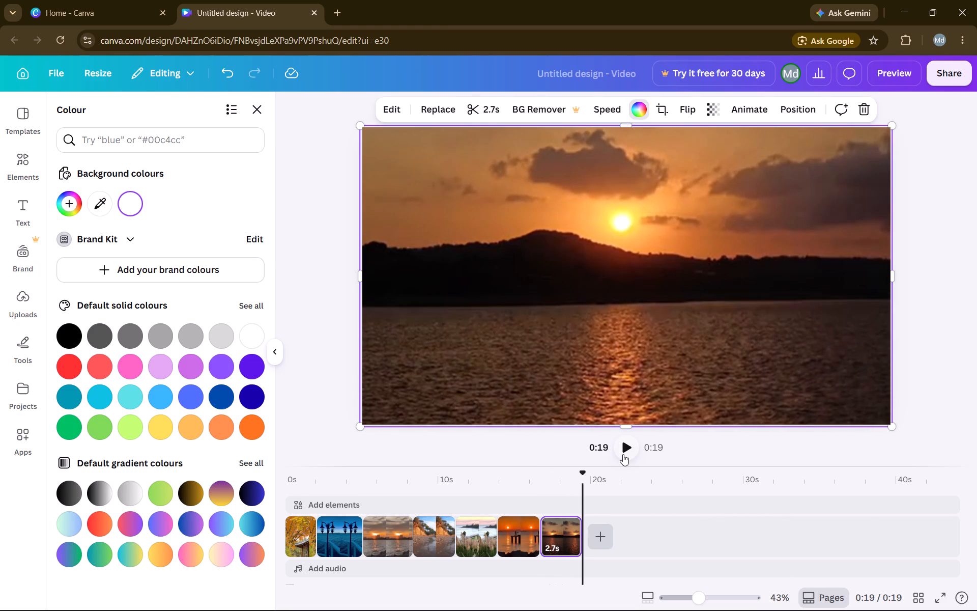
Apply the Blur animation to the autumn tree clip at the start of the timeline.
{"action": "left_click", "coordinate": [739, 114]}
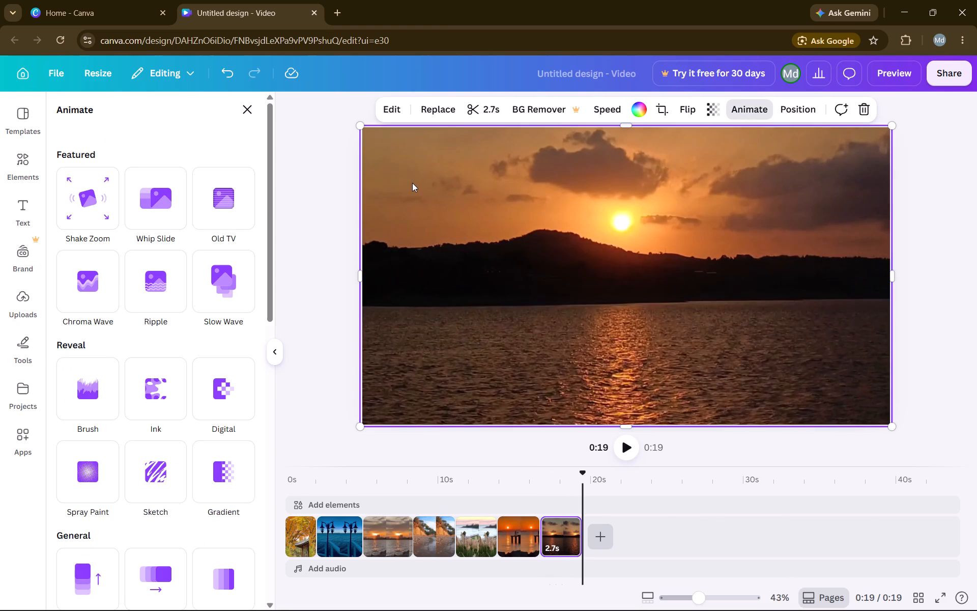
{"action": "left_click", "coordinate": [291, 538]}
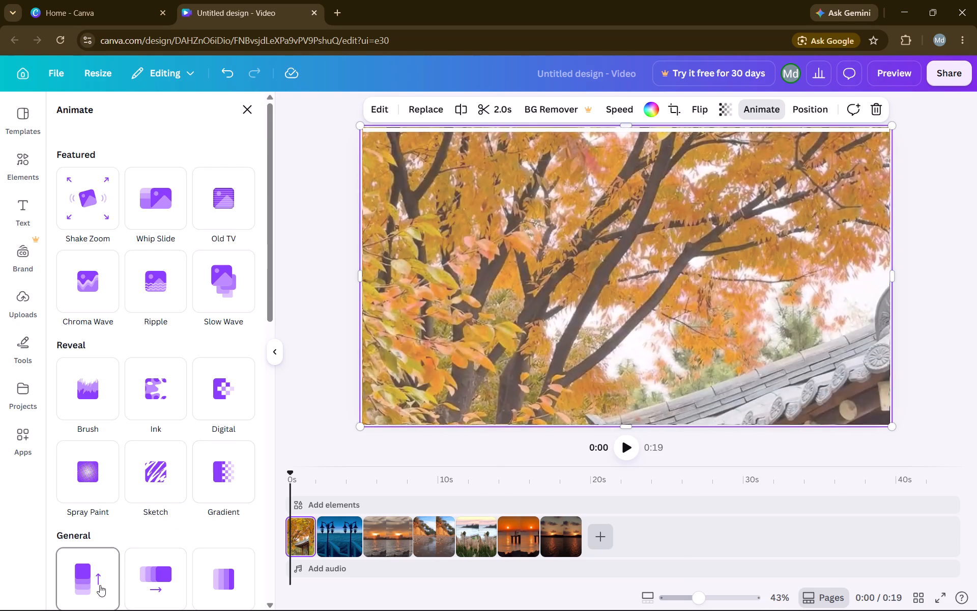
{"action": "scroll", "coordinate": [100, 585], "scroll_direction": "down", "scroll_amount": 4}
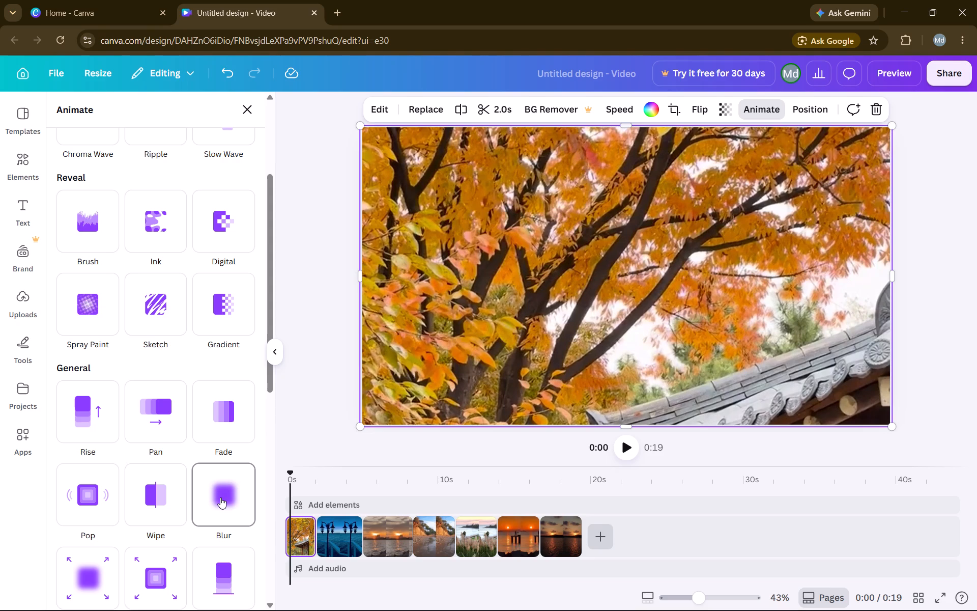
{"action": "left_click", "coordinate": [220, 497]}
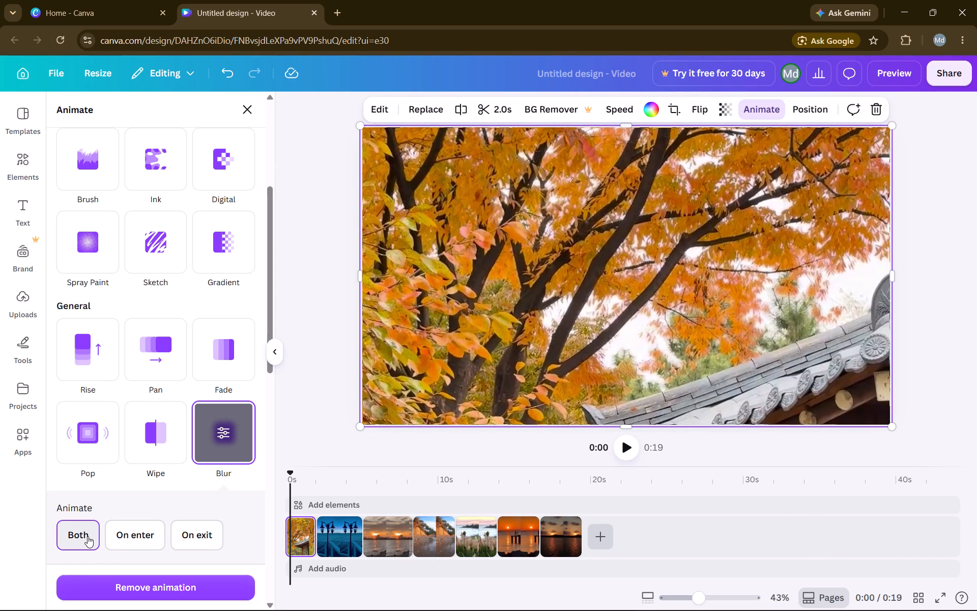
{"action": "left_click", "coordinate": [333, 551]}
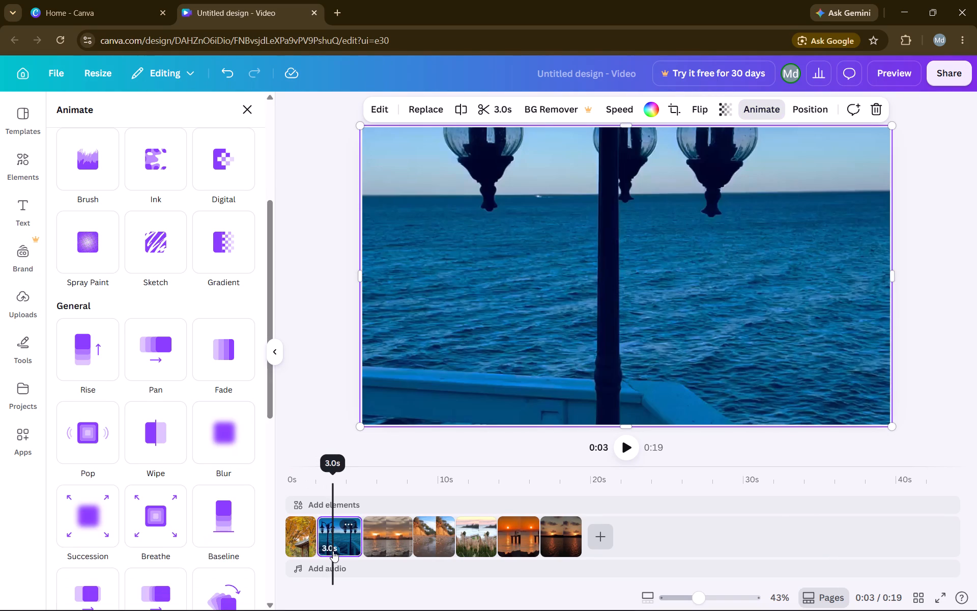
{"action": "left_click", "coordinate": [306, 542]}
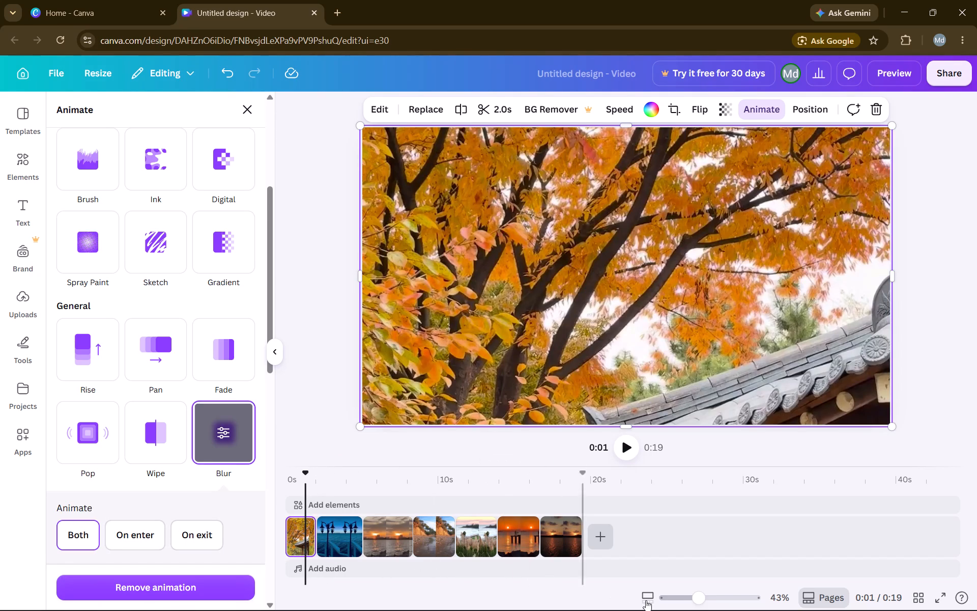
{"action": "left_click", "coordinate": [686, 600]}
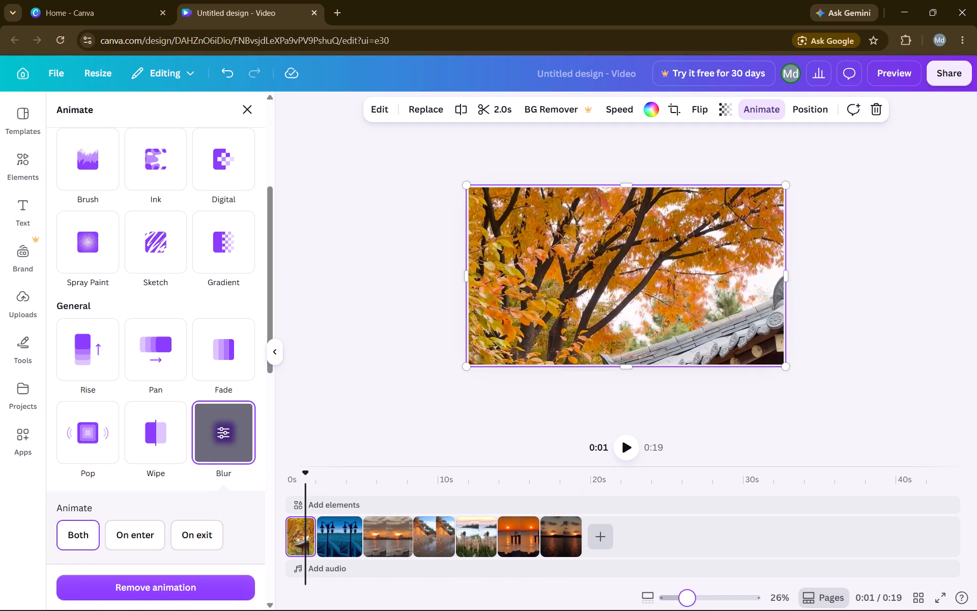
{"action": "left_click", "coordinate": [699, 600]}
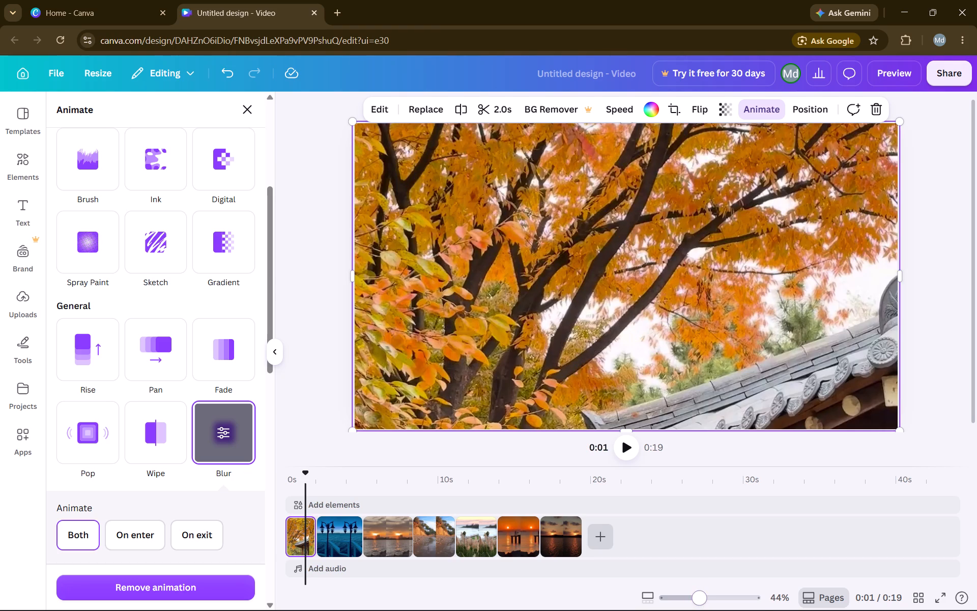
Apply the Pan animation to the sea lamps clip.
{"action": "left_click", "coordinate": [339, 535]}
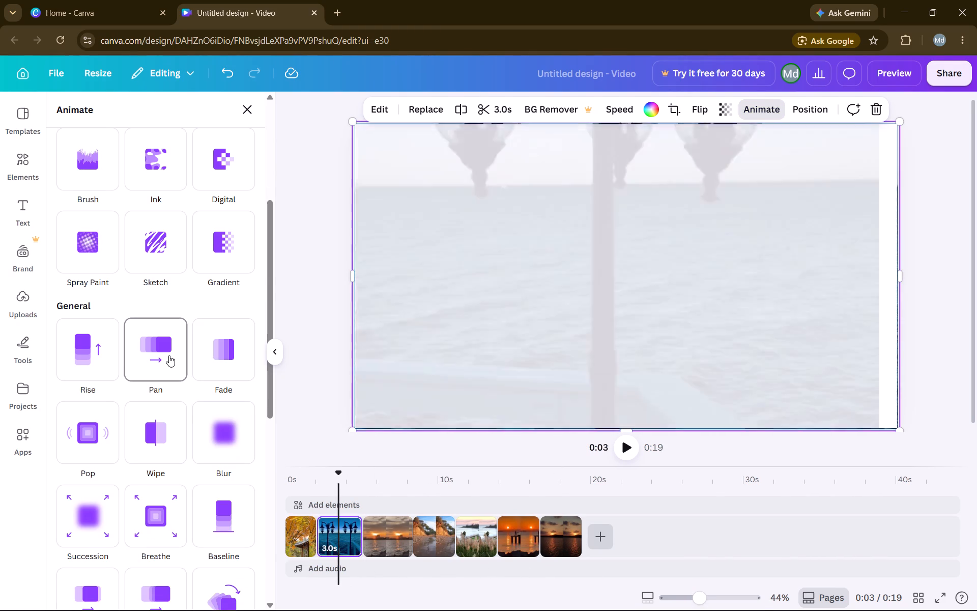
{"action": "left_click", "coordinate": [169, 355]}
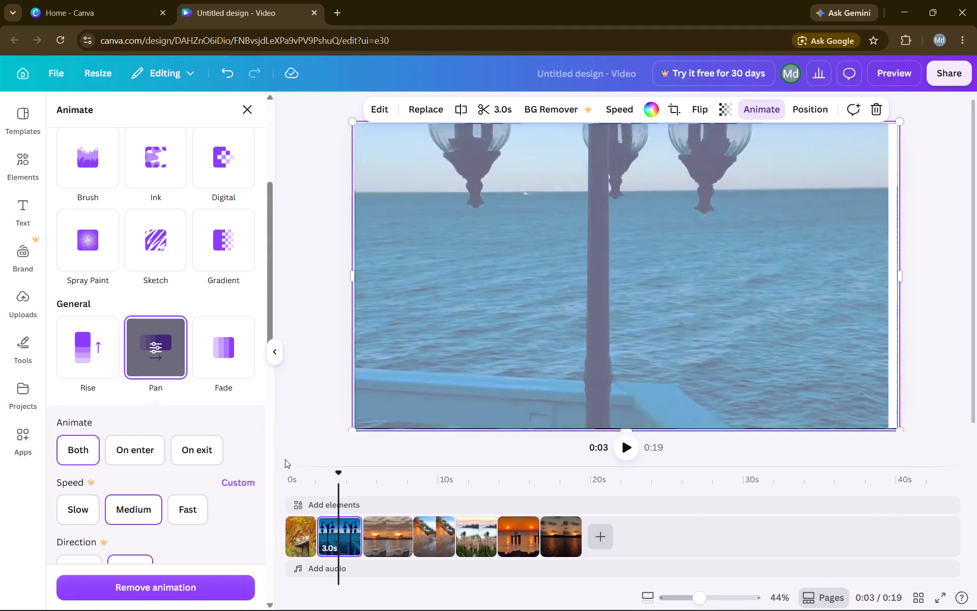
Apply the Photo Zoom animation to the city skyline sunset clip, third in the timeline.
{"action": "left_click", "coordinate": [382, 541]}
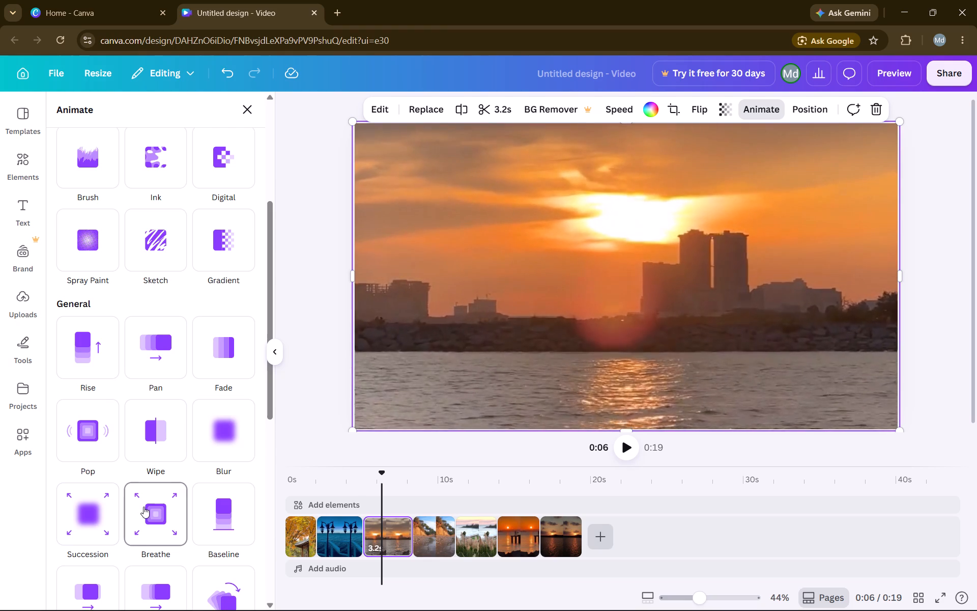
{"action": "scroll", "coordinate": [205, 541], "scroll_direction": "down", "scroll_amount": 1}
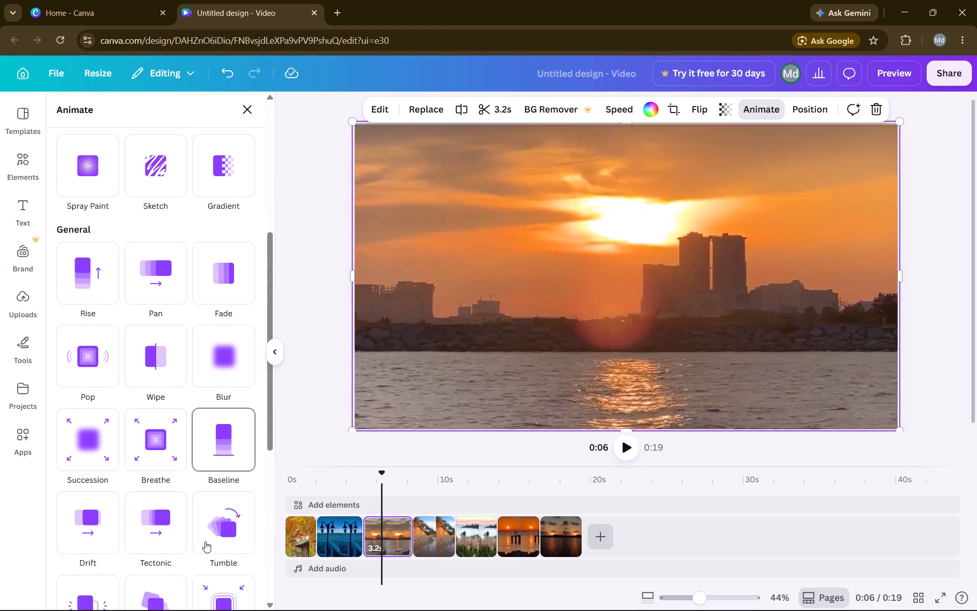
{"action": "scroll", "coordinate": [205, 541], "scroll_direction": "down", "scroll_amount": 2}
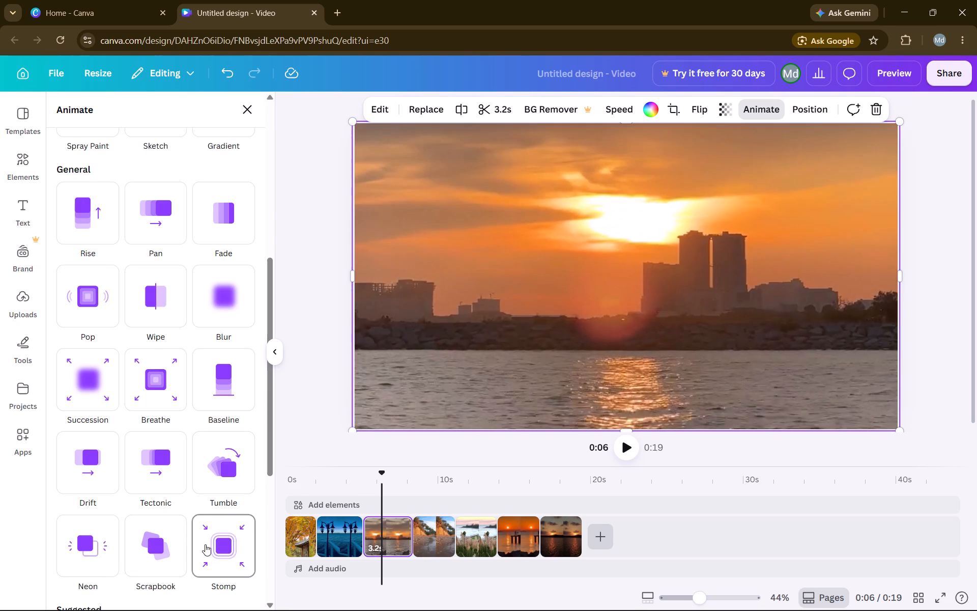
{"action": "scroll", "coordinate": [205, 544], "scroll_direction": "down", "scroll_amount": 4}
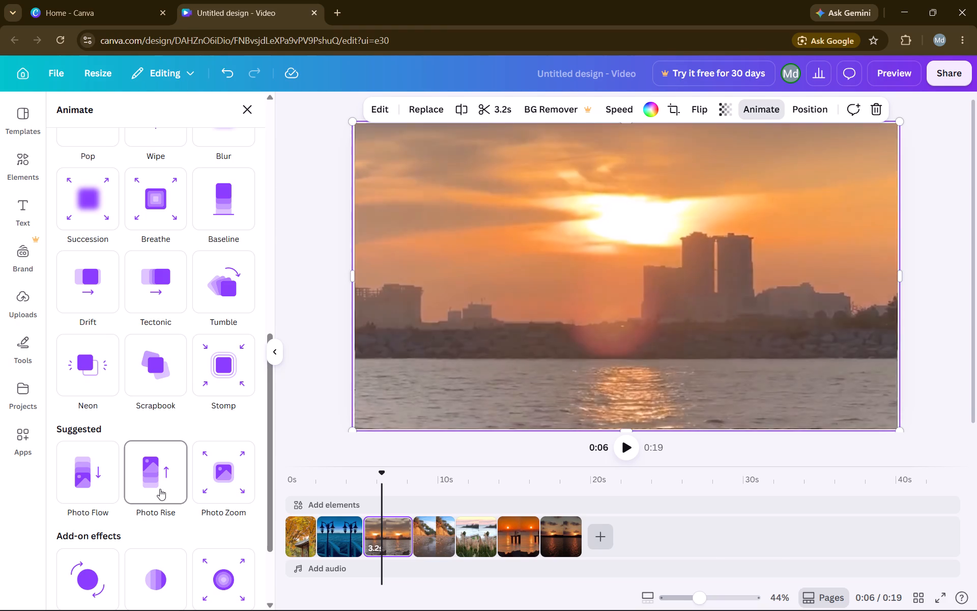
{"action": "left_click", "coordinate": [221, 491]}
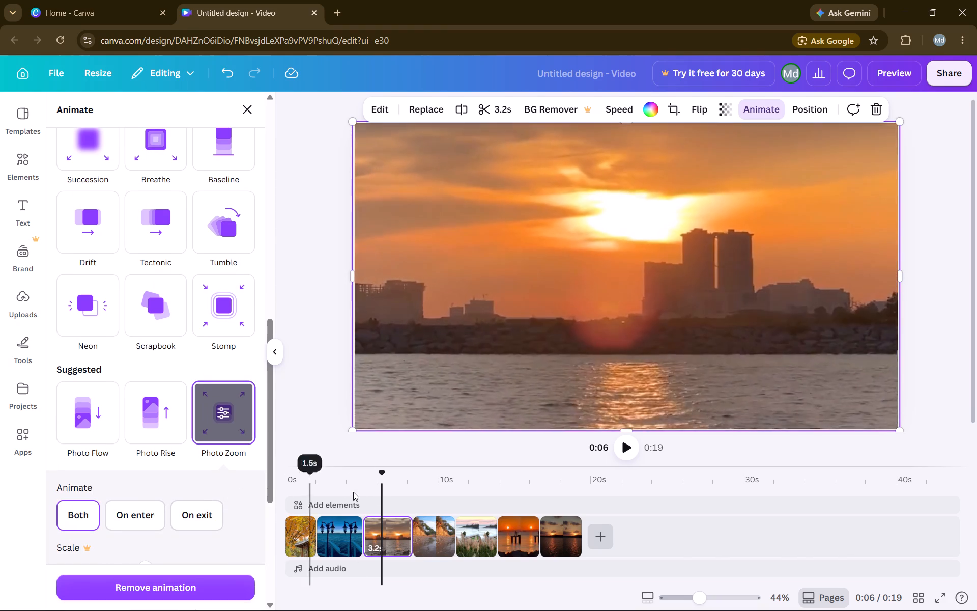
Apply the Flicker effect to the pebble beach and cliff clip, fourth in the timeline.
{"action": "left_click", "coordinate": [423, 520]}
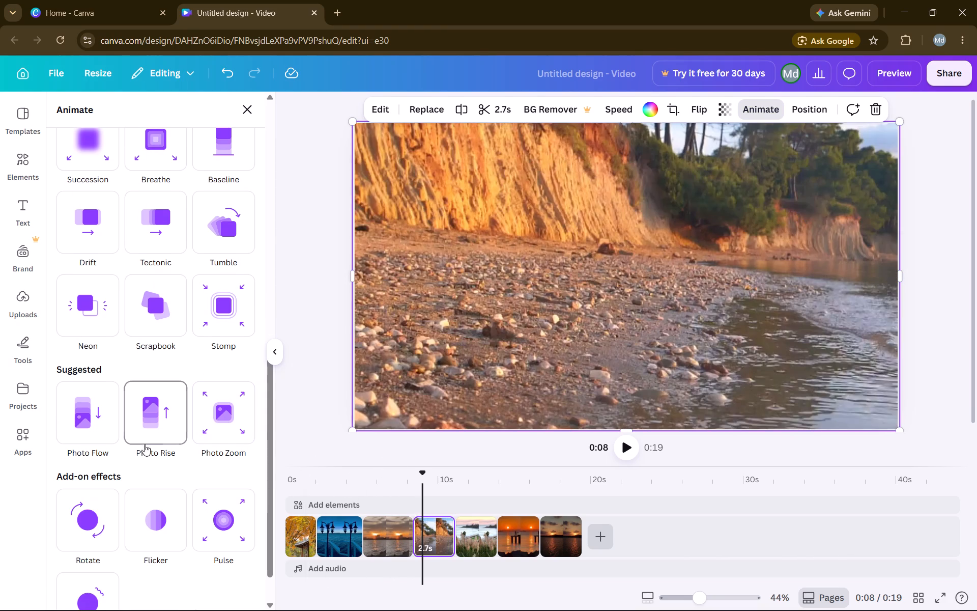
{"action": "scroll", "coordinate": [139, 447], "scroll_direction": "down", "scroll_amount": 2}
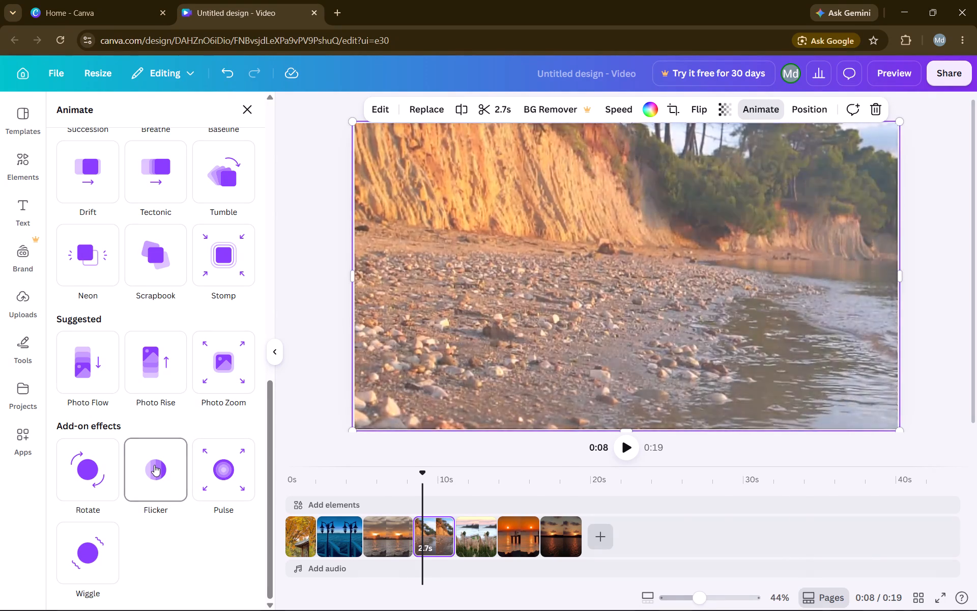
{"action": "left_click", "coordinate": [154, 465]}
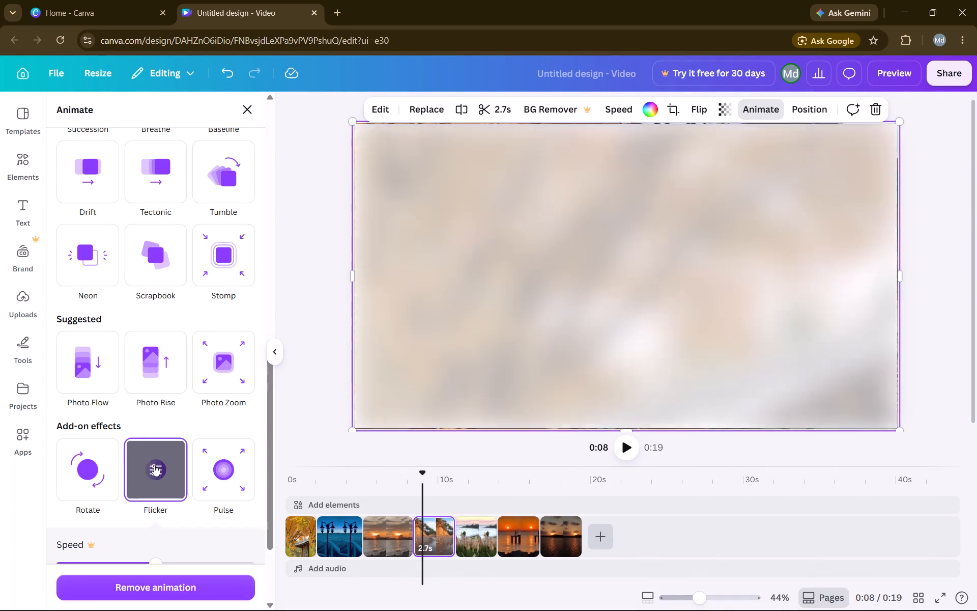
Apply the Pan animation to the pampas grass beach clip, fifth in the timeline.
{"action": "left_click", "coordinate": [468, 546]}
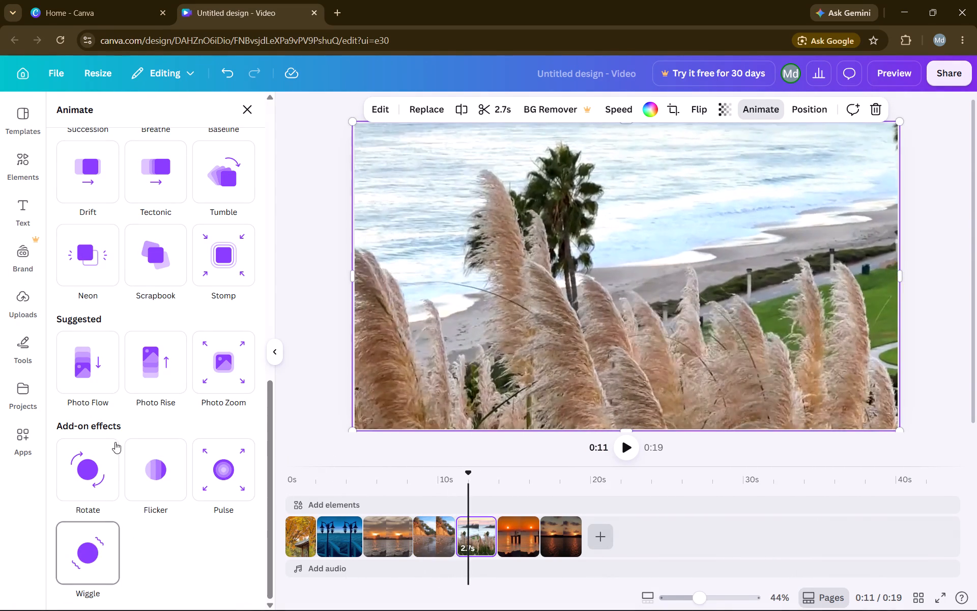
{"action": "scroll", "coordinate": [141, 354], "scroll_direction": "up", "scroll_amount": 2}
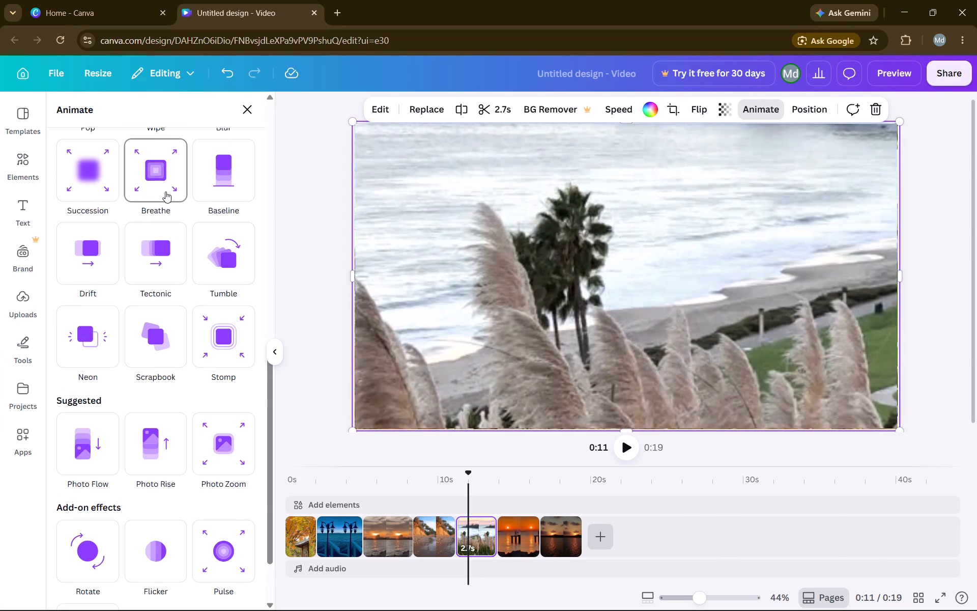
{"action": "scroll", "coordinate": [94, 189], "scroll_direction": "up", "scroll_amount": 2}
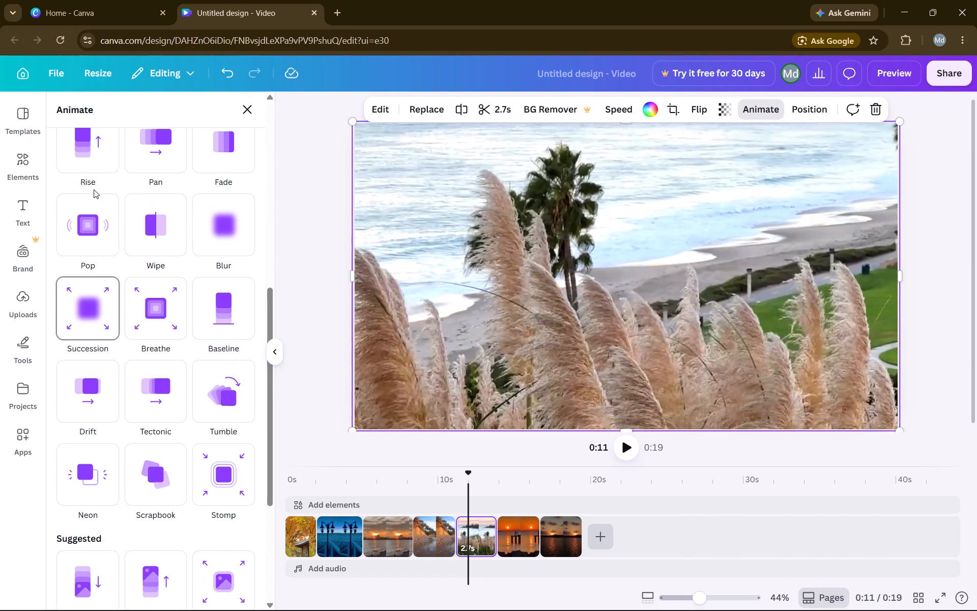
{"action": "scroll", "coordinate": [94, 189], "scroll_direction": "up", "scroll_amount": 1}
{"action": "scroll", "coordinate": [206, 156], "scroll_direction": "up", "scroll_amount": 1}
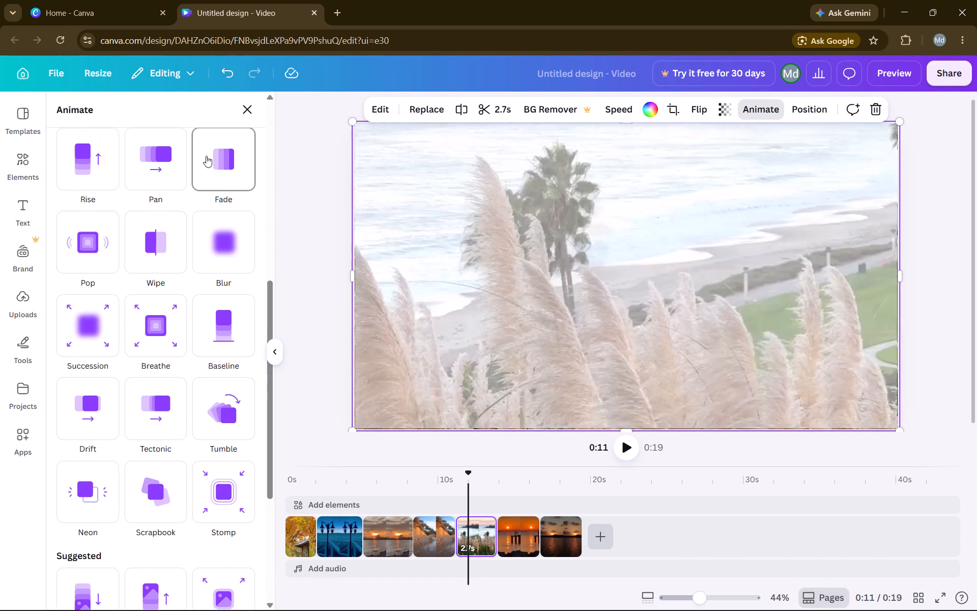
{"action": "scroll", "coordinate": [206, 156], "scroll_direction": "up", "scroll_amount": 6}
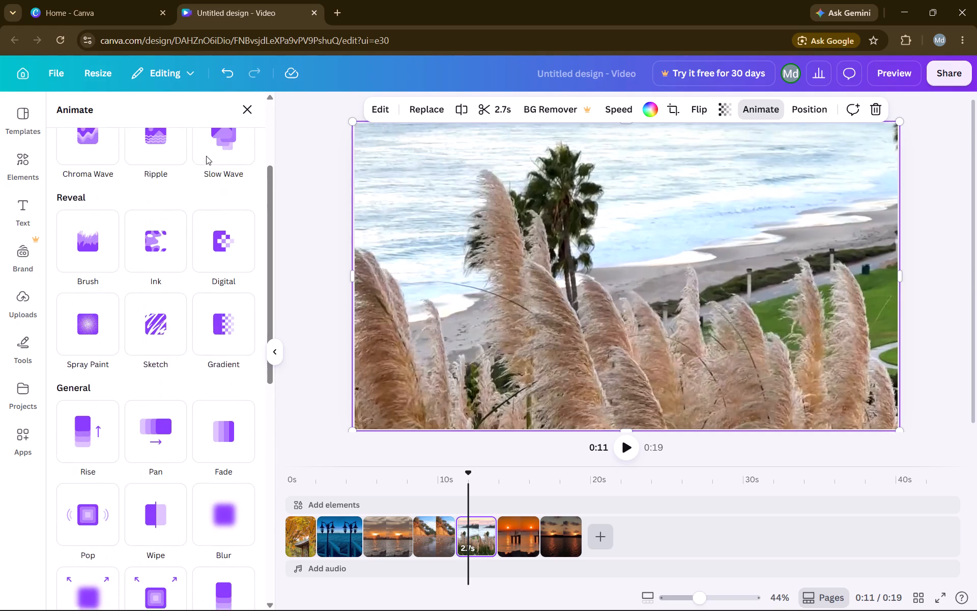
{"action": "scroll", "coordinate": [206, 156], "scroll_direction": "up", "scroll_amount": 6}
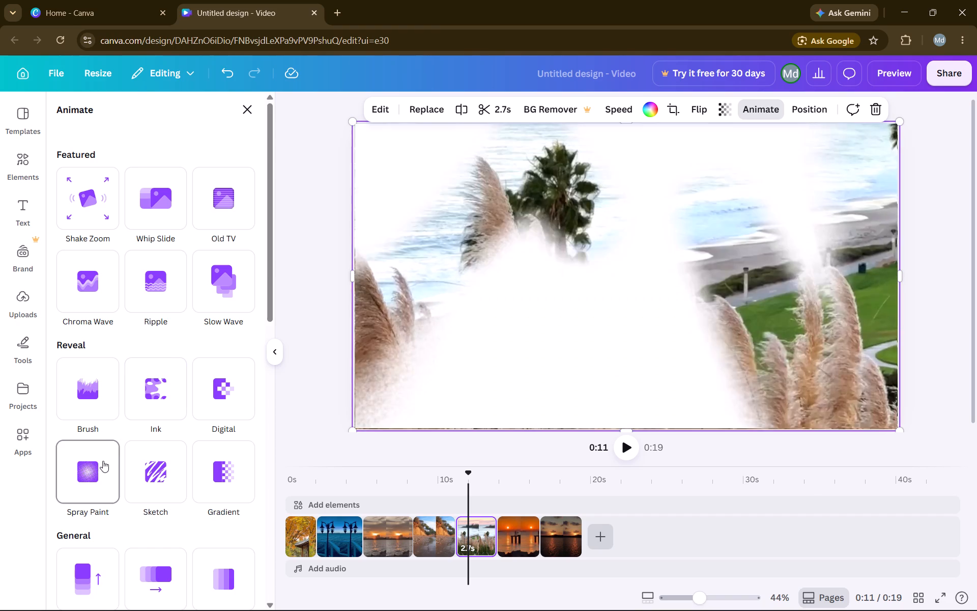
{"action": "scroll", "coordinate": [174, 452], "scroll_direction": "down", "scroll_amount": 1}
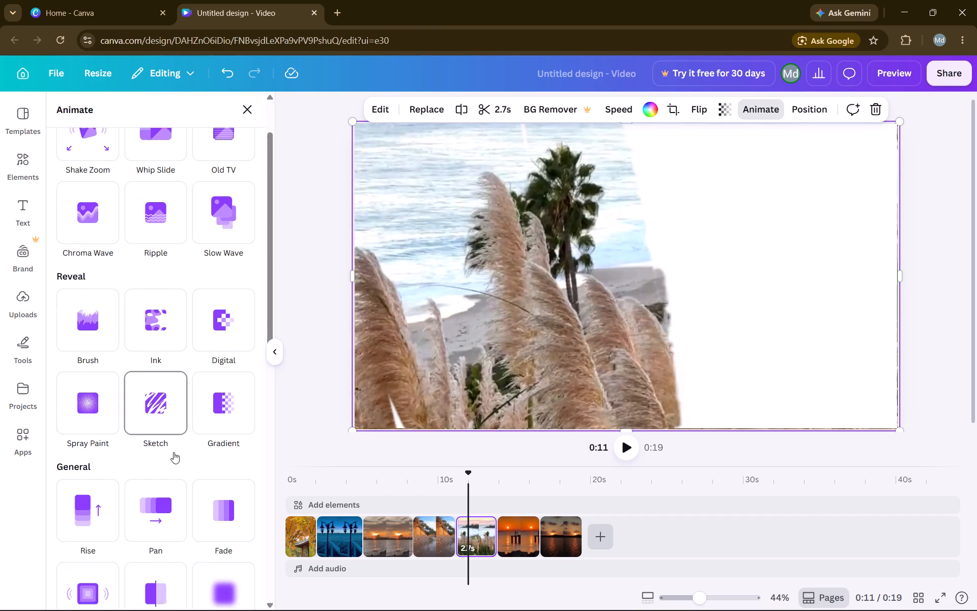
{"action": "scroll", "coordinate": [174, 452], "scroll_direction": "down", "scroll_amount": 1}
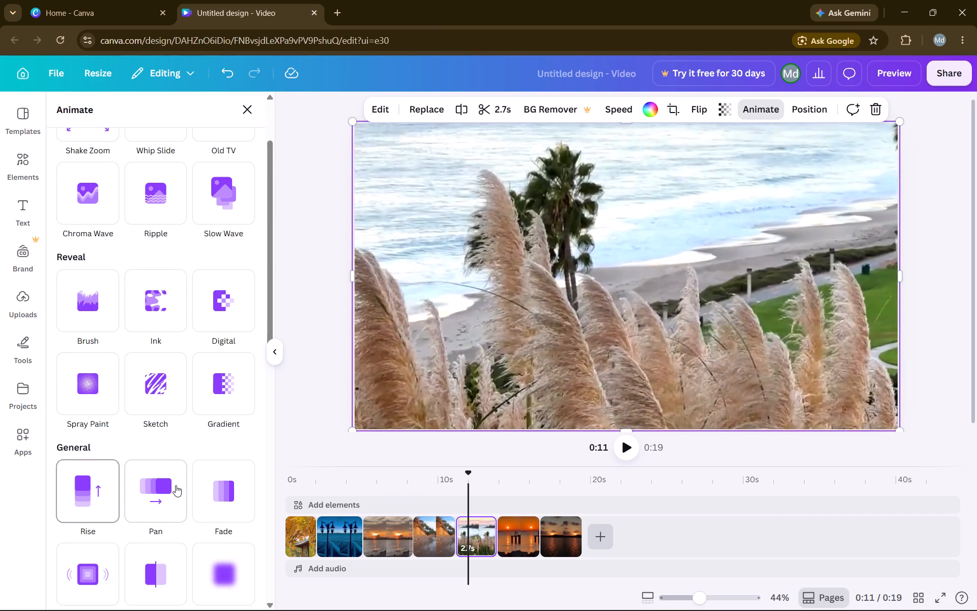
{"action": "left_click", "coordinate": [180, 486]}
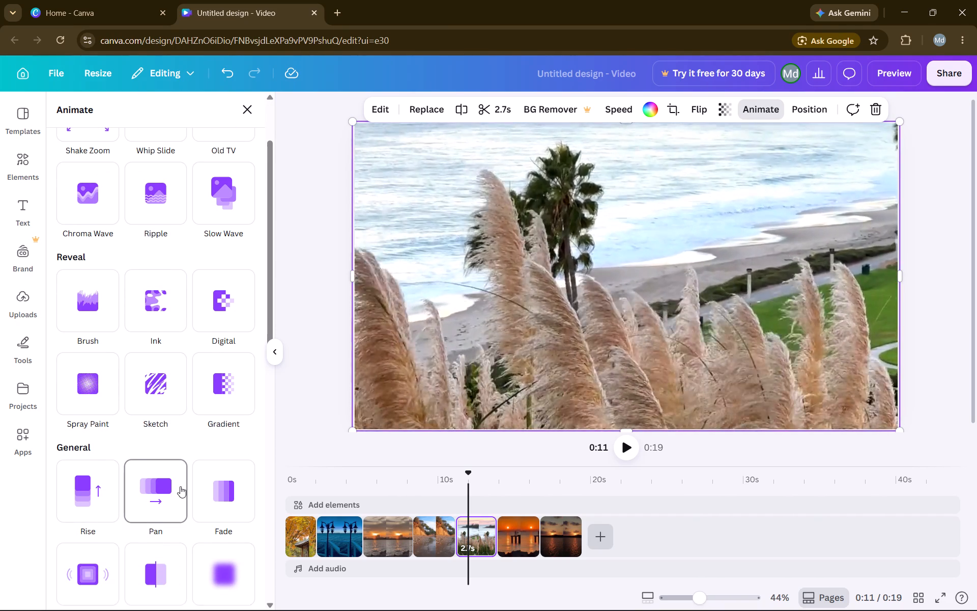
Apply the Blur animation to the orange sunset pier clip, sixth in the timeline.
{"action": "left_click", "coordinate": [511, 544]}
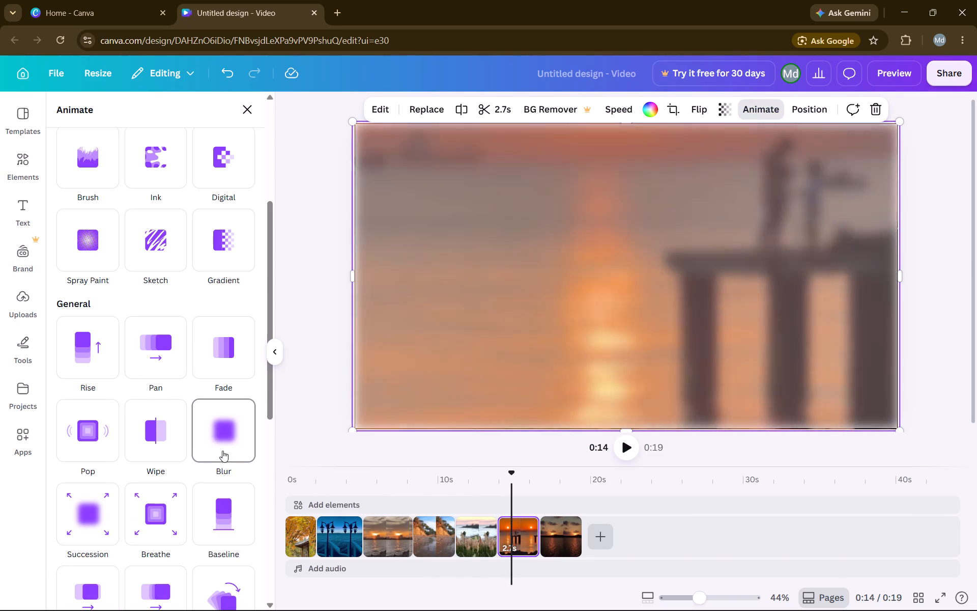
{"action": "left_click", "coordinate": [222, 451]}
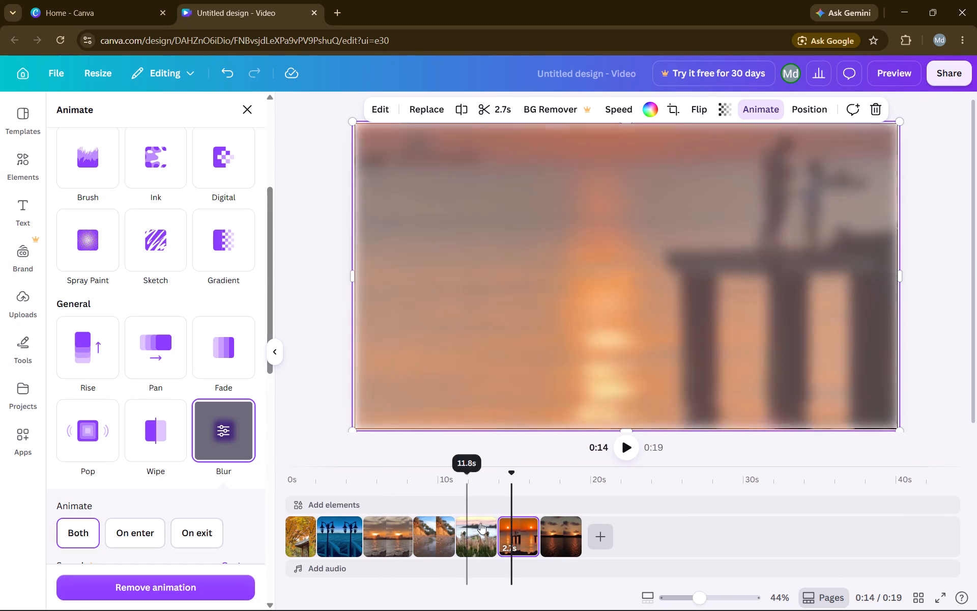
Apply the Blur animation to the dark hill sunset clip at the end of the timeline.
{"action": "left_click", "coordinate": [548, 537]}
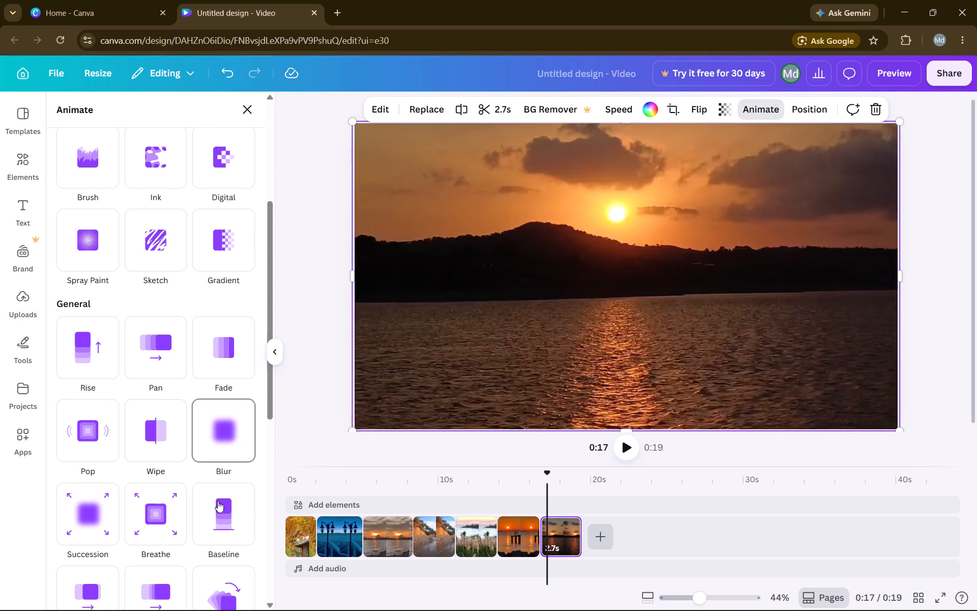
{"action": "scroll", "coordinate": [215, 506], "scroll_direction": "down", "scroll_amount": 2}
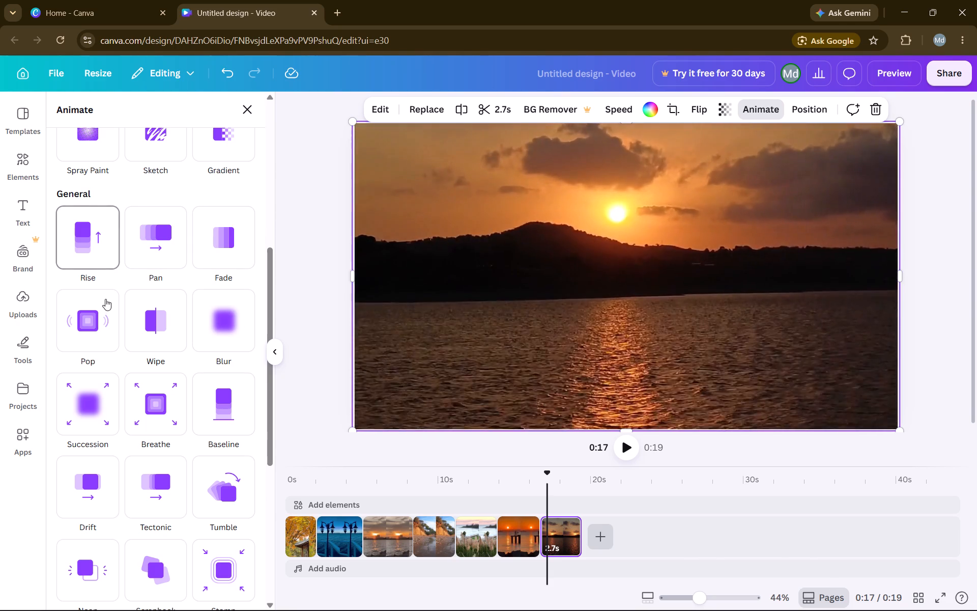
{"action": "left_click", "coordinate": [229, 319]}
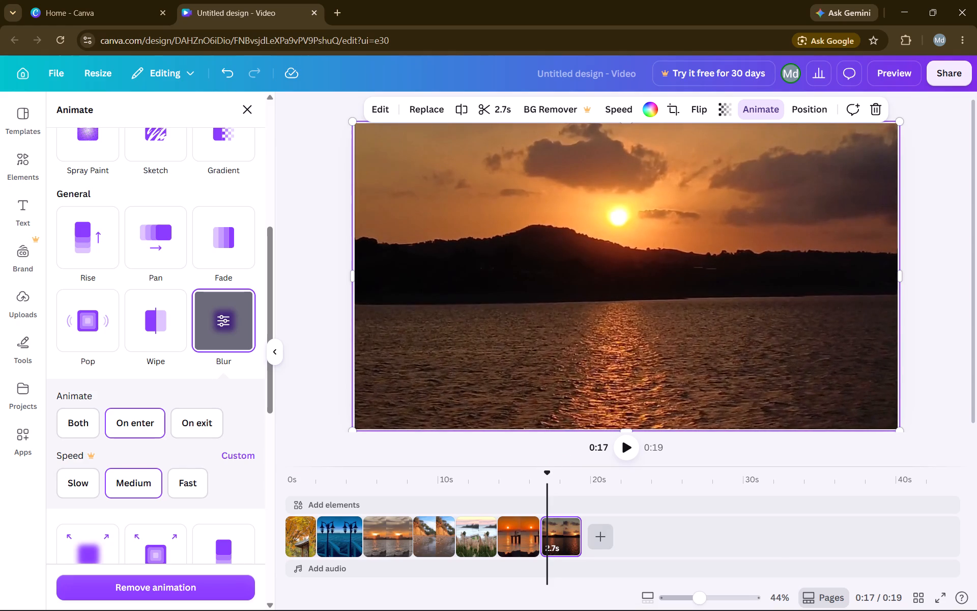
Play the video from the beginning to check the animations, pausing around the end of the city skyline clip.
{"action": "left_click_drag", "start_coordinate": [550, 486], "coordinate": [272, 492]}
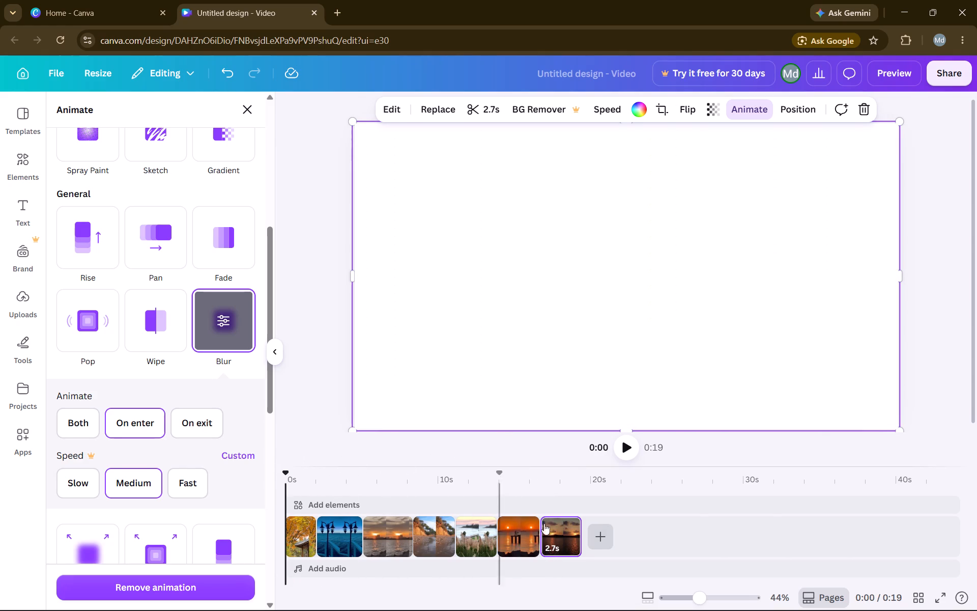
{"action": "left_click", "coordinate": [621, 454]}
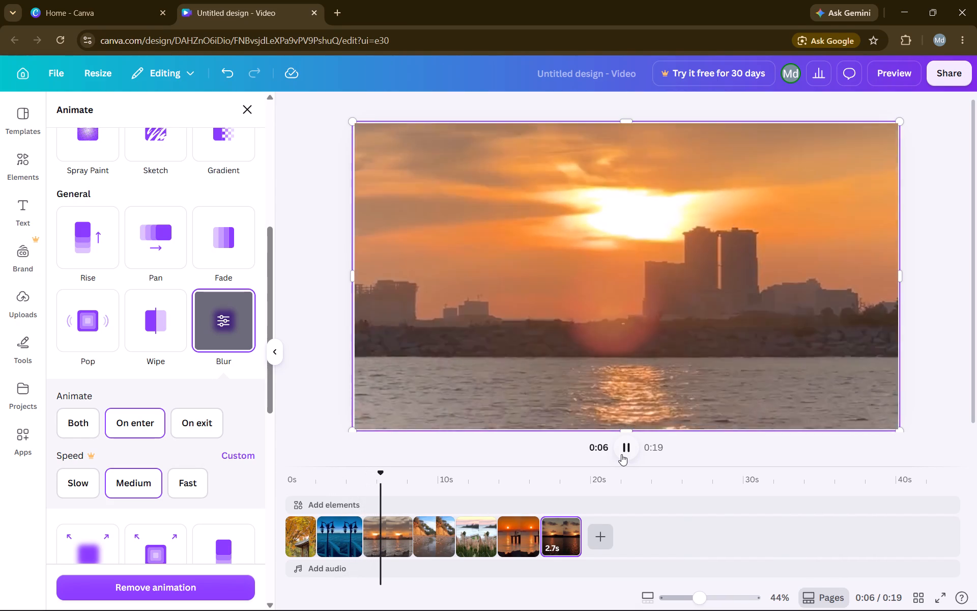
{"action": "left_click", "coordinate": [629, 443]}
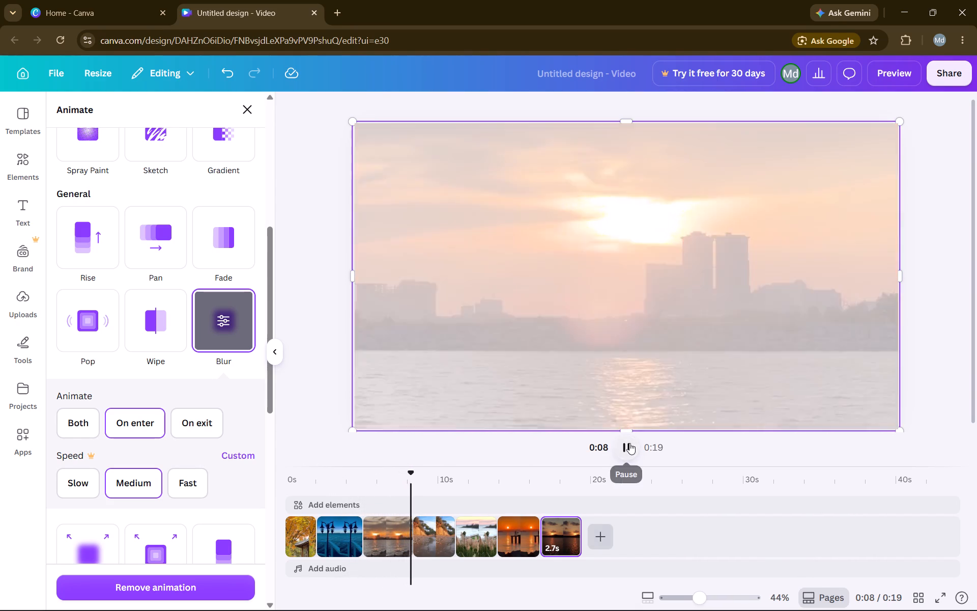
Change the city skyline sunset clip's animation to Blur.
{"action": "left_click", "coordinate": [372, 515]}
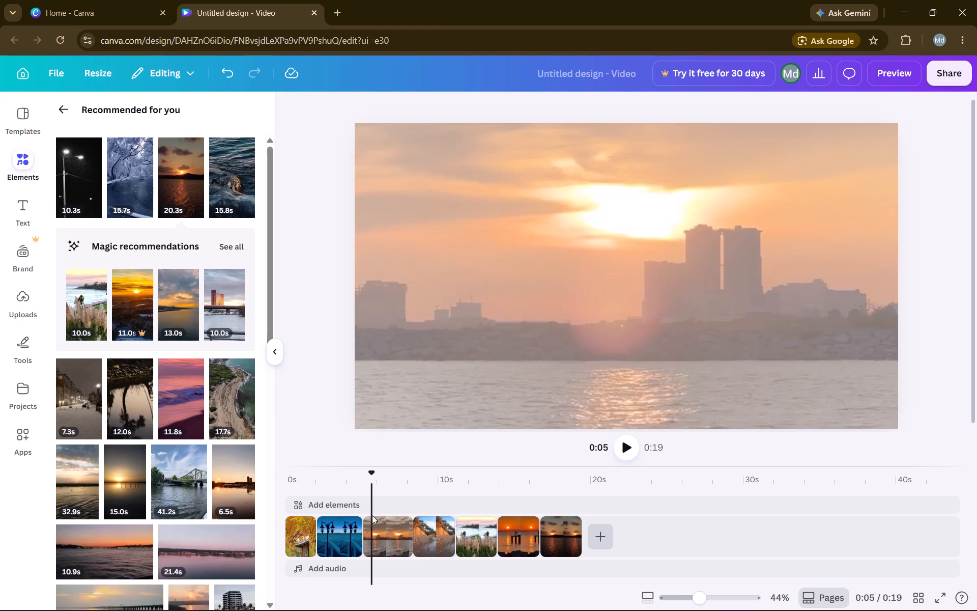
{"action": "left_click", "coordinate": [375, 532]}
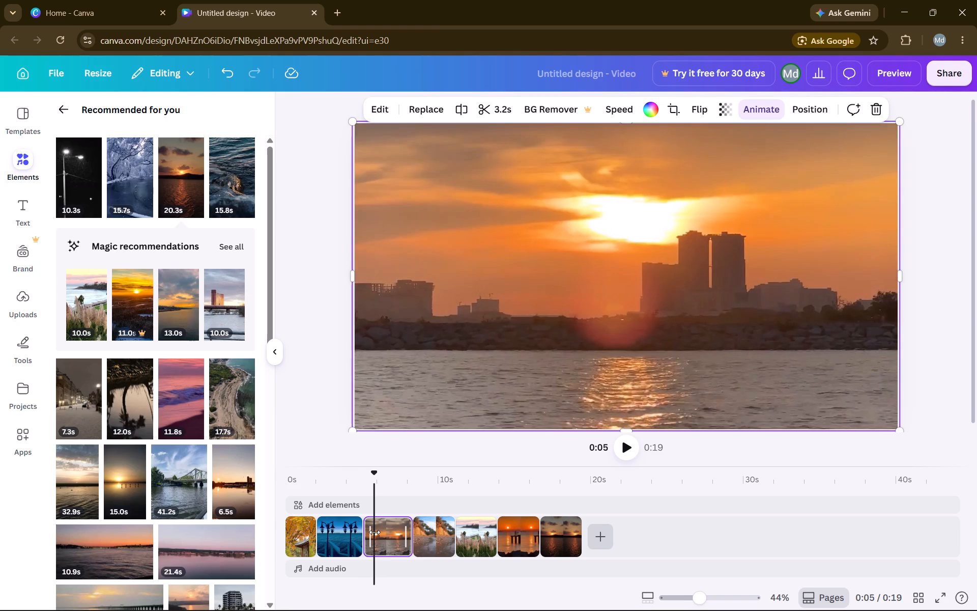
{"action": "left_click", "coordinate": [752, 108]}
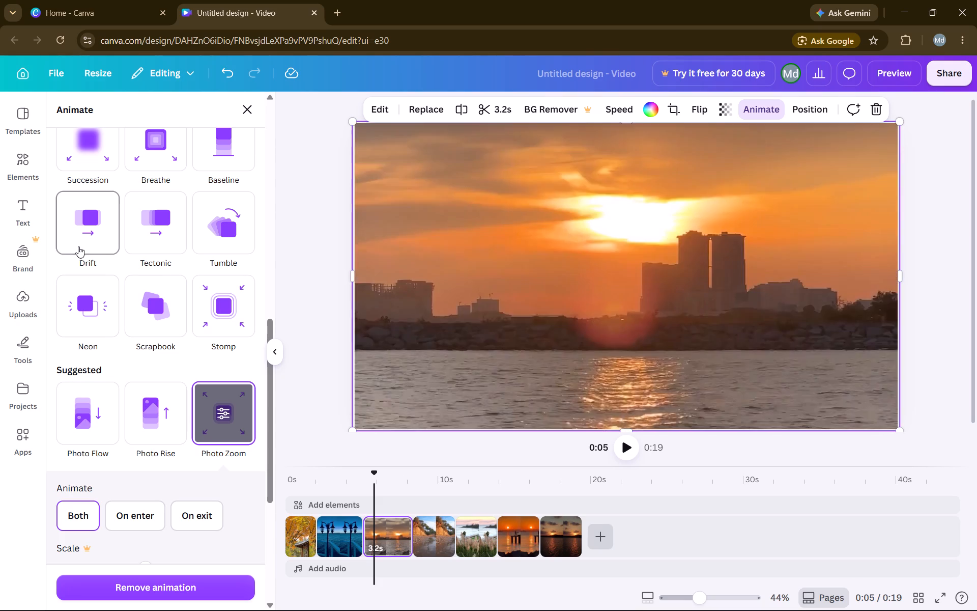
{"action": "scroll", "coordinate": [80, 242], "scroll_direction": "up", "scroll_amount": 2}
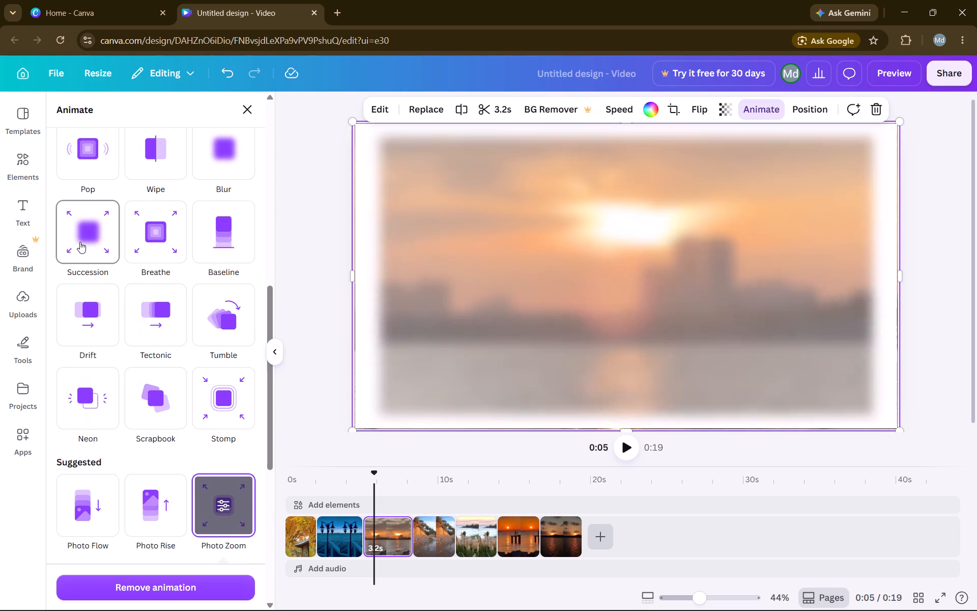
{"action": "scroll", "coordinate": [209, 164], "scroll_direction": "up", "scroll_amount": 1}
{"action": "left_click", "coordinate": [209, 164]}
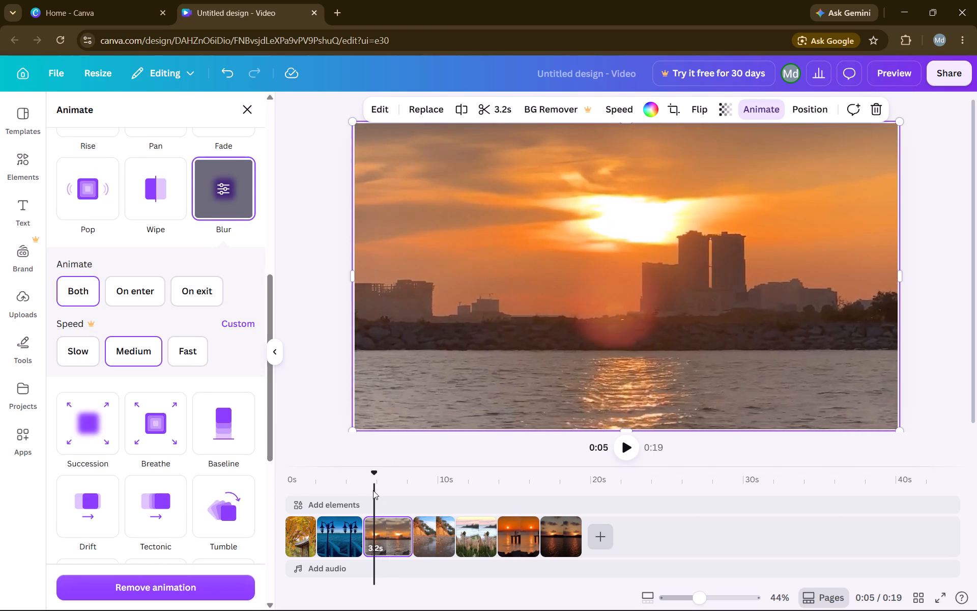
Play the whole video from the beginning to review the animations on all clips.
{"action": "left_click_drag", "start_coordinate": [373, 490], "coordinate": [374, 481]}
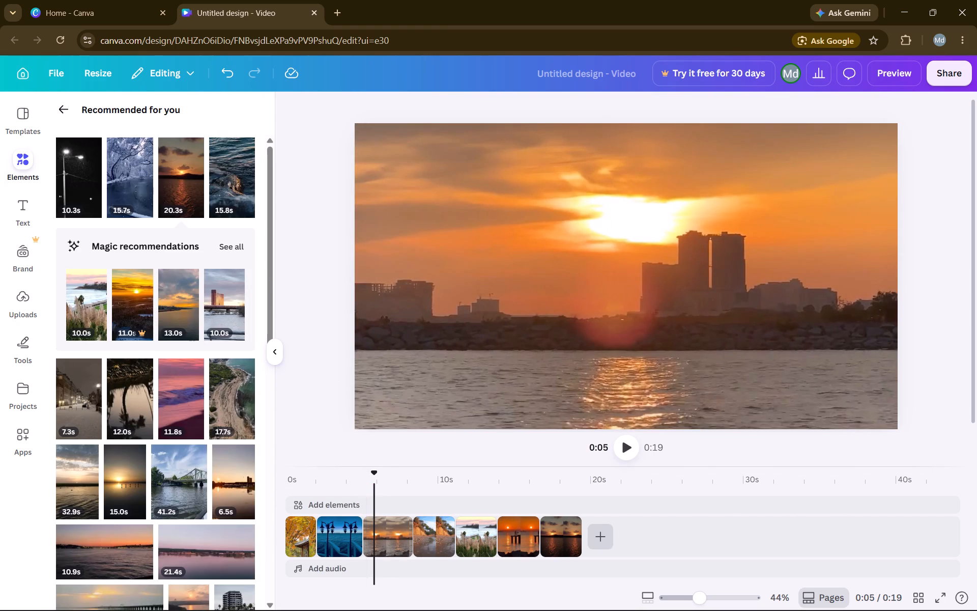
{"action": "left_click", "coordinate": [374, 481]}
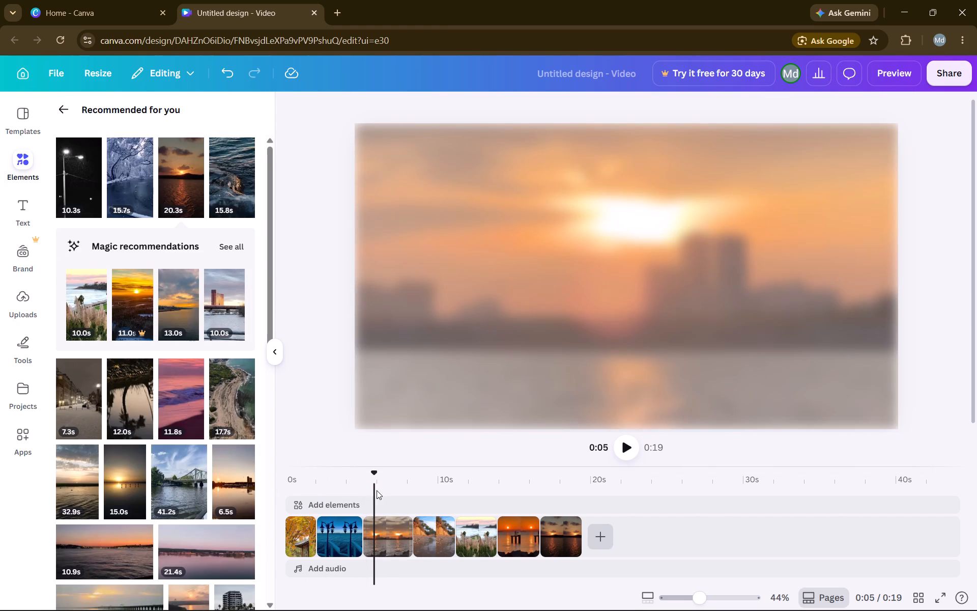
{"action": "left_click_drag", "start_coordinate": [373, 488], "coordinate": [284, 490]}
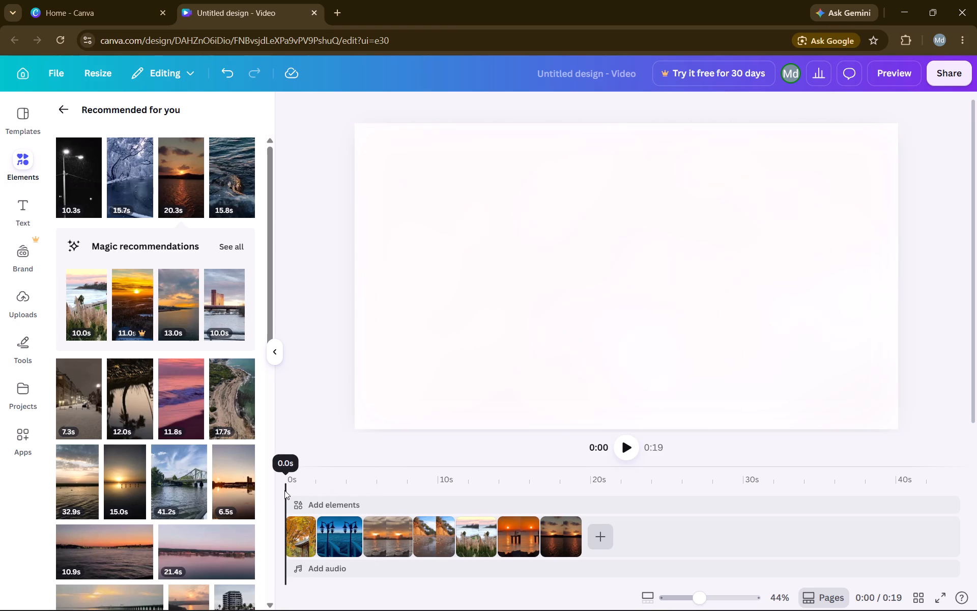
{"action": "left_click", "coordinate": [620, 450]}
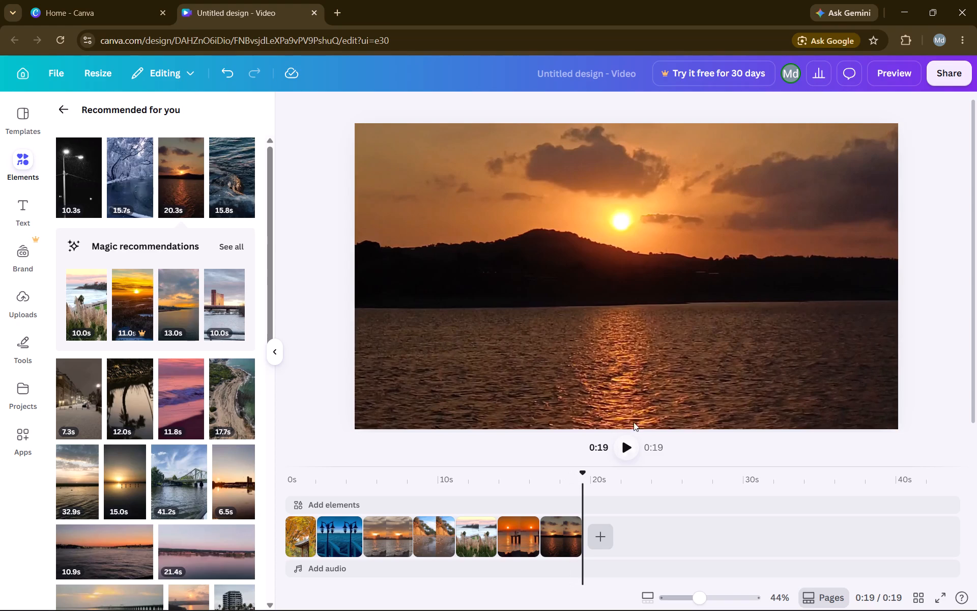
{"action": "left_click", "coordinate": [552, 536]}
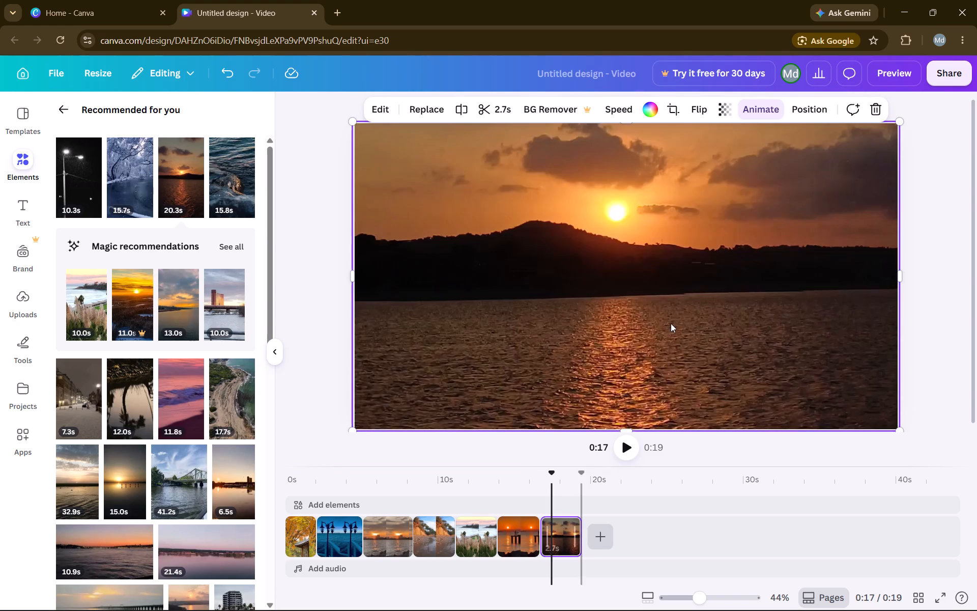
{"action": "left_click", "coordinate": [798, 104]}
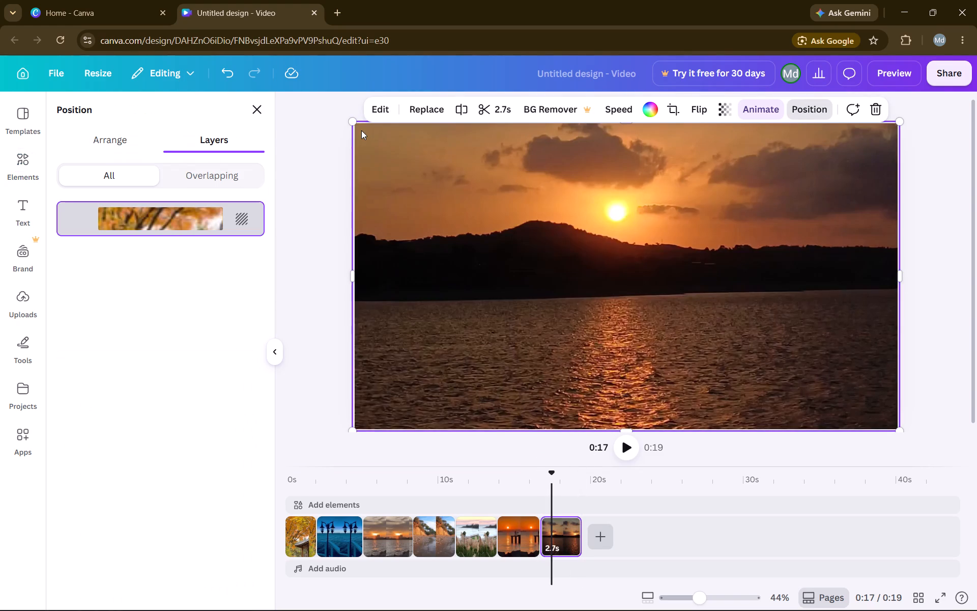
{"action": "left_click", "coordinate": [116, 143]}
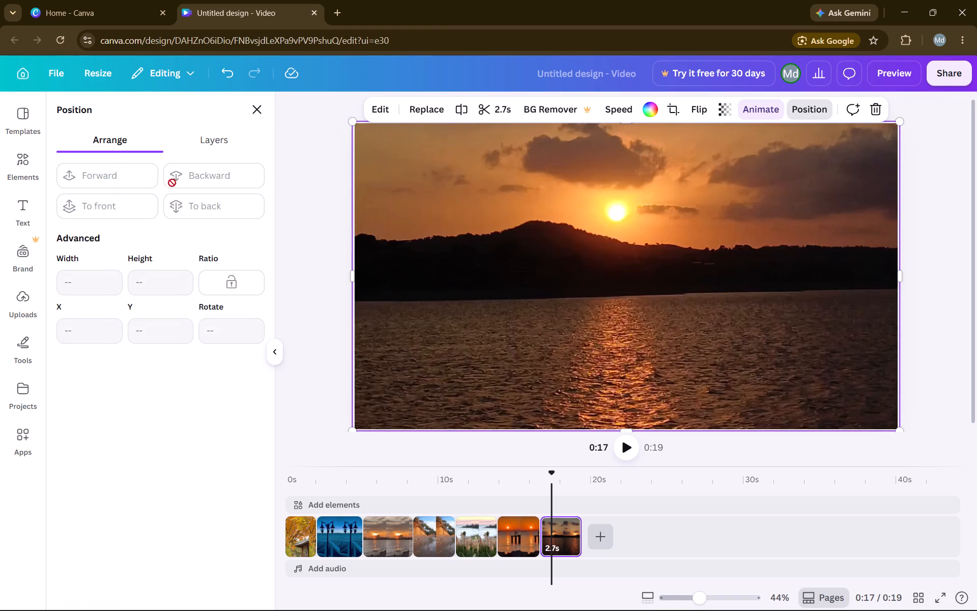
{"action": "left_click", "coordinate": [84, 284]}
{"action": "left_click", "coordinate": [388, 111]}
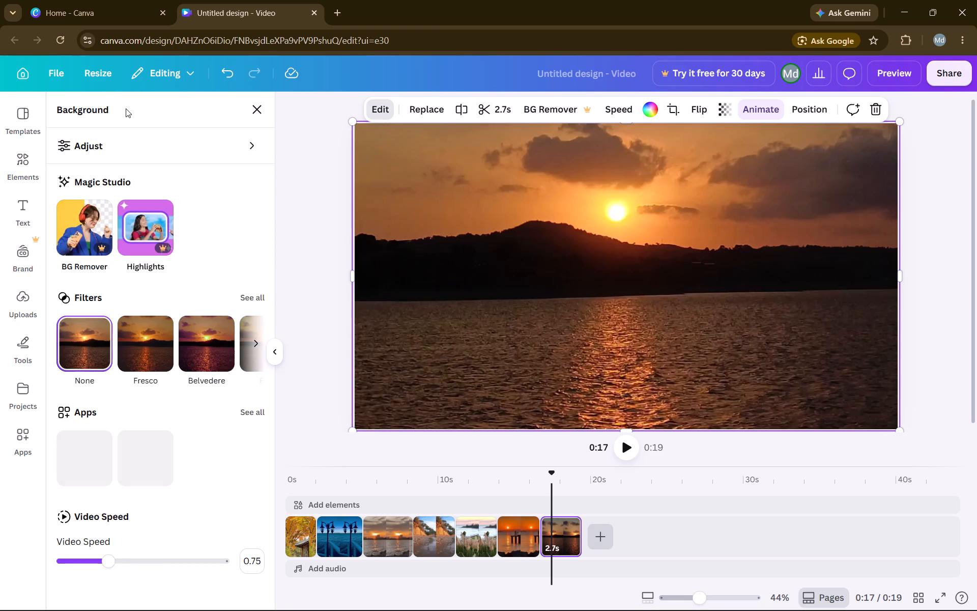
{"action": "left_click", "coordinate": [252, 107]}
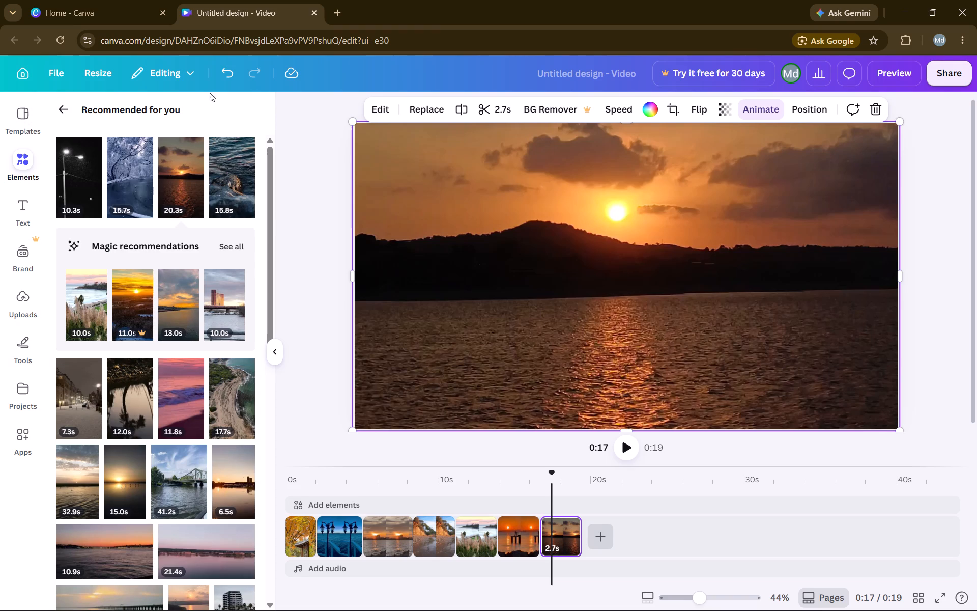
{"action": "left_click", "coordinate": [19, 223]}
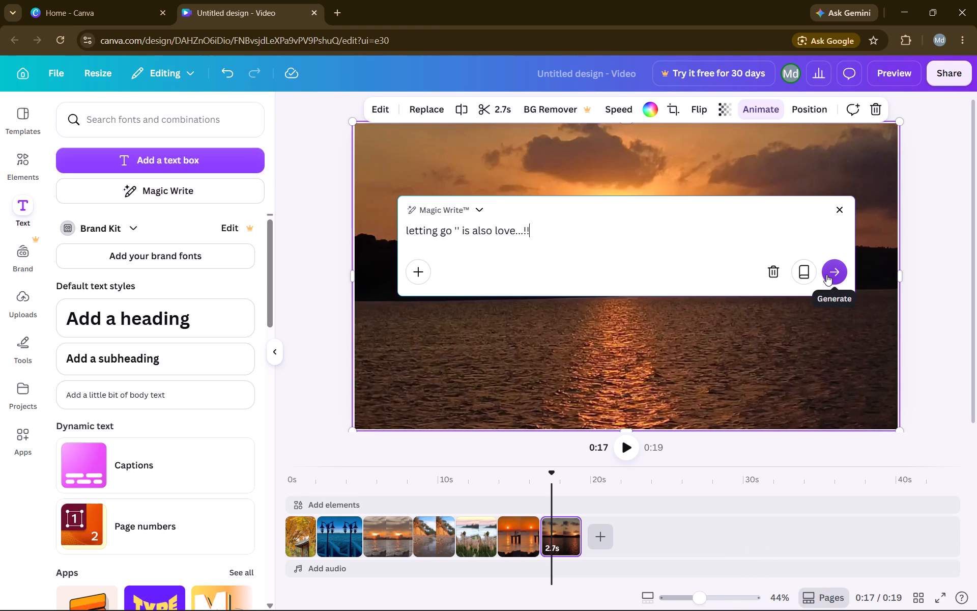
Add a default heading over the dark hill sunset clip at 0:17.
{"action": "left_click", "coordinate": [223, 316]}
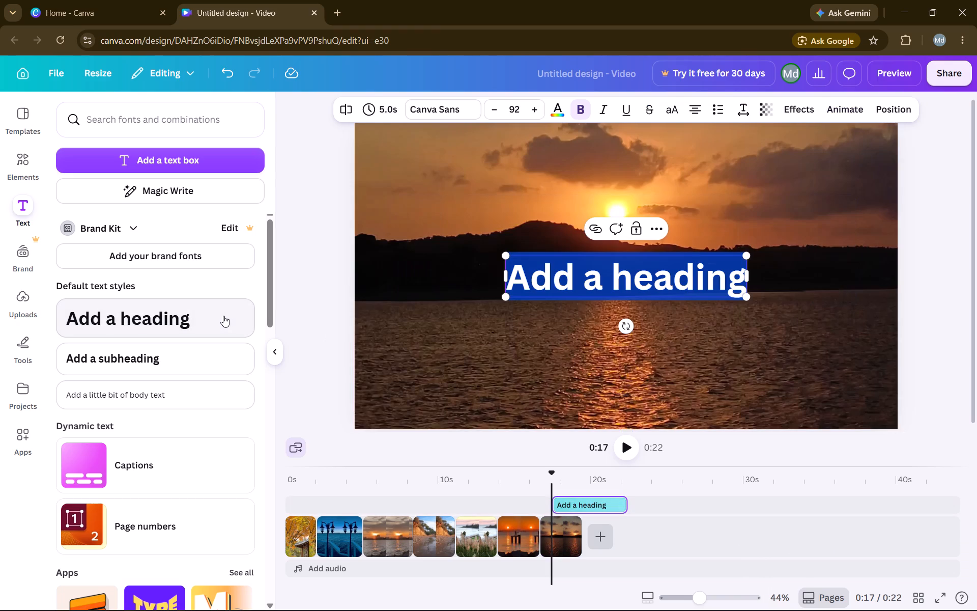
Delete all the placeholder text from the heading over the dark hill sunset clip.
{"action": "left_click", "coordinate": [526, 268]}
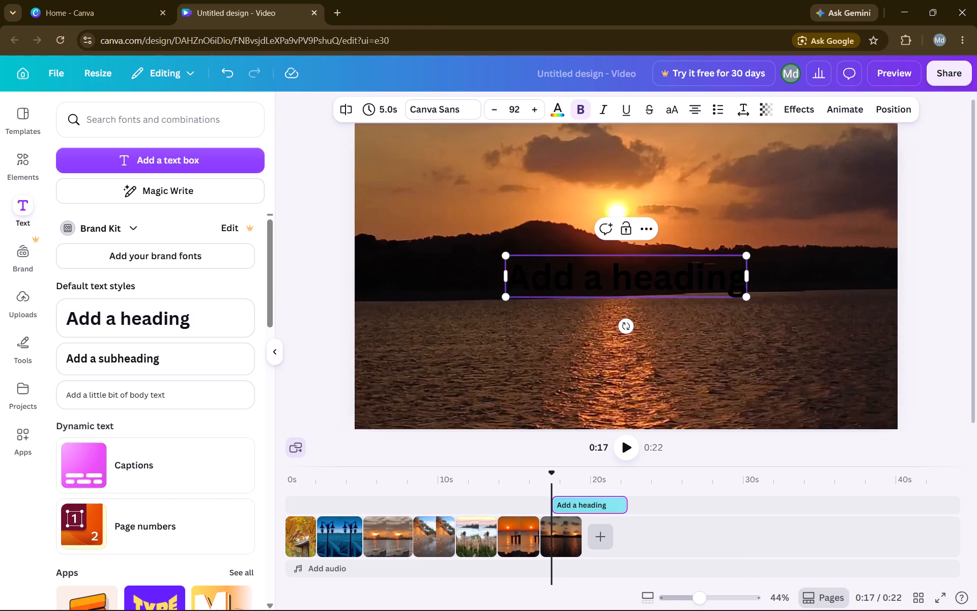
{"action": "type", "text": "le"}
{"action": "key", "text": "l"}
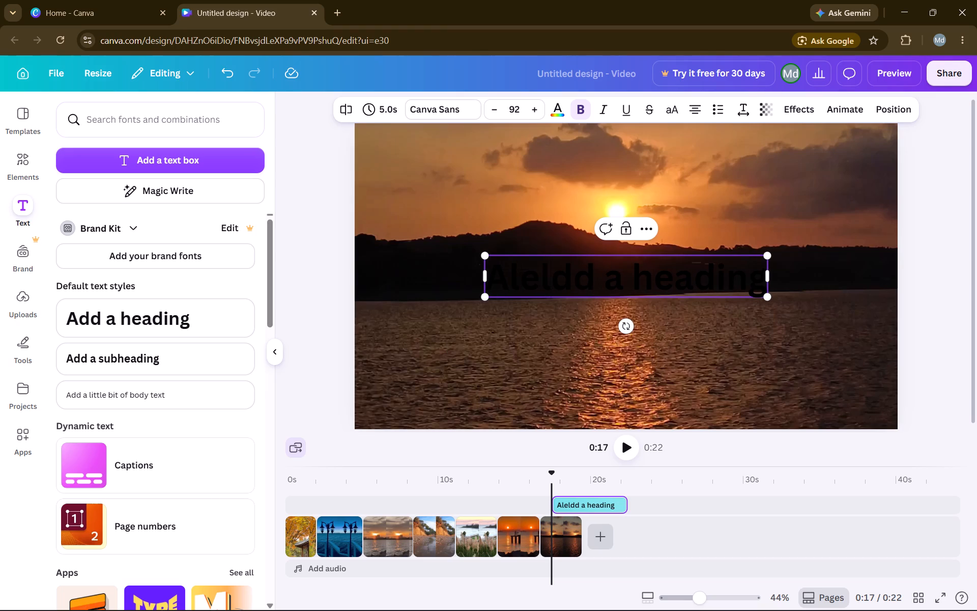
{"action": "key", "text": "BackSpace"}
{"action": "key", "text": "BackSpace"}
{"action": "key", "text": "BackSpace"}
{"action": "key", "text": "BackSpace"}
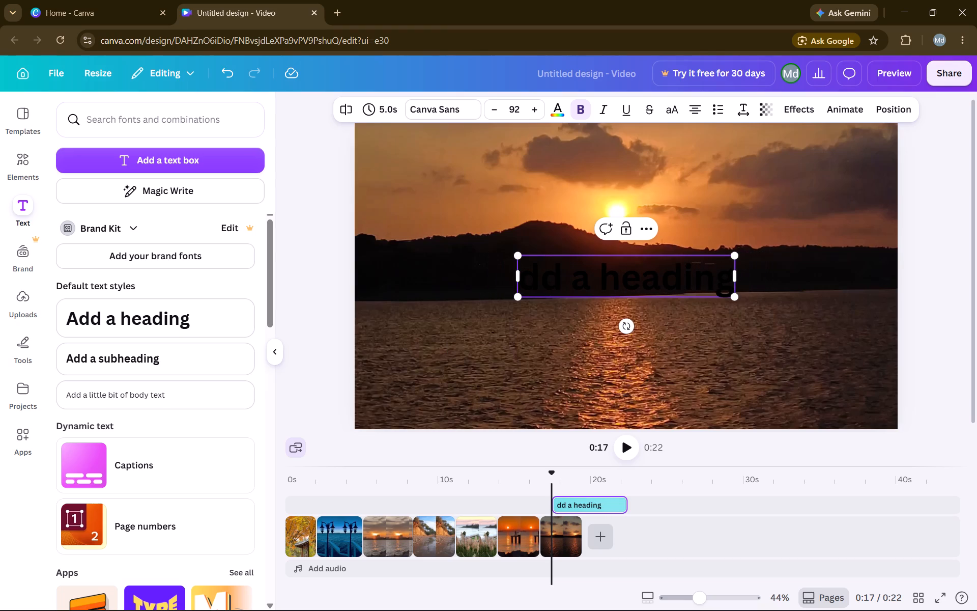
{"action": "key", "text": "BackSpace"}
{"action": "key", "text": "BackSpace"}
{"action": "key", "text": "BackSpace"}
{"action": "key", "text": "BackSpace"}
{"action": "key", "text": "BackSpace"}
{"action": "key", "text": "BackSpace"}
{"action": "key", "text": "BackSpace"}
{"action": "key", "text": "BackSpace"}
{"action": "key", "text": "BackSpace"}
{"action": "key", "text": "BackSpace"}
{"action": "key", "text": "BackSpace"}
{"action": "key", "text": "BackSpace"}
{"action": "key", "text": "BackSpace"}
{"action": "key", "text": "BackSpace"}
{"action": "key", "text": "BackSpace"}
{"action": "key", "text": "BackSpace"}
{"action": "key", "text": "BackSpace"}
{"action": "key", "text": "BackSpace"}
{"action": "key", "text": "BackSpace"}
{"action": "key", "text": "BackSpace"}
{"action": "key", "text": "BackSpace"}
{"action": "key", "text": "BackSpace"}
{"action": "key", "text": "BackSpace"}
{"action": "key", "text": "BackSpace"}
{"action": "key", "text": "BackSpace"}
{"action": "key", "text": "BackSpace"}
{"action": "key", "text": "BackSpace"}
{"action": "key", "text": "BackSpace"}
{"action": "key", "text": "BackSpace"}
{"action": "key", "text": "BackSpace"}
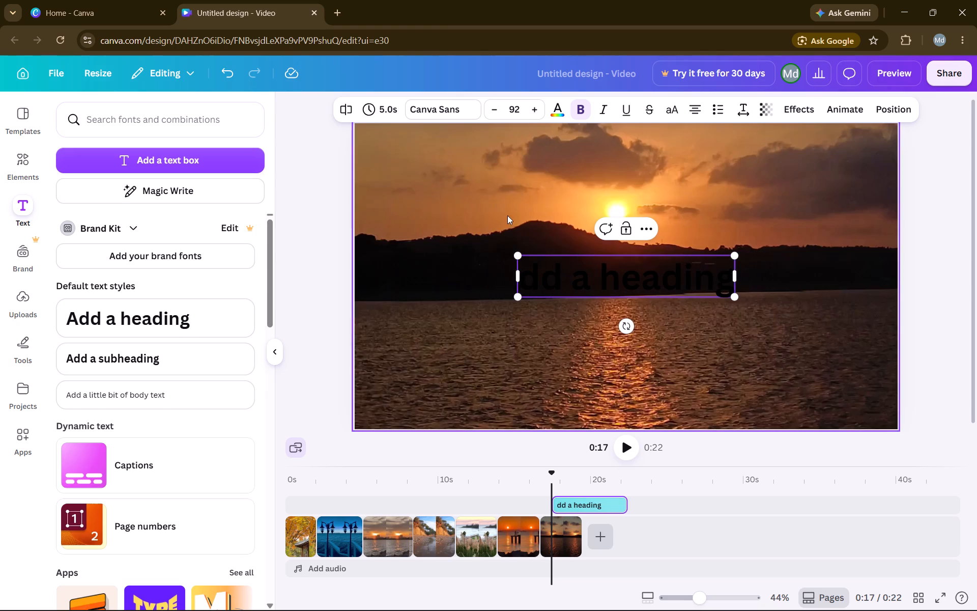
{"action": "left_click", "coordinate": [531, 269]}
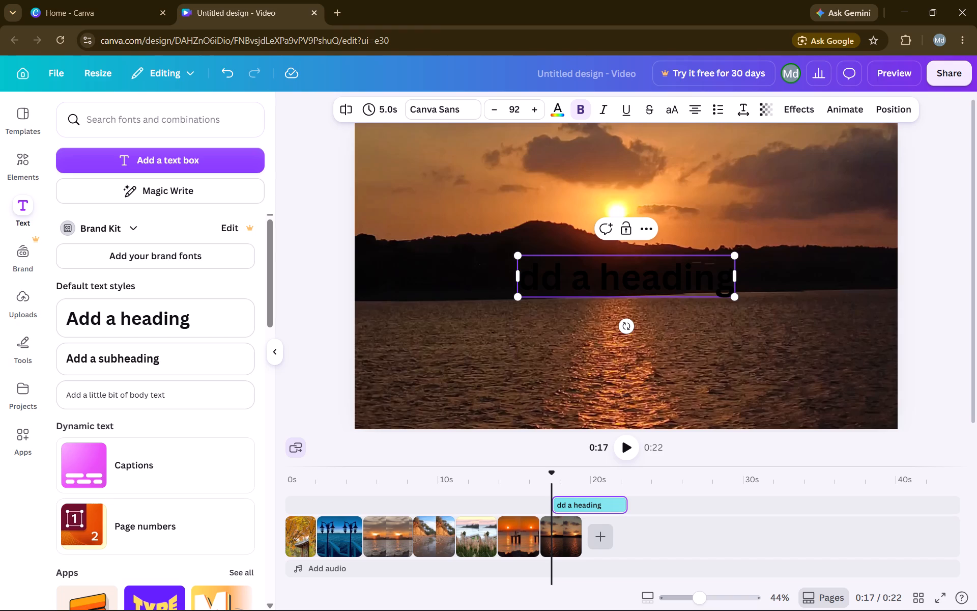
{"action": "key", "text": "BackSpace"}
{"action": "key", "text": "BackSpace"}
{"action": "key", "text": "BackSpace"}
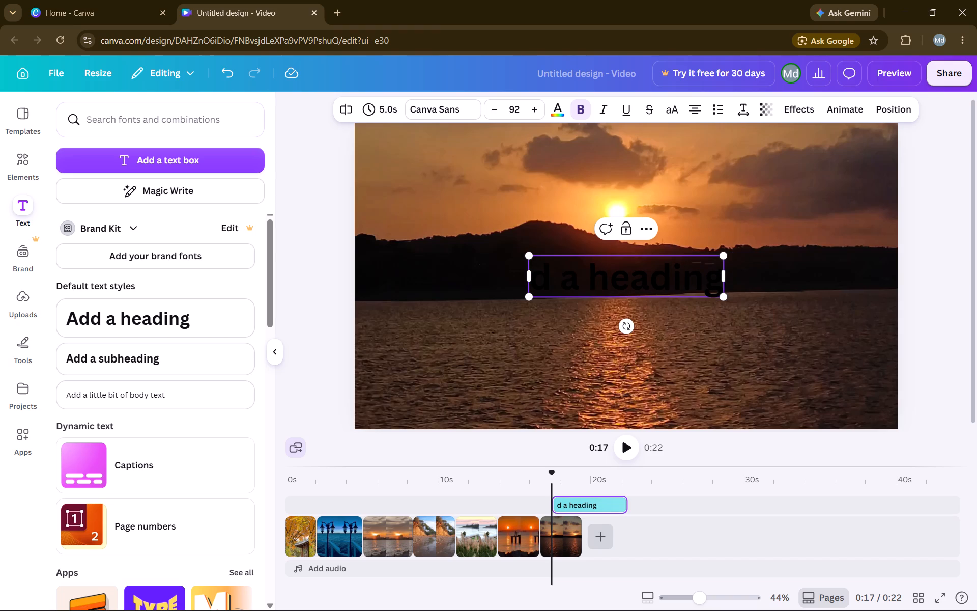
{"action": "left_click", "coordinate": [675, 280]}
{"action": "key", "text": "BackSpace"}
{"action": "key", "text": "BackSpace"}
{"action": "key", "text": "BackSpace"}
{"action": "key", "text": "BackSpace"}
{"action": "key", "text": "BackSpace"}
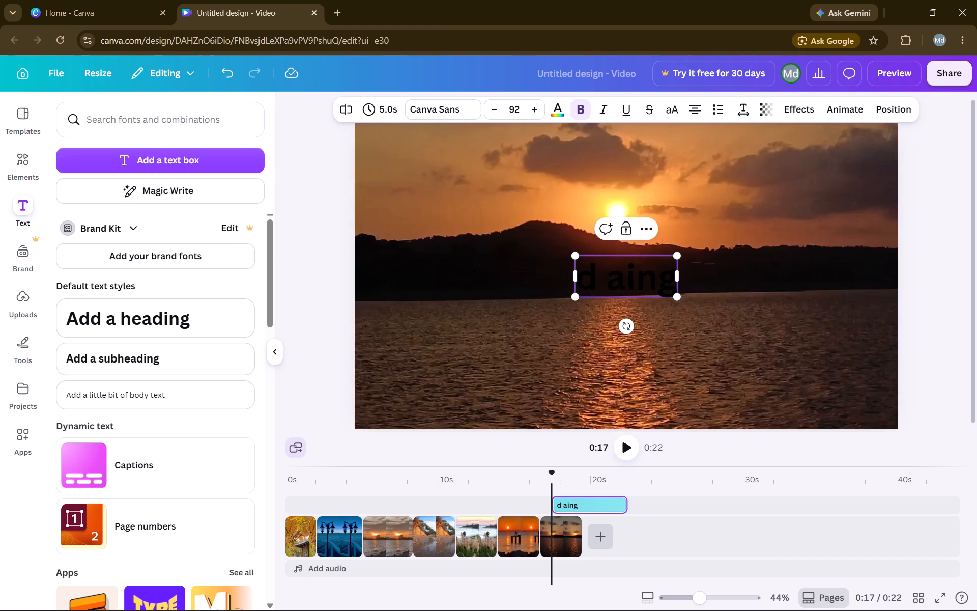
{"action": "left_click", "coordinate": [671, 277]}
{"action": "key", "text": "BackSpace"}
{"action": "key", "text": "BackSpace"}
{"action": "key", "text": "BackSpace"}
{"action": "key", "text": "BackSpace"}
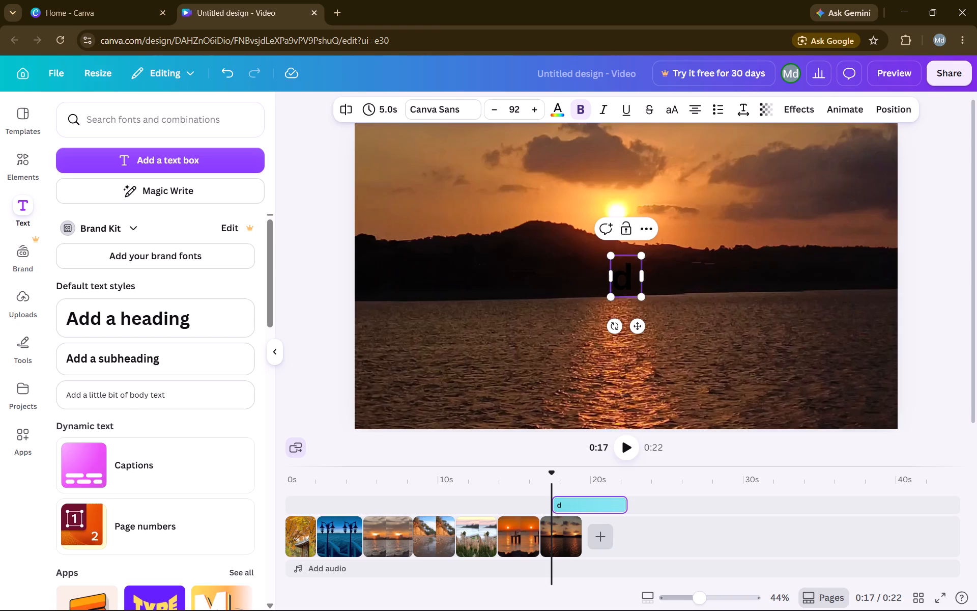
{"action": "key", "text": "BackSpace"}
{"action": "key", "text": "BackSpace"}
{"action": "key", "text": "BackSpace"}
Enter "letting do ::" as the heading's text.
{"action": "type", "text": "le"}
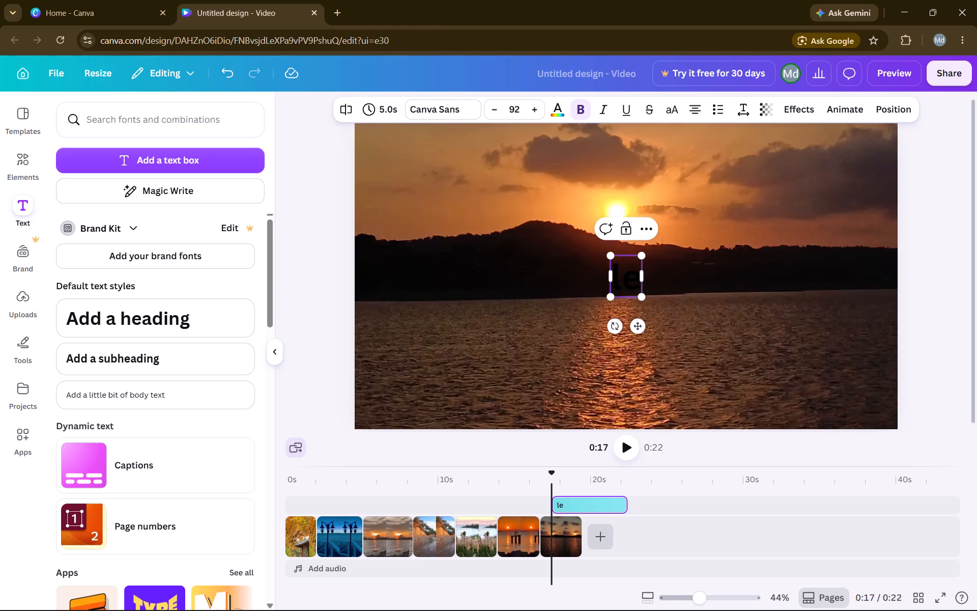
{"action": "type", "text": "tt"}
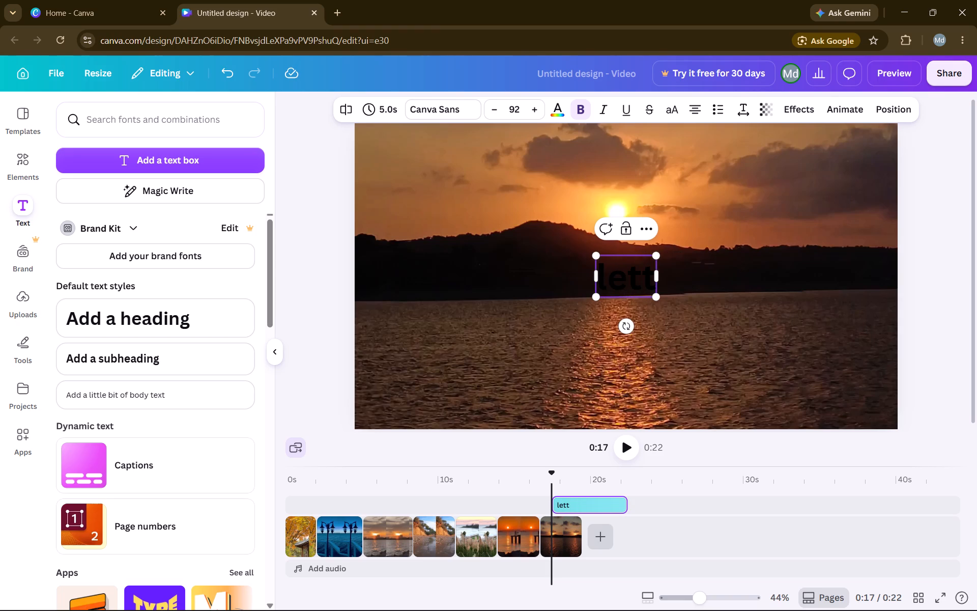
{"action": "type", "text": "ing"}
{"action": "key", "text": "space"}
{"action": "type", "text": "do"}
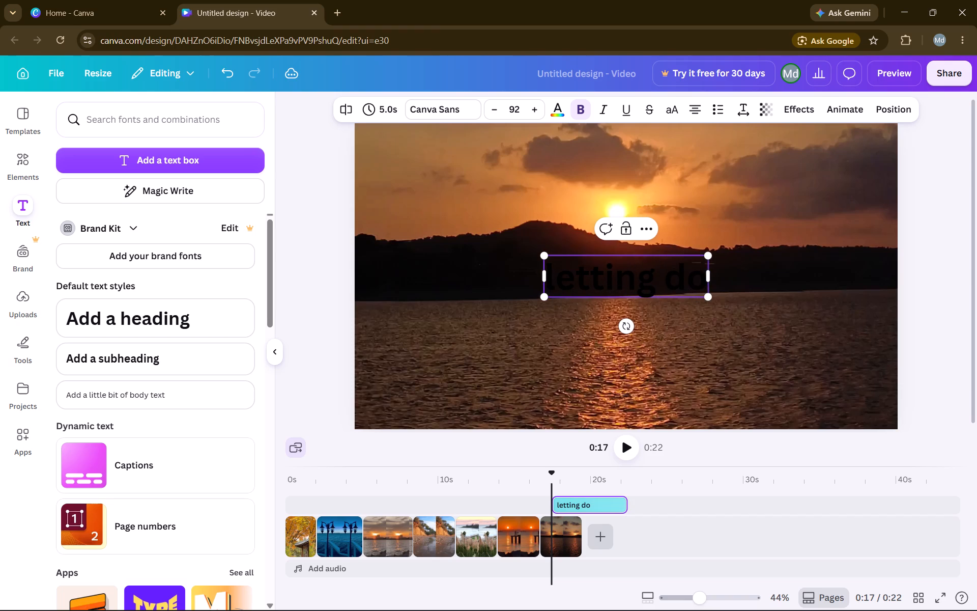
{"action": "key", "text": "space"}
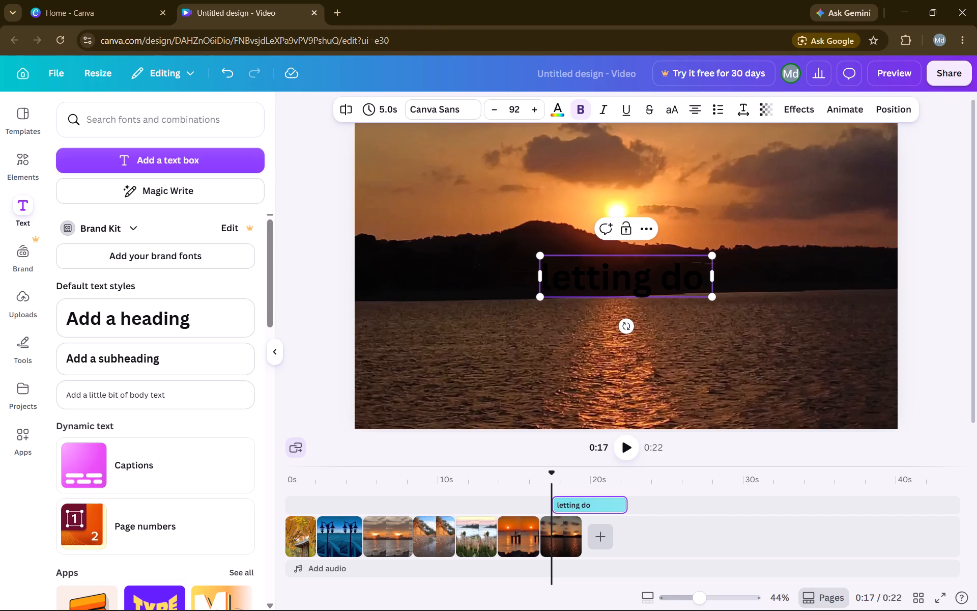
{"action": "type", "text": ";;"}
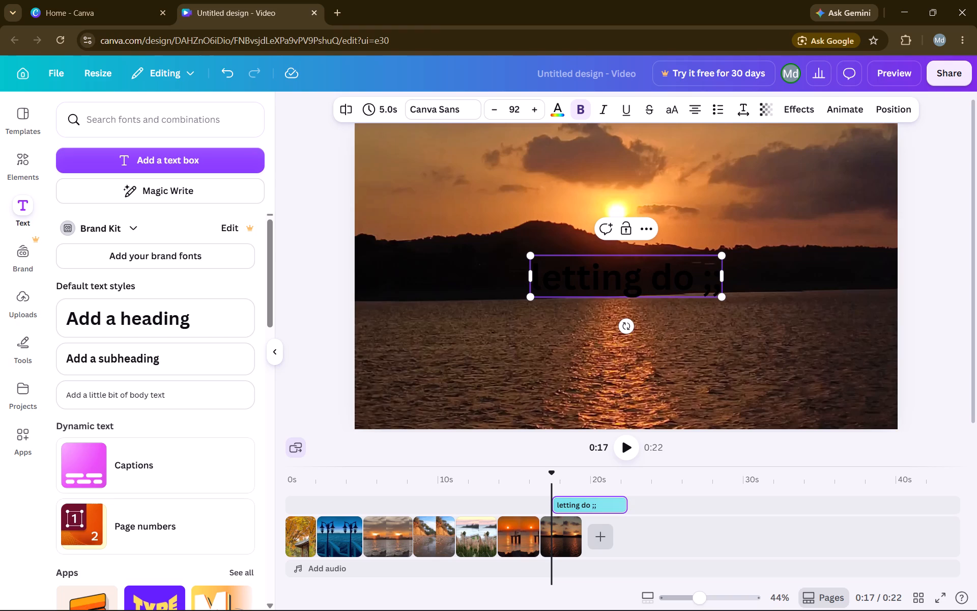
{"action": "key", "text": "BackSpace"}
{"action": "key", "text": "BackSpace"}
{"action": "key", "text": "BackSpace"}
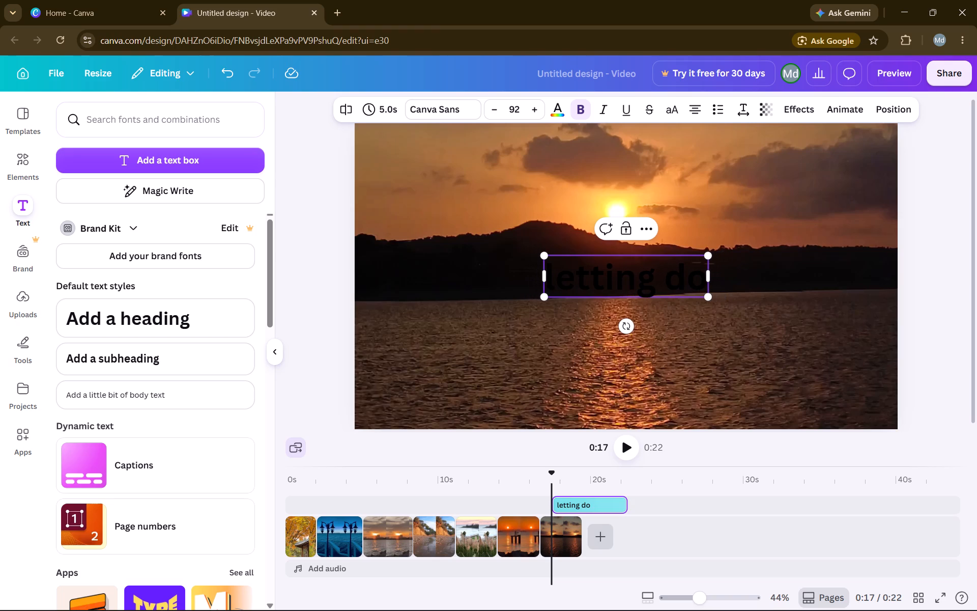
{"action": "key", "text": "space"}
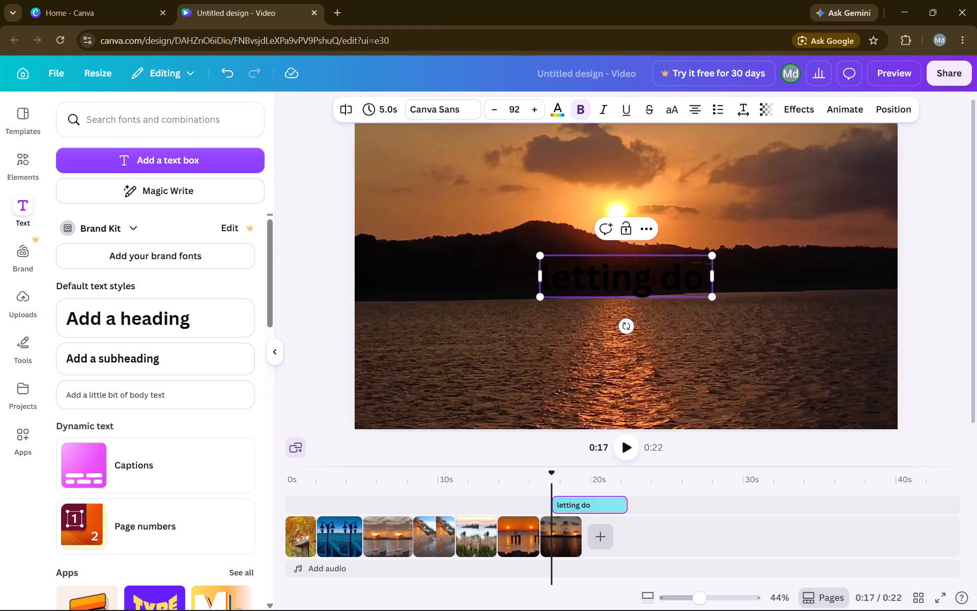
{"action": "type", "text": "::"}
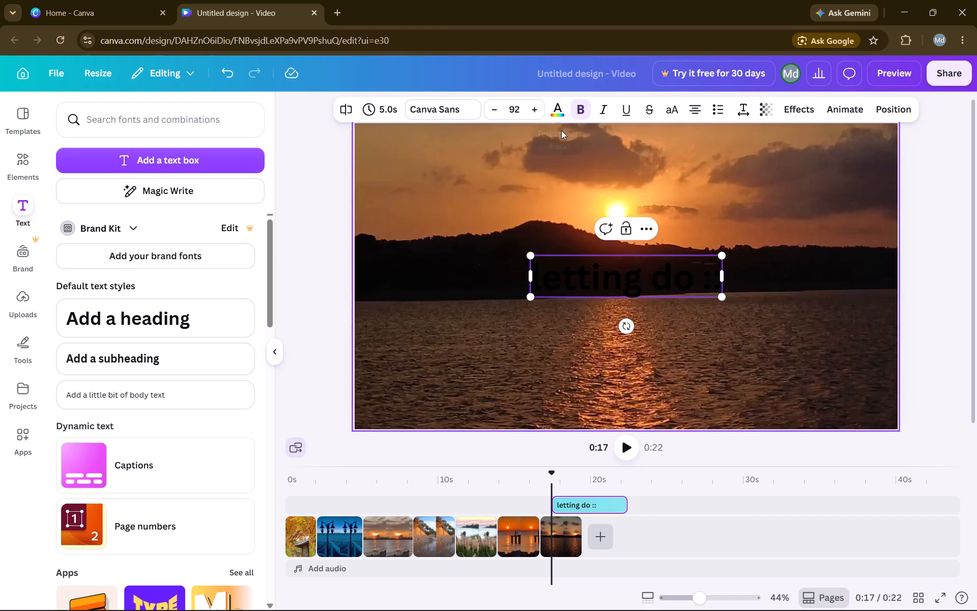
Set the heading's text colour to solid white and apply the change to all matching black on the page.
{"action": "left_click", "coordinate": [557, 112]}
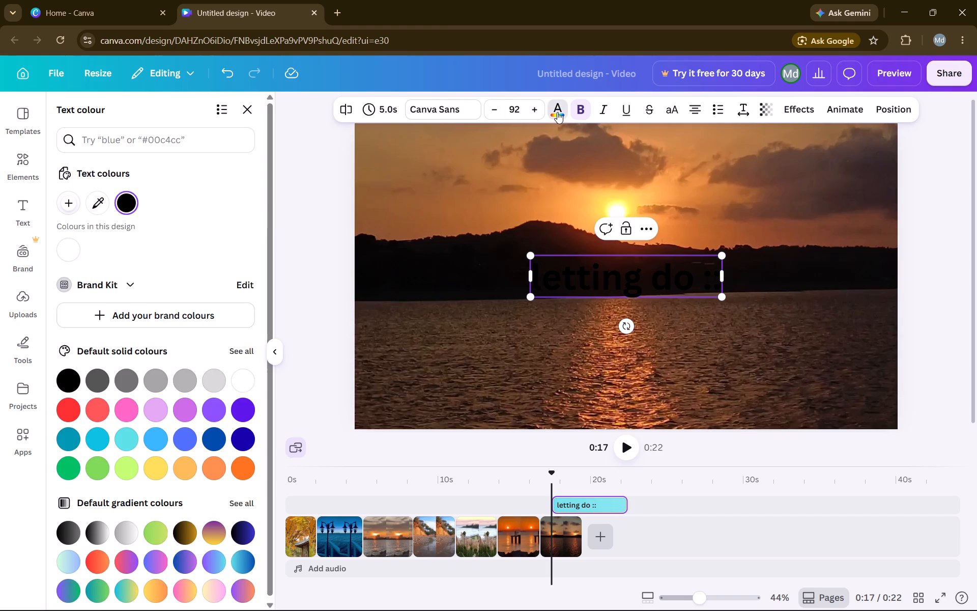
{"action": "left_click", "coordinate": [242, 376]}
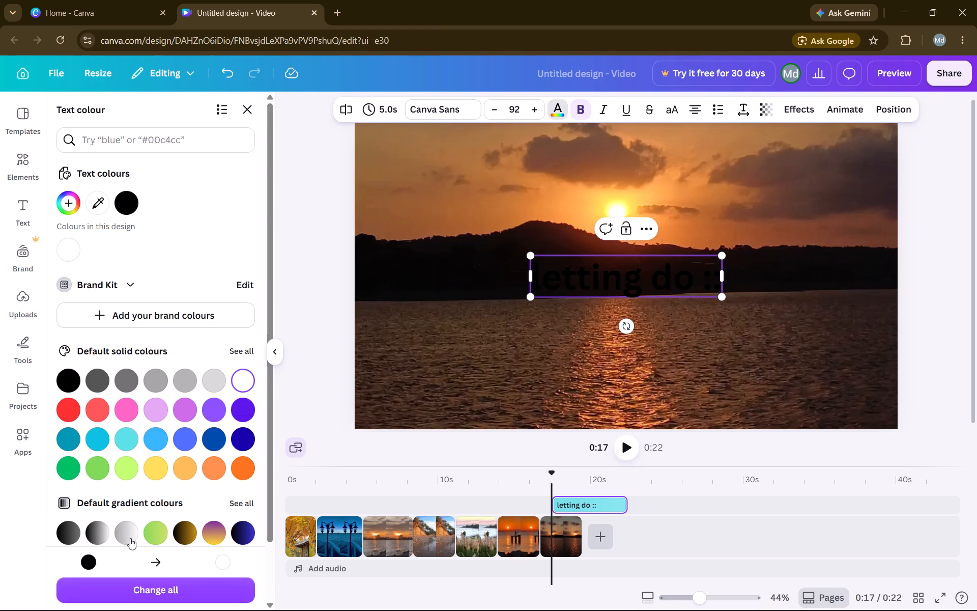
{"action": "left_click", "coordinate": [219, 564]}
{"action": "left_click", "coordinate": [145, 590]}
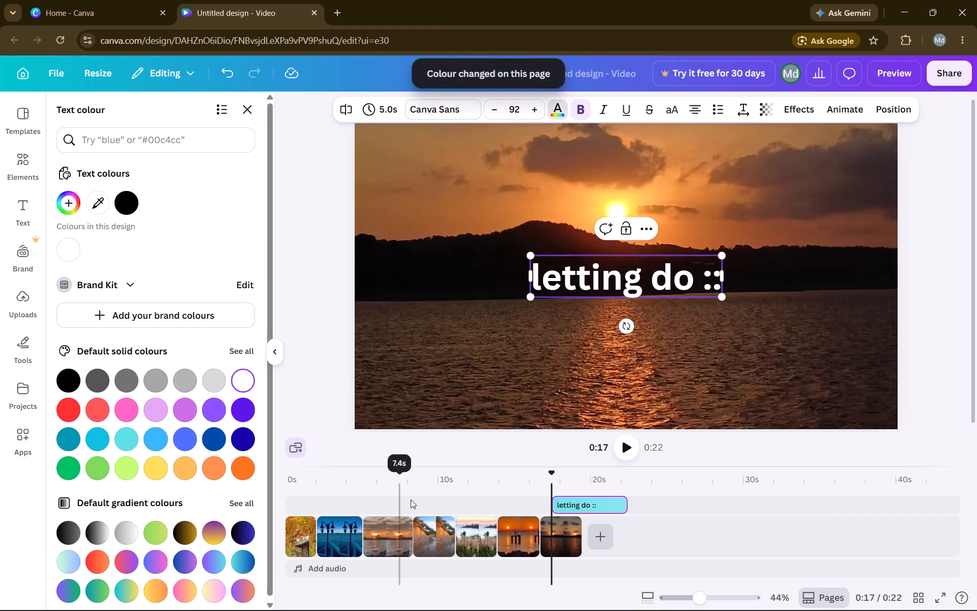
Remove the trailing colons and correct the heading's wording to "letting go".
{"action": "left_click", "coordinate": [718, 282]}
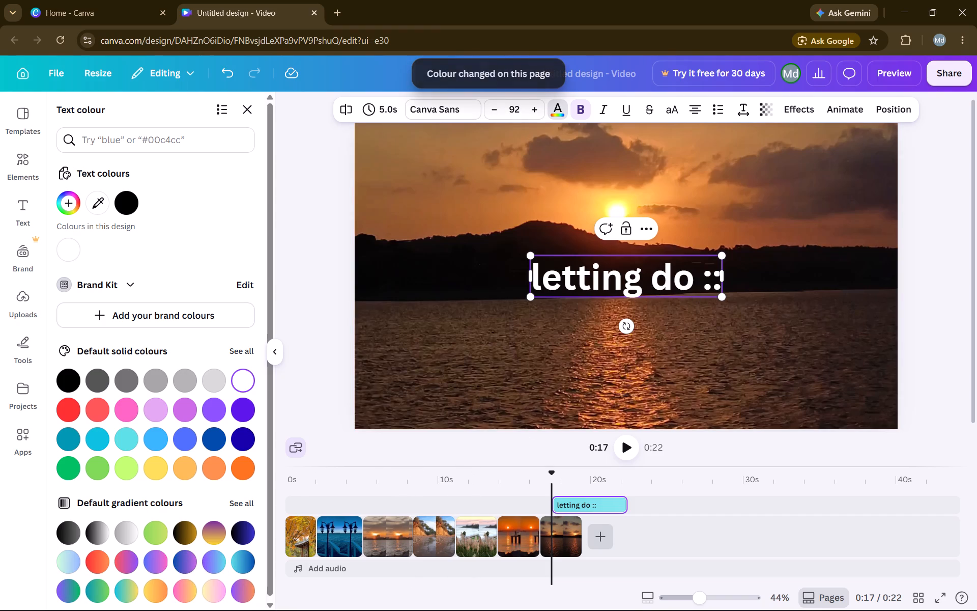
{"action": "key", "text": "BackSpace"}
{"action": "key", "text": "BackSpace"}
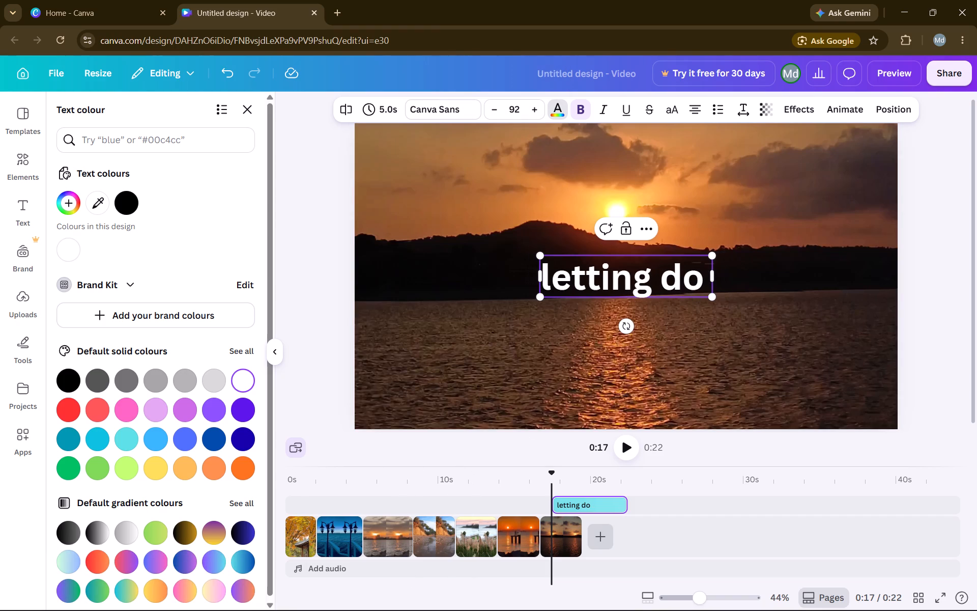
{"action": "key", "text": "semicolon"}
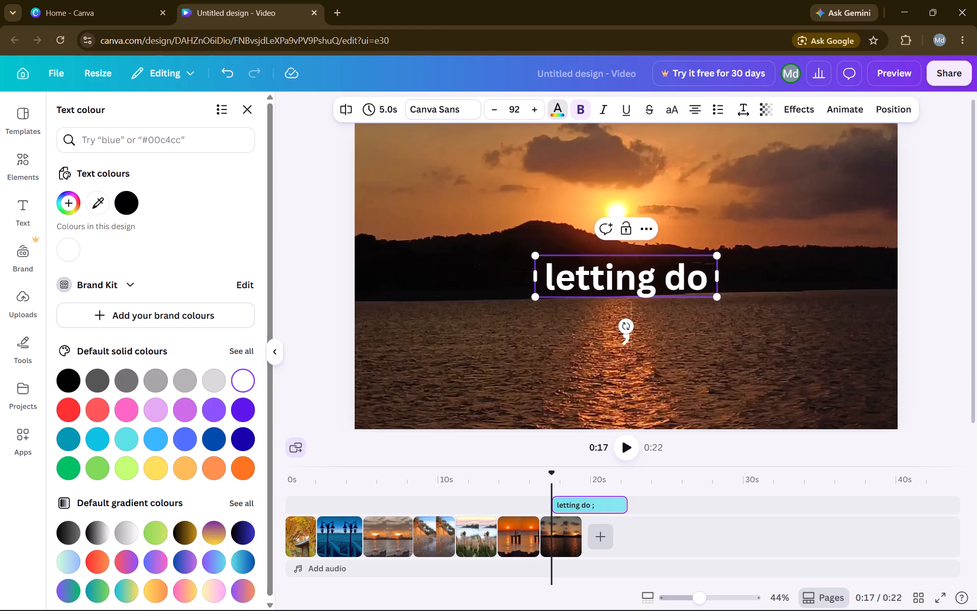
{"action": "key", "text": "BackSpace"}
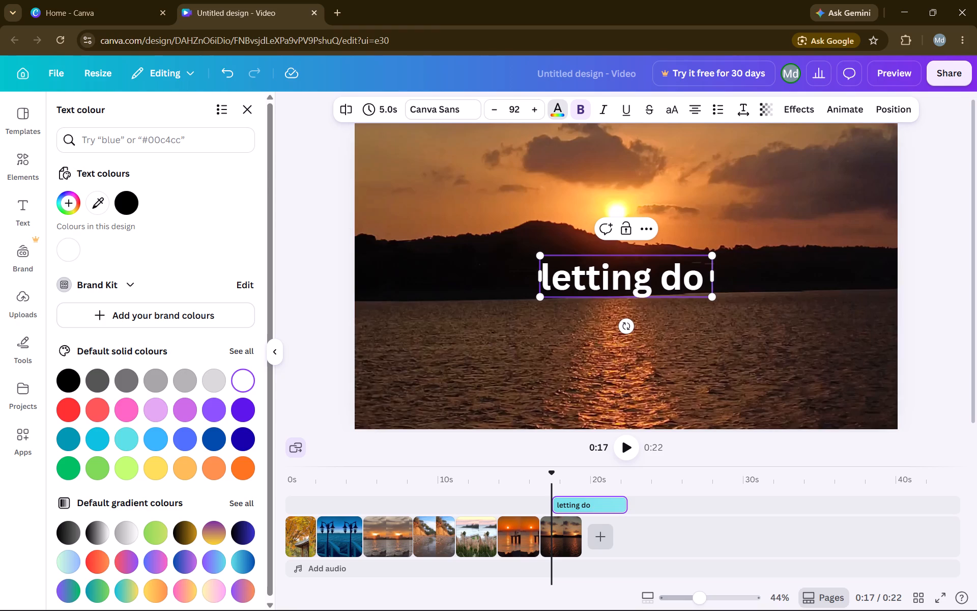
{"action": "key", "text": "BackSpace"}
{"action": "key", "text": "BackSpace"}
{"action": "key", "text": "BackSpace"}
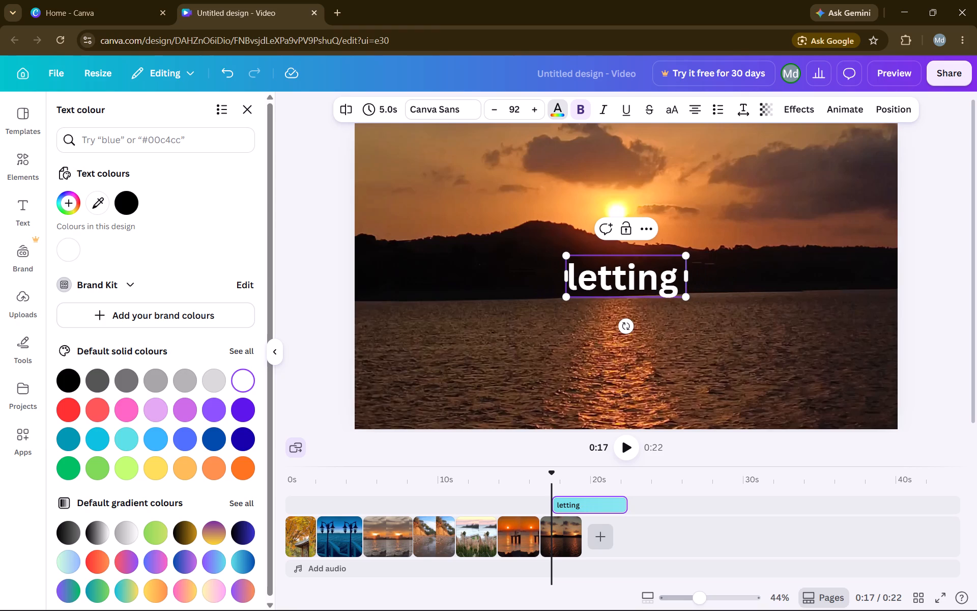
{"action": "key", "text": "g"}
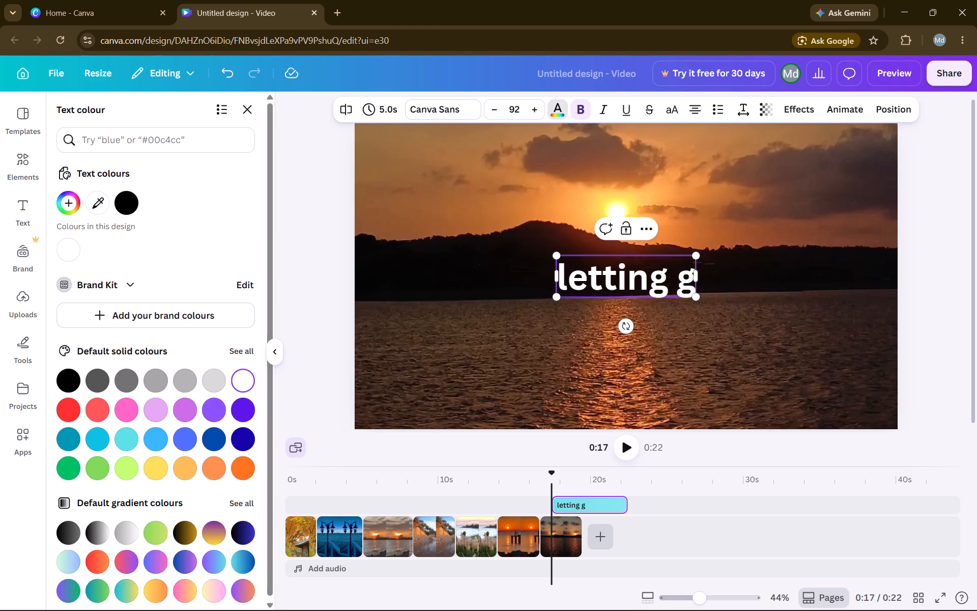
{"action": "key", "text": "o"}
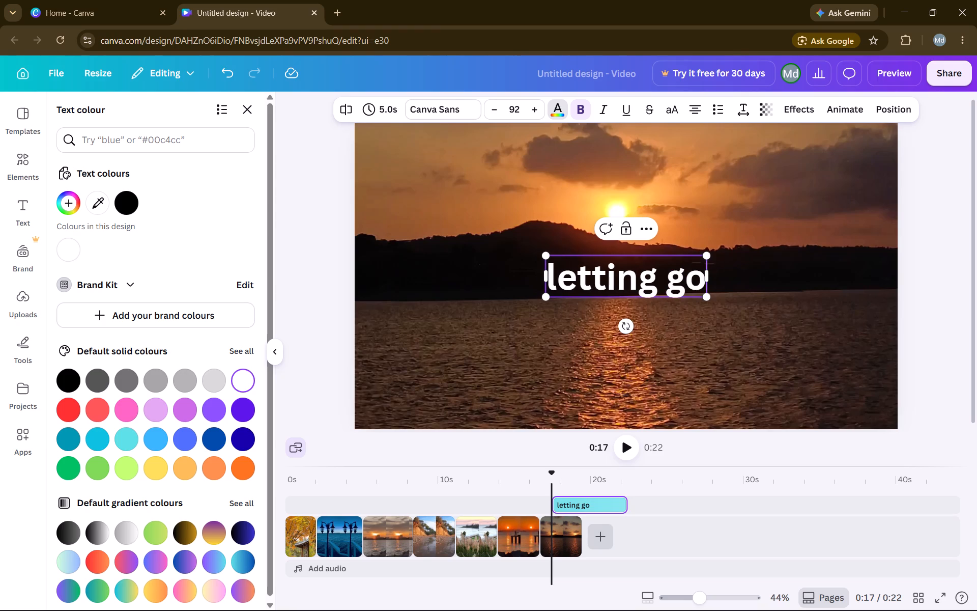
Add a space and an opening double quotation mark after "letting go" in the heading, trying semicolons, single quotes and a colon first.
{"action": "key", "text": "space"}
{"action": "type", "text": ";;"}
{"action": "key", "text": "BackSpace"}
{"action": "key", "text": "BackSpace"}
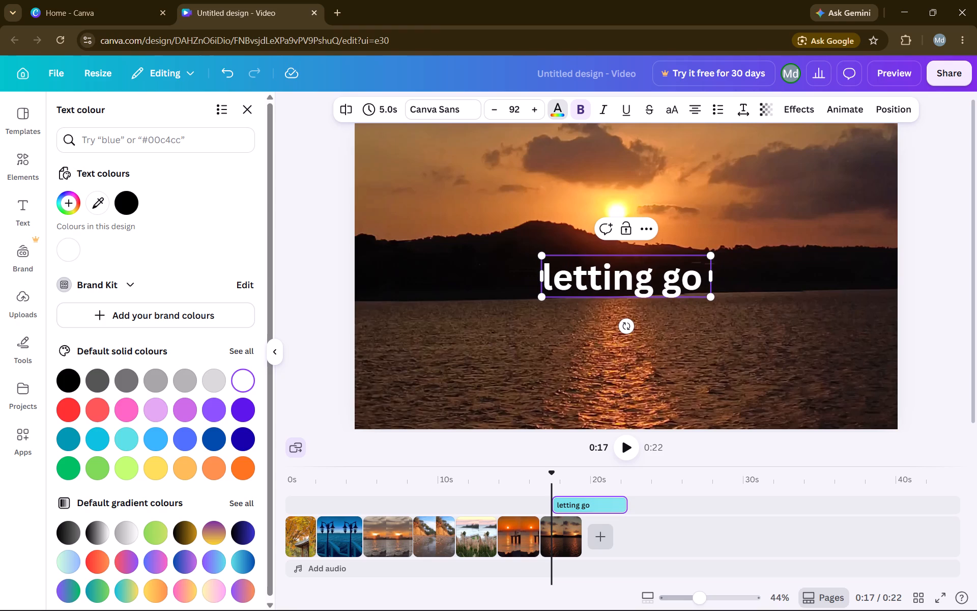
{"action": "type", "text": "''"}
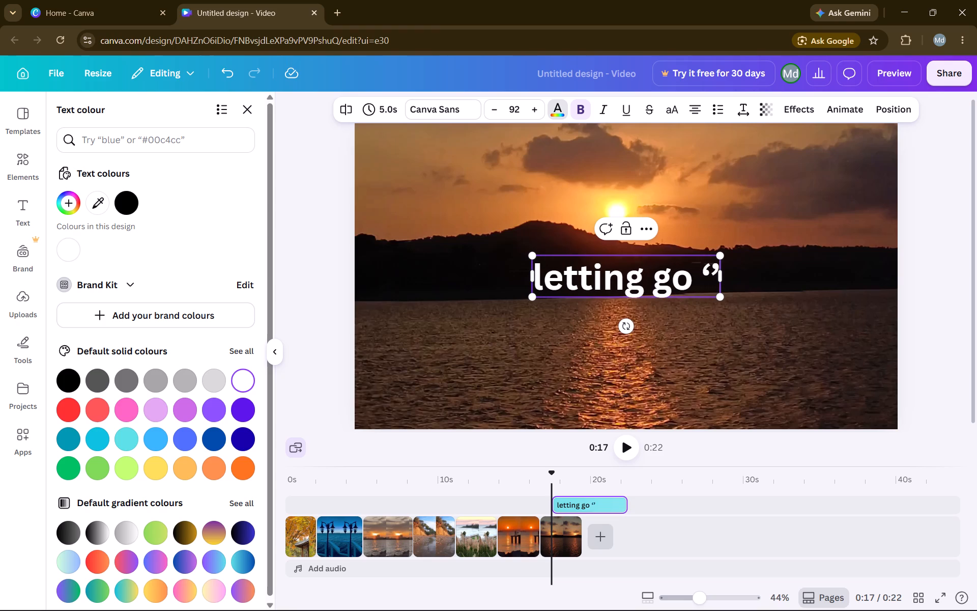
{"action": "key", "text": "BackSpace"}
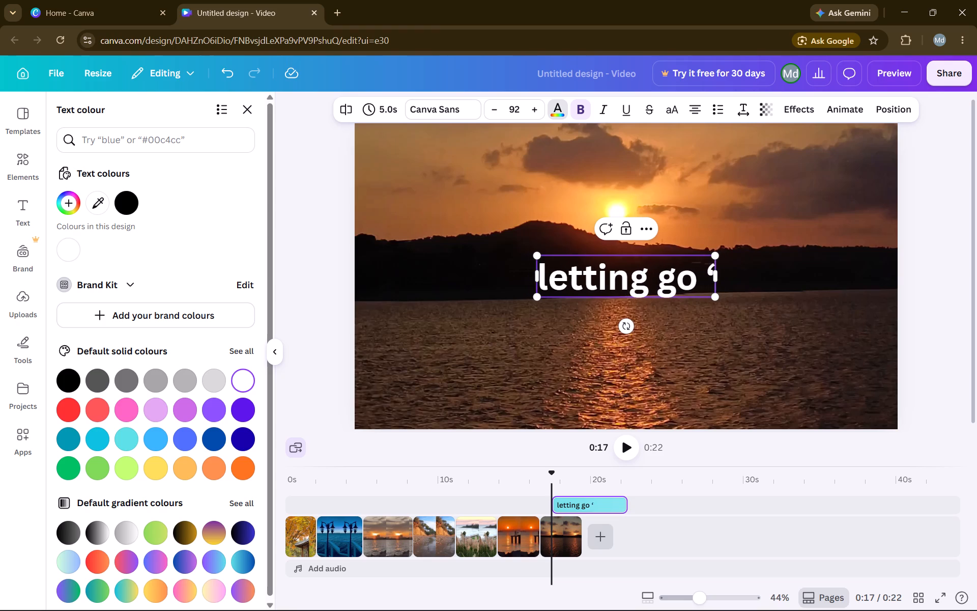
{"action": "key", "text": "shift+quotedbl"}
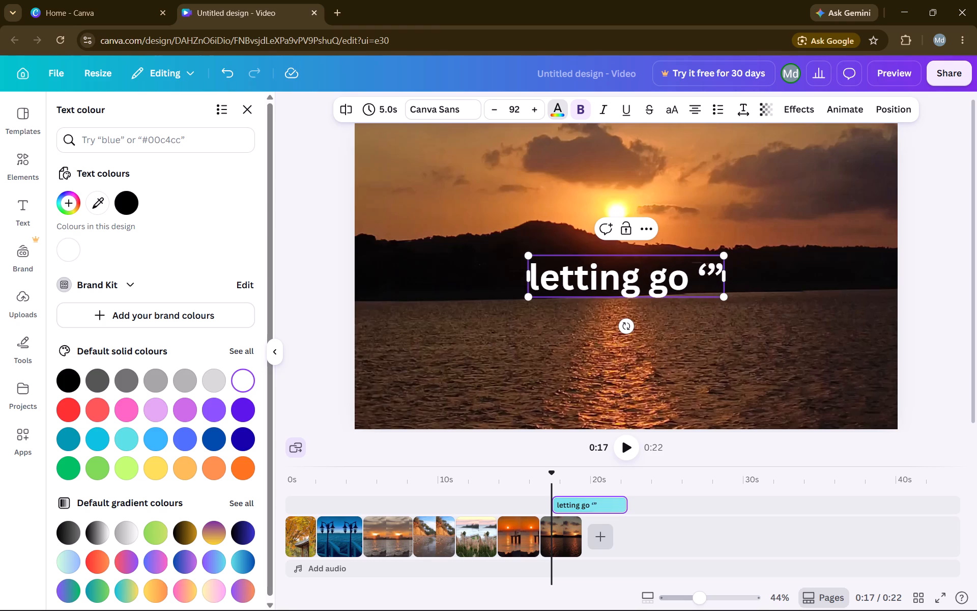
{"action": "key", "text": "BackSpace"}
{"action": "key", "text": "BackSpace"}
{"action": "key", "text": "shift+colon"}
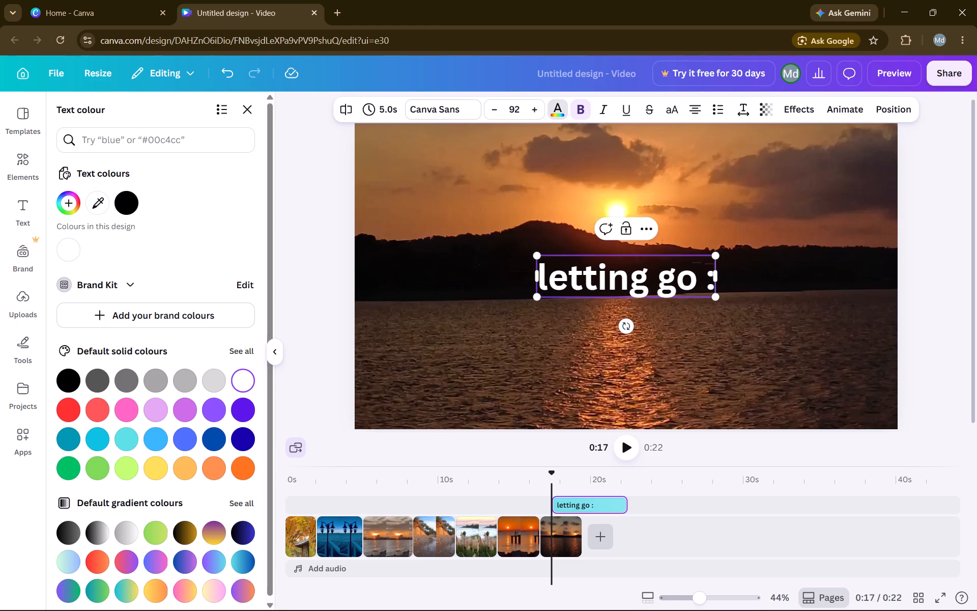
{"action": "key", "text": "BackSpace"}
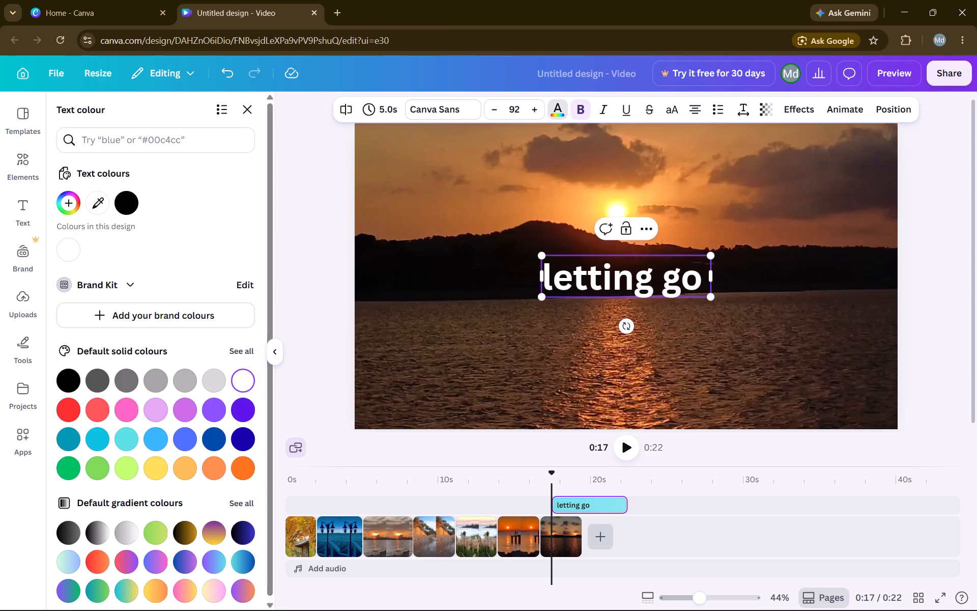
{"action": "key", "text": "semicolon"}
{"action": "key", "text": "BackSpace"}
{"action": "type", "text": "''"}
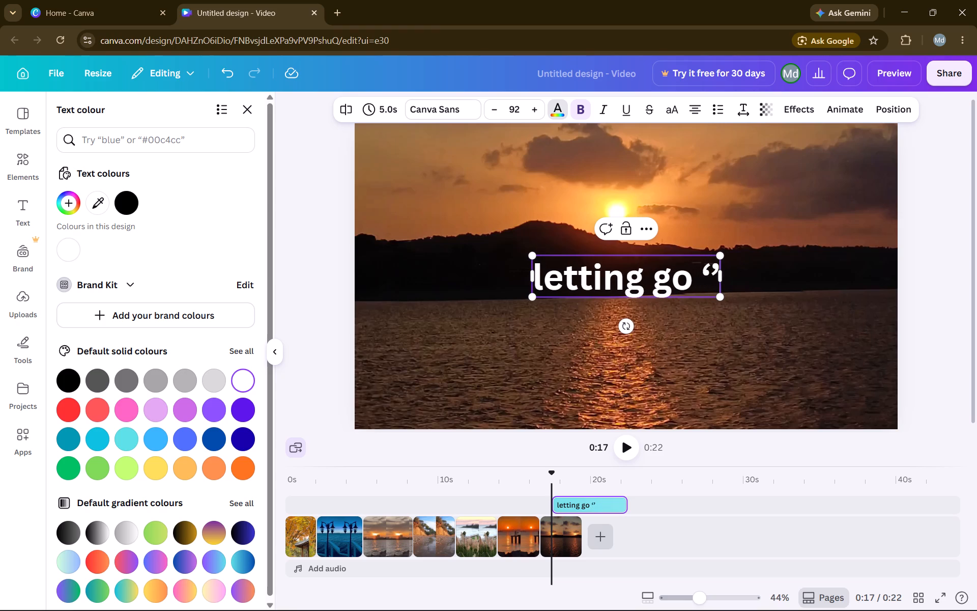
{"action": "key", "text": "BackSpace"}
{"action": "key", "text": "BackSpace"}
{"action": "key", "text": "shift+quotedbl"}
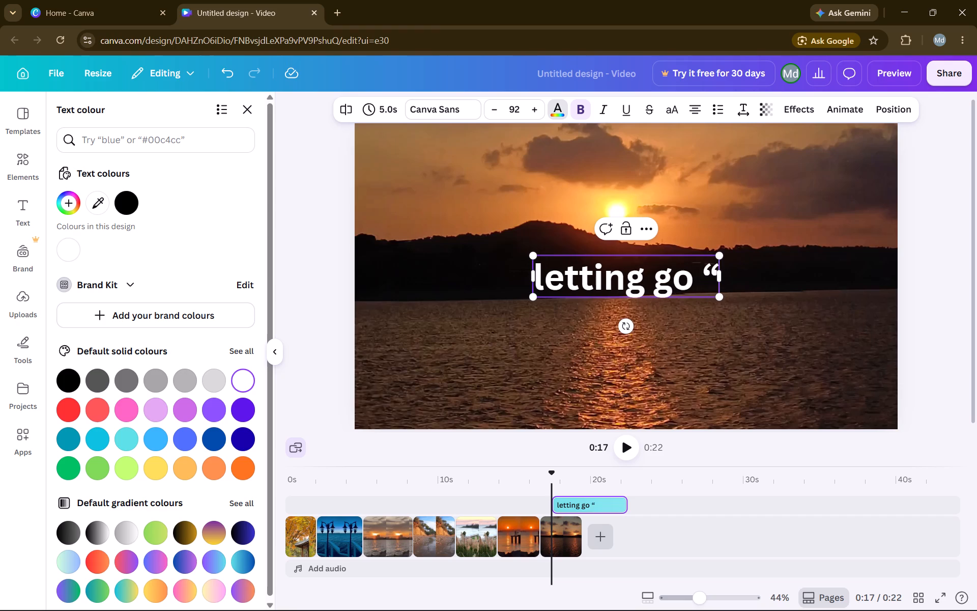
Continue the heading after the quotation mark with the words "is also love....!!".
{"action": "key", "text": "space"}
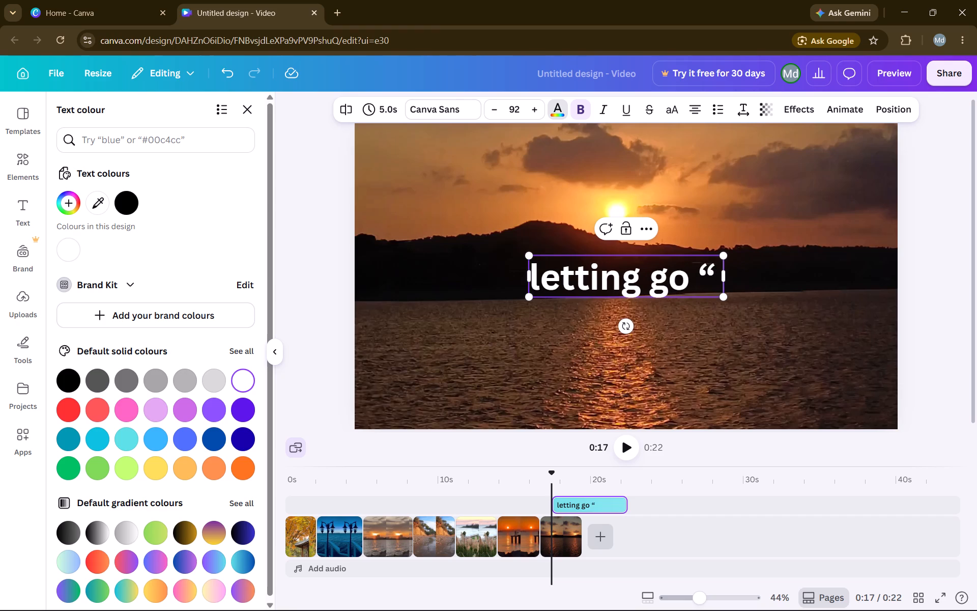
{"action": "type", "text": "is al"}
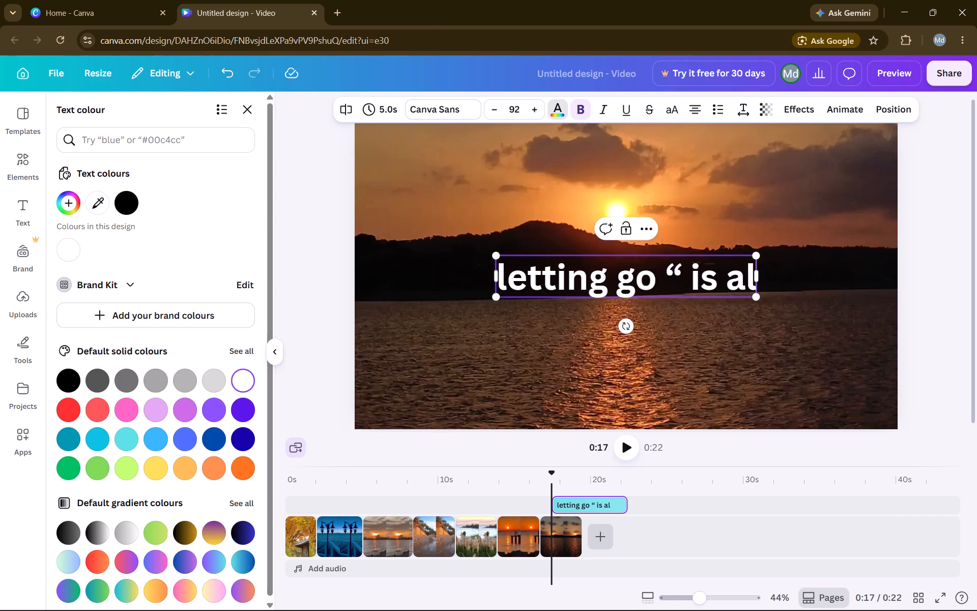
{"action": "type", "text": "so love"}
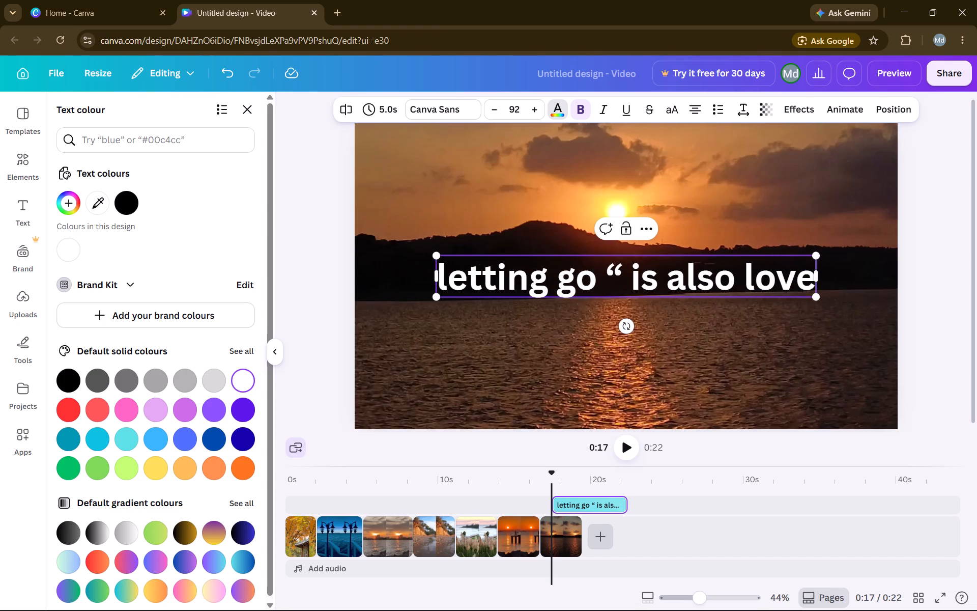
{"action": "type", "text": "...."}
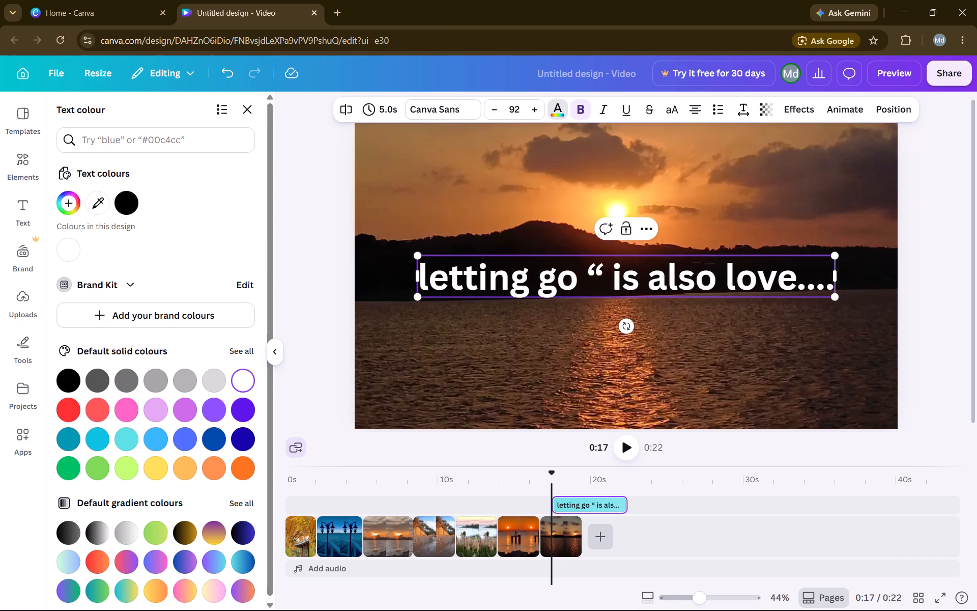
{"action": "type", "text": "!!"}
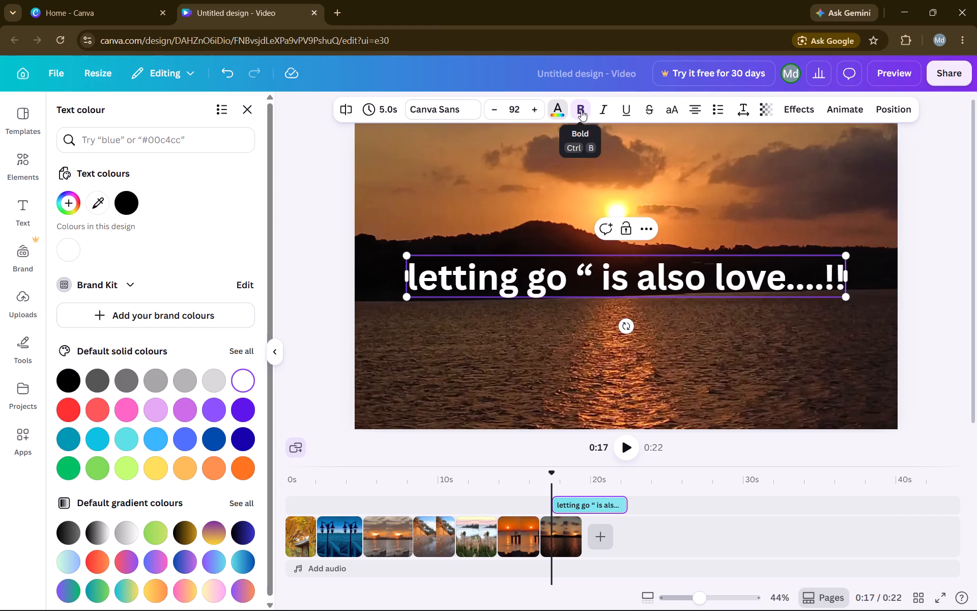
Turn on italics and turn off bold for the heading over the dark hill sunset clip.
{"action": "left_click", "coordinate": [604, 110]}
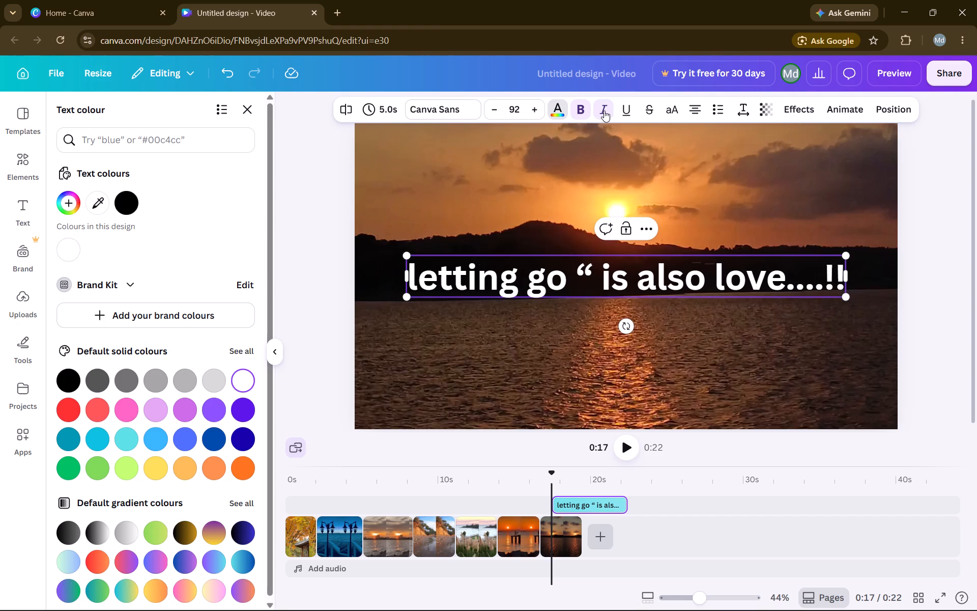
{"action": "left_click", "coordinate": [578, 109]}
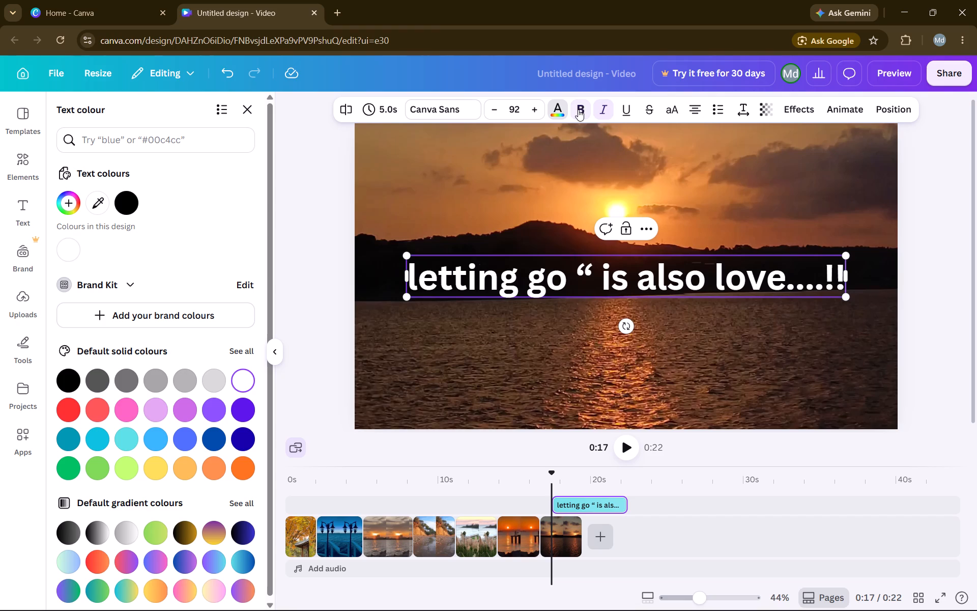
{"action": "double_click", "coordinate": [578, 109]}
Reduce the heading's font size to 60.
{"action": "left_click", "coordinate": [495, 112]}
{"action": "left_click", "coordinate": [495, 112]}
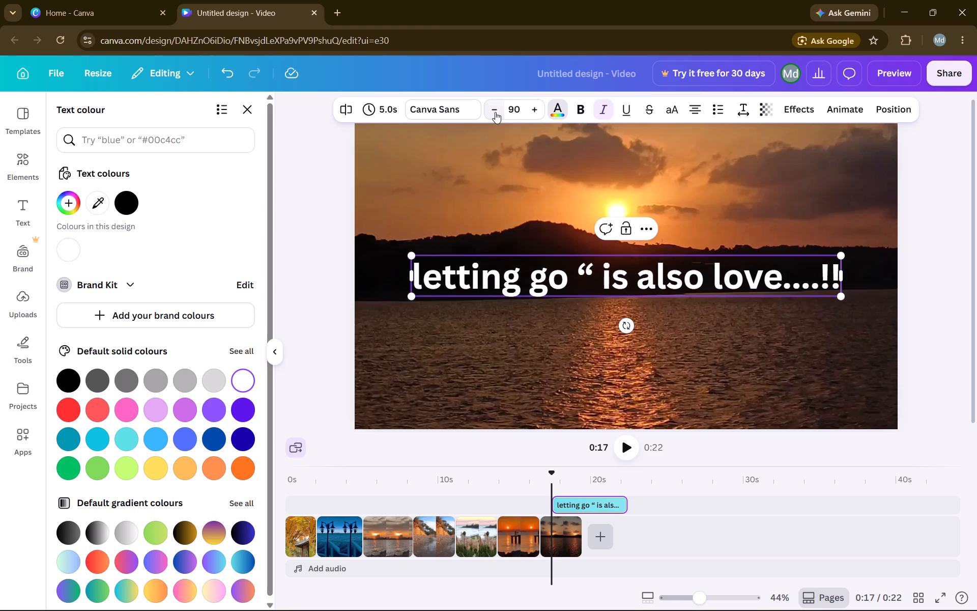
{"action": "triple_click", "coordinate": [495, 112]}
{"action": "triple_click", "coordinate": [495, 112]}
{"action": "triple_click", "coordinate": [495, 112]}
{"action": "triple_click", "coordinate": [495, 112]}
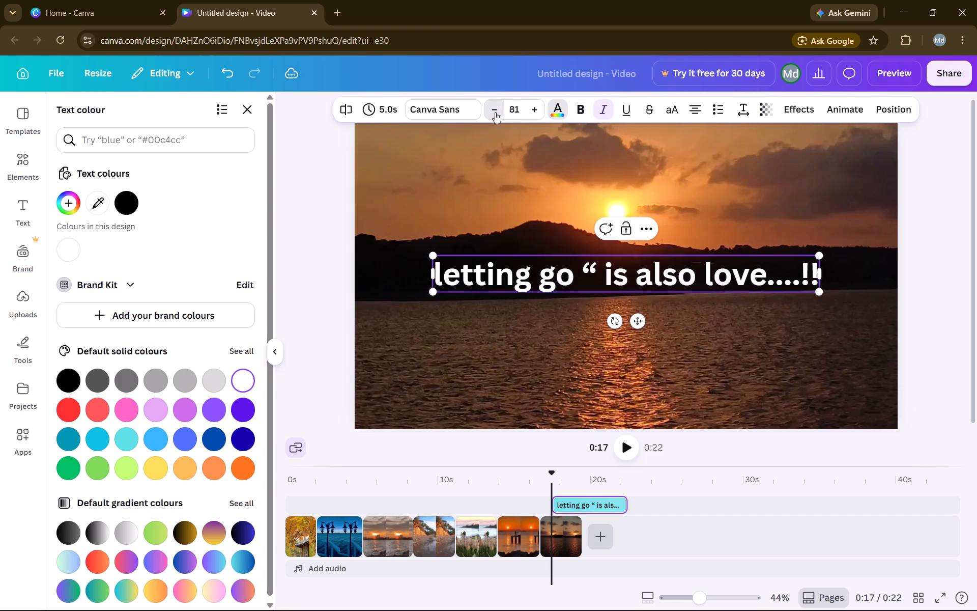
{"action": "triple_click", "coordinate": [495, 112]}
{"action": "triple_click", "coordinate": [495, 112]}
{"action": "triple_click", "coordinate": [495, 112]}
{"action": "triple_click", "coordinate": [495, 112]}
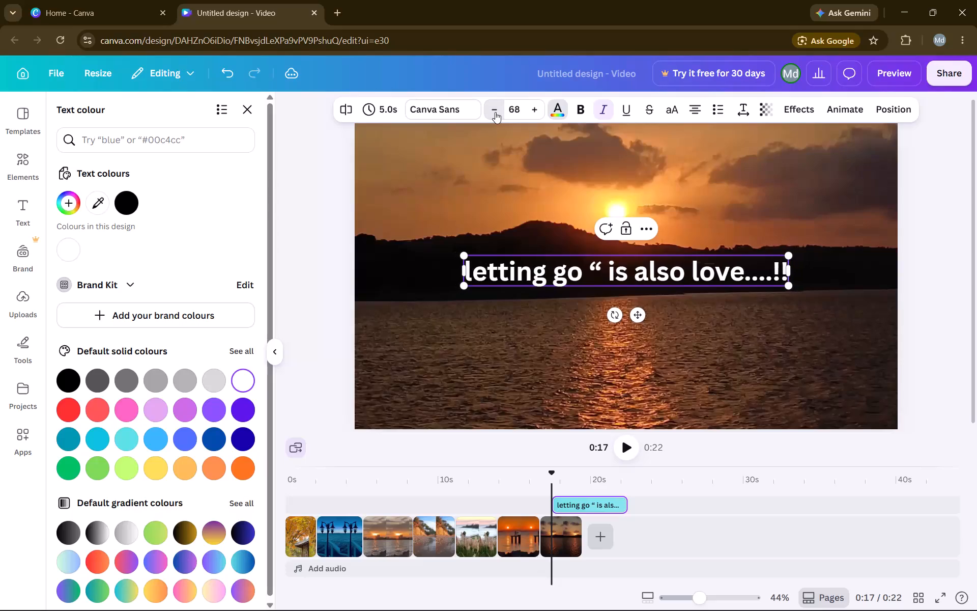
{"action": "triple_click", "coordinate": [495, 112]}
{"action": "triple_click", "coordinate": [495, 112]}
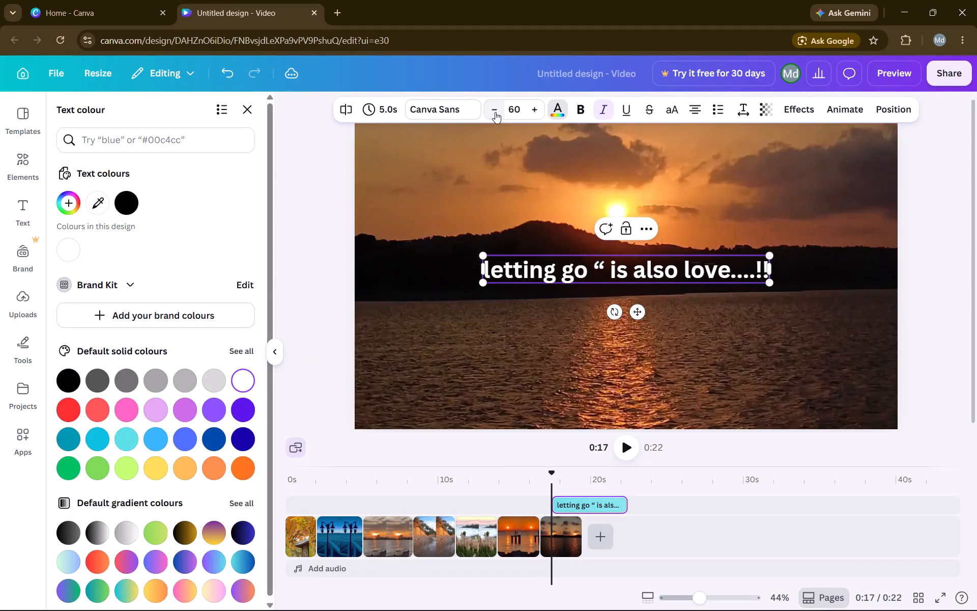
Set the heading's colour to the #a6a6a6 to #ffffff linear gradient and apply it to all matching white on the page.
{"action": "left_click", "coordinate": [561, 107]}
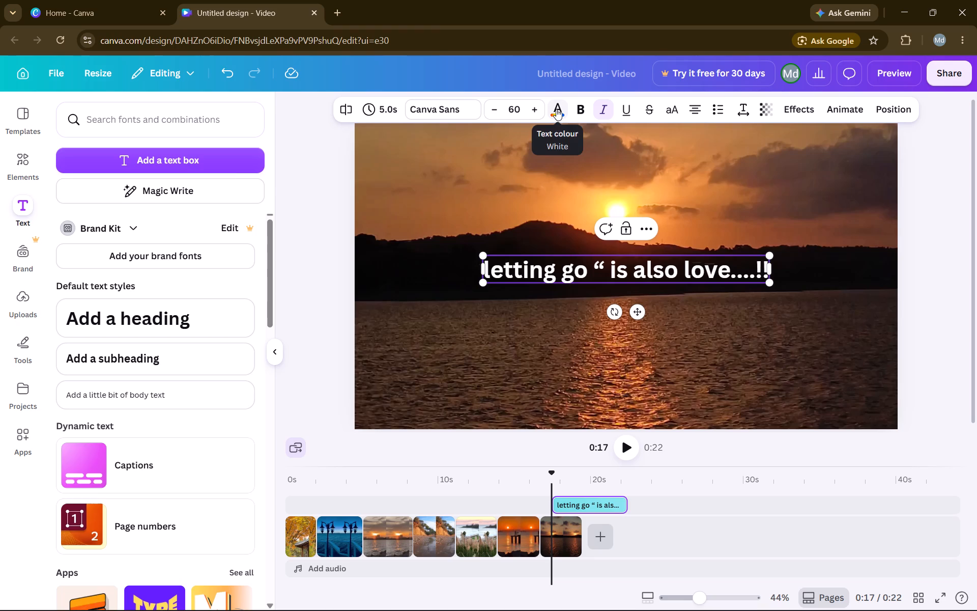
{"action": "left_click", "coordinate": [556, 109]}
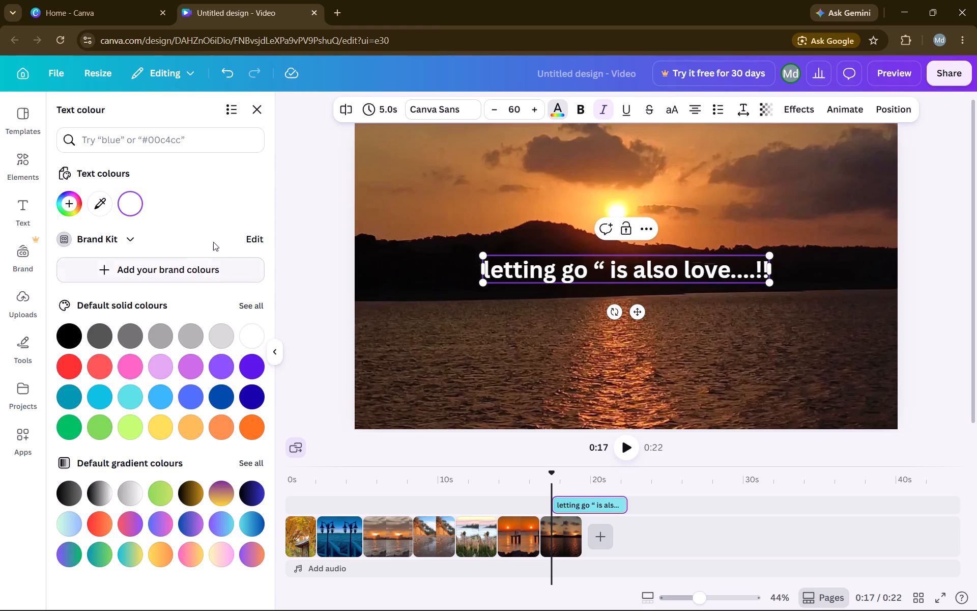
{"action": "left_click", "coordinate": [123, 491]}
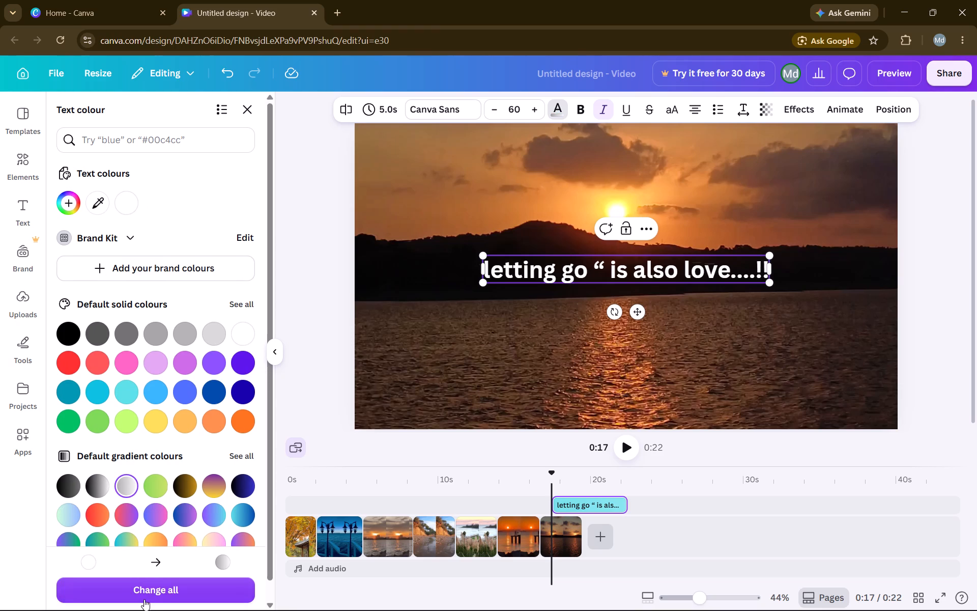
{"action": "left_click", "coordinate": [143, 595]}
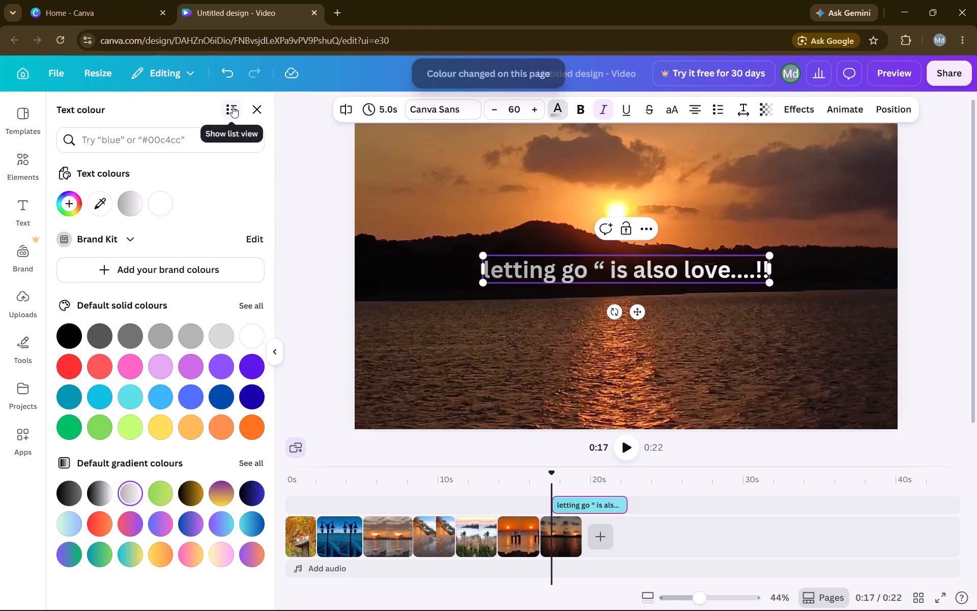
{"action": "left_click", "coordinate": [255, 112]}
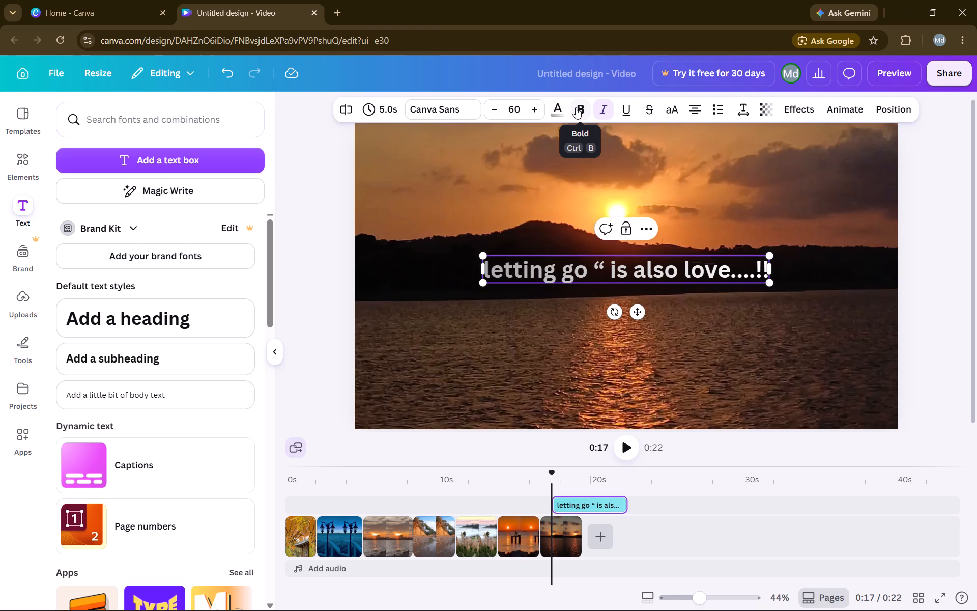
Turn on bold and underline formatting for the heading, leaving italics on.
{"action": "key", "text": "ctrl+b"}
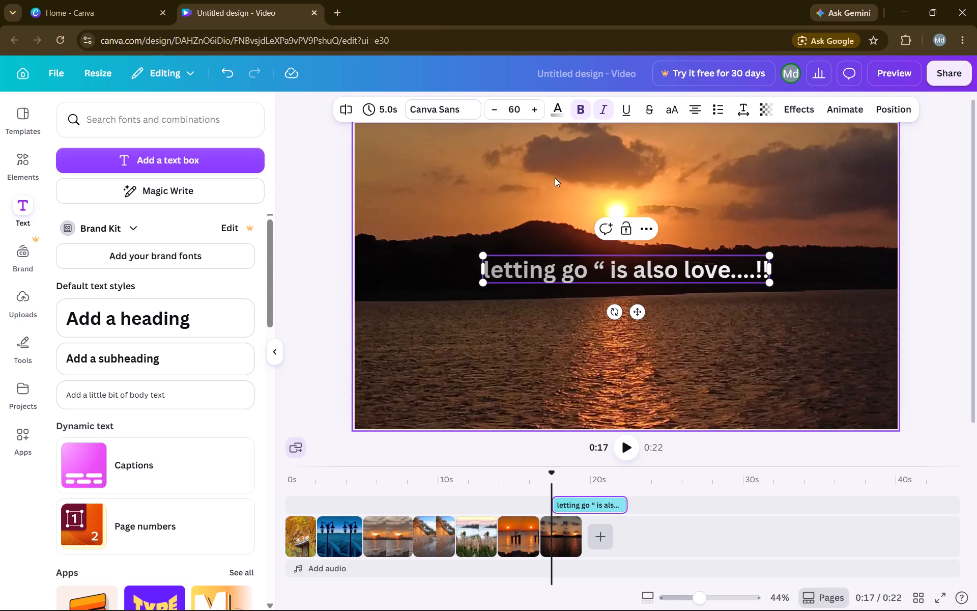
{"action": "key", "text": "ctrl+b"}
{"action": "key", "text": "ctrl+b"}
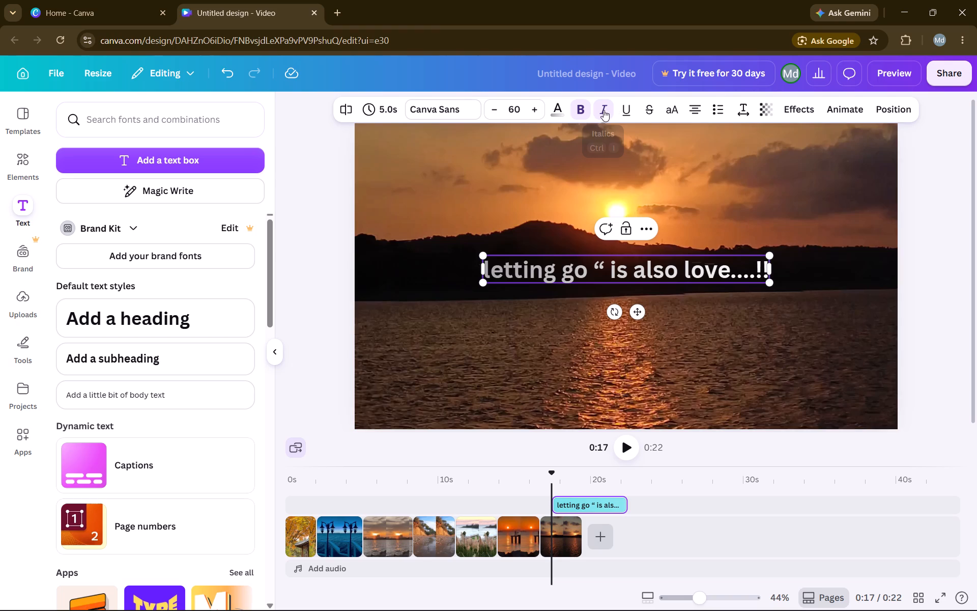
{"action": "triple_click", "coordinate": [603, 110]}
{"action": "left_click", "coordinate": [603, 110]}
{"action": "left_click", "coordinate": [624, 110]}
{"action": "left_click_drag", "start_coordinate": [624, 110], "coordinate": [669, 113]}
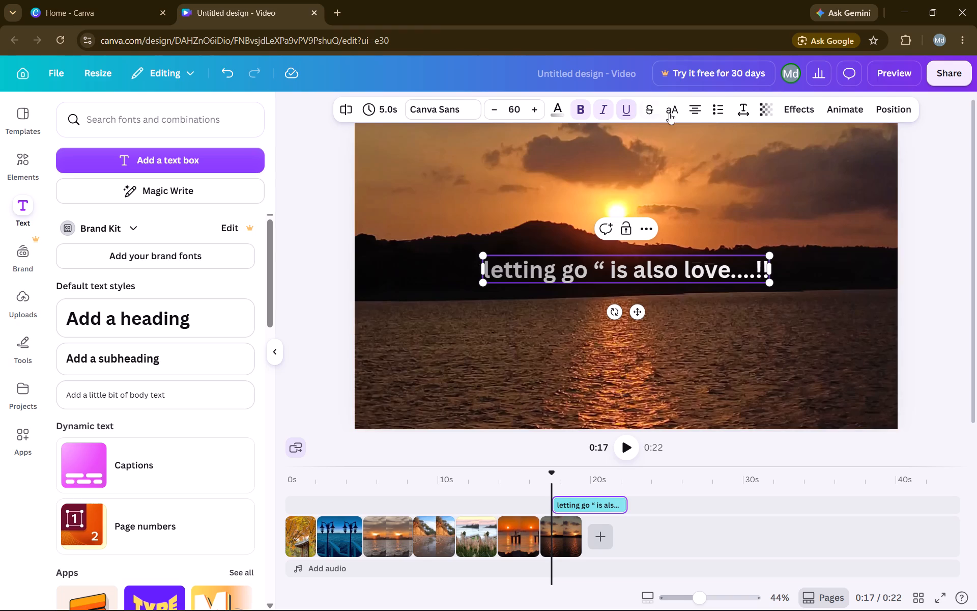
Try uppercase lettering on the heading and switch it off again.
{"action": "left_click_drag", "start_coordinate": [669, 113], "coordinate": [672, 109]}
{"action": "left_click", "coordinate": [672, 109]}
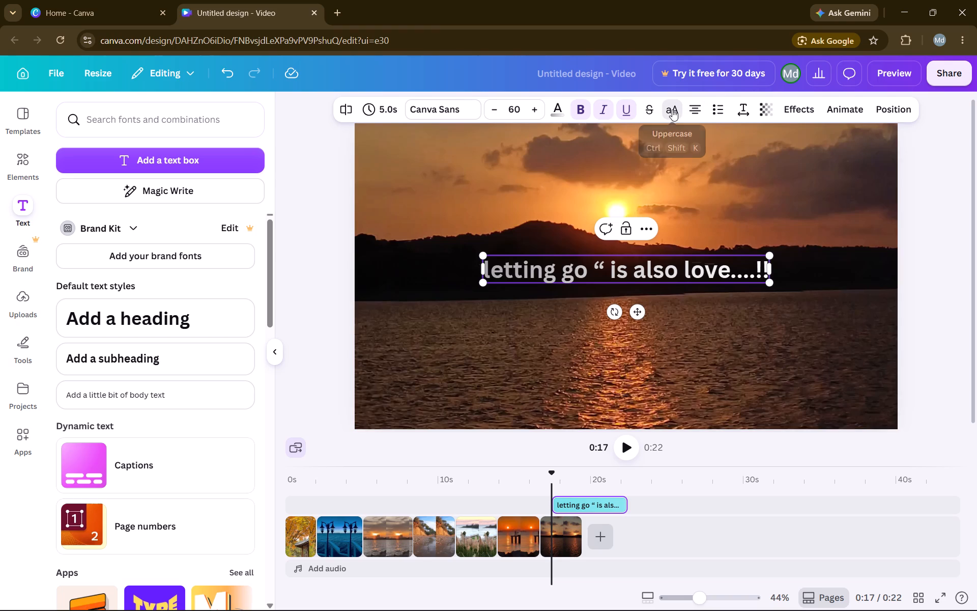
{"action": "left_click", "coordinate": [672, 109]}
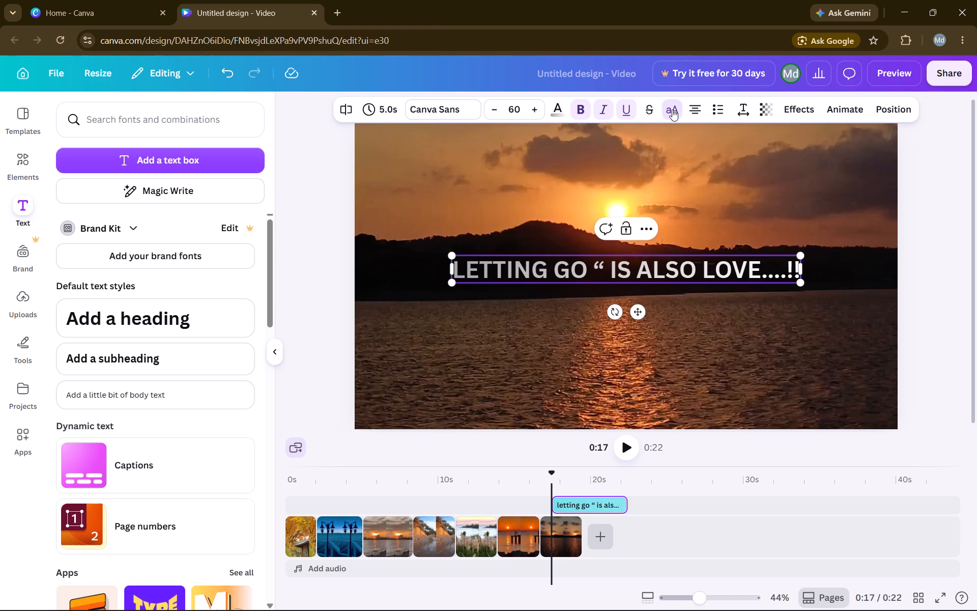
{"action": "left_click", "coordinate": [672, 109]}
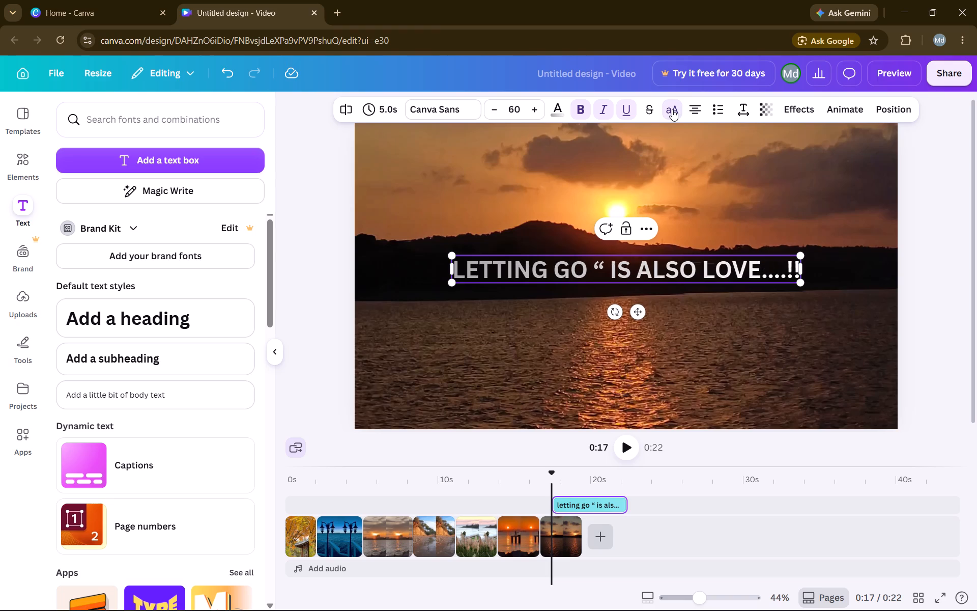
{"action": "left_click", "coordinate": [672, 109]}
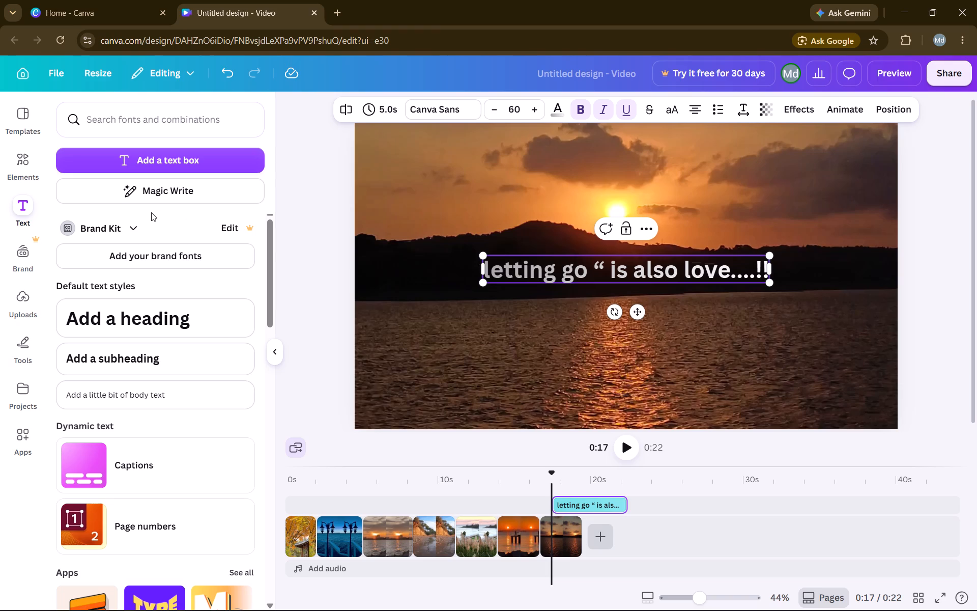
Add a new text box beneath the heading over the dark hill sunset clip.
{"action": "left_click", "coordinate": [144, 160]}
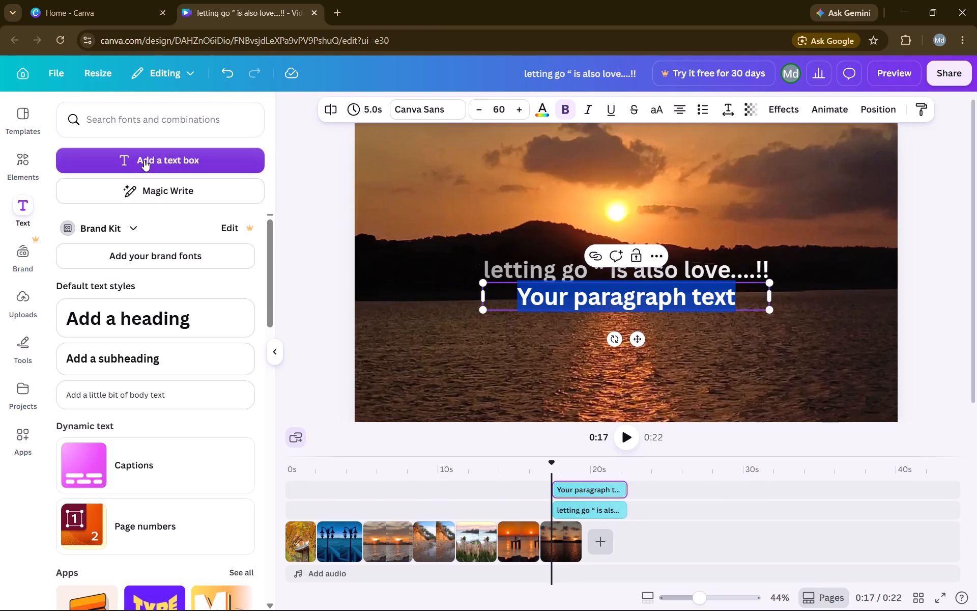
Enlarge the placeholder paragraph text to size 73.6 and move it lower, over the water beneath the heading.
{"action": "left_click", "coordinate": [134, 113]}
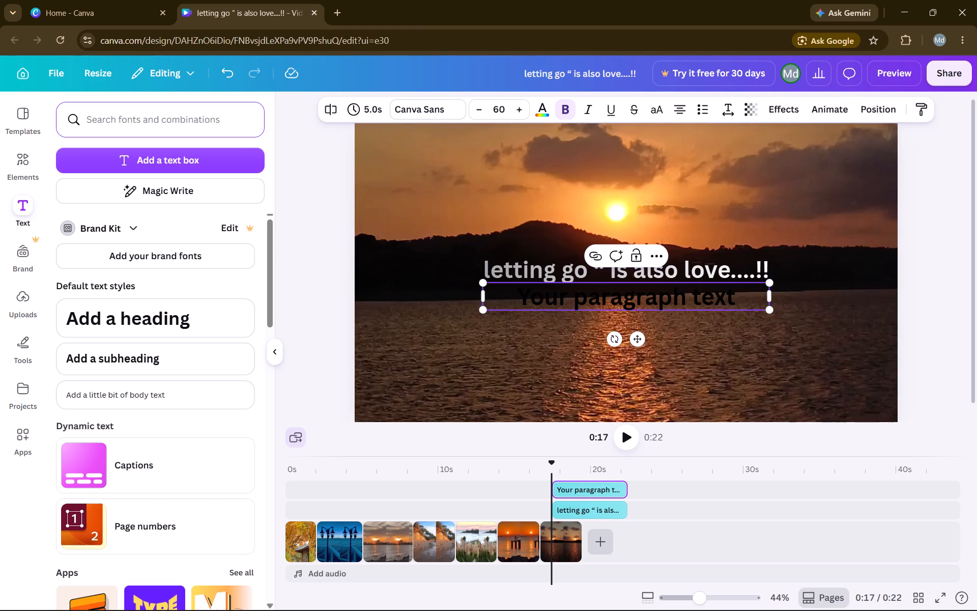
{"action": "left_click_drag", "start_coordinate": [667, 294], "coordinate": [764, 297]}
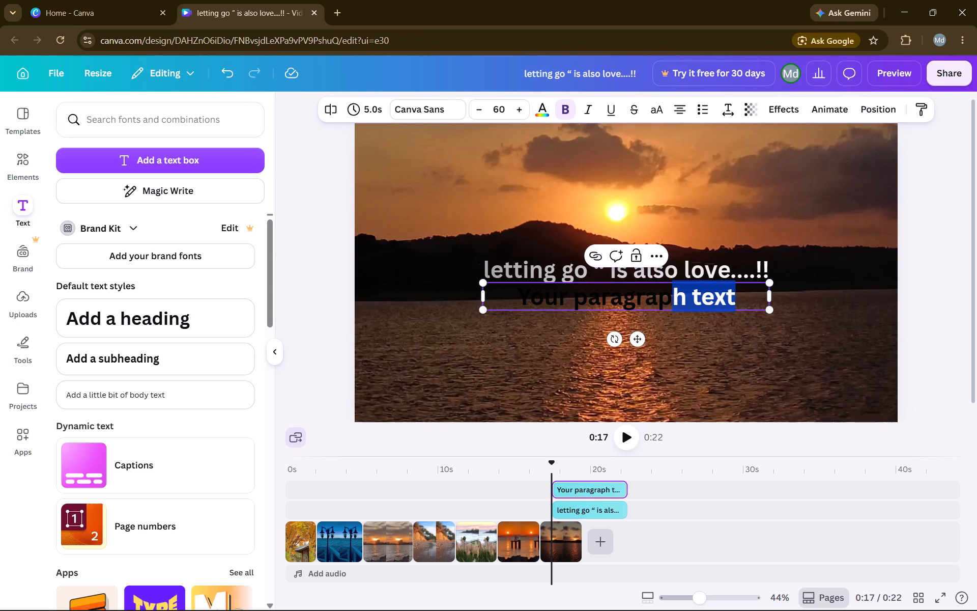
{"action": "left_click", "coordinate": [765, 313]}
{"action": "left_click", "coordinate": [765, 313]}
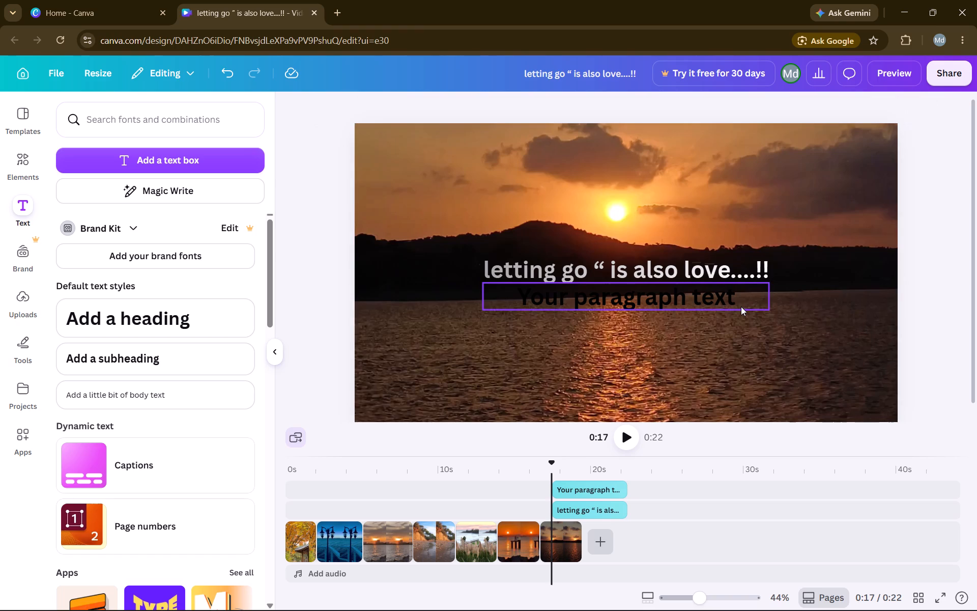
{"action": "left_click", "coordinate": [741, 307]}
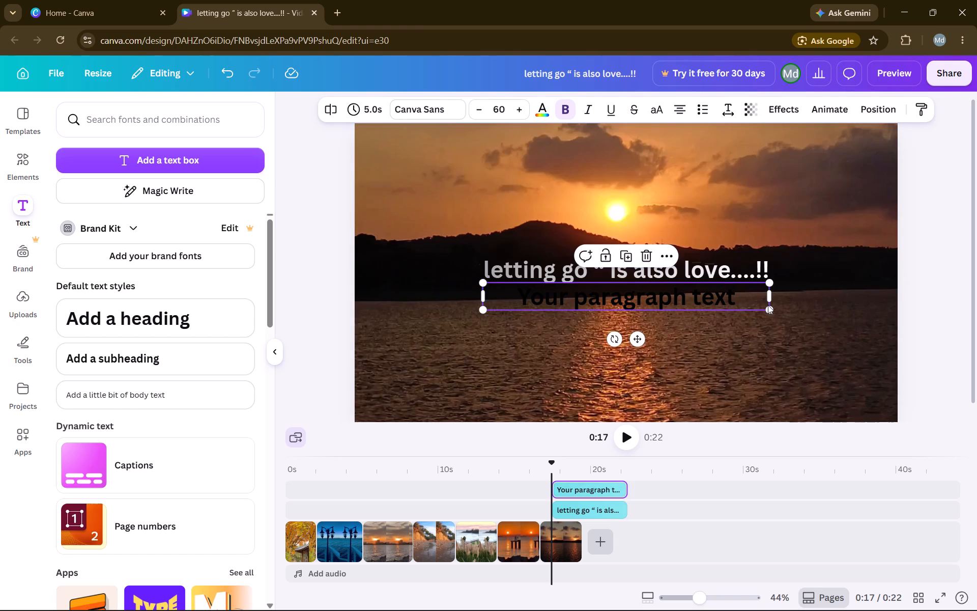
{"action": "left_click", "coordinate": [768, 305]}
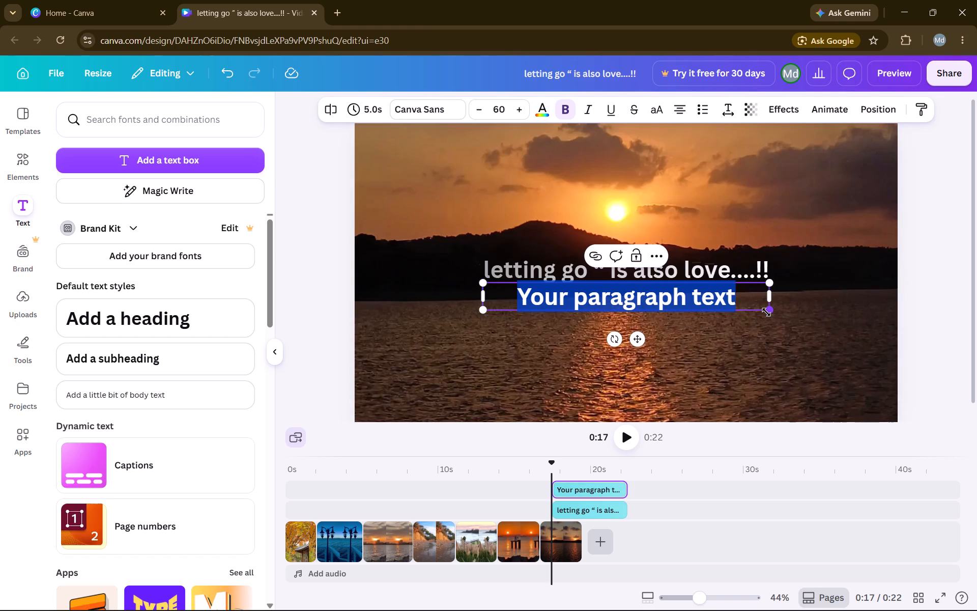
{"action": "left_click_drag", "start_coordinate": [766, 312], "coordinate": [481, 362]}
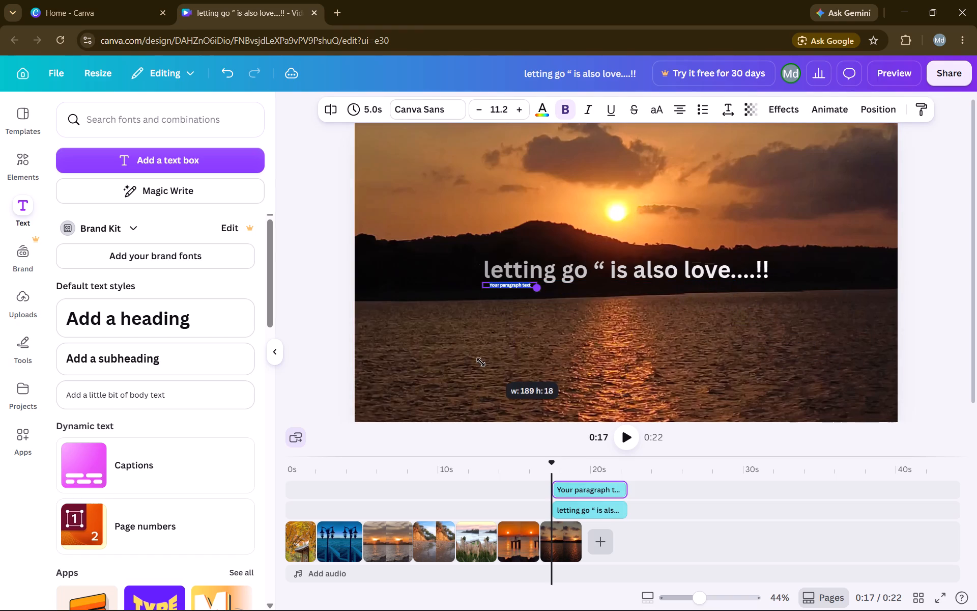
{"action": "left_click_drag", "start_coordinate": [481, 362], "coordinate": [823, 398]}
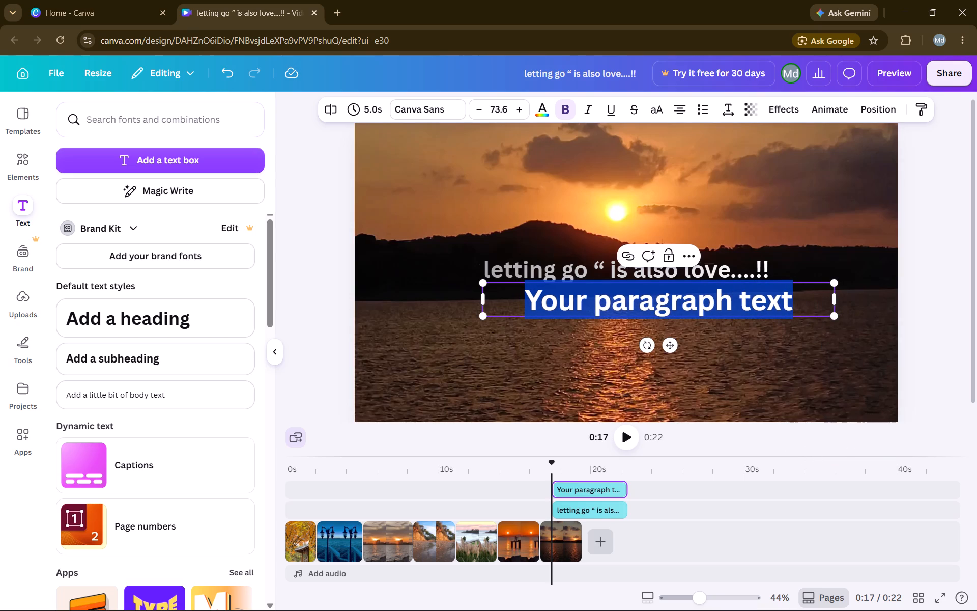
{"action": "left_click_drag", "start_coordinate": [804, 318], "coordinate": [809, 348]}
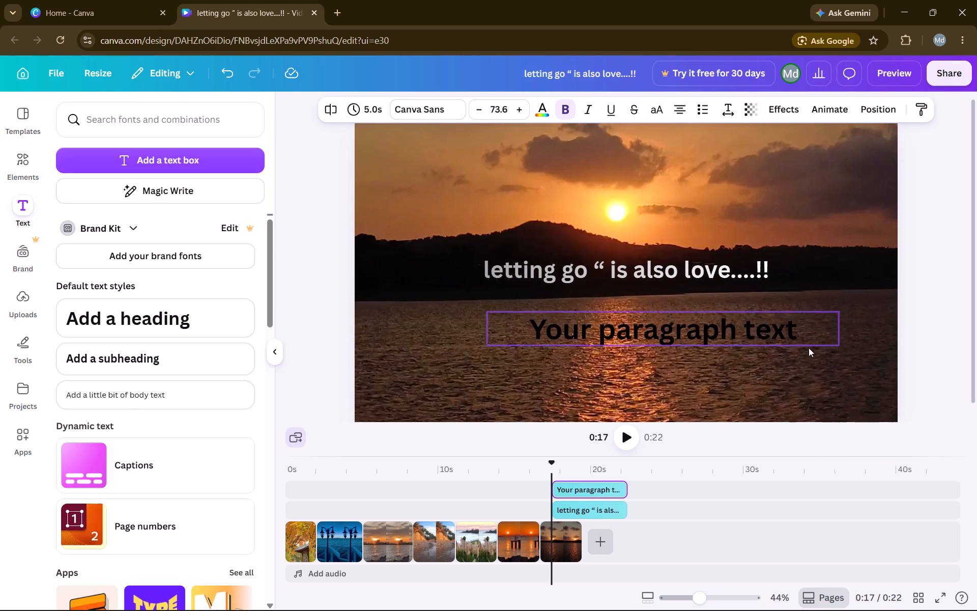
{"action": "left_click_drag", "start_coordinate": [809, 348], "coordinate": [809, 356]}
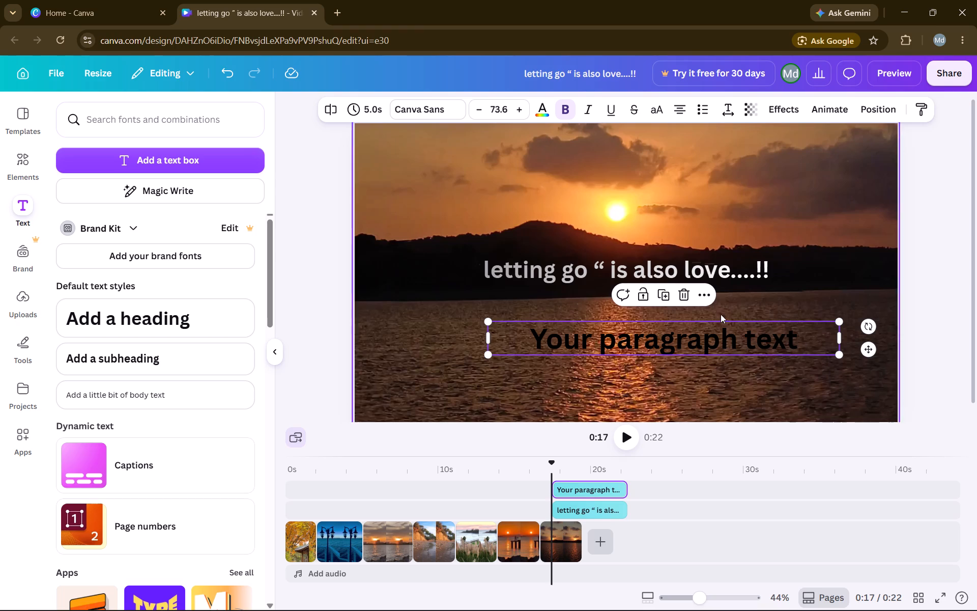
Delete the placeholder paragraph text box from the final sunset clip.
{"action": "left_click", "coordinate": [685, 294]}
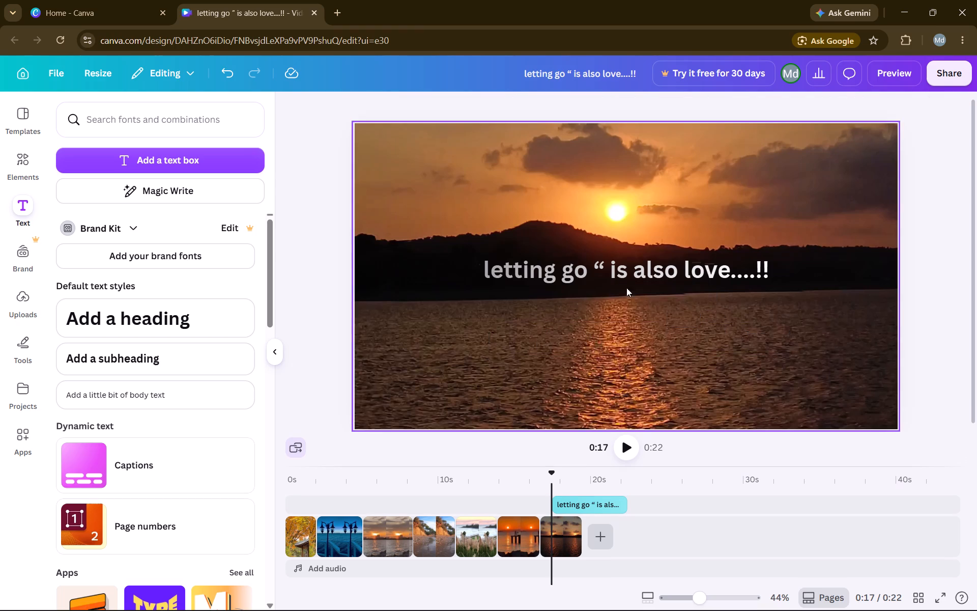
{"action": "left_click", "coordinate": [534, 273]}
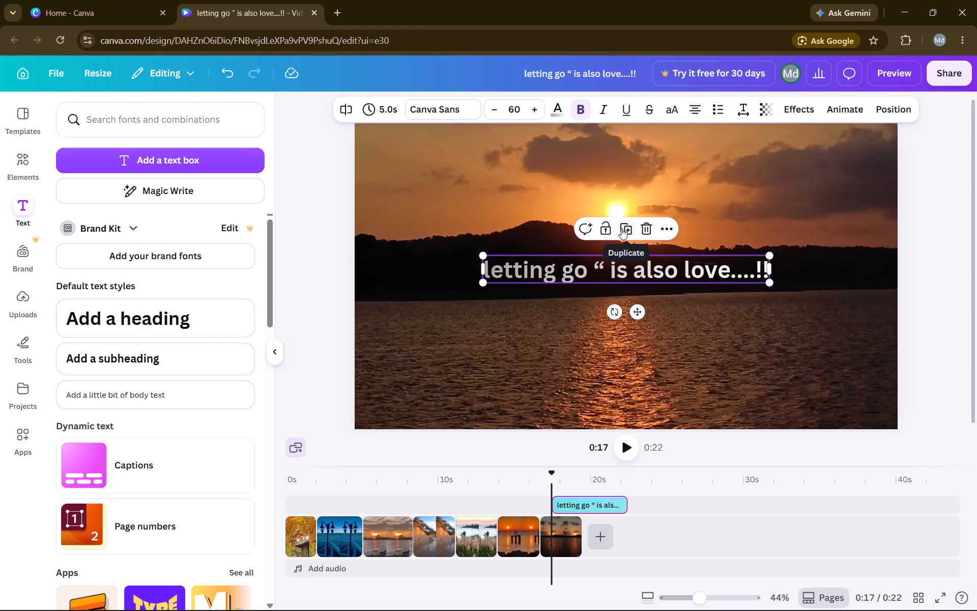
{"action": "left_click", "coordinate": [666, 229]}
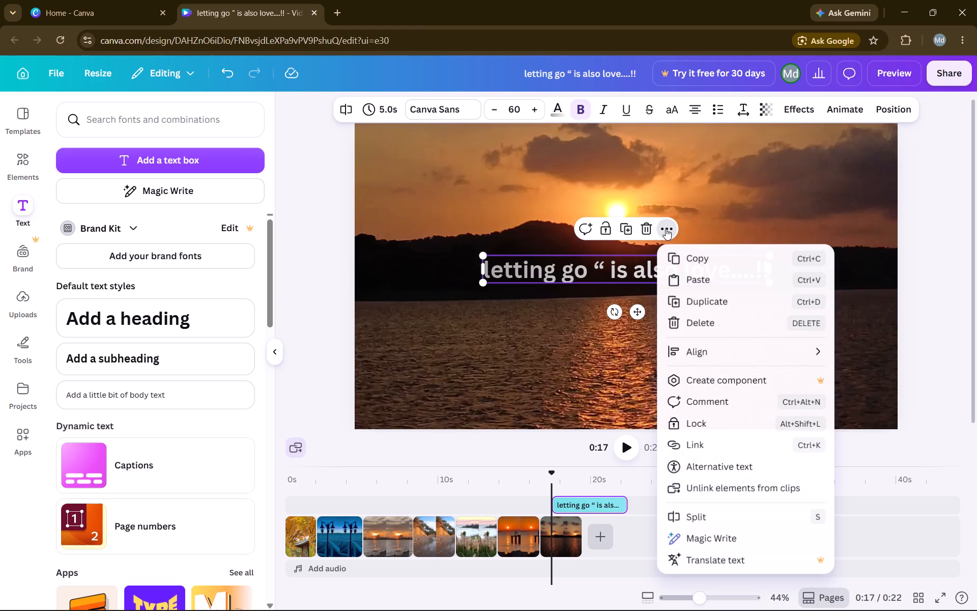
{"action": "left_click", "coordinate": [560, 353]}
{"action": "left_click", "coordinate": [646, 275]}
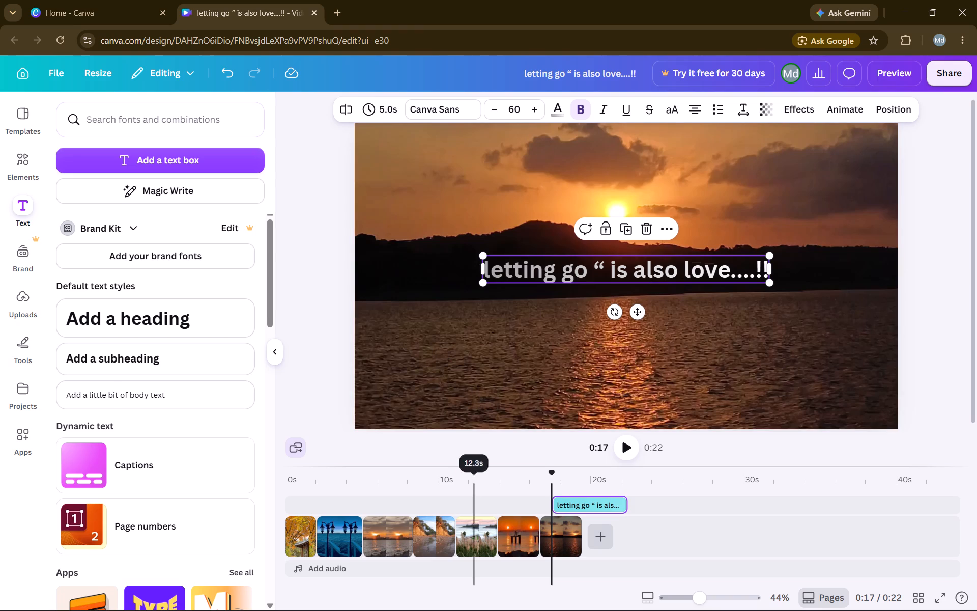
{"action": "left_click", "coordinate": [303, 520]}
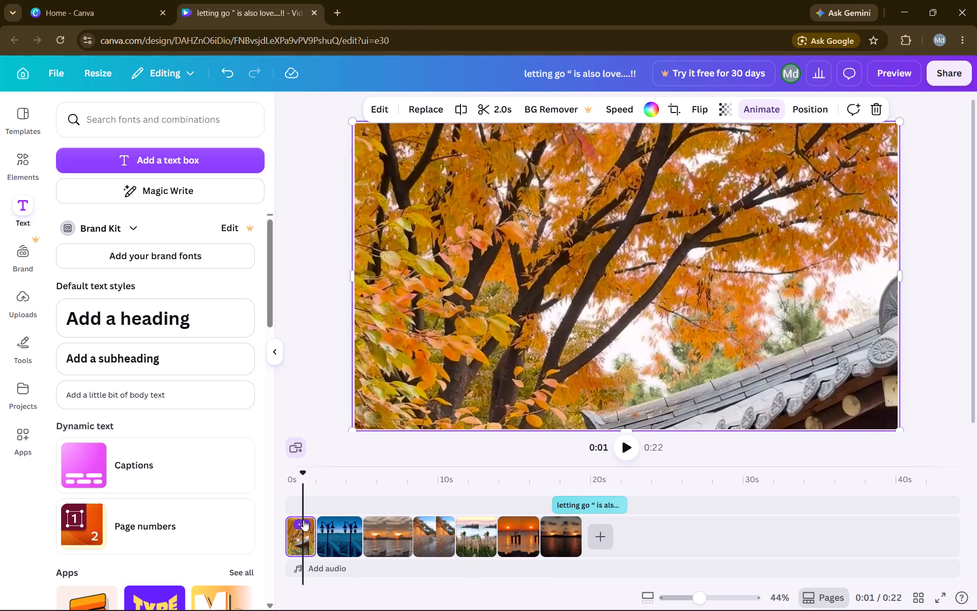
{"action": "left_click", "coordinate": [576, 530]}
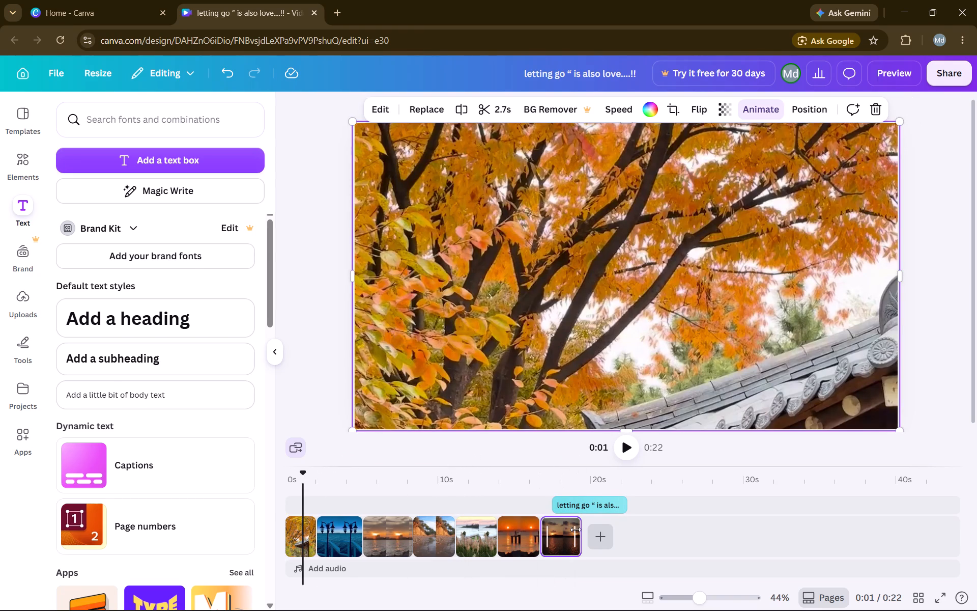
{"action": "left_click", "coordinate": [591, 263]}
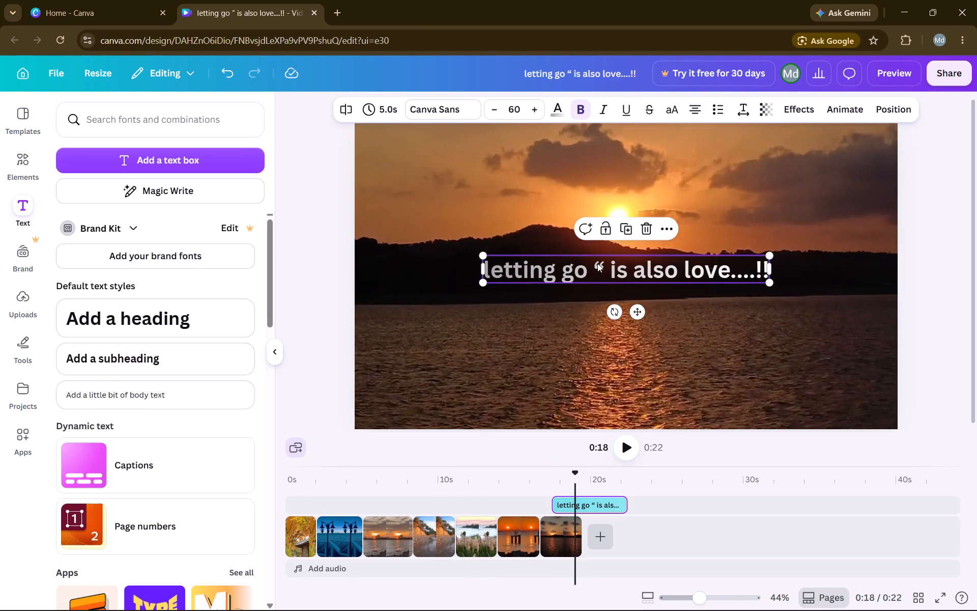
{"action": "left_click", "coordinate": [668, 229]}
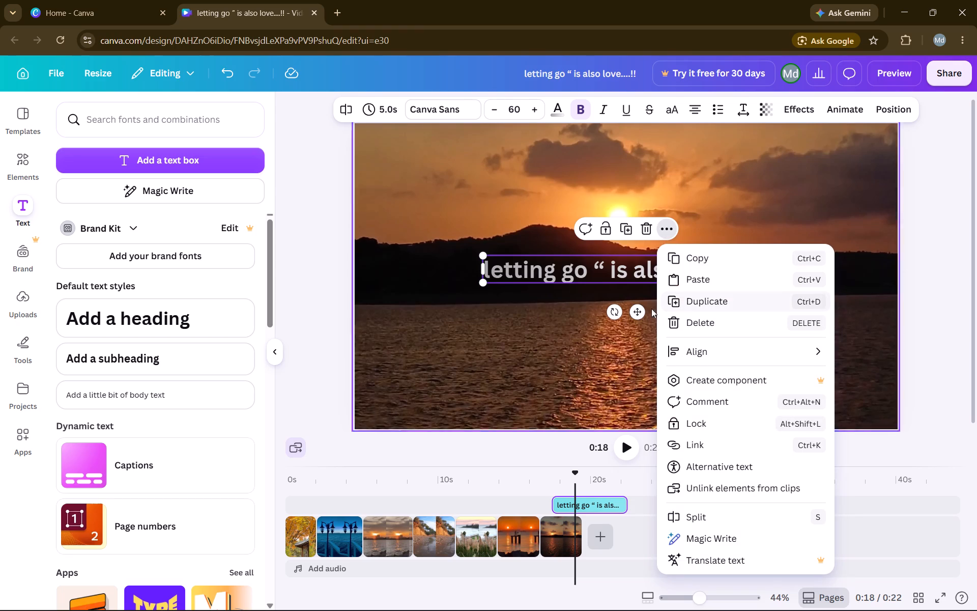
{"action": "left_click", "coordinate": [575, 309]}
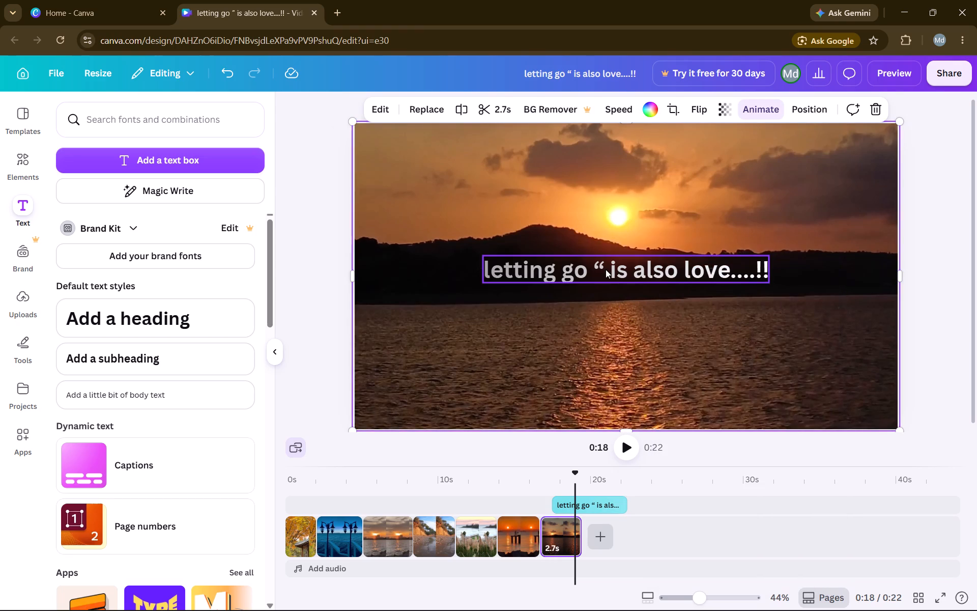
Move the "letting go “ is also love....!!" heading slightly up, over the hill just beneath the sun.
{"action": "left_click_drag", "start_coordinate": [606, 268], "coordinate": [619, 242]}
{"action": "left_click", "coordinate": [619, 242]}
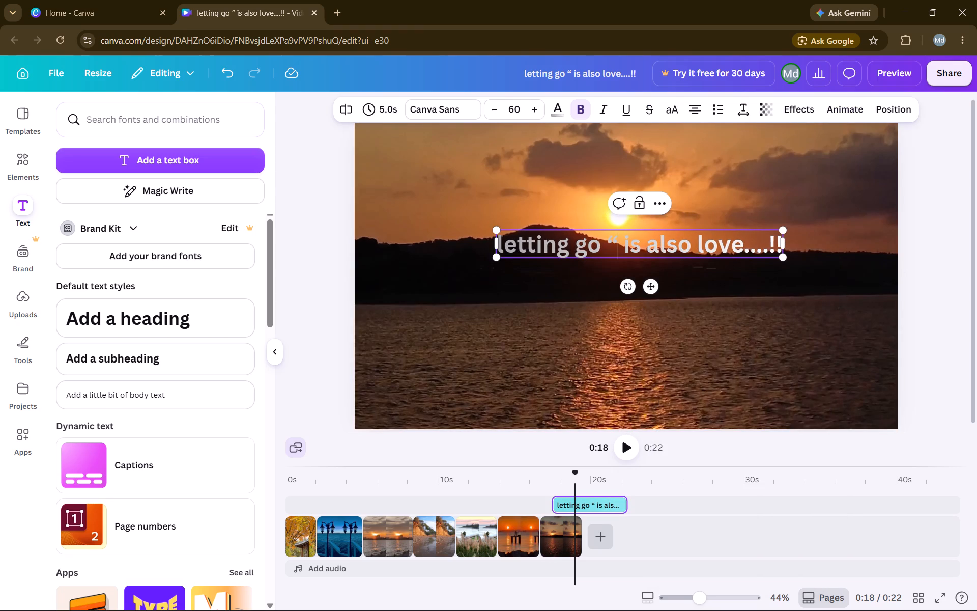
{"action": "left_click", "coordinate": [619, 242]}
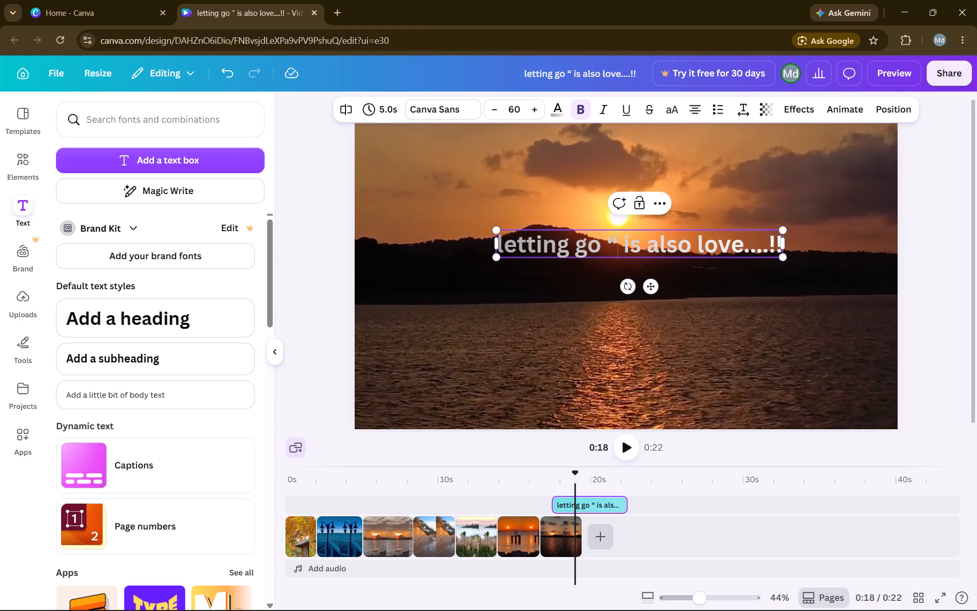
{"action": "left_click", "coordinate": [751, 245]}
{"action": "left_click", "coordinate": [778, 243]}
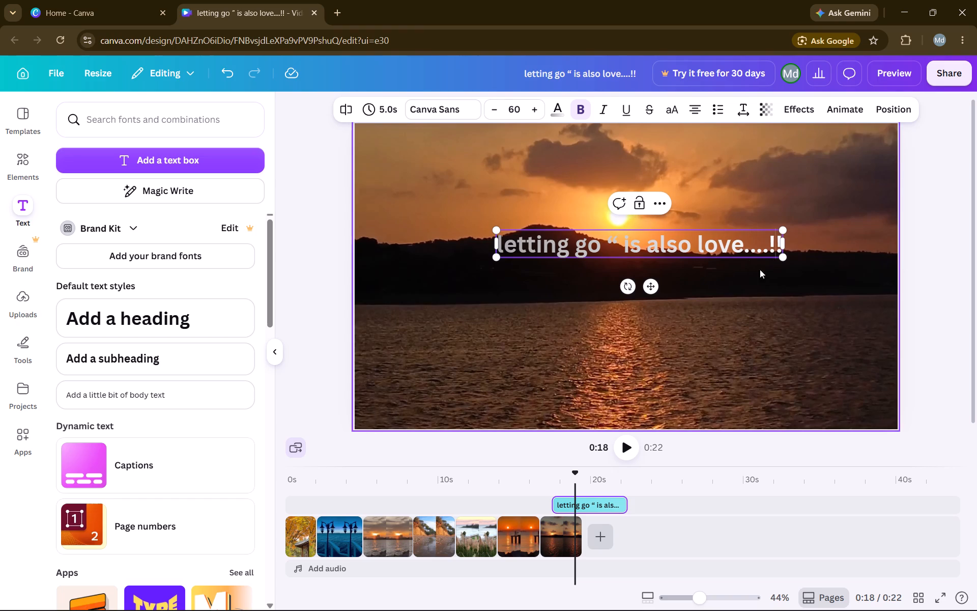
{"action": "left_click", "coordinate": [744, 296]}
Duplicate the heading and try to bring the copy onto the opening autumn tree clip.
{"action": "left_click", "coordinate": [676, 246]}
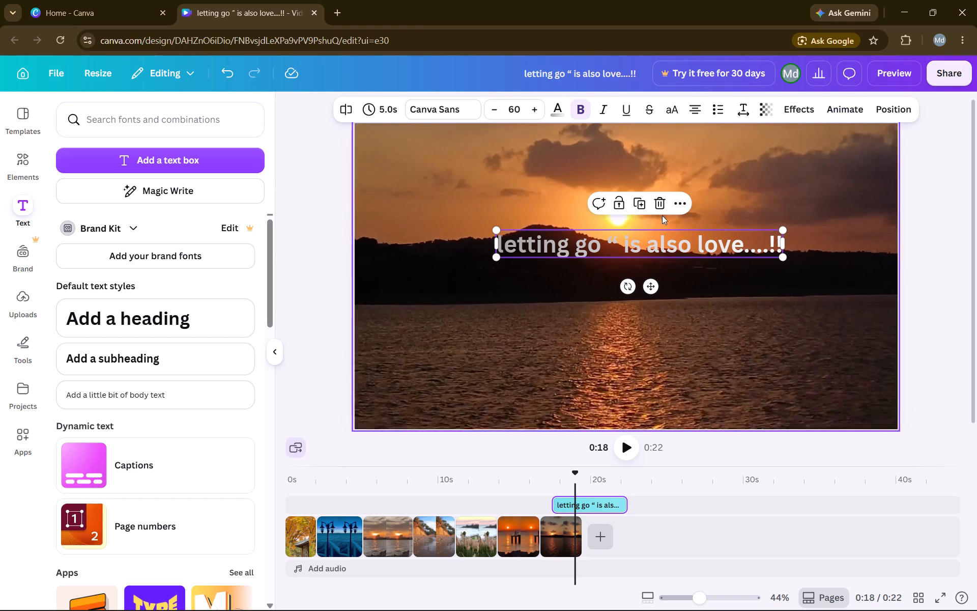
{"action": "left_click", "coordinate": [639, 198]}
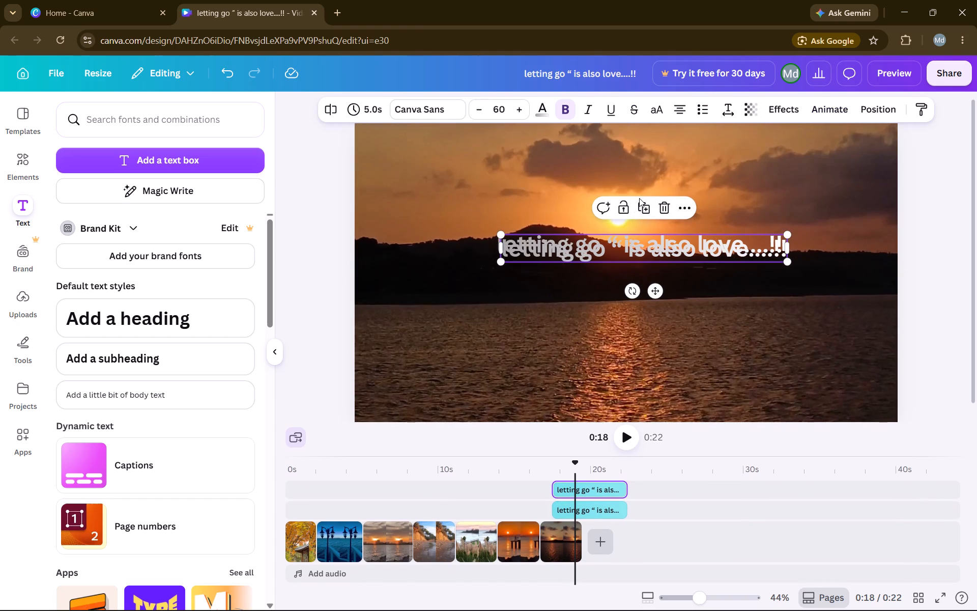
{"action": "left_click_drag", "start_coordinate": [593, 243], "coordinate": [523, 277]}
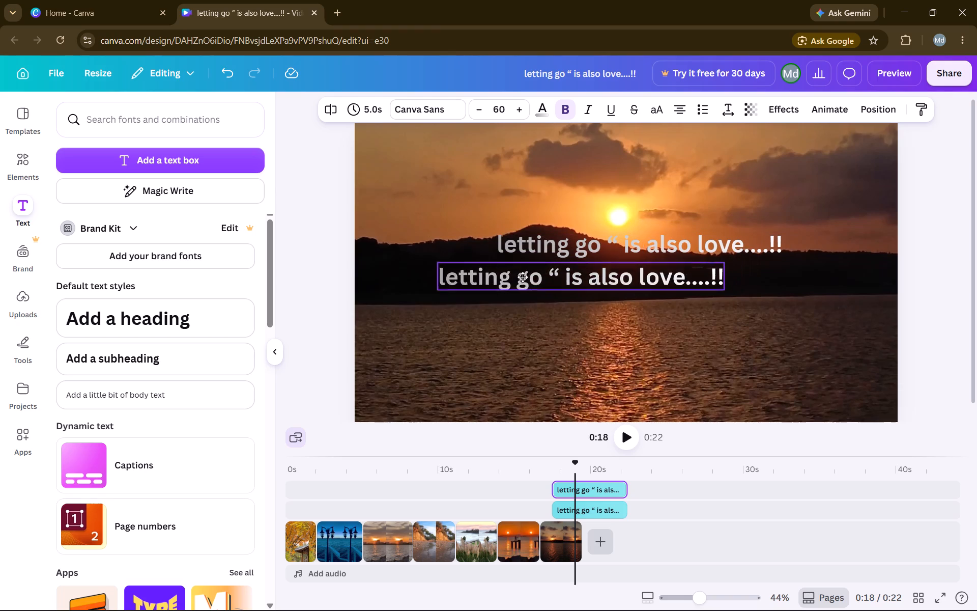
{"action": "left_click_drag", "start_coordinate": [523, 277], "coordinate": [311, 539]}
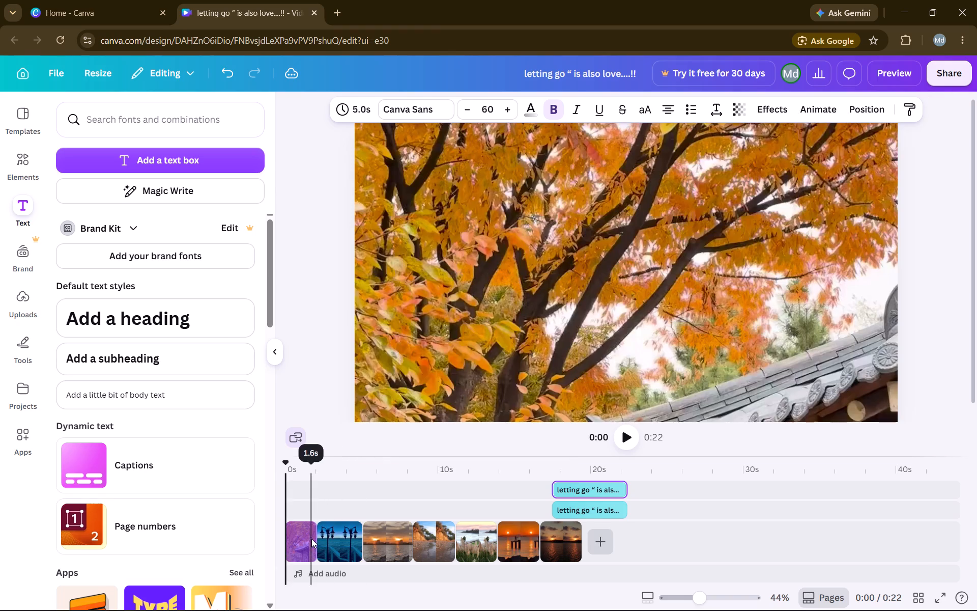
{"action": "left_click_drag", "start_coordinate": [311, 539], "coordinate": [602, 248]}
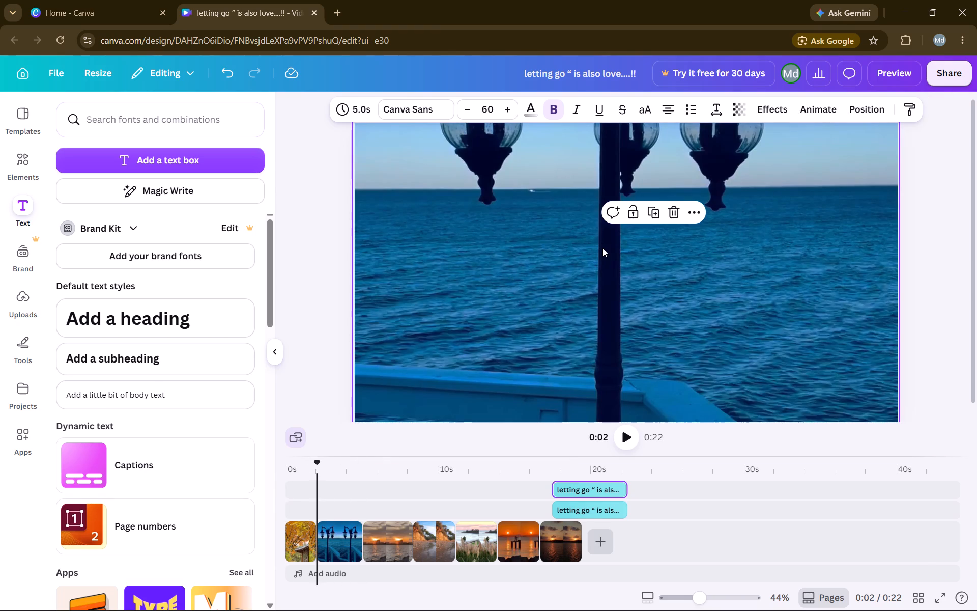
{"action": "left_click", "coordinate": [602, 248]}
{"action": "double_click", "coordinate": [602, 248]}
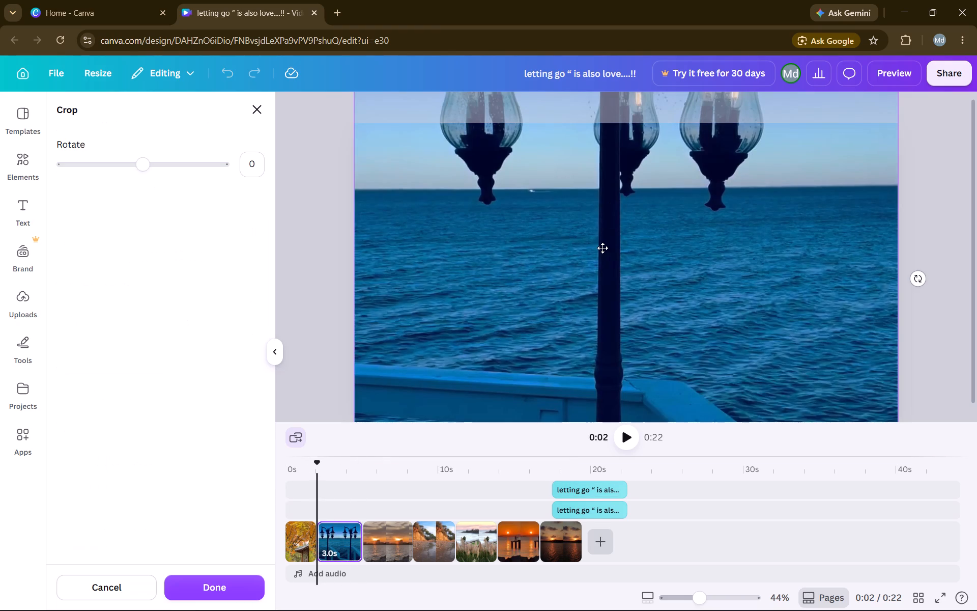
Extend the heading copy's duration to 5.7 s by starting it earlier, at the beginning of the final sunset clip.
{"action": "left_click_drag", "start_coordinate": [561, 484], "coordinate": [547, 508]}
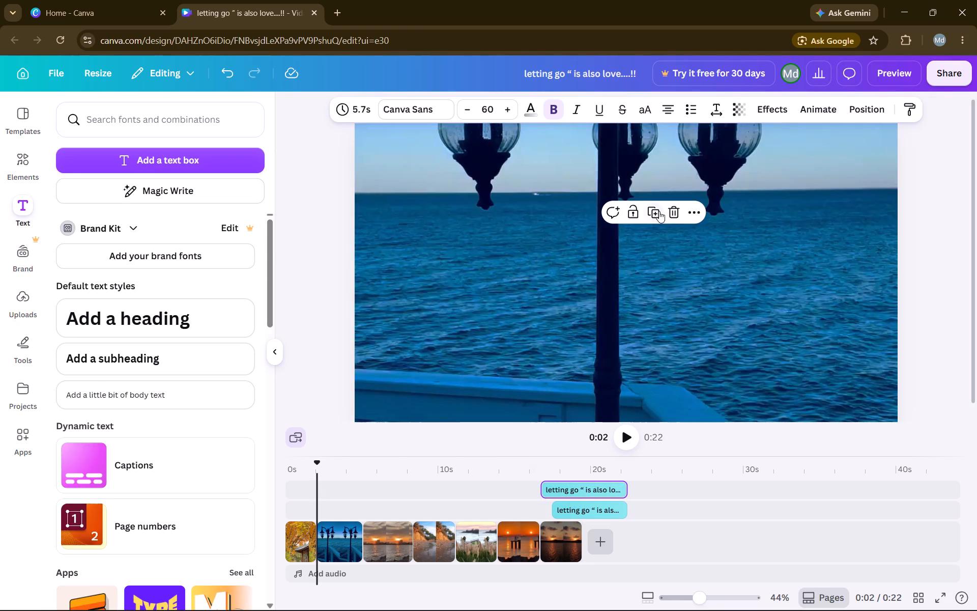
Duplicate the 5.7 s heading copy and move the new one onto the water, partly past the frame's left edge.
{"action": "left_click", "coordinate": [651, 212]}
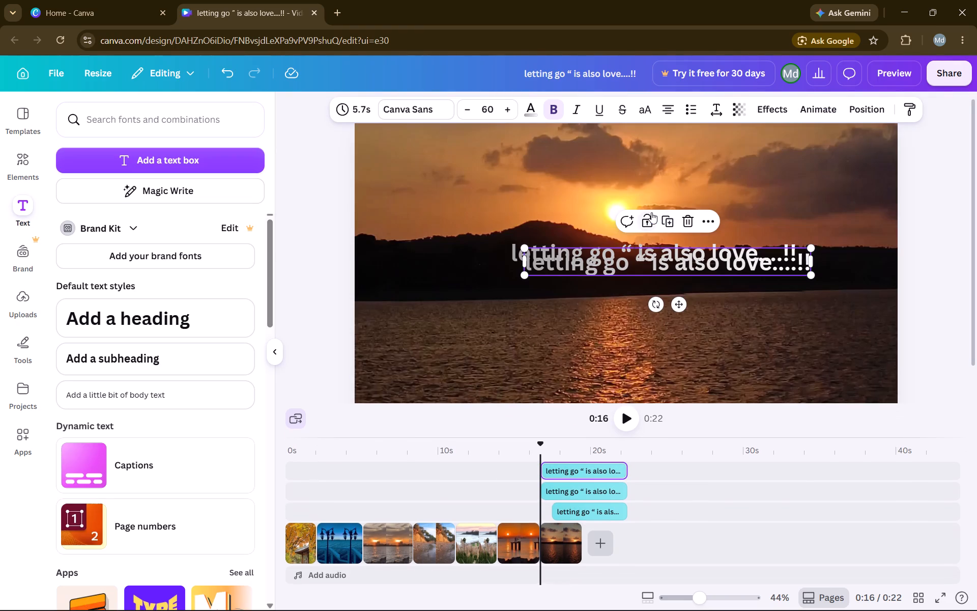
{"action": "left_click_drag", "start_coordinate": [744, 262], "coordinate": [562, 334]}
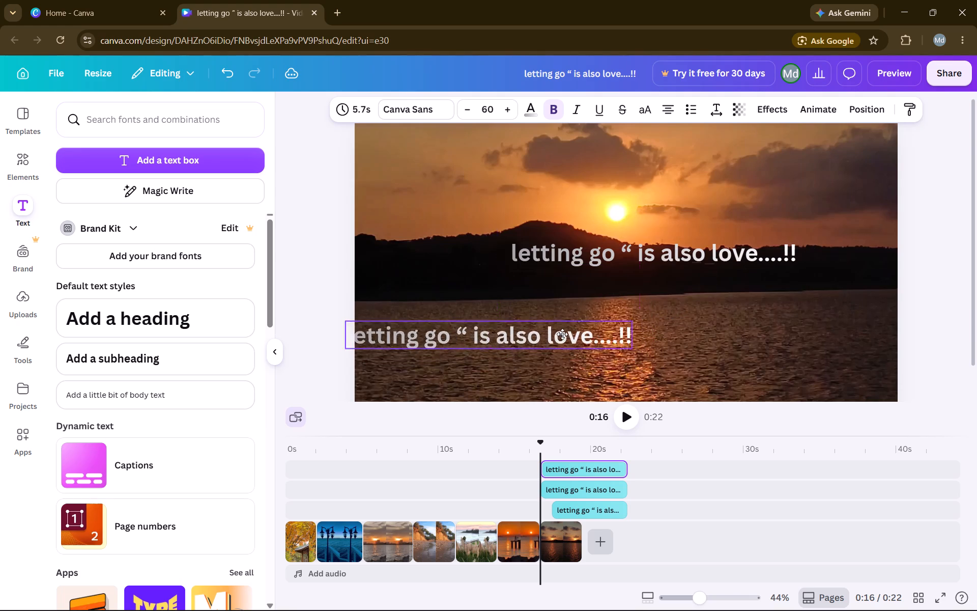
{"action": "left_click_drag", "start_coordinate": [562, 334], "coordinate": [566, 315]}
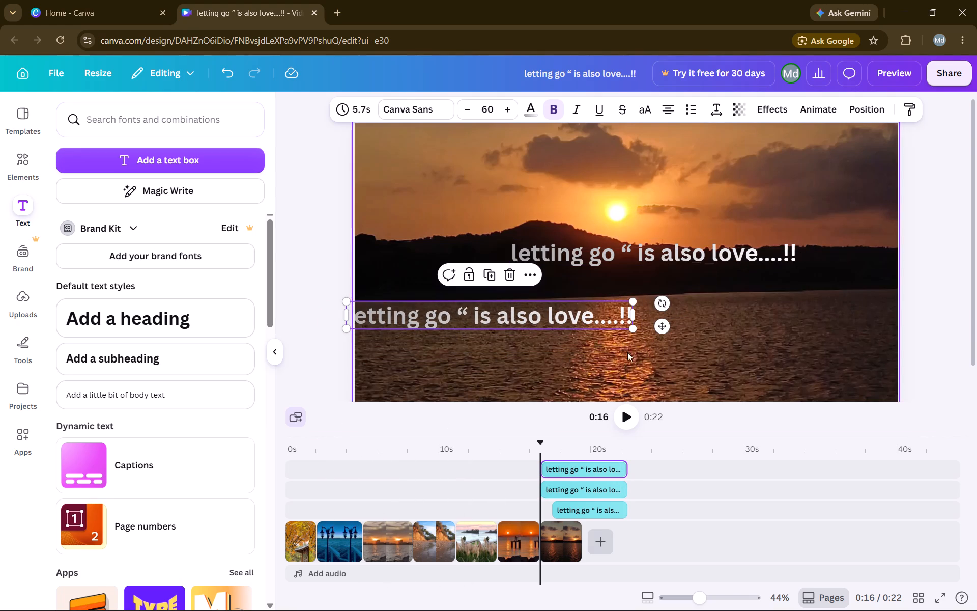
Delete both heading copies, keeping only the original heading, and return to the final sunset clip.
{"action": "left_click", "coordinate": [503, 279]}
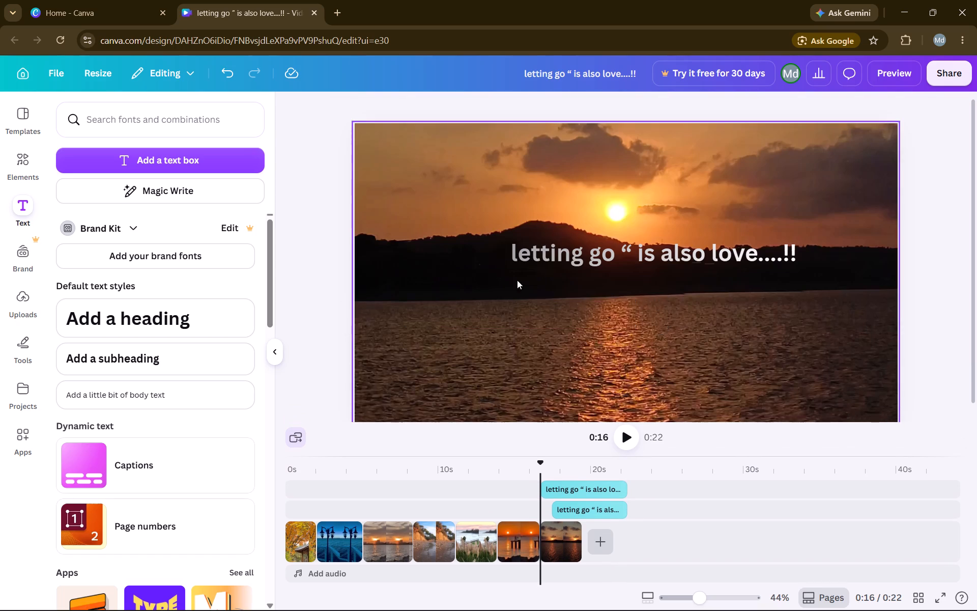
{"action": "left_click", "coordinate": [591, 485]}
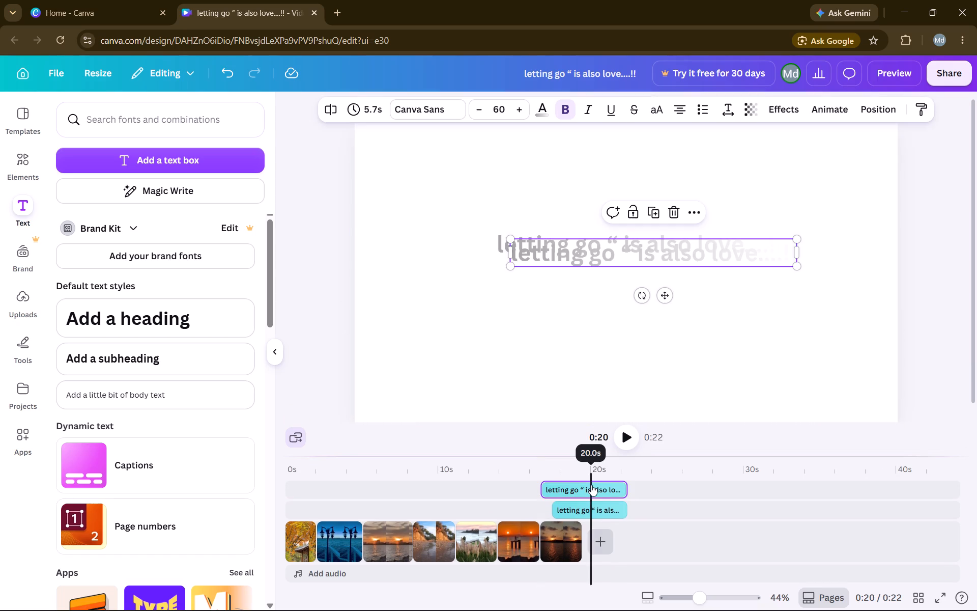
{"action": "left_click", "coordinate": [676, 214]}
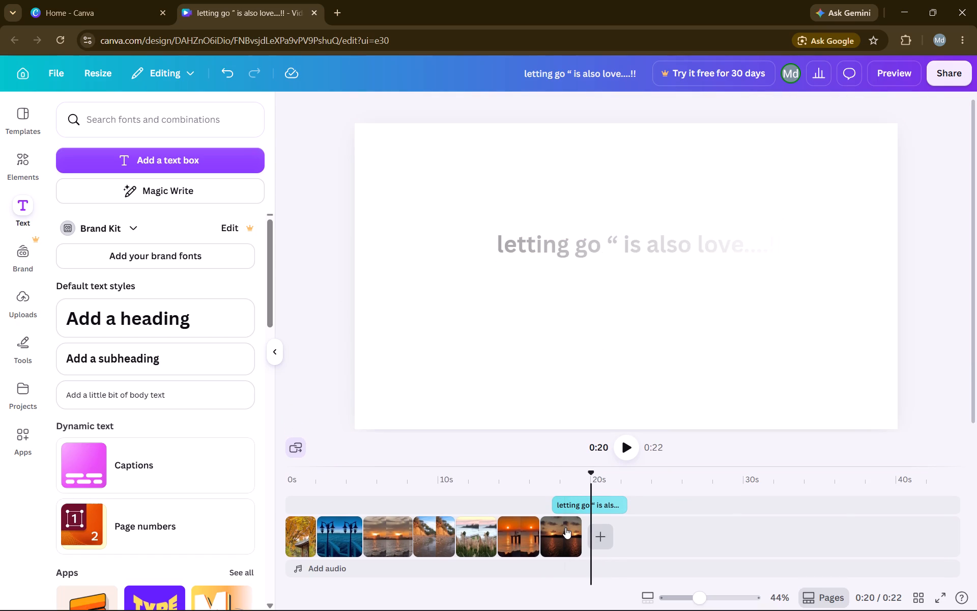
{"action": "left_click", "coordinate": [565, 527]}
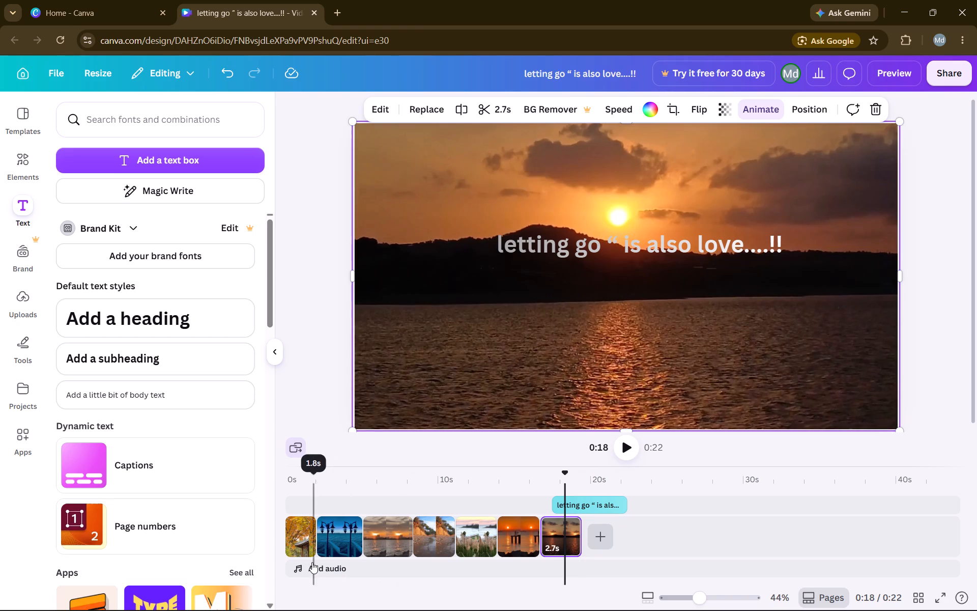
Add a default heading text over the opening autumn tree clip, starting about one second in.
{"action": "left_click", "coordinate": [303, 540]}
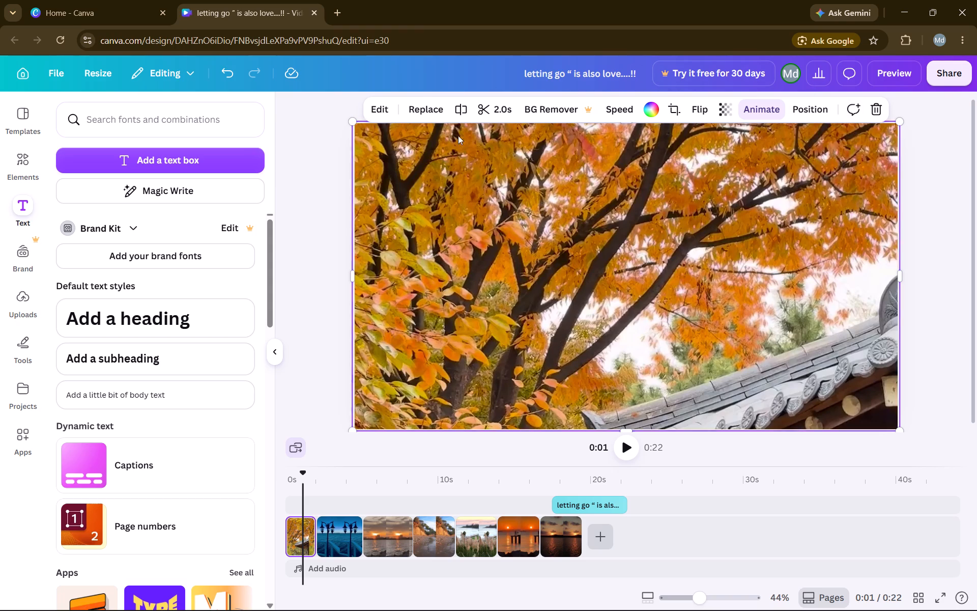
{"action": "left_click", "coordinate": [604, 73]}
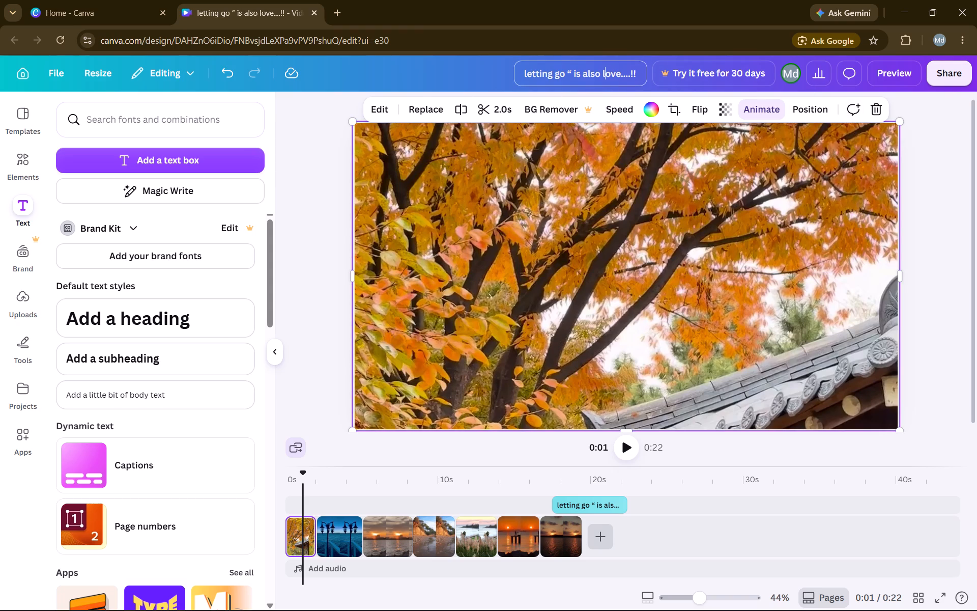
{"action": "left_click", "coordinate": [560, 246]}
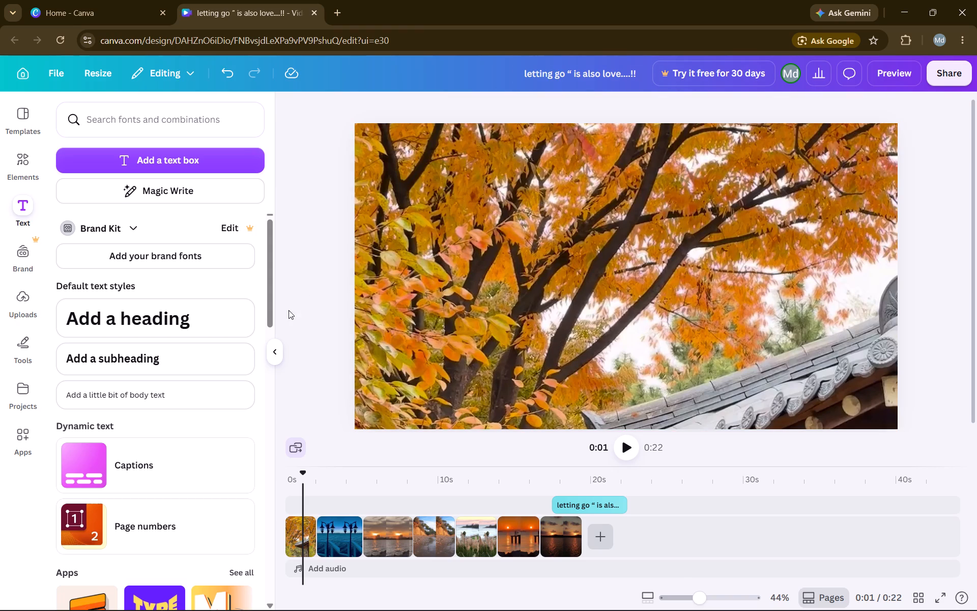
{"action": "left_click", "coordinate": [136, 323]}
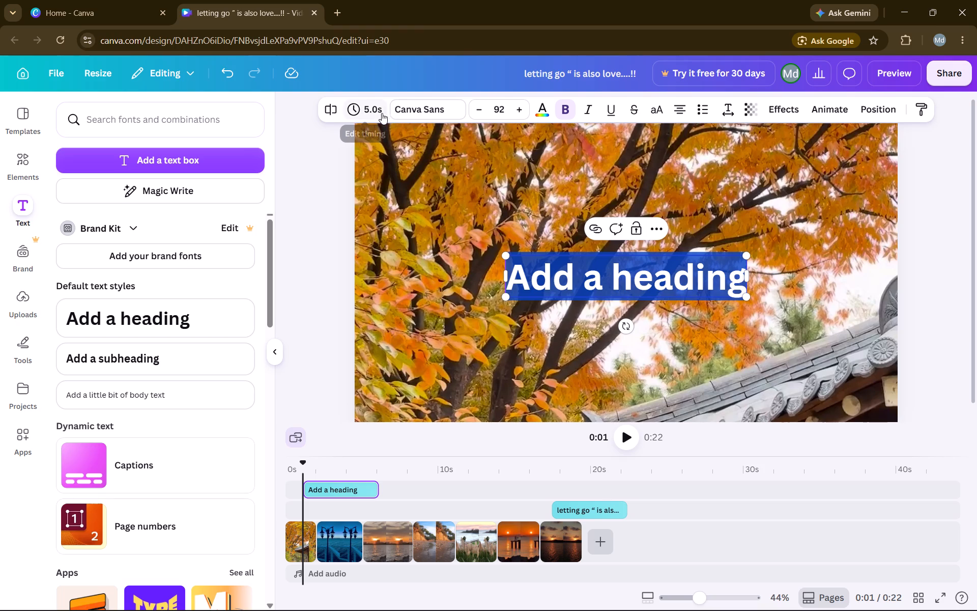
Bring up the Handwriting font selection for the new heading on the autumn tree clip.
{"action": "left_click", "coordinate": [415, 108]}
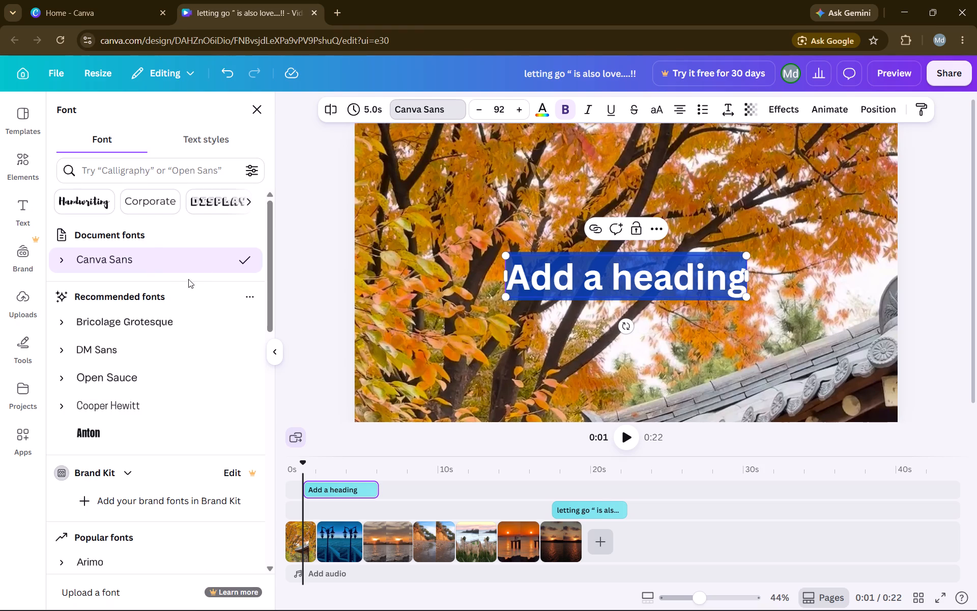
{"action": "left_click", "coordinate": [85, 198]}
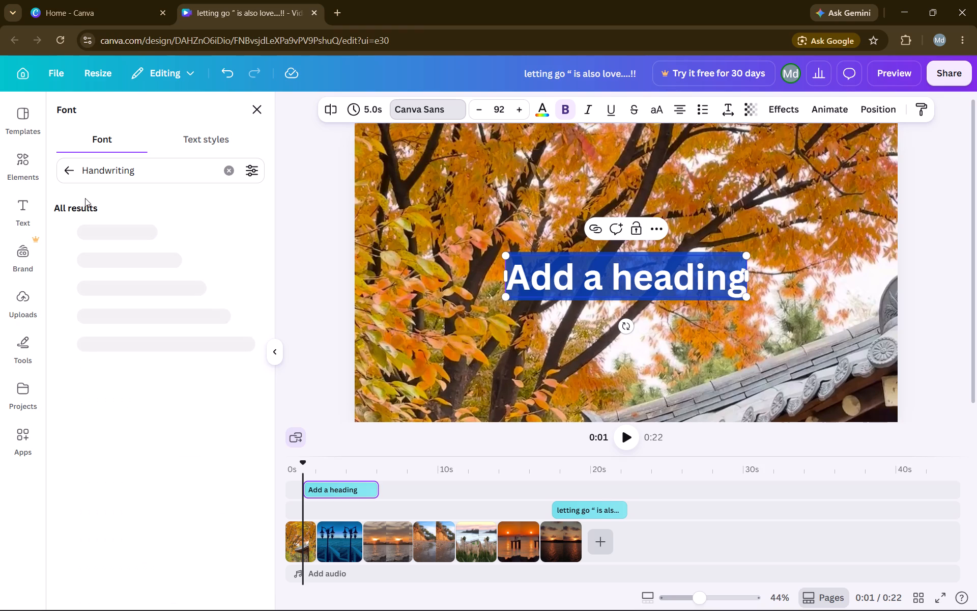
{"action": "left_click", "coordinate": [563, 282]}
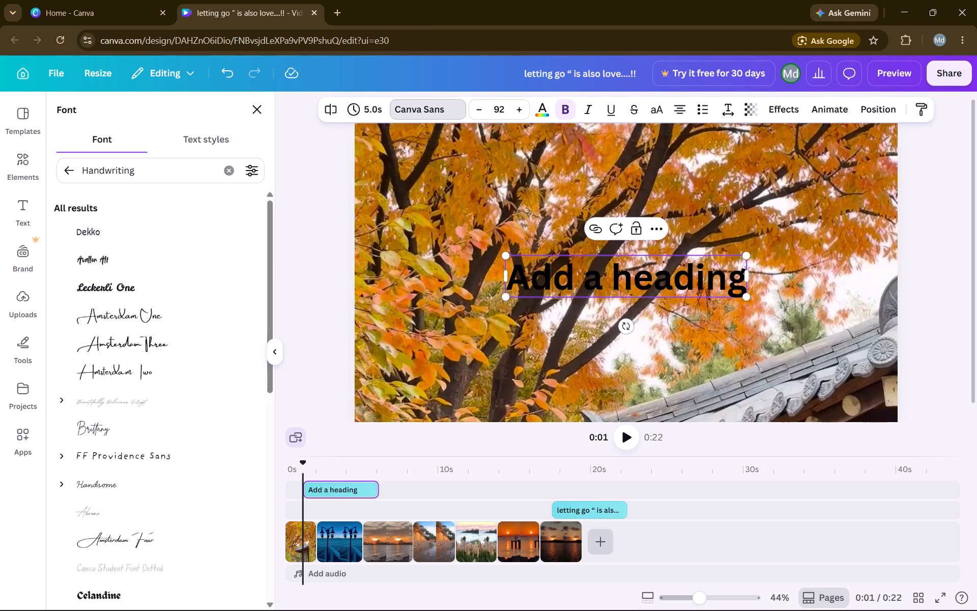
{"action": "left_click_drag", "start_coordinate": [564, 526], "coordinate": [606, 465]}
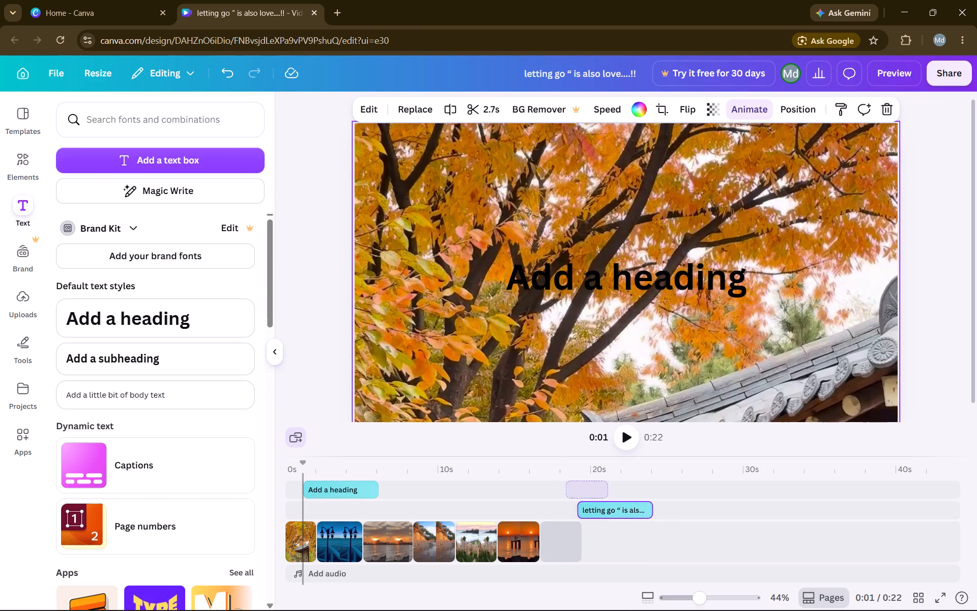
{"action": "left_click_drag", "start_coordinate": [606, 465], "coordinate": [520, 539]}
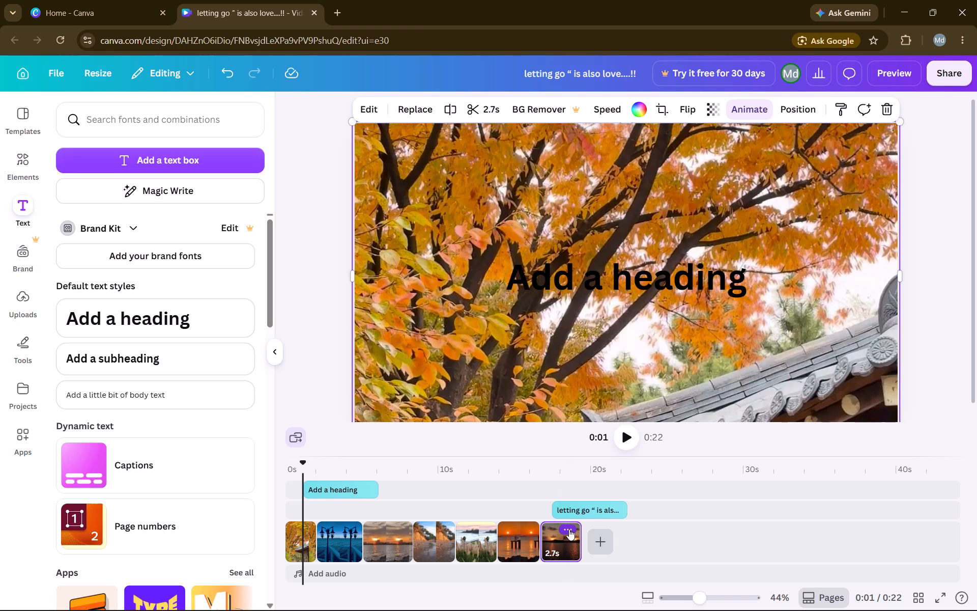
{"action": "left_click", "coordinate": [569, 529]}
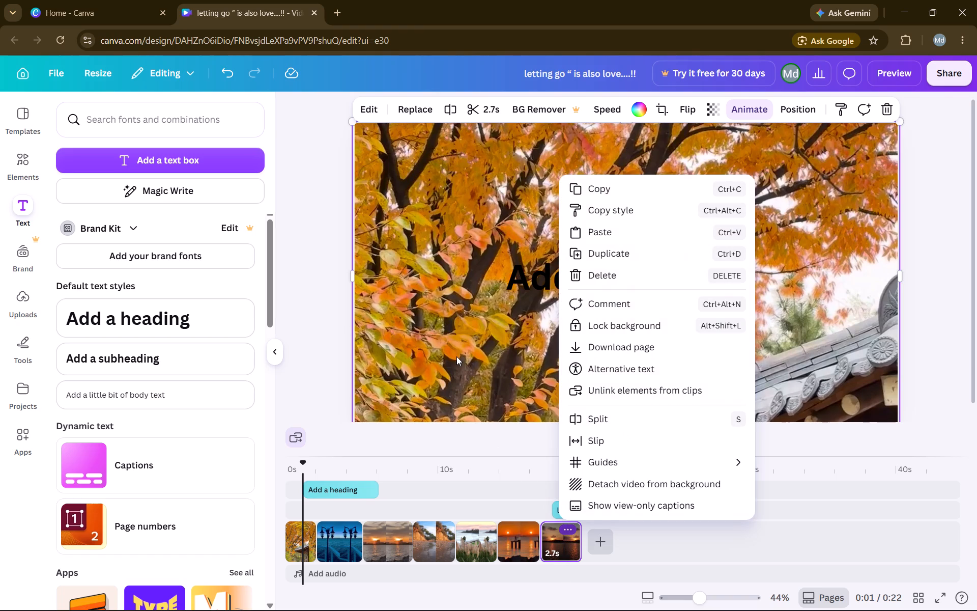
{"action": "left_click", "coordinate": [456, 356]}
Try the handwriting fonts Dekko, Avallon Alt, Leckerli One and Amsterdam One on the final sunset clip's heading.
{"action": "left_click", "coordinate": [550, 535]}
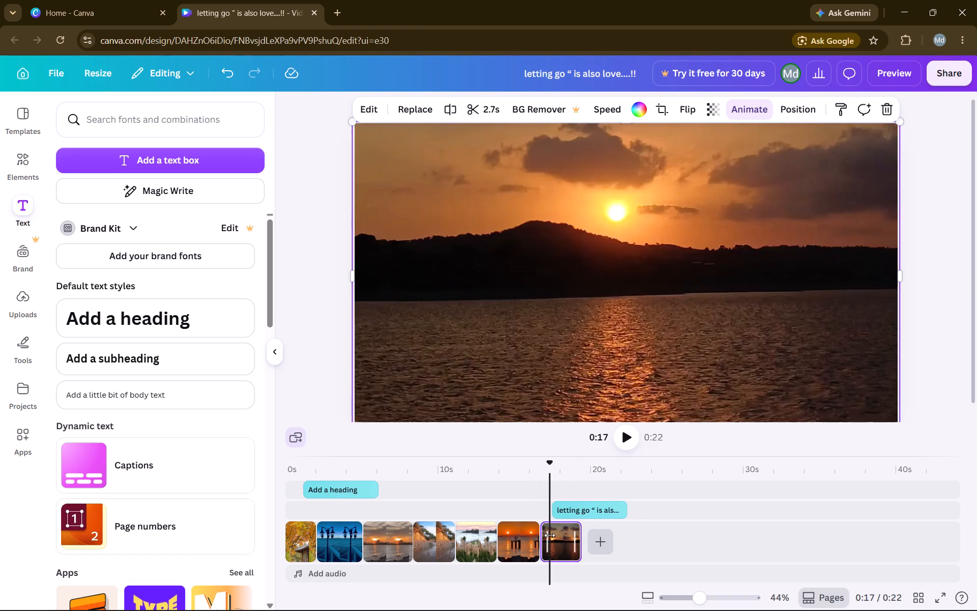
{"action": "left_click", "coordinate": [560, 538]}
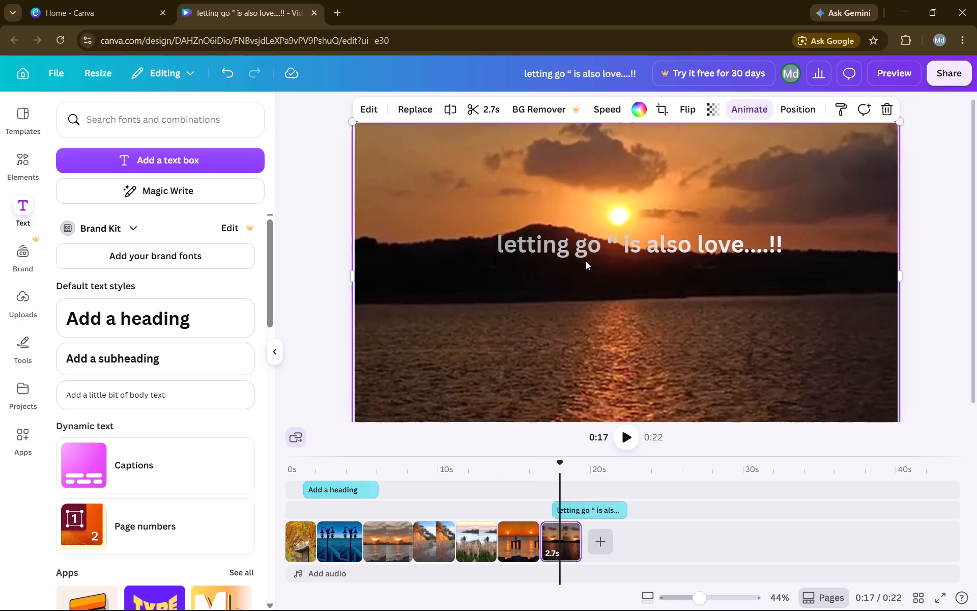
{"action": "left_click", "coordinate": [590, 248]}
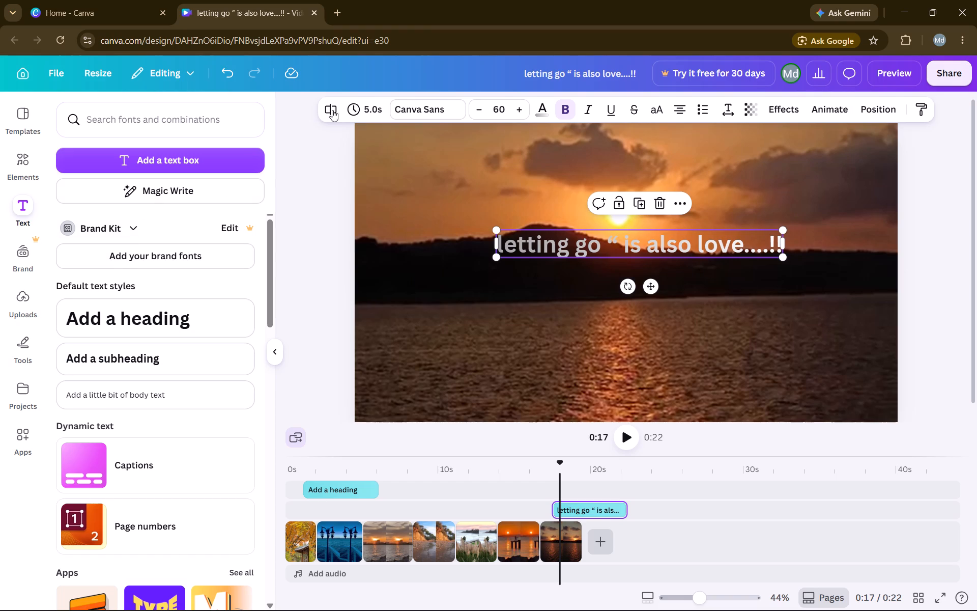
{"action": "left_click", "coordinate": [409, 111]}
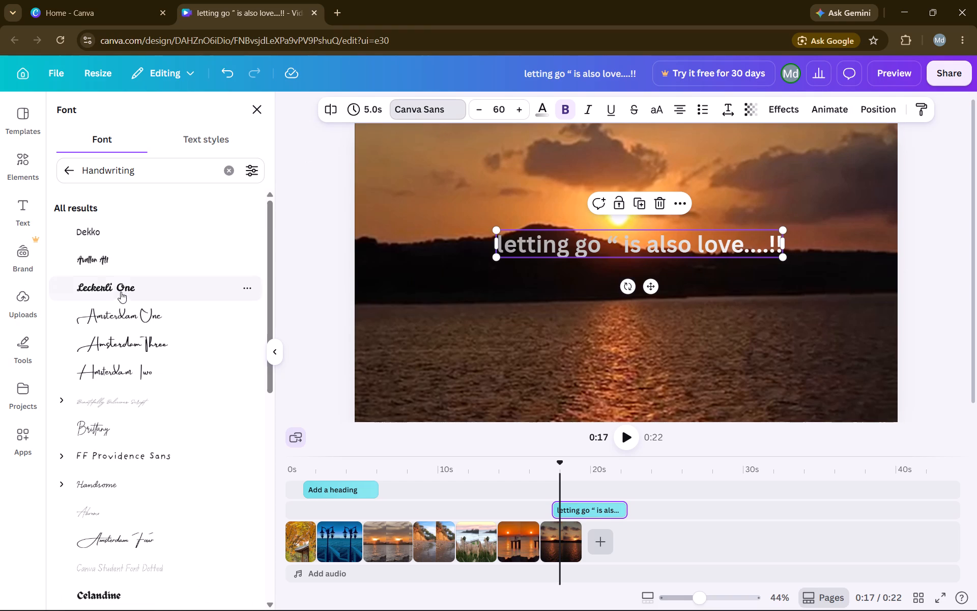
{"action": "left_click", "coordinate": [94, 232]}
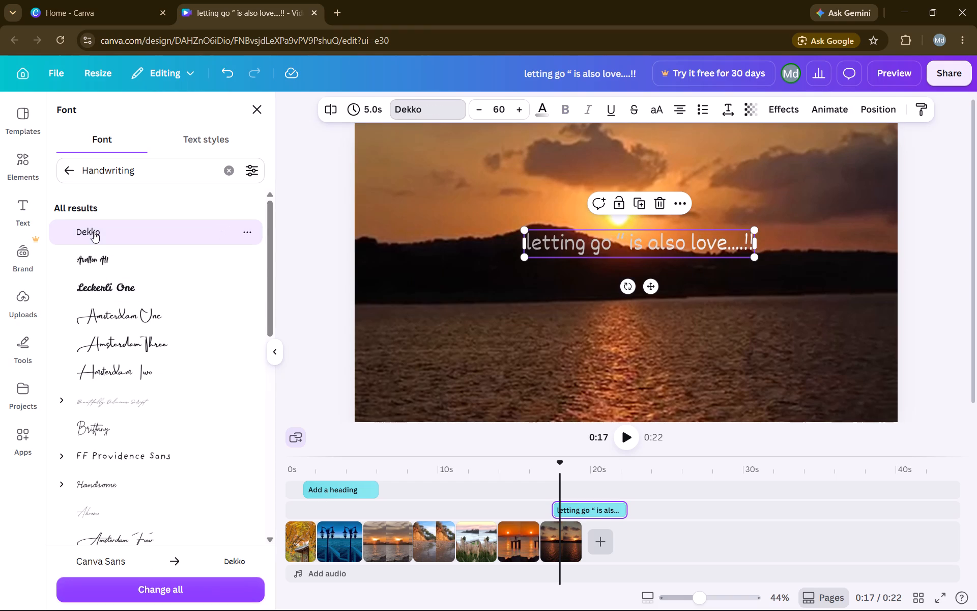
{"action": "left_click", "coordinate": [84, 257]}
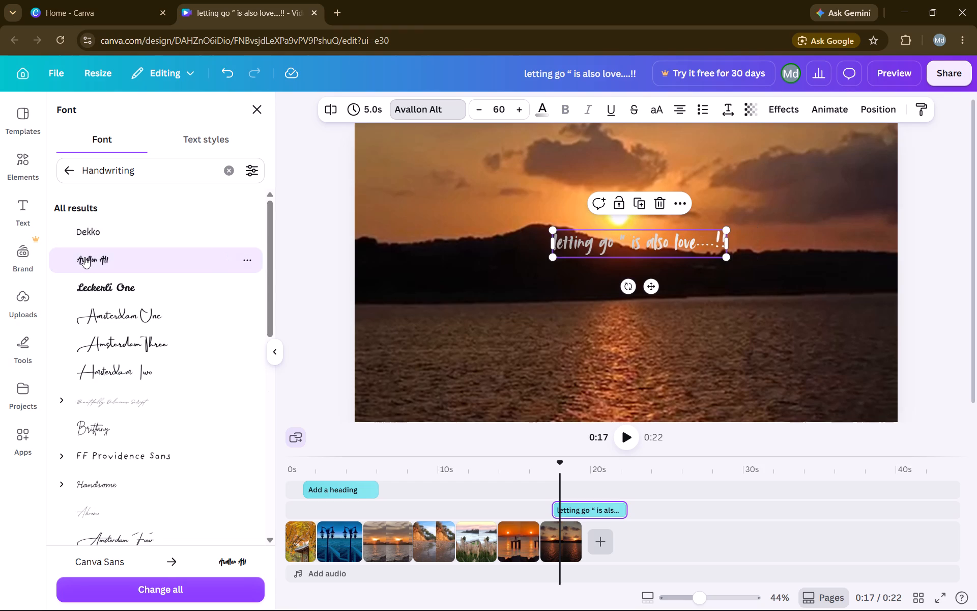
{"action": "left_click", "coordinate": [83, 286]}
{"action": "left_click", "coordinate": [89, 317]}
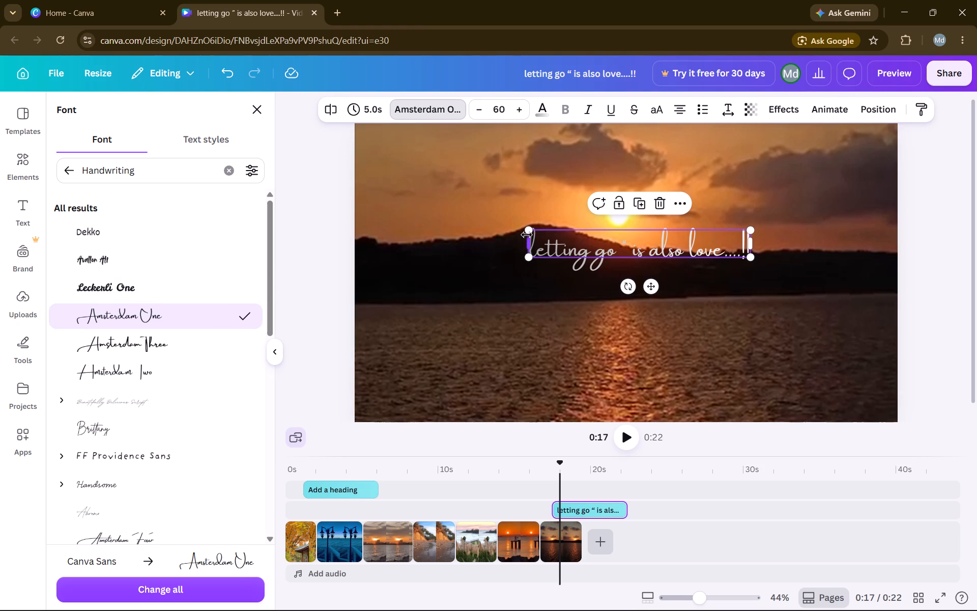
Enlarge the sunset heading to a font size of about 94 and move it up into the sky above the sun.
{"action": "left_click_drag", "start_coordinate": [529, 229], "coordinate": [520, 229]}
{"action": "left_click_drag", "start_coordinate": [520, 229], "coordinate": [467, 187]}
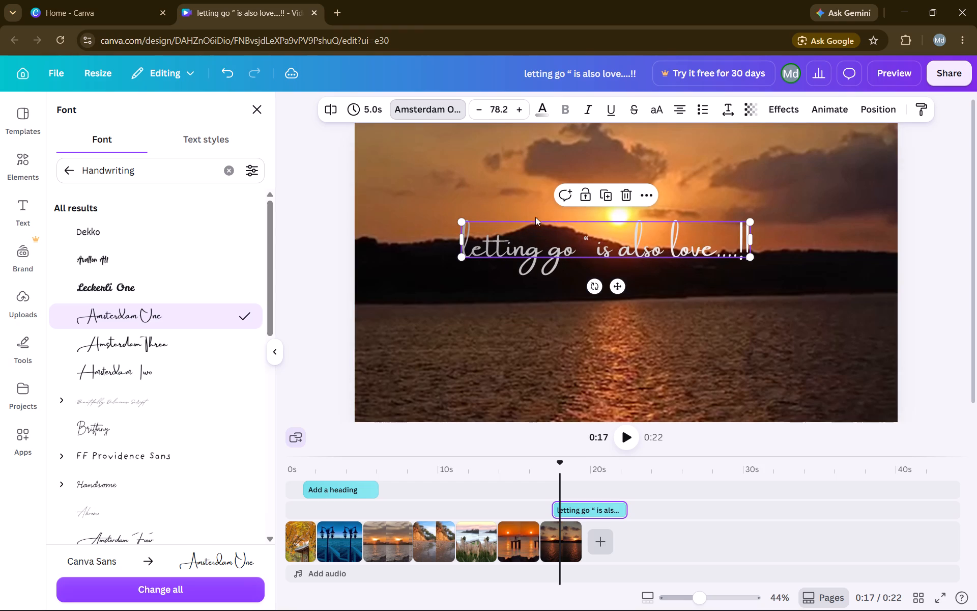
{"action": "left_click_drag", "start_coordinate": [560, 230], "coordinate": [551, 173]}
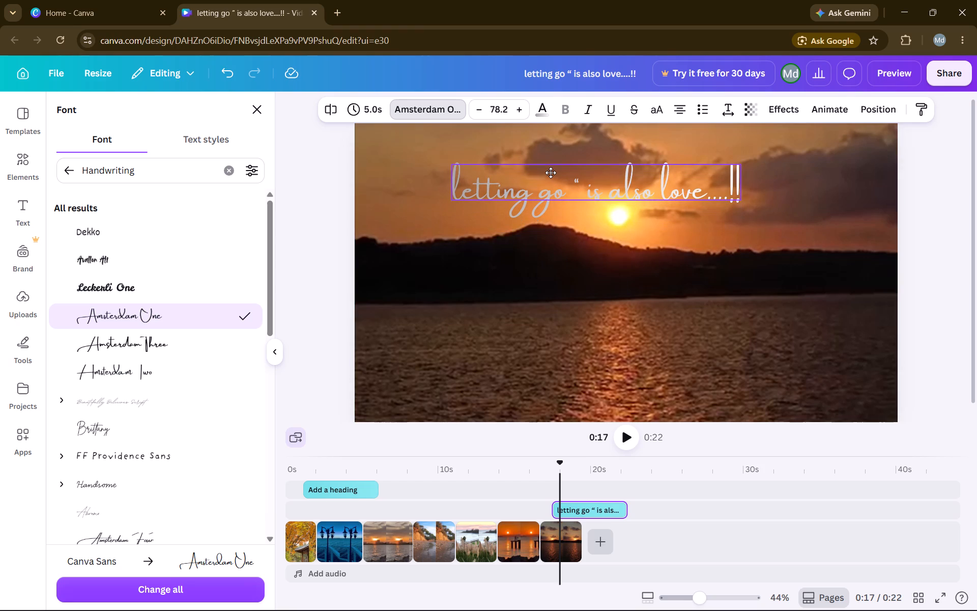
{"action": "left_click_drag", "start_coordinate": [551, 173], "coordinate": [550, 156]}
{"action": "left_click", "coordinate": [550, 156]}
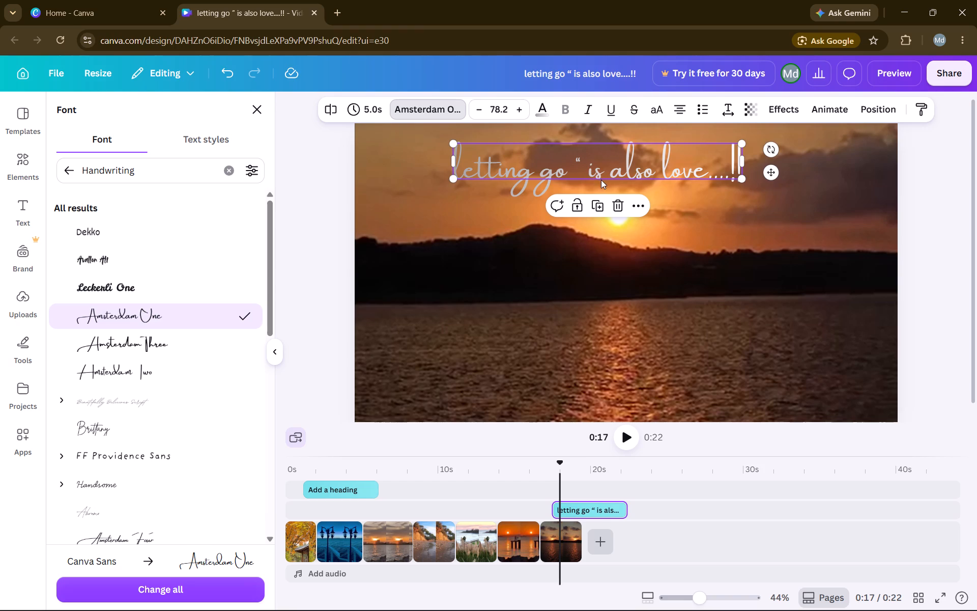
{"action": "left_click_drag", "start_coordinate": [601, 180], "coordinate": [677, 175]}
{"action": "left_click_drag", "start_coordinate": [677, 175], "coordinate": [734, 175]}
{"action": "left_click_drag", "start_coordinate": [742, 175], "coordinate": [782, 205]}
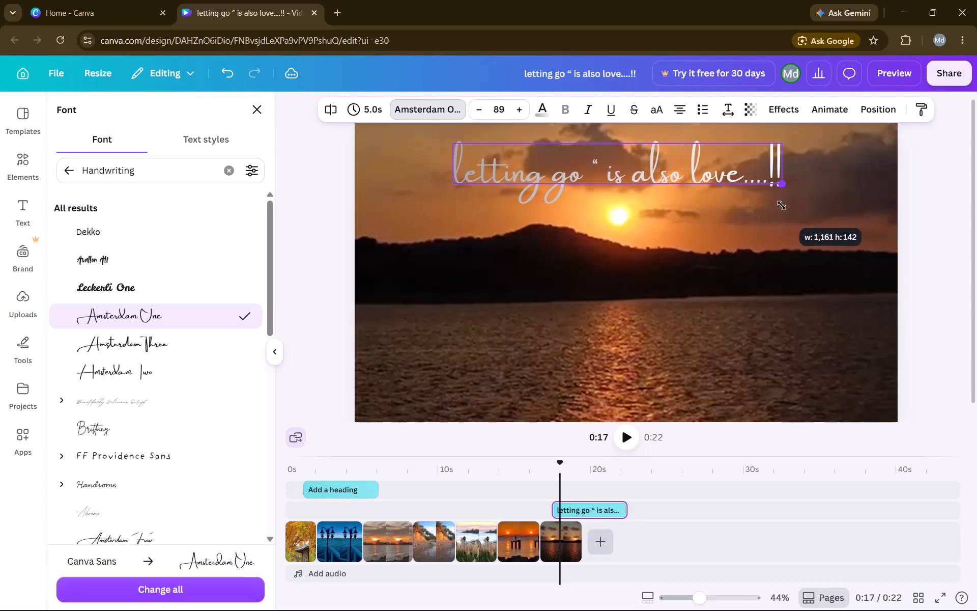
{"action": "left_click_drag", "start_coordinate": [782, 205], "coordinate": [798, 205]}
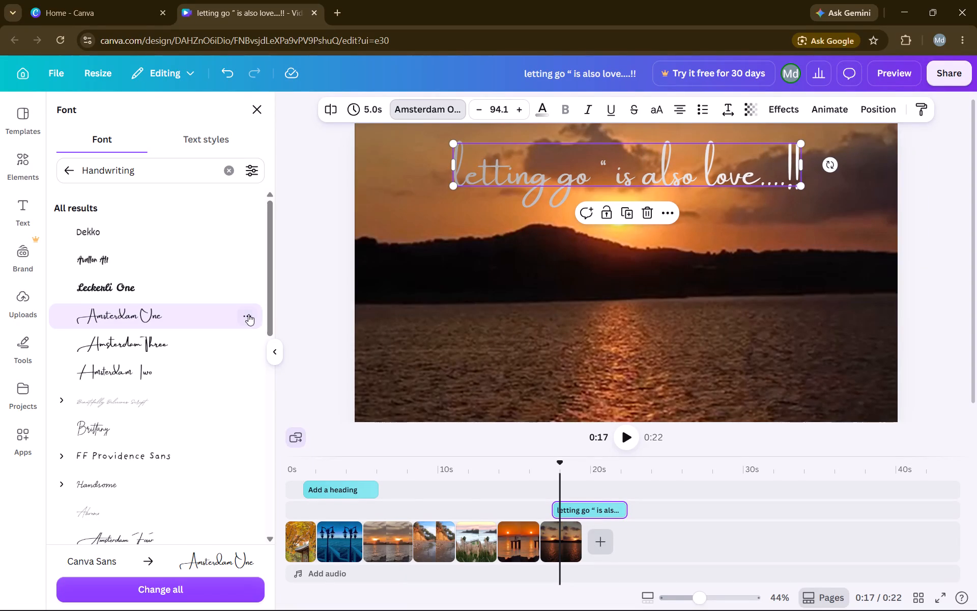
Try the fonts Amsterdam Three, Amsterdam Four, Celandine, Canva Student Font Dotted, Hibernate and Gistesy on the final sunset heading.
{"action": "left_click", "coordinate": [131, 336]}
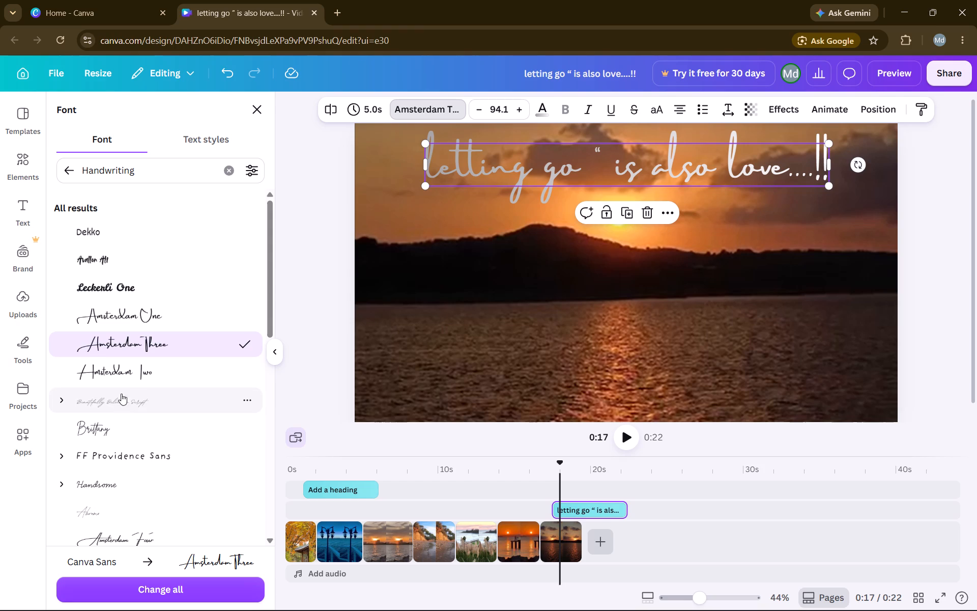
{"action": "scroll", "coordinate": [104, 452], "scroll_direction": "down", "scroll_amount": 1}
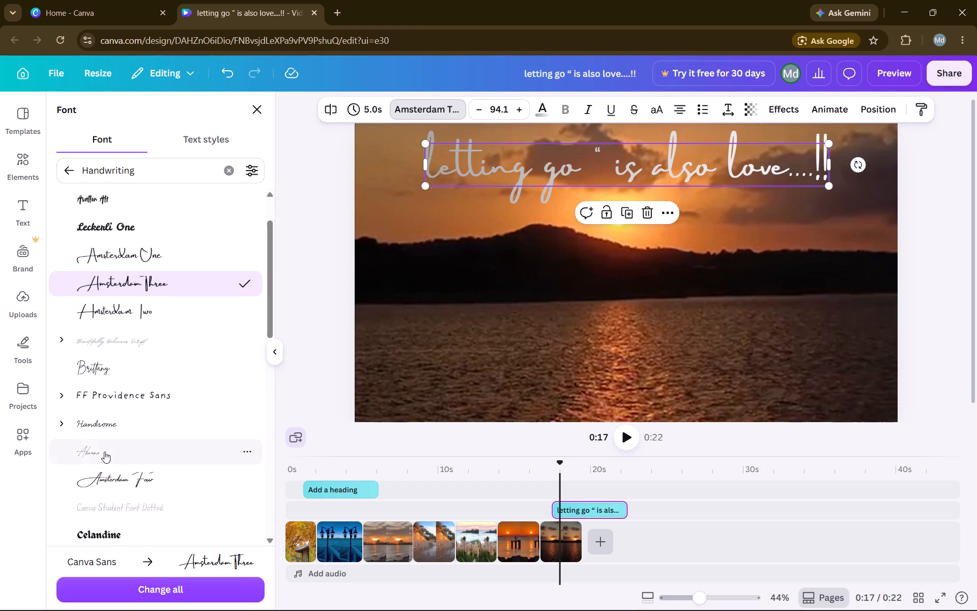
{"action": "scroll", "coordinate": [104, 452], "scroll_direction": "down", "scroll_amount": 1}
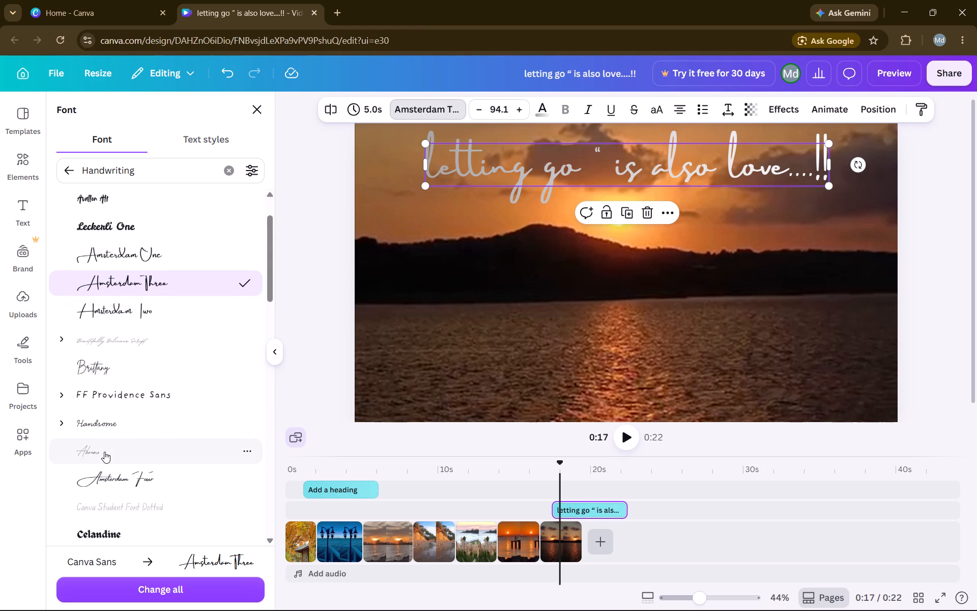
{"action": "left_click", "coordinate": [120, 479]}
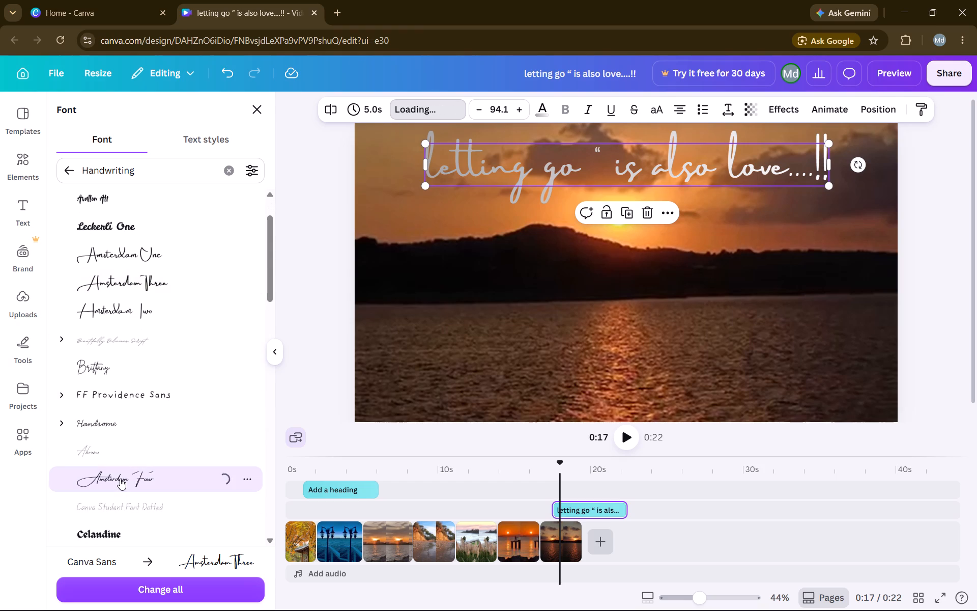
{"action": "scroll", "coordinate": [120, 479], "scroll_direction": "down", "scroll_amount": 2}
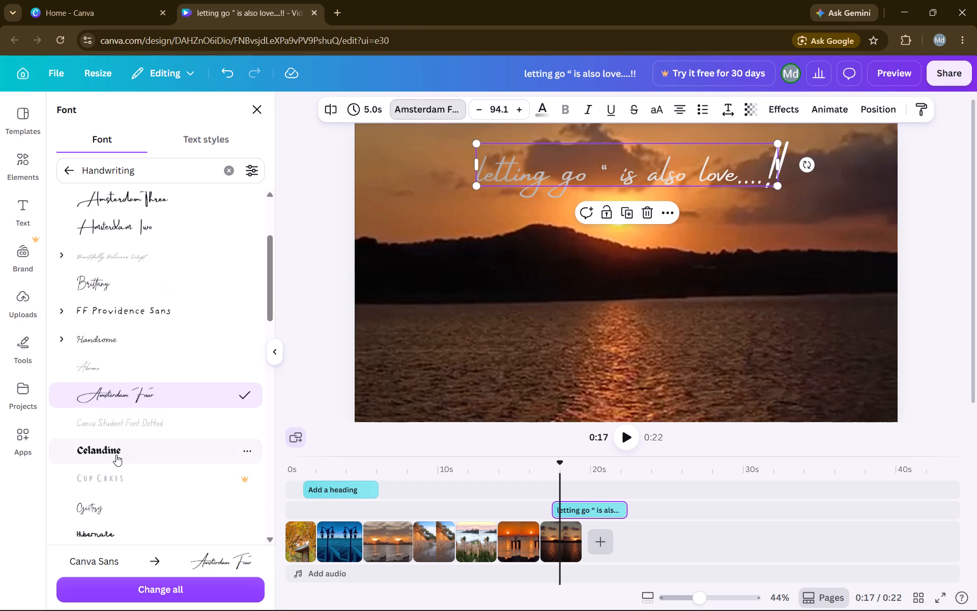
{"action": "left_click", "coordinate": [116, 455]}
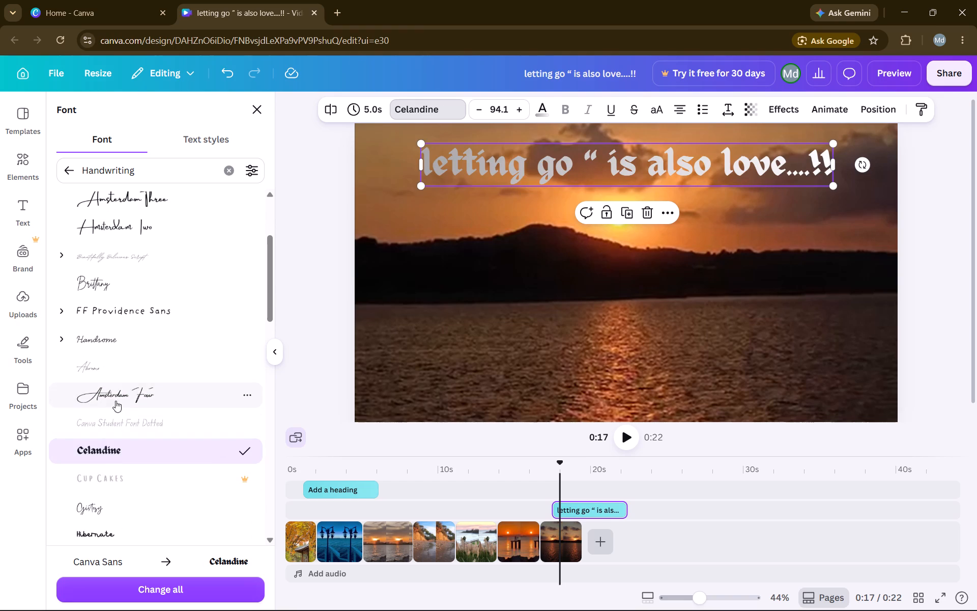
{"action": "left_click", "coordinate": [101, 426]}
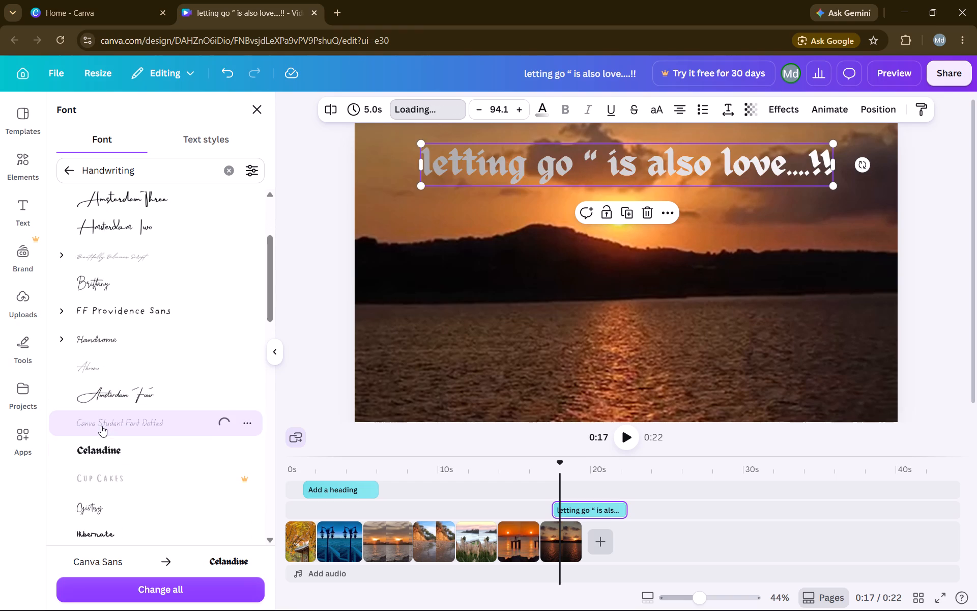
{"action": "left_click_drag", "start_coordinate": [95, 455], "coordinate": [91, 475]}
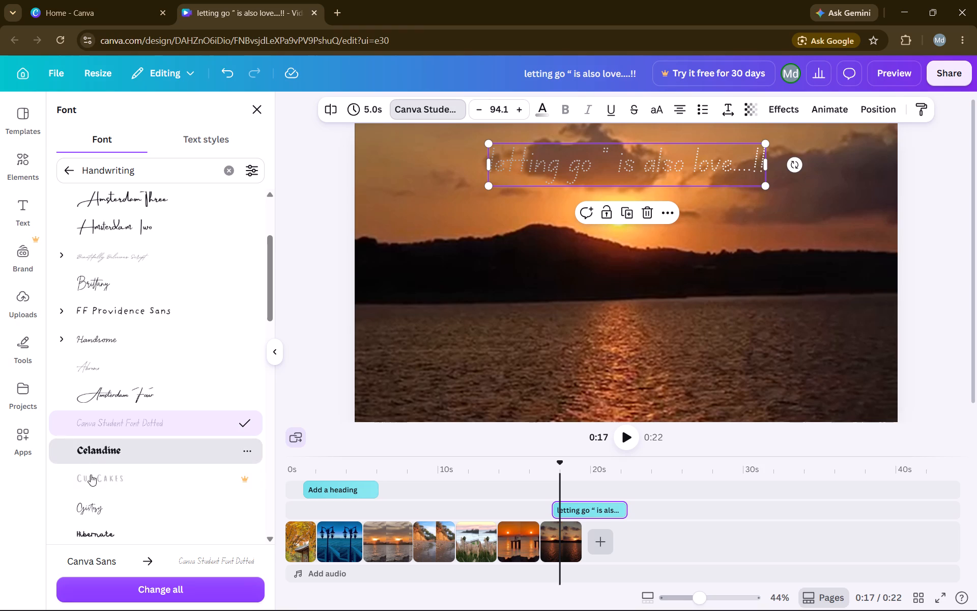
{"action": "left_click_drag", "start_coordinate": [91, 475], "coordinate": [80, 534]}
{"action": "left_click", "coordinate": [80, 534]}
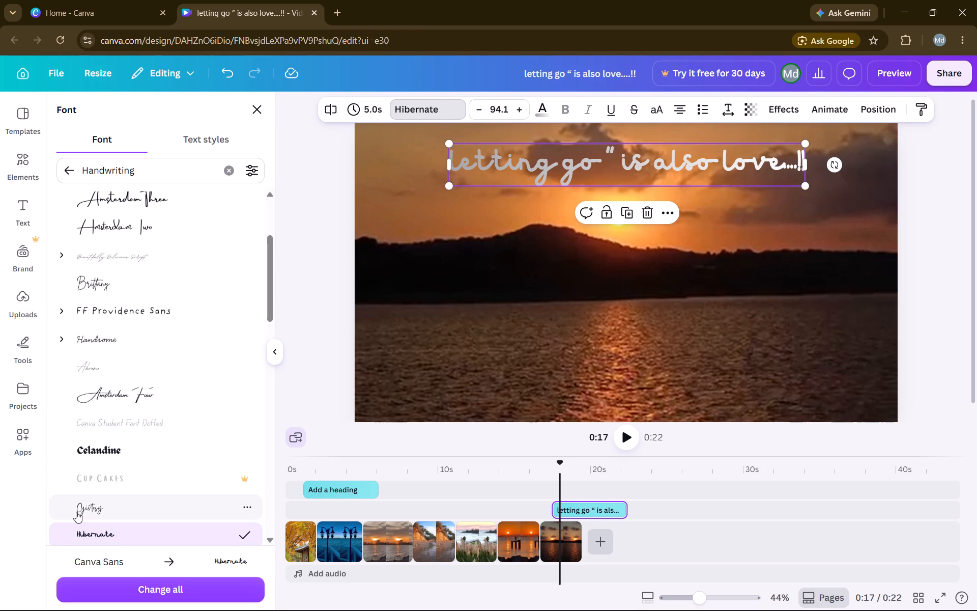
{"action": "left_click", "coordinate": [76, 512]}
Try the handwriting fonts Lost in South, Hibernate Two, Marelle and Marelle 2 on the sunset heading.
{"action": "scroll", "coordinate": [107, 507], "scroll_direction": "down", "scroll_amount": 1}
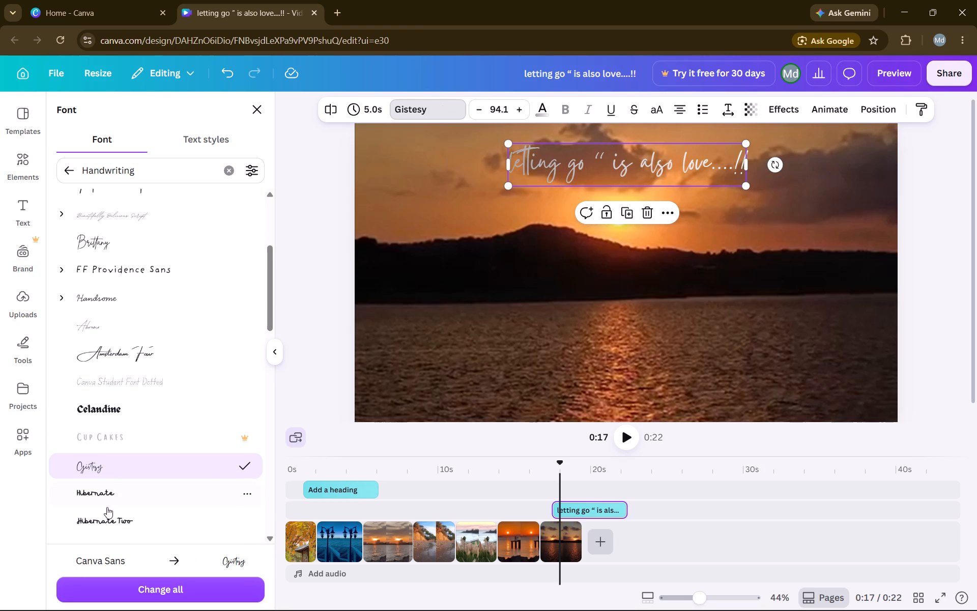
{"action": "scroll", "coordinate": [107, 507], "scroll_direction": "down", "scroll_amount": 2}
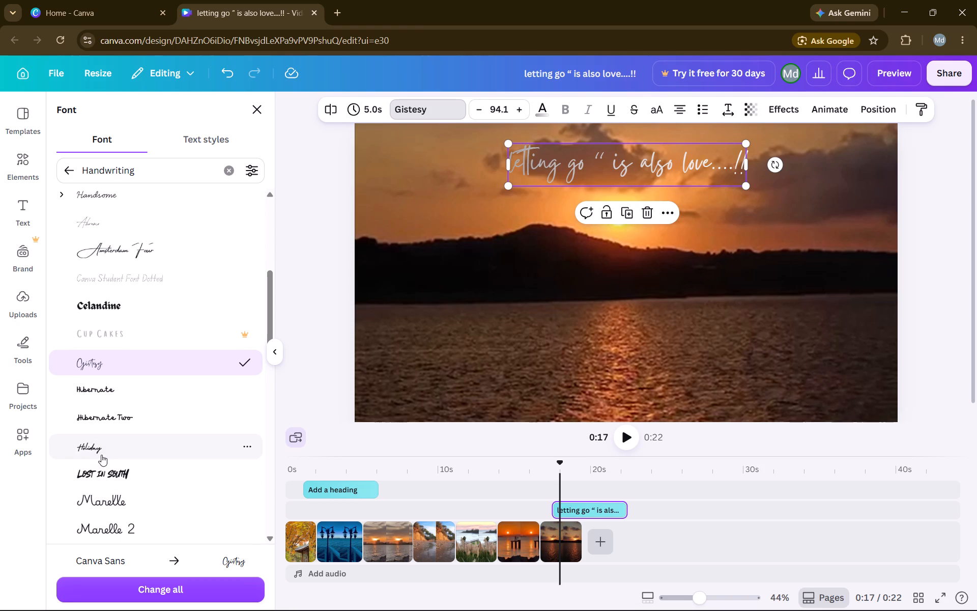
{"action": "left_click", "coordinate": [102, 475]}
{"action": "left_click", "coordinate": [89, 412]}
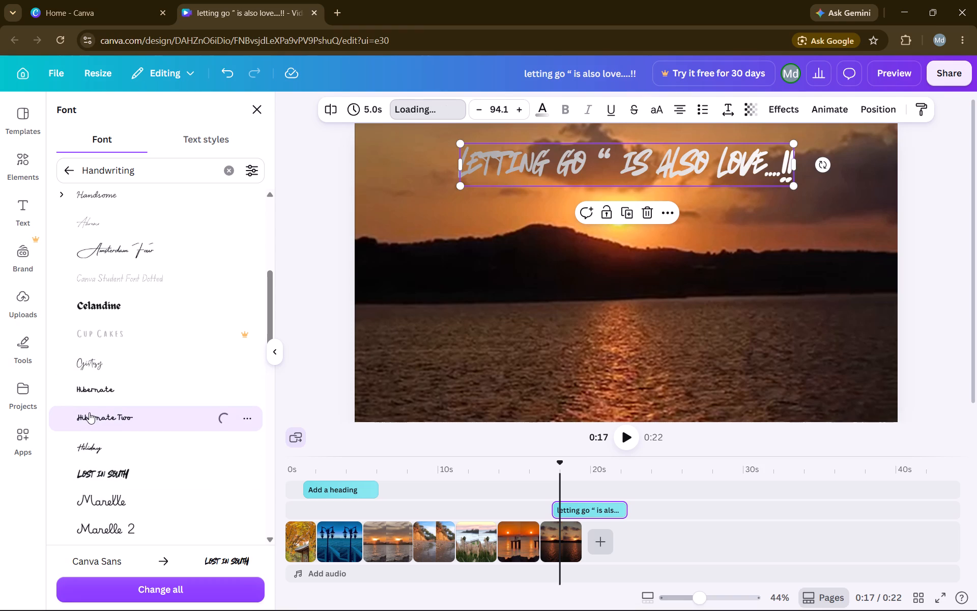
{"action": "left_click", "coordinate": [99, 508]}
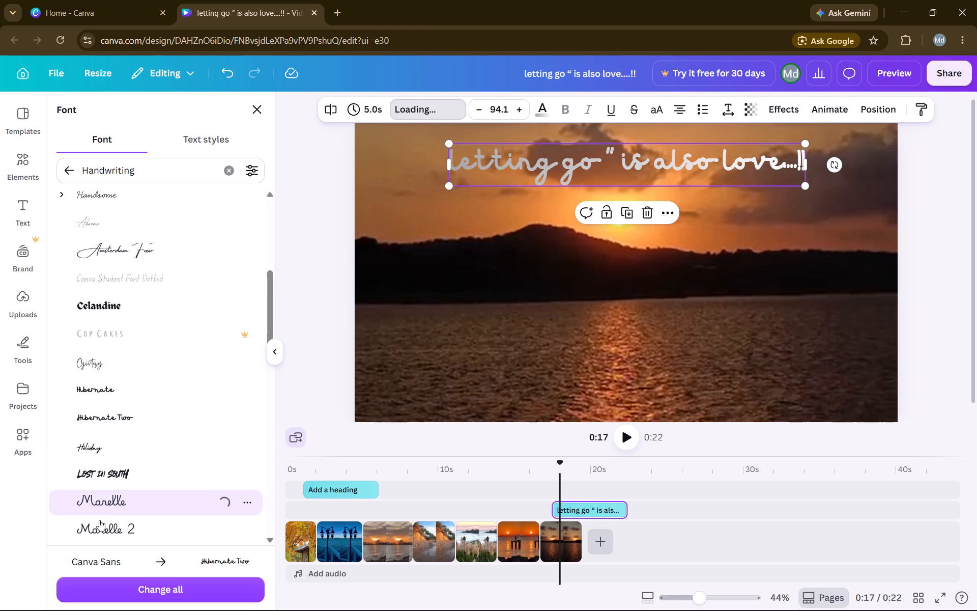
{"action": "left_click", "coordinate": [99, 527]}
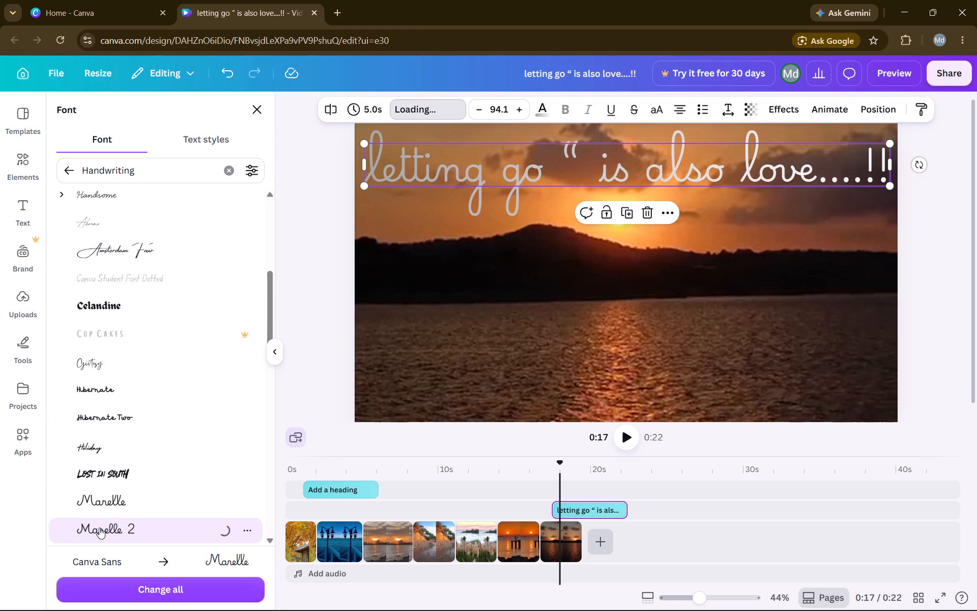
Try Apricots and Bright Sunshine on the sunset heading, settling on the Mistrully font.
{"action": "scroll", "coordinate": [99, 527], "scroll_direction": "down", "scroll_amount": 5}
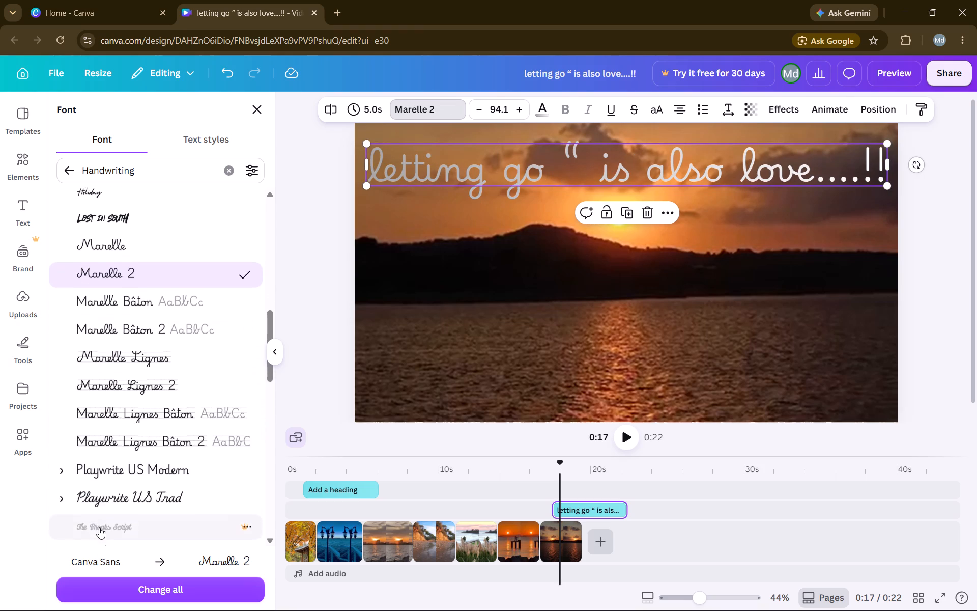
{"action": "scroll", "coordinate": [99, 527], "scroll_direction": "down", "scroll_amount": 1}
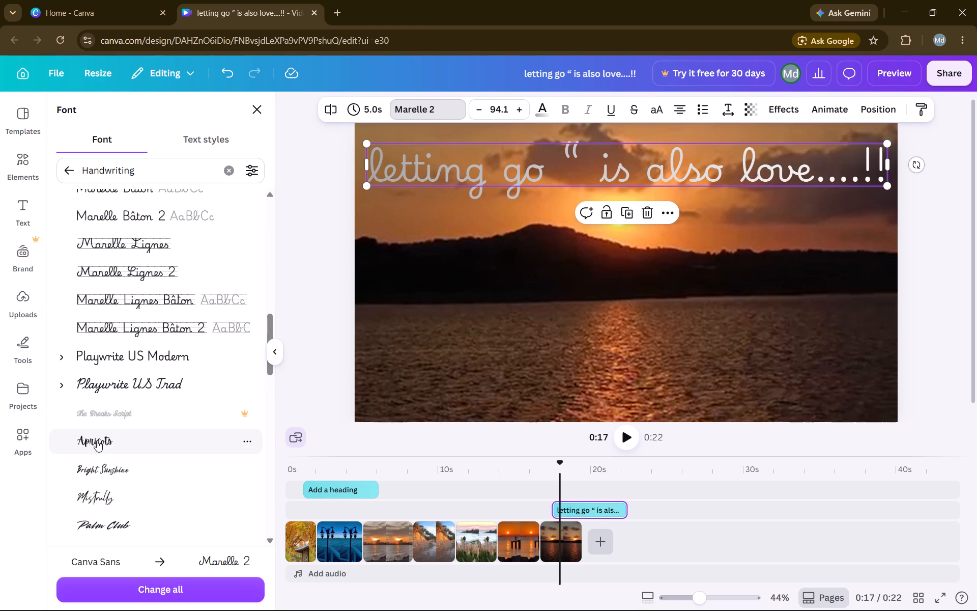
{"action": "left_click", "coordinate": [97, 440]}
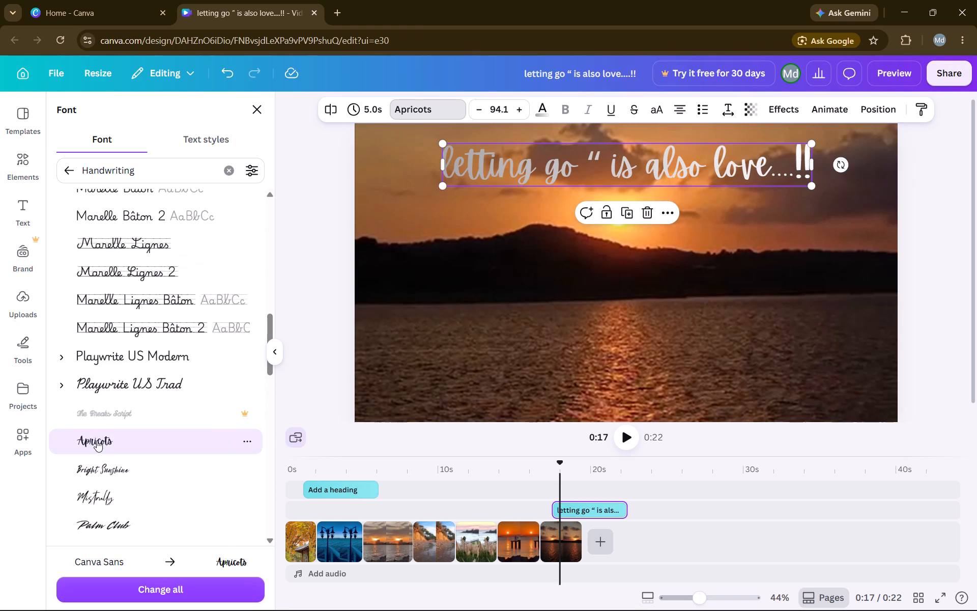
{"action": "left_click", "coordinate": [97, 469]}
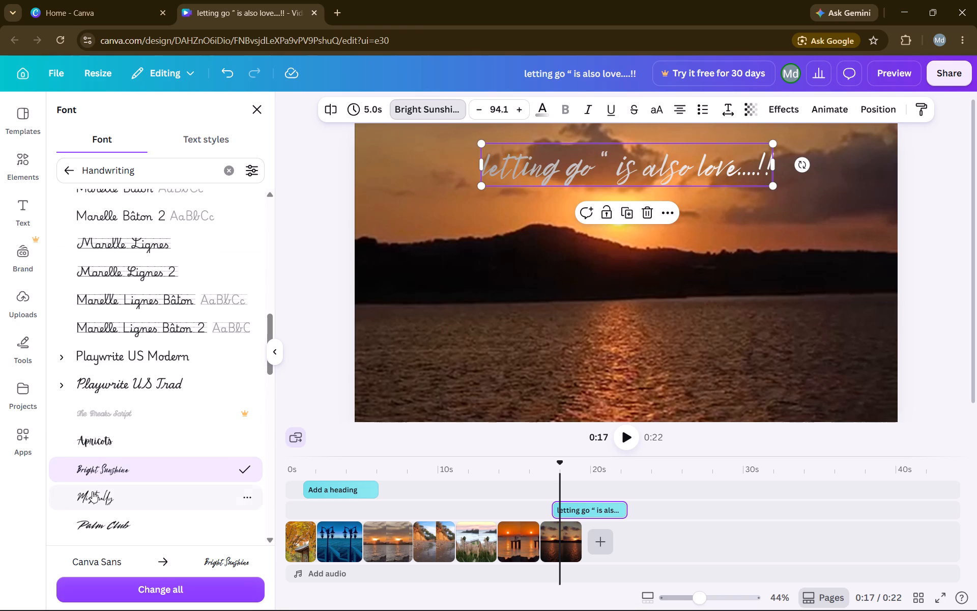
{"action": "left_click", "coordinate": [92, 493]}
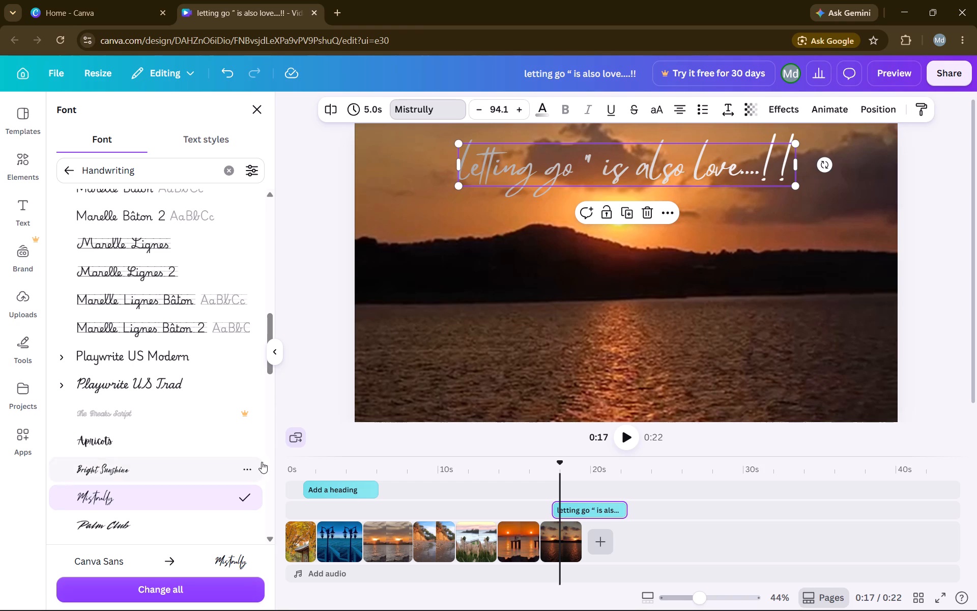
{"action": "left_click", "coordinate": [624, 294]}
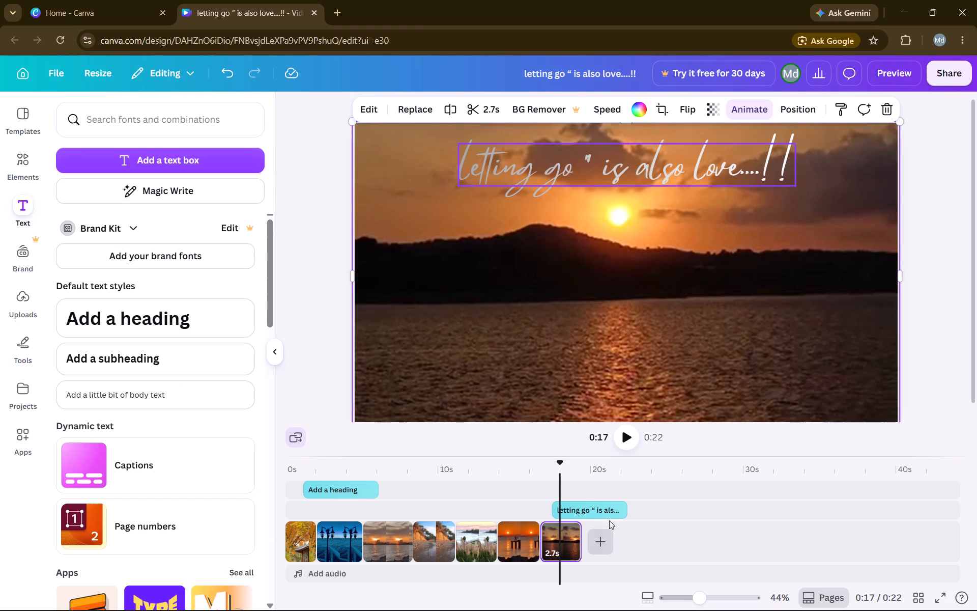
Duplicate the sunset heading and move the copy along the timeline to start at 0 s over the opening autumn tree clip.
{"action": "left_click", "coordinate": [672, 176]}
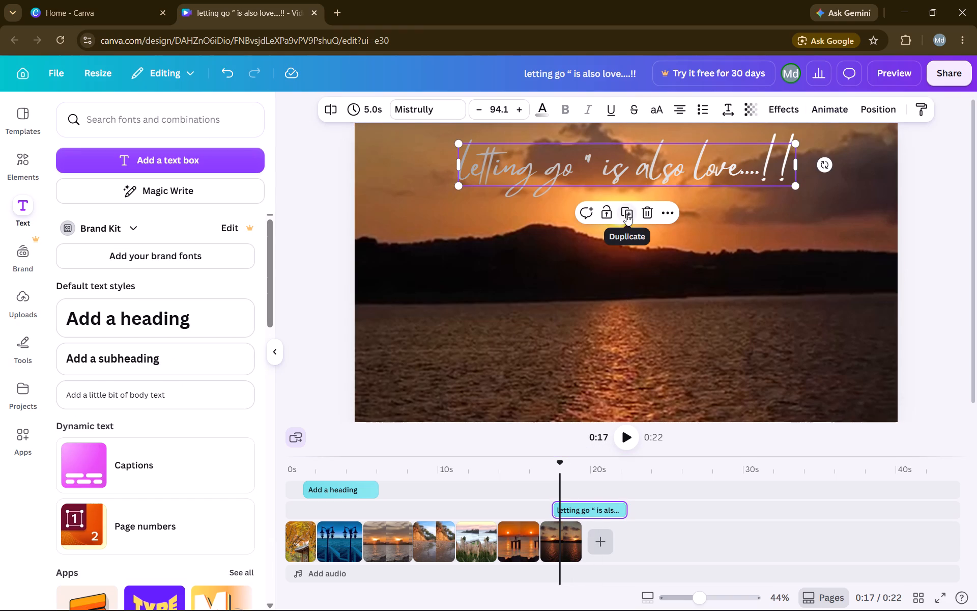
{"action": "left_click", "coordinate": [626, 214]}
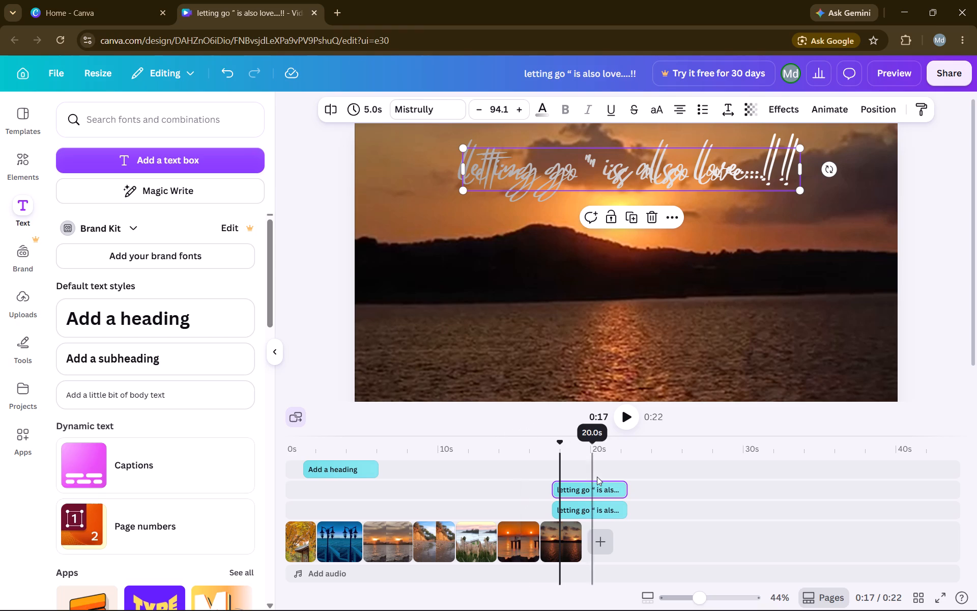
{"action": "left_click_drag", "start_coordinate": [594, 488], "coordinate": [395, 541]}
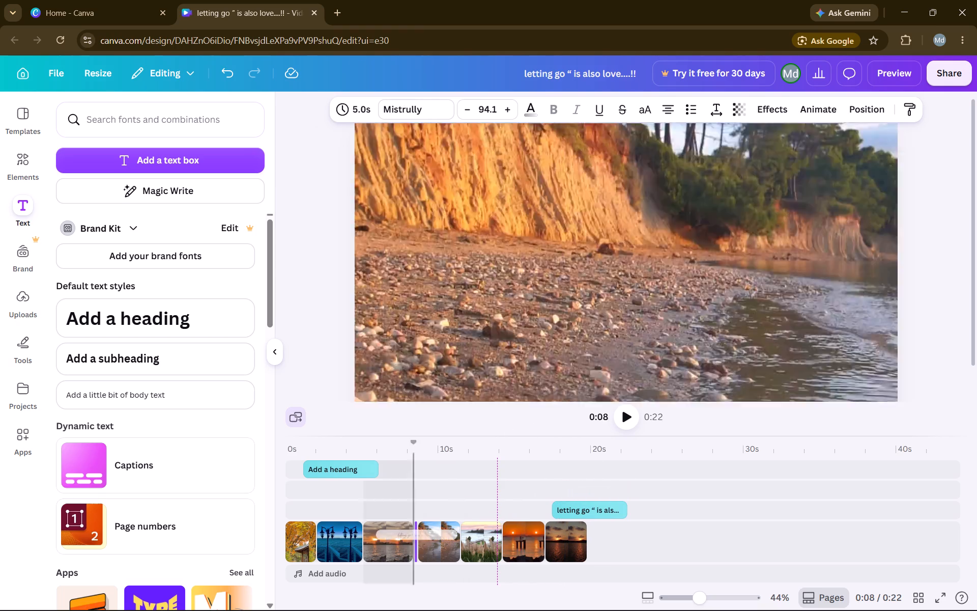
{"action": "left_click_drag", "start_coordinate": [395, 541], "coordinate": [312, 541]}
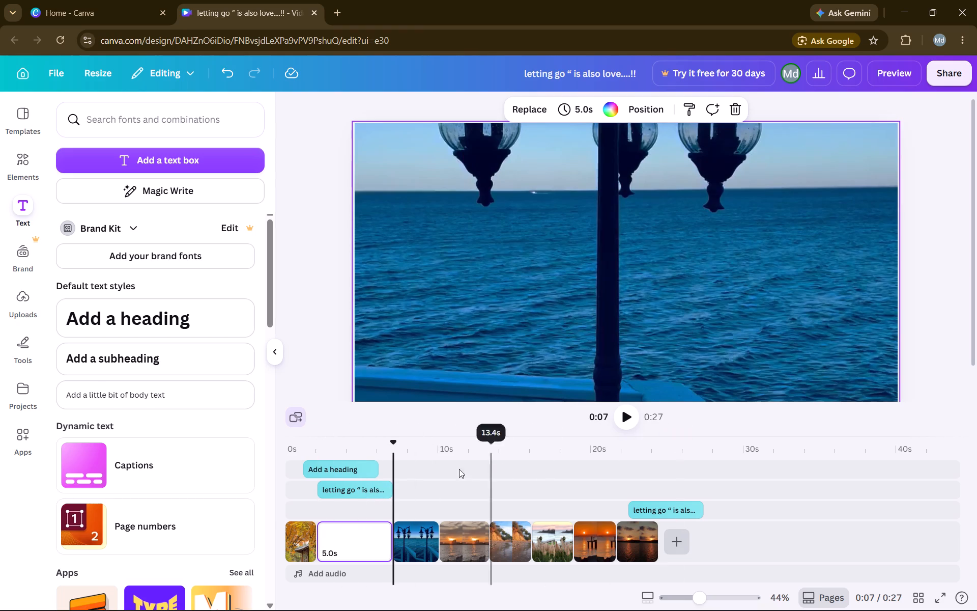
{"action": "left_click_drag", "start_coordinate": [349, 489], "coordinate": [310, 534]}
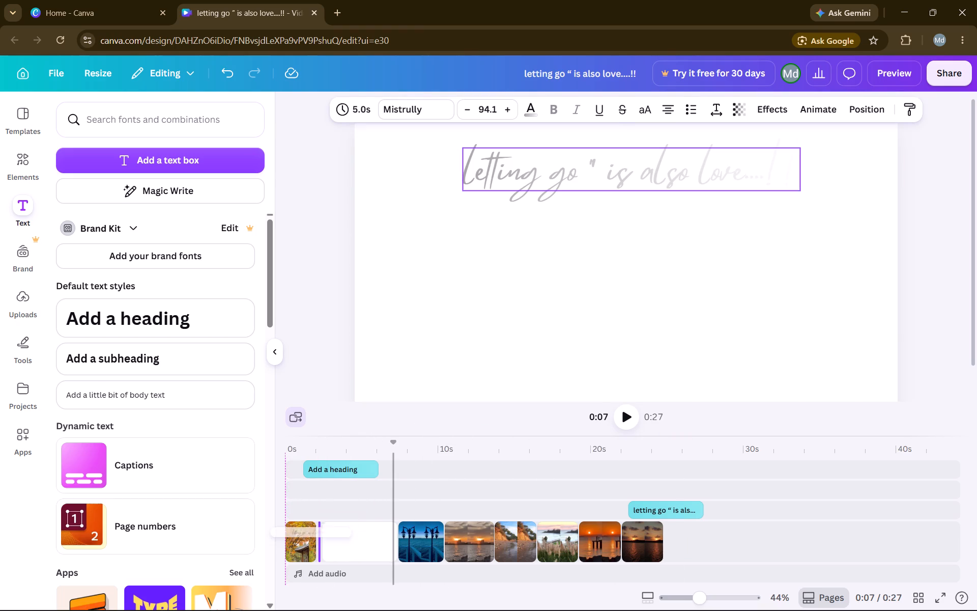
{"action": "left_click_drag", "start_coordinate": [310, 534], "coordinate": [305, 539]}
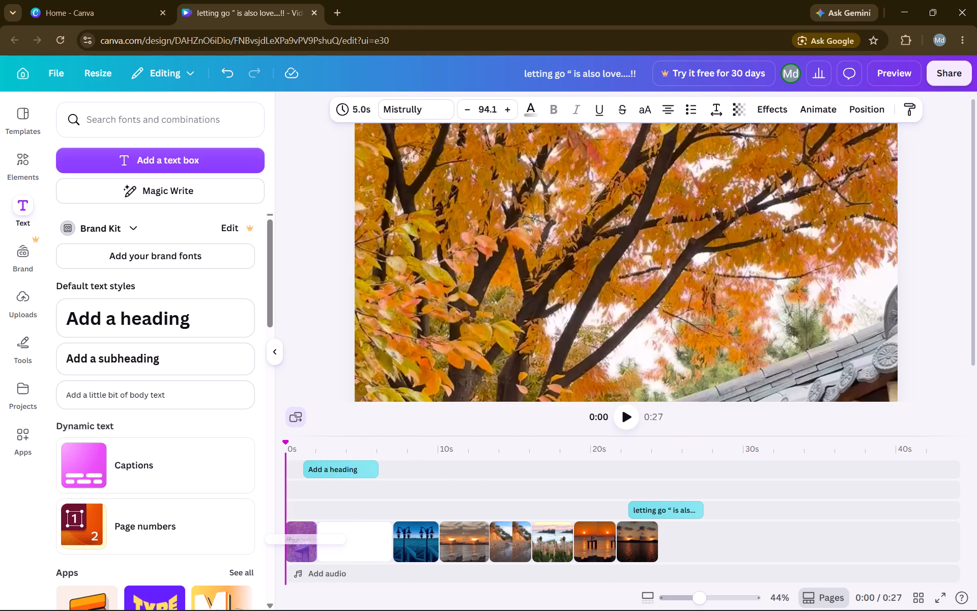
{"action": "left_click_drag", "start_coordinate": [305, 539], "coordinate": [304, 511]}
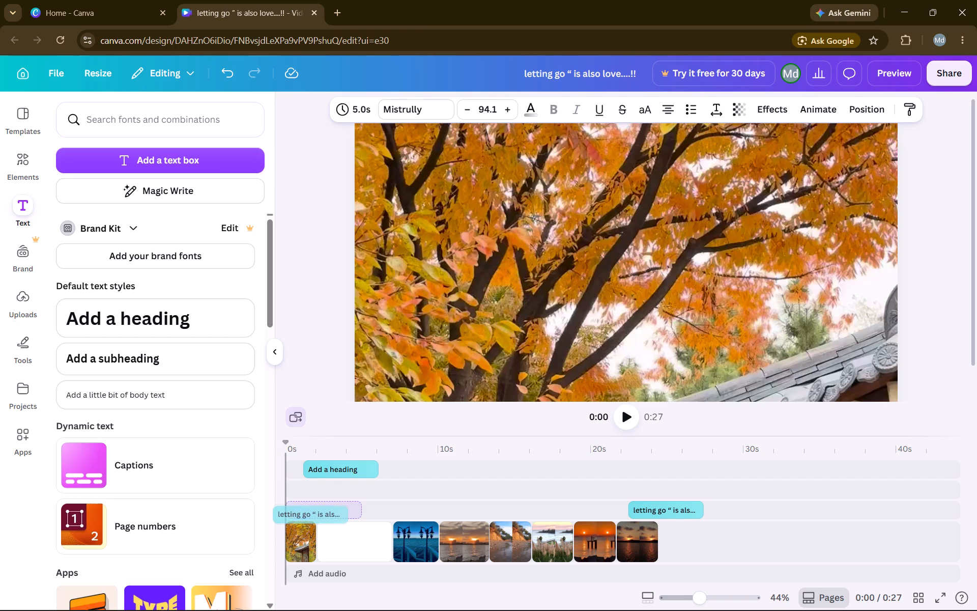
{"action": "left_click_drag", "start_coordinate": [304, 511], "coordinate": [305, 490]}
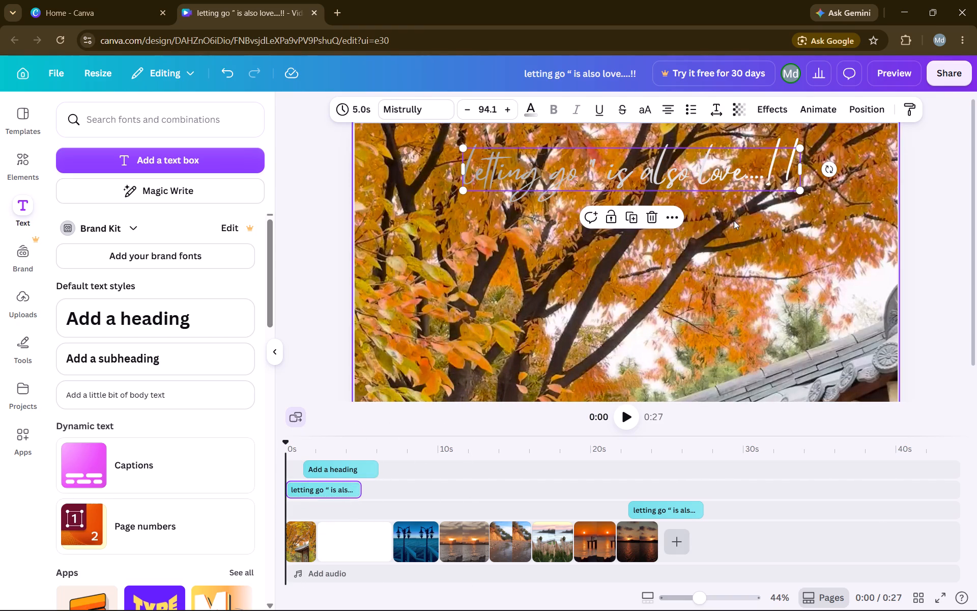
Shift the copied heading slightly up and to the left within the autumn tree frame.
{"action": "left_click_drag", "start_coordinate": [688, 186], "coordinate": [665, 175]}
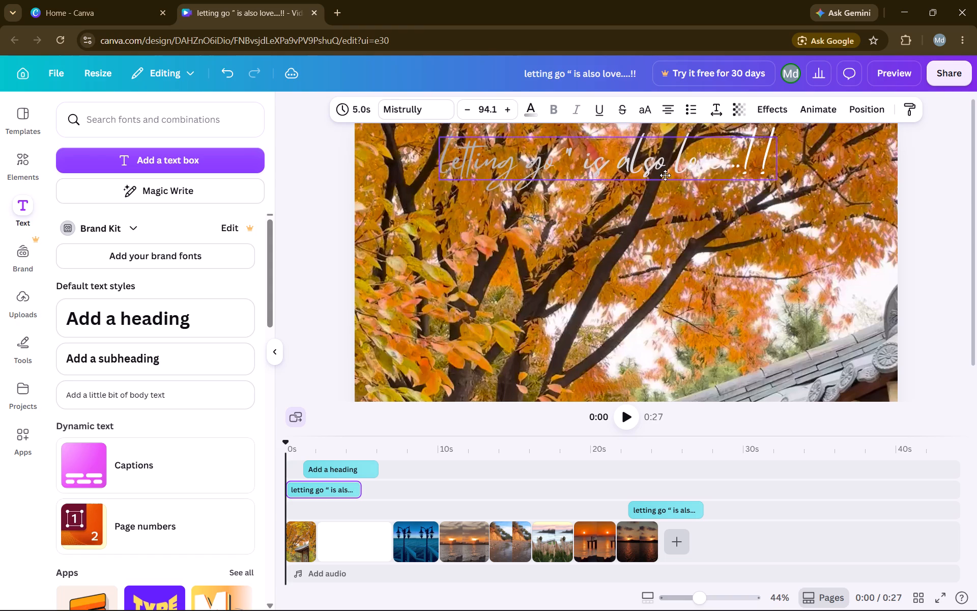
{"action": "left_click_drag", "start_coordinate": [665, 175], "coordinate": [665, 175]}
{"action": "left_click", "coordinate": [675, 255]}
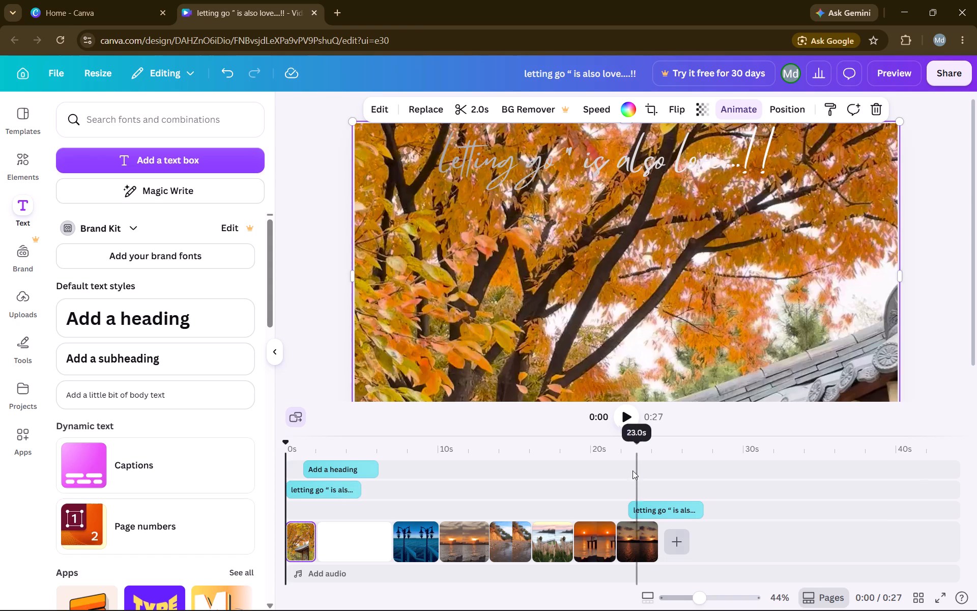
Try a black-to-white gradient on the autumn heading, then set it mid grey and apply that grey to all matching headings.
{"action": "left_click", "coordinate": [641, 540]}
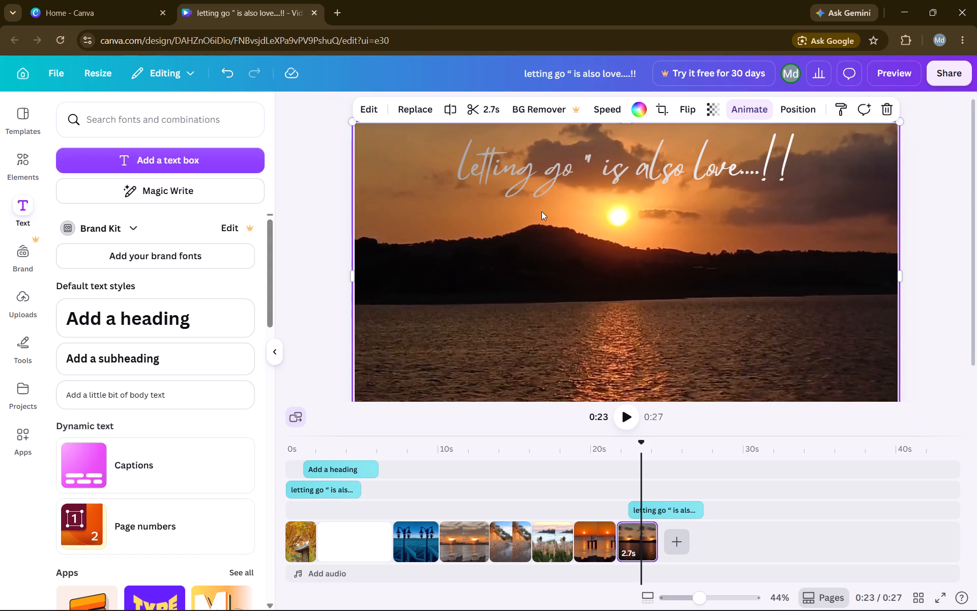
{"action": "left_click", "coordinate": [296, 547]}
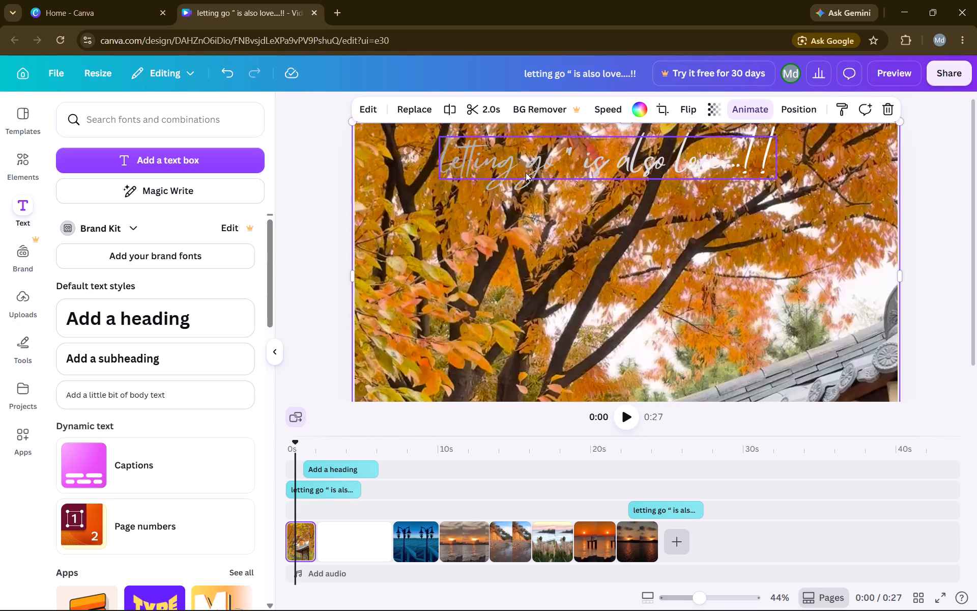
{"action": "left_click", "coordinate": [526, 170]}
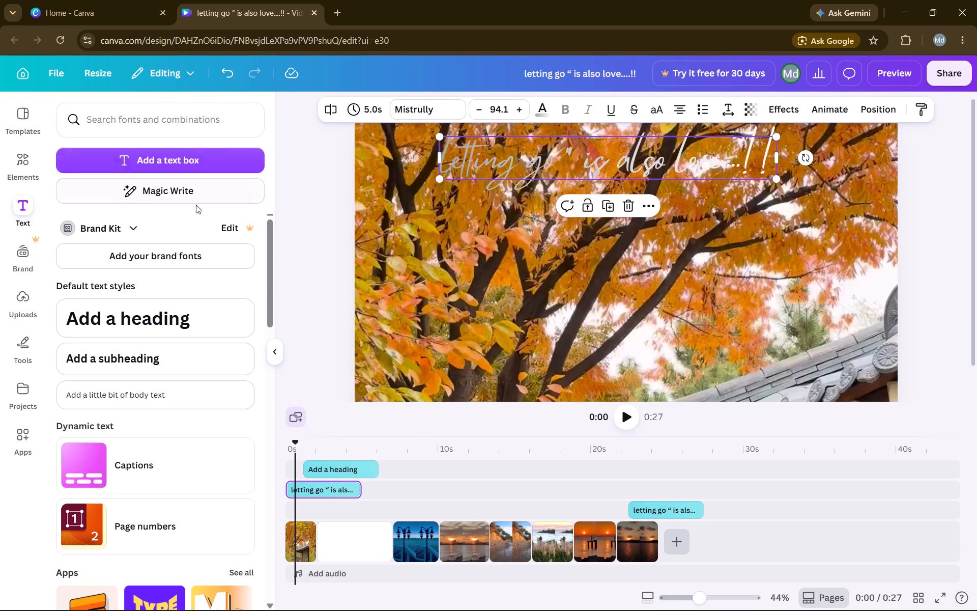
{"action": "left_click", "coordinate": [541, 112]}
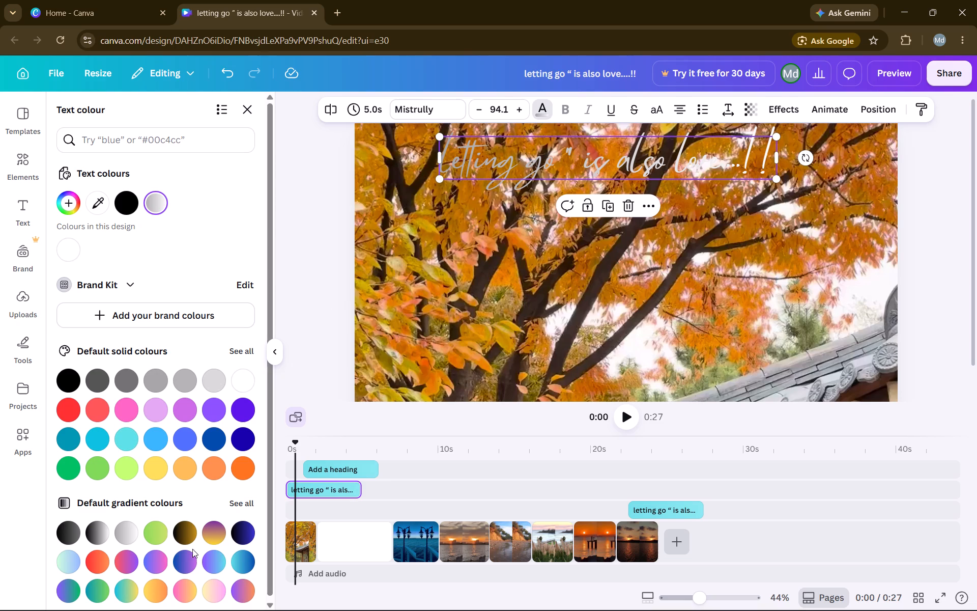
{"action": "left_click", "coordinate": [94, 532]}
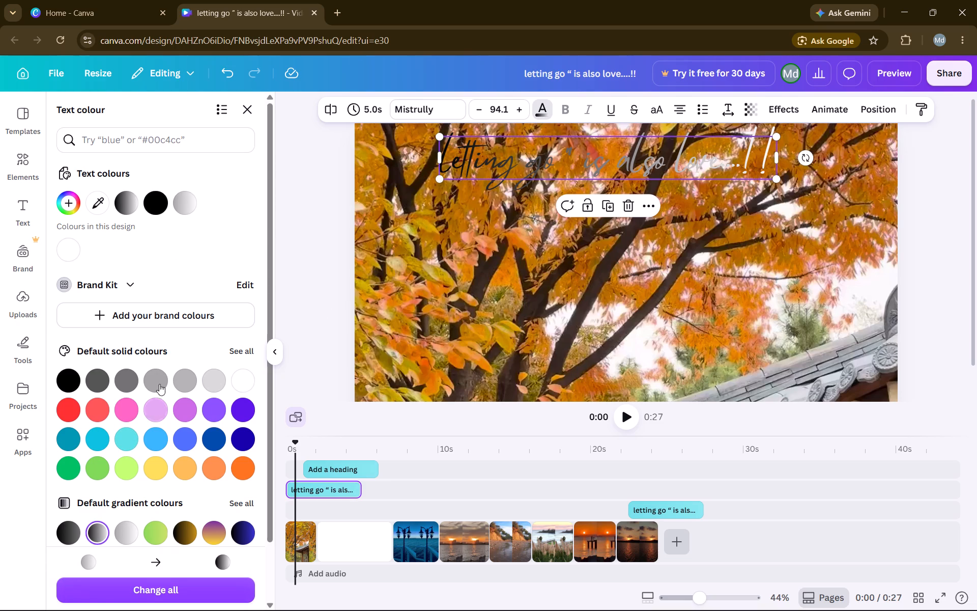
{"action": "left_click", "coordinate": [124, 381]}
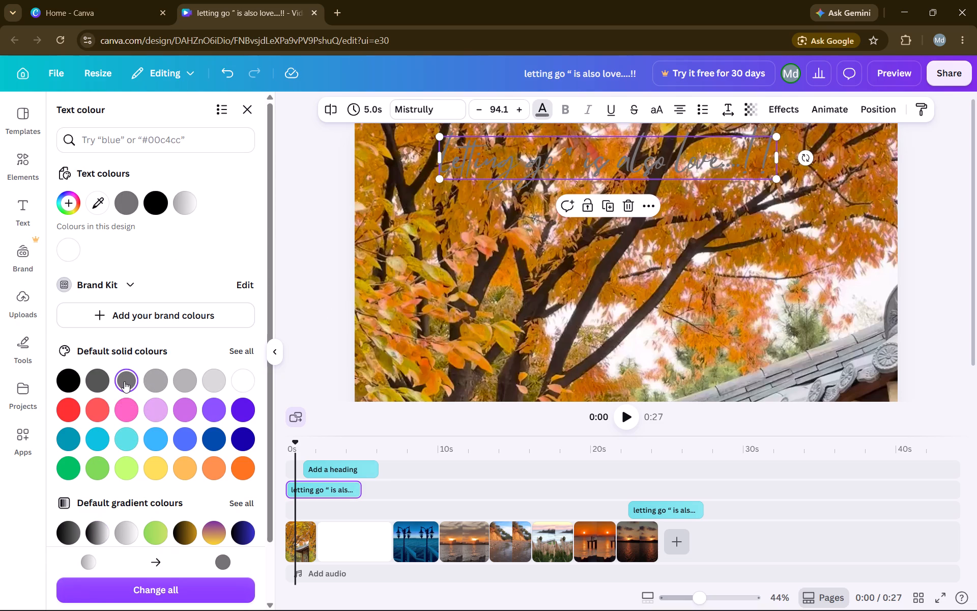
{"action": "left_click", "coordinate": [139, 585]}
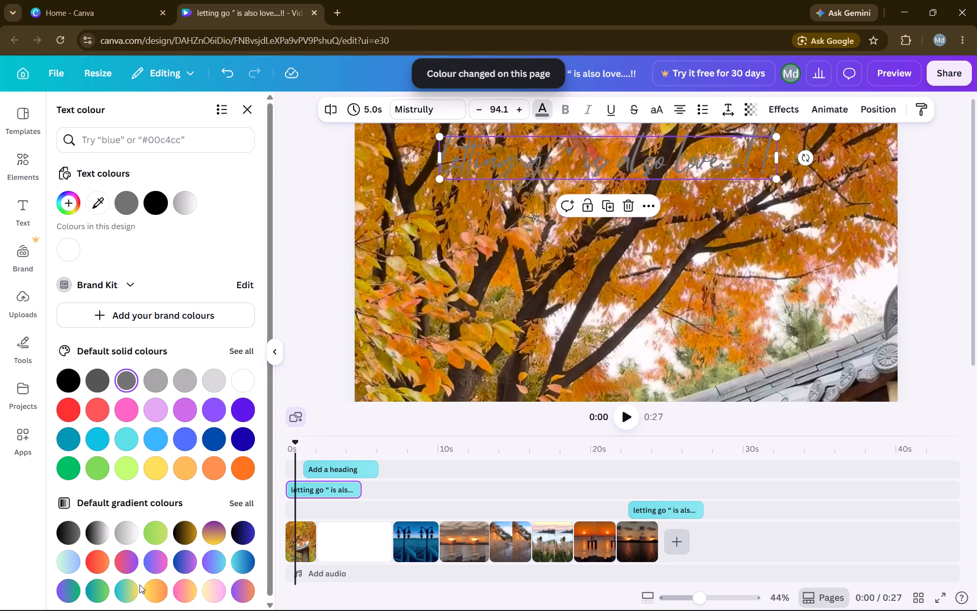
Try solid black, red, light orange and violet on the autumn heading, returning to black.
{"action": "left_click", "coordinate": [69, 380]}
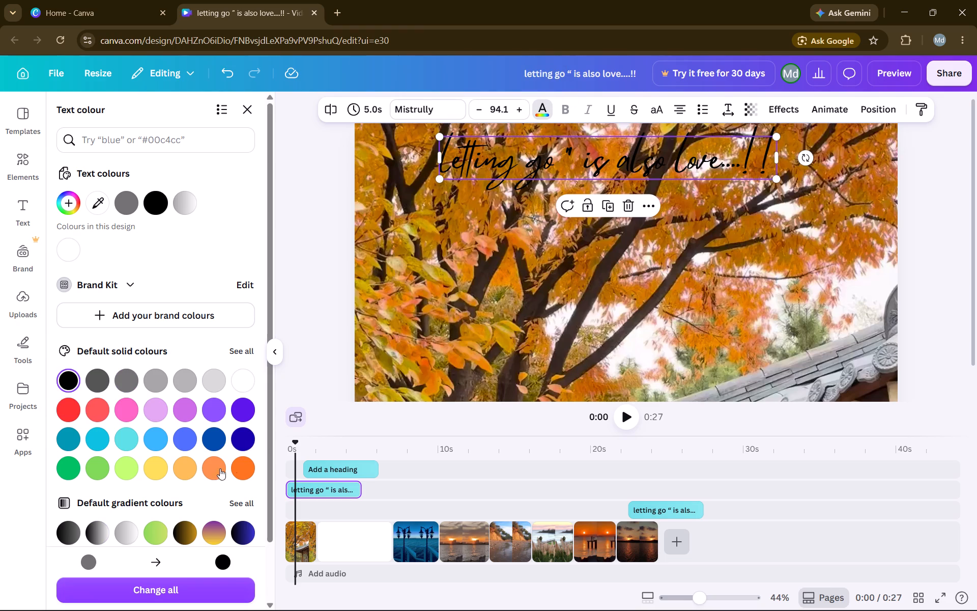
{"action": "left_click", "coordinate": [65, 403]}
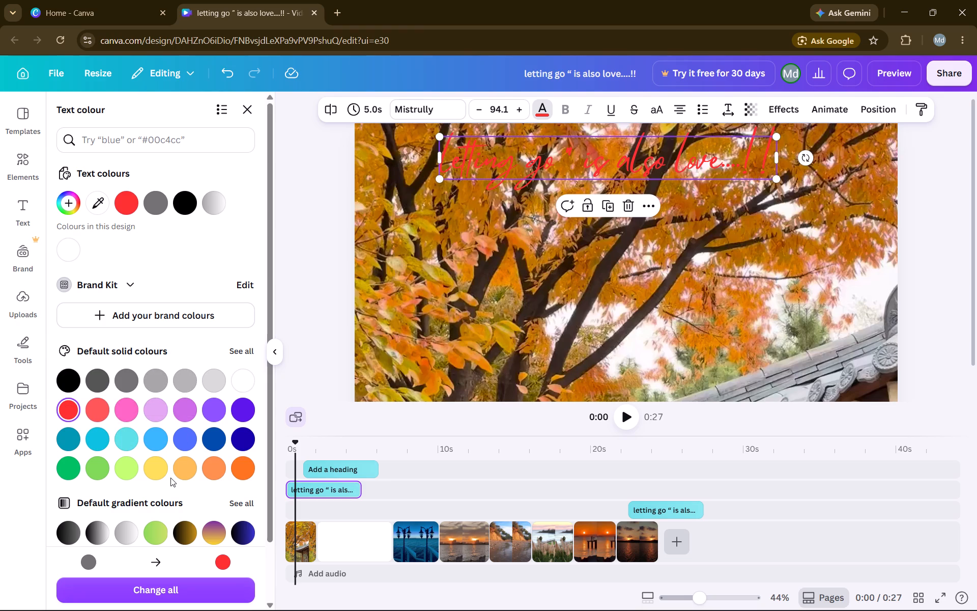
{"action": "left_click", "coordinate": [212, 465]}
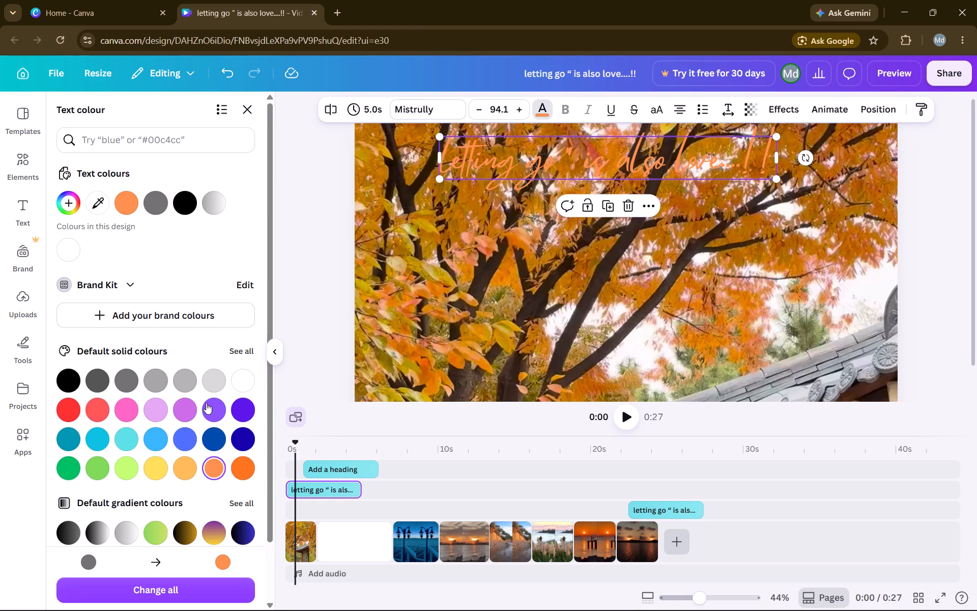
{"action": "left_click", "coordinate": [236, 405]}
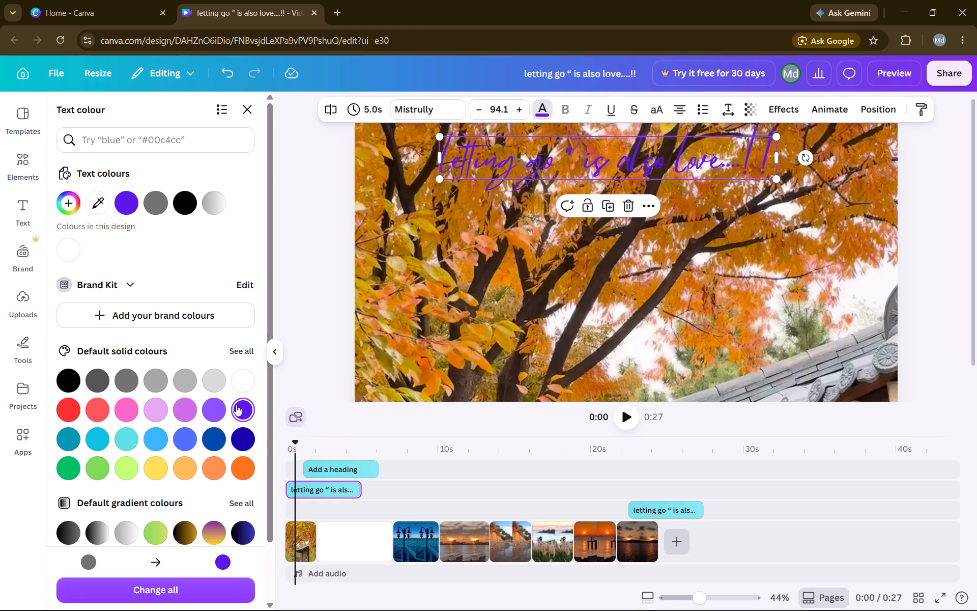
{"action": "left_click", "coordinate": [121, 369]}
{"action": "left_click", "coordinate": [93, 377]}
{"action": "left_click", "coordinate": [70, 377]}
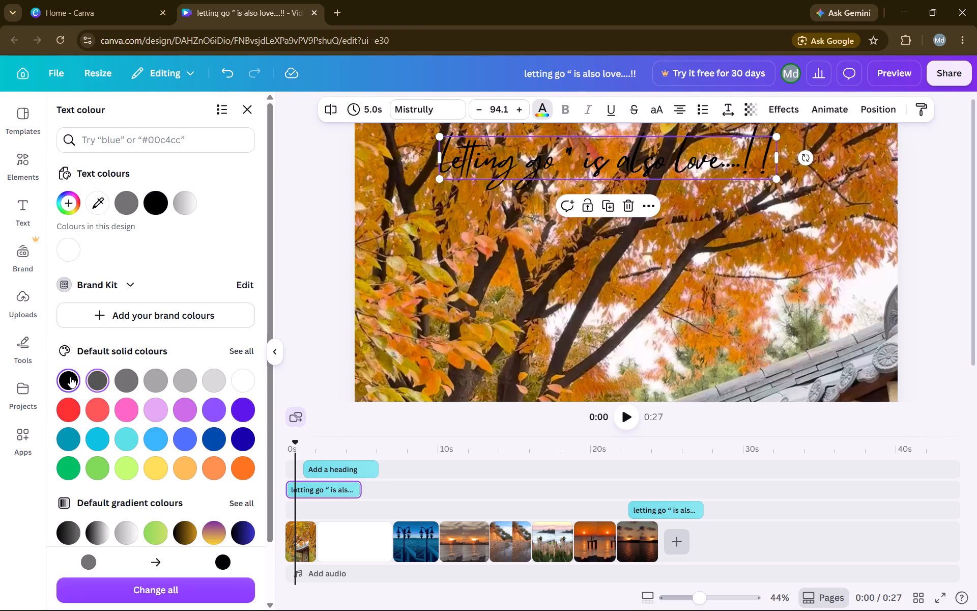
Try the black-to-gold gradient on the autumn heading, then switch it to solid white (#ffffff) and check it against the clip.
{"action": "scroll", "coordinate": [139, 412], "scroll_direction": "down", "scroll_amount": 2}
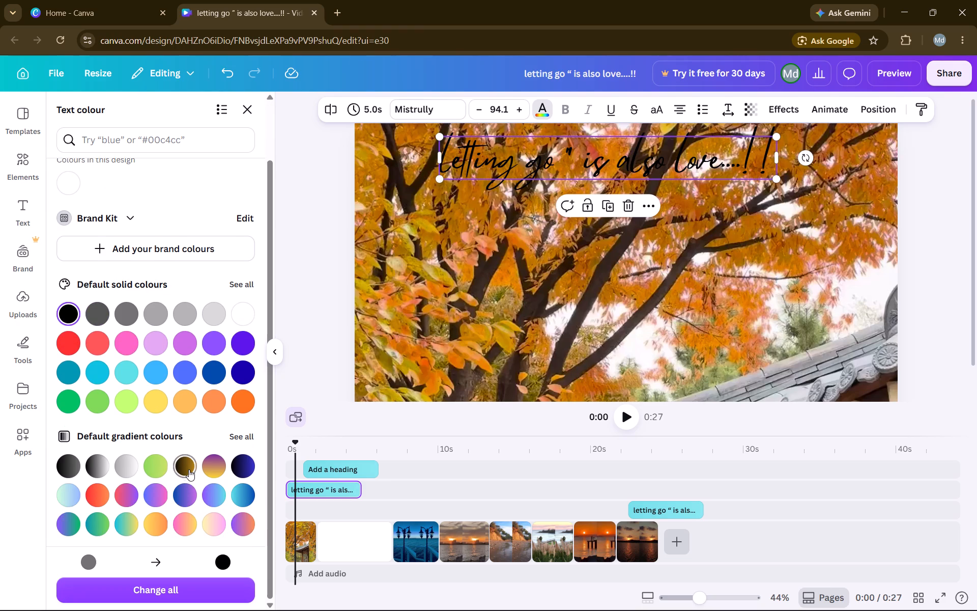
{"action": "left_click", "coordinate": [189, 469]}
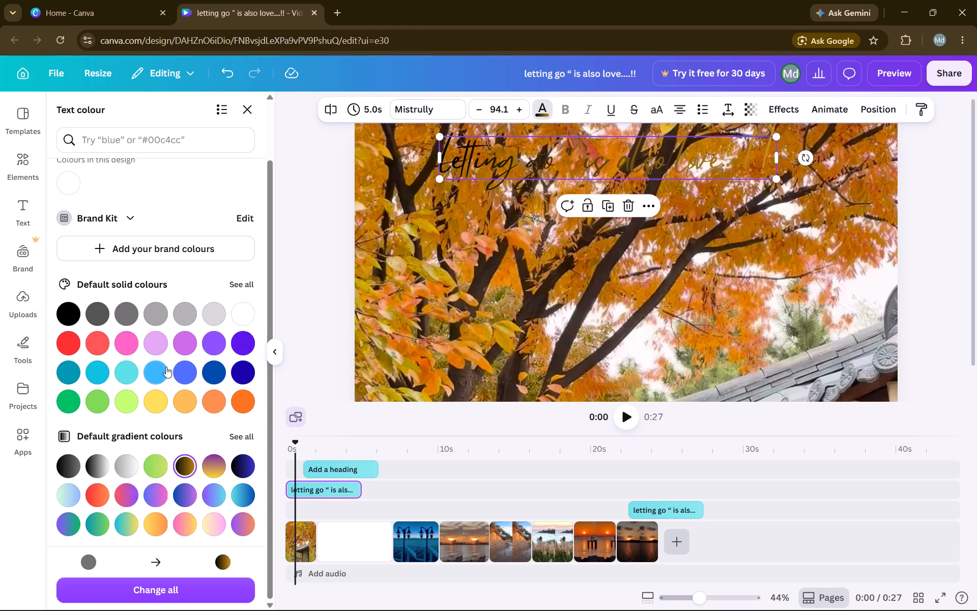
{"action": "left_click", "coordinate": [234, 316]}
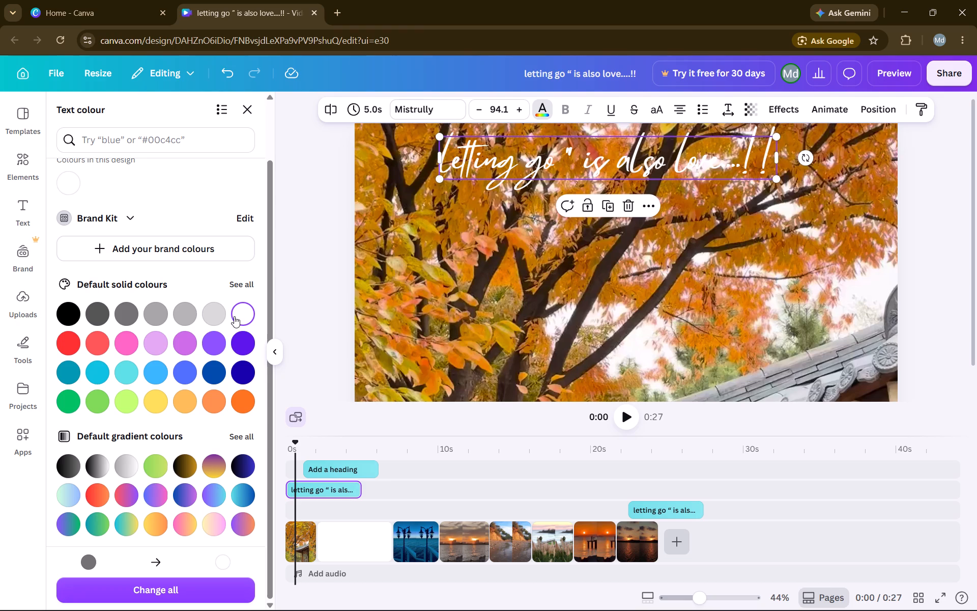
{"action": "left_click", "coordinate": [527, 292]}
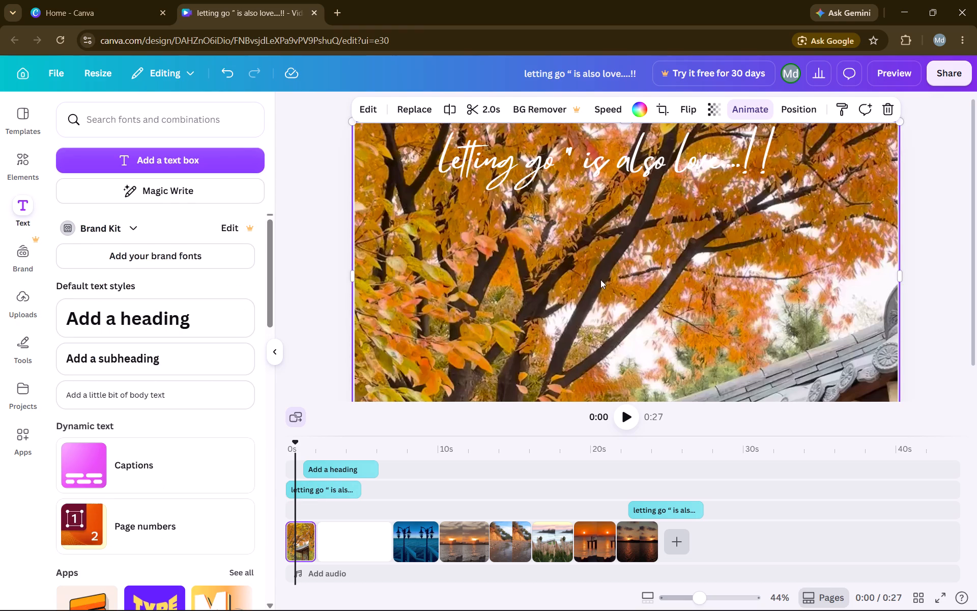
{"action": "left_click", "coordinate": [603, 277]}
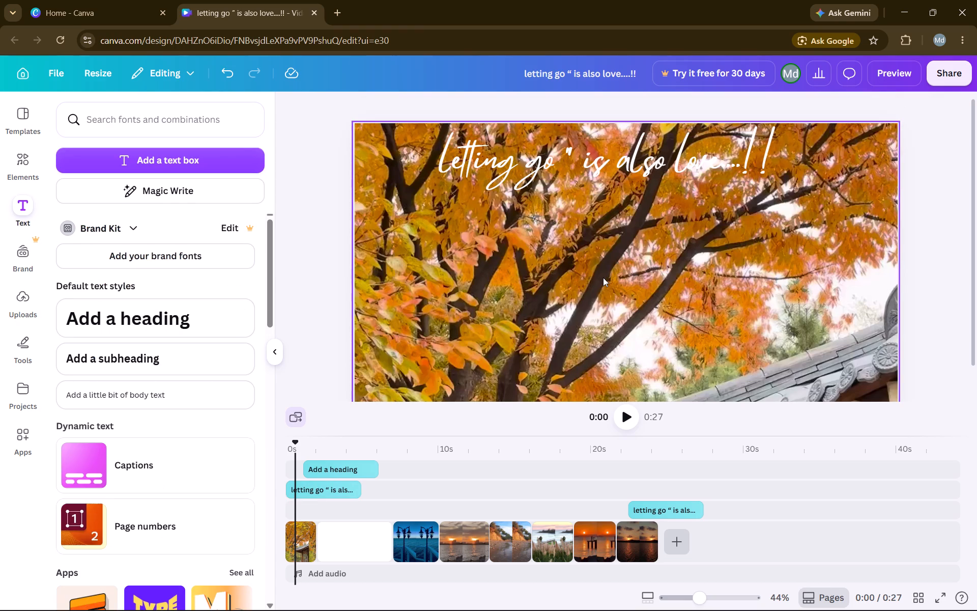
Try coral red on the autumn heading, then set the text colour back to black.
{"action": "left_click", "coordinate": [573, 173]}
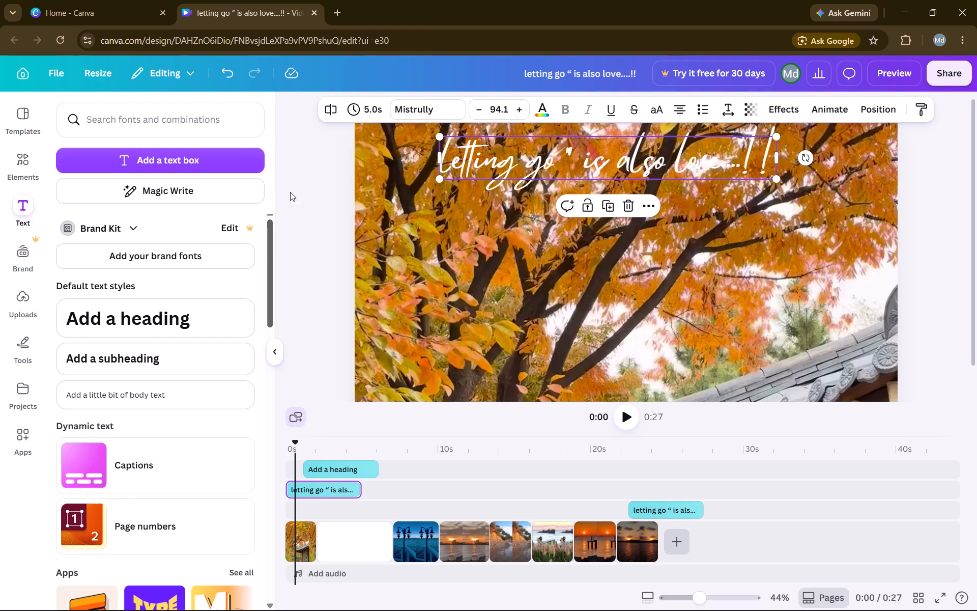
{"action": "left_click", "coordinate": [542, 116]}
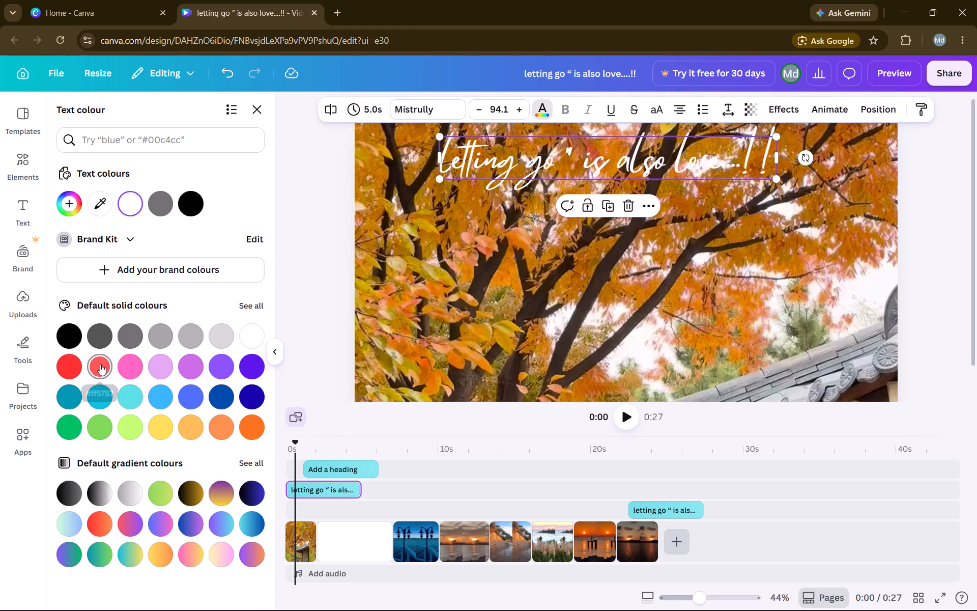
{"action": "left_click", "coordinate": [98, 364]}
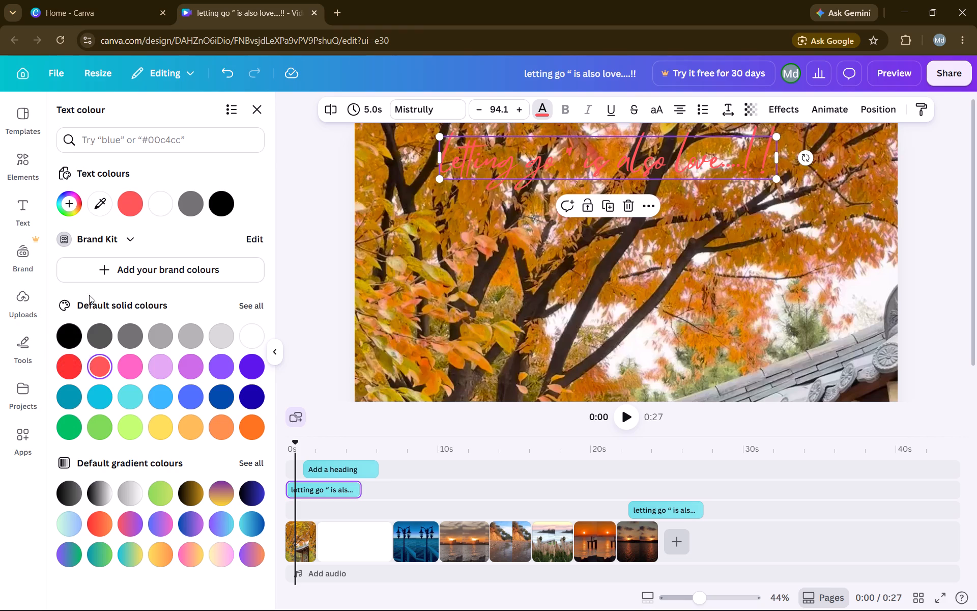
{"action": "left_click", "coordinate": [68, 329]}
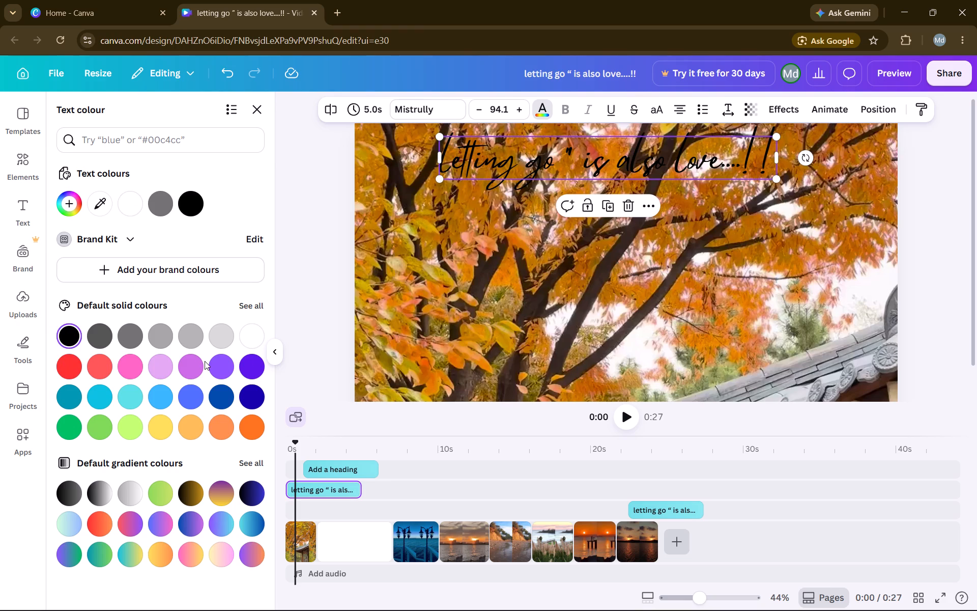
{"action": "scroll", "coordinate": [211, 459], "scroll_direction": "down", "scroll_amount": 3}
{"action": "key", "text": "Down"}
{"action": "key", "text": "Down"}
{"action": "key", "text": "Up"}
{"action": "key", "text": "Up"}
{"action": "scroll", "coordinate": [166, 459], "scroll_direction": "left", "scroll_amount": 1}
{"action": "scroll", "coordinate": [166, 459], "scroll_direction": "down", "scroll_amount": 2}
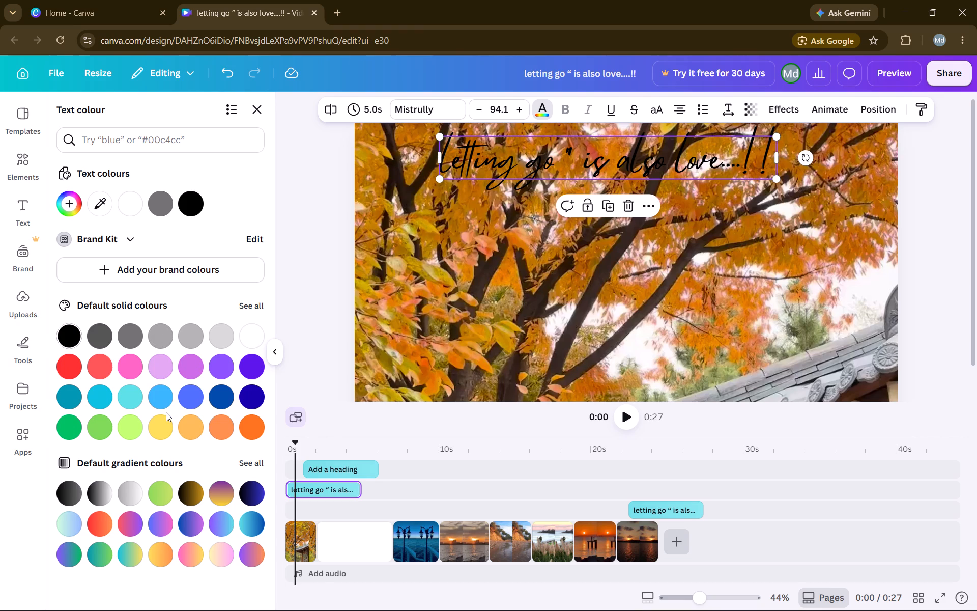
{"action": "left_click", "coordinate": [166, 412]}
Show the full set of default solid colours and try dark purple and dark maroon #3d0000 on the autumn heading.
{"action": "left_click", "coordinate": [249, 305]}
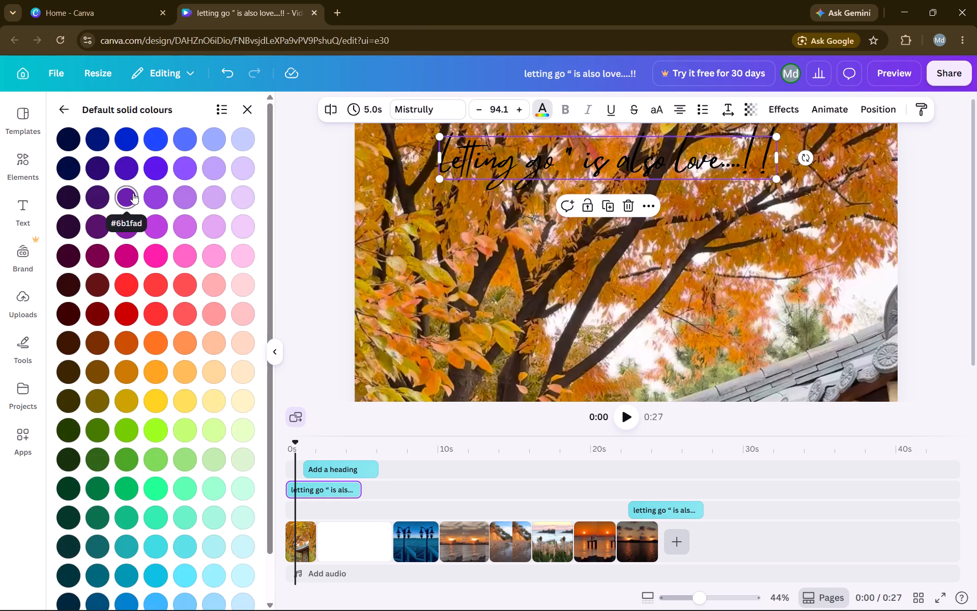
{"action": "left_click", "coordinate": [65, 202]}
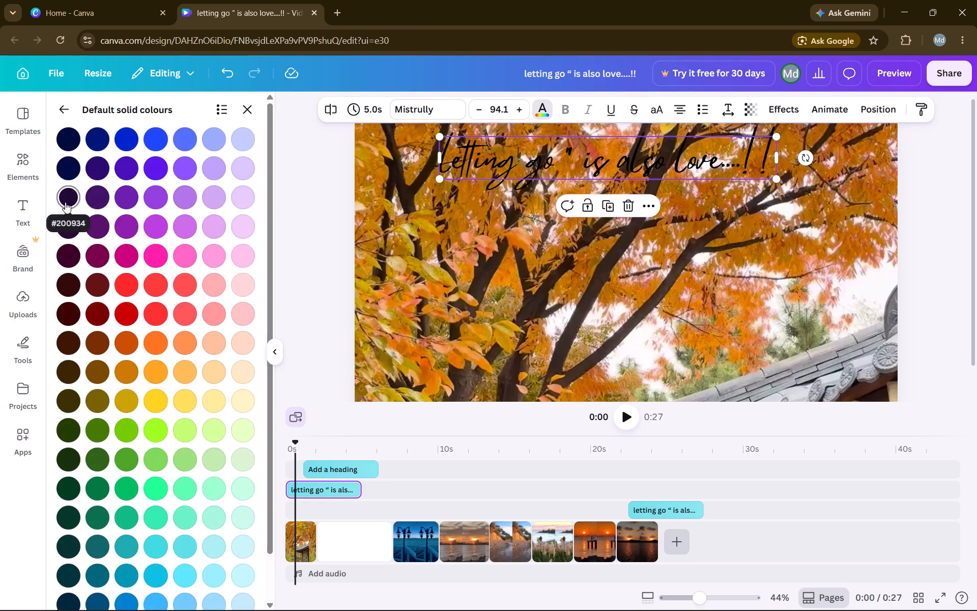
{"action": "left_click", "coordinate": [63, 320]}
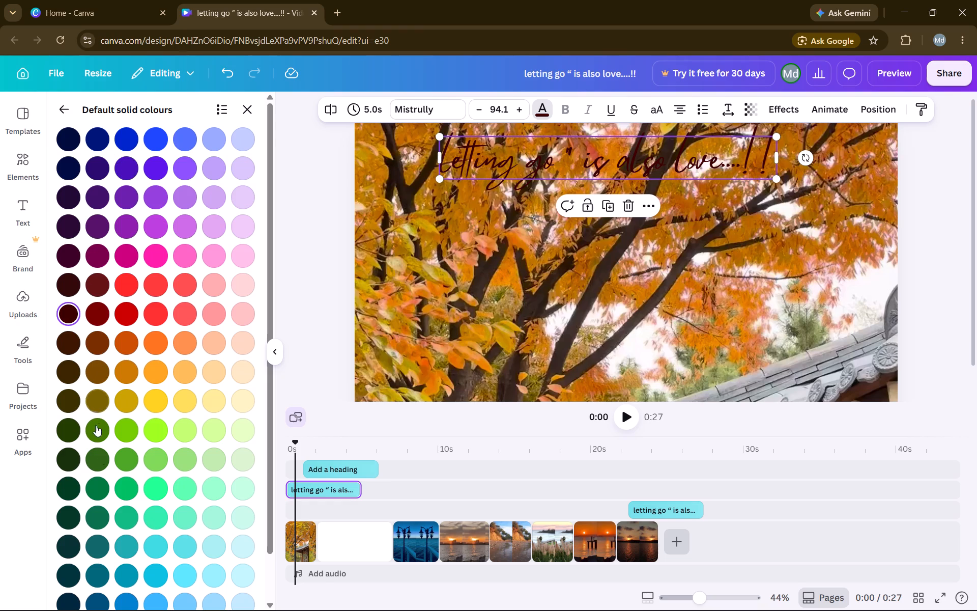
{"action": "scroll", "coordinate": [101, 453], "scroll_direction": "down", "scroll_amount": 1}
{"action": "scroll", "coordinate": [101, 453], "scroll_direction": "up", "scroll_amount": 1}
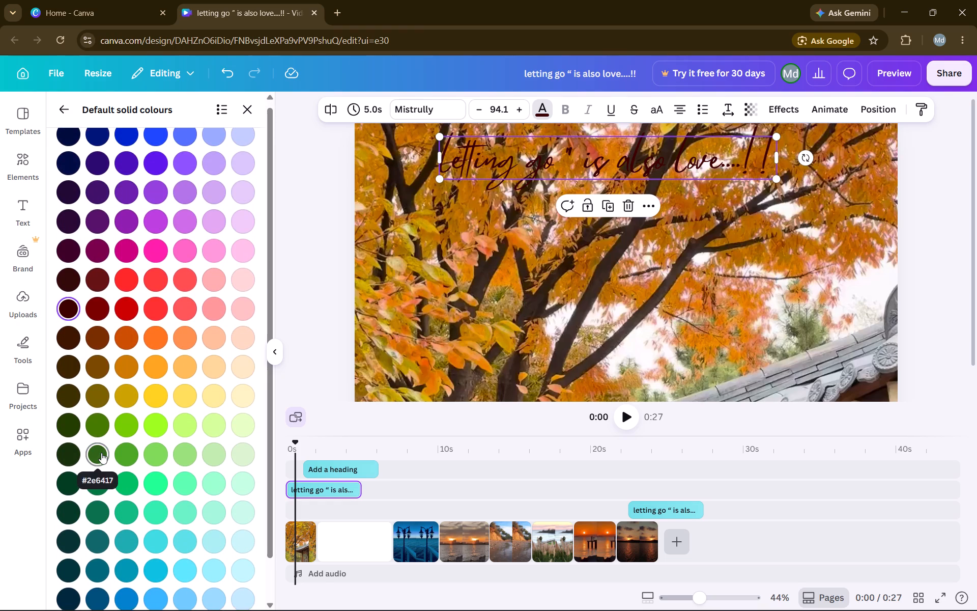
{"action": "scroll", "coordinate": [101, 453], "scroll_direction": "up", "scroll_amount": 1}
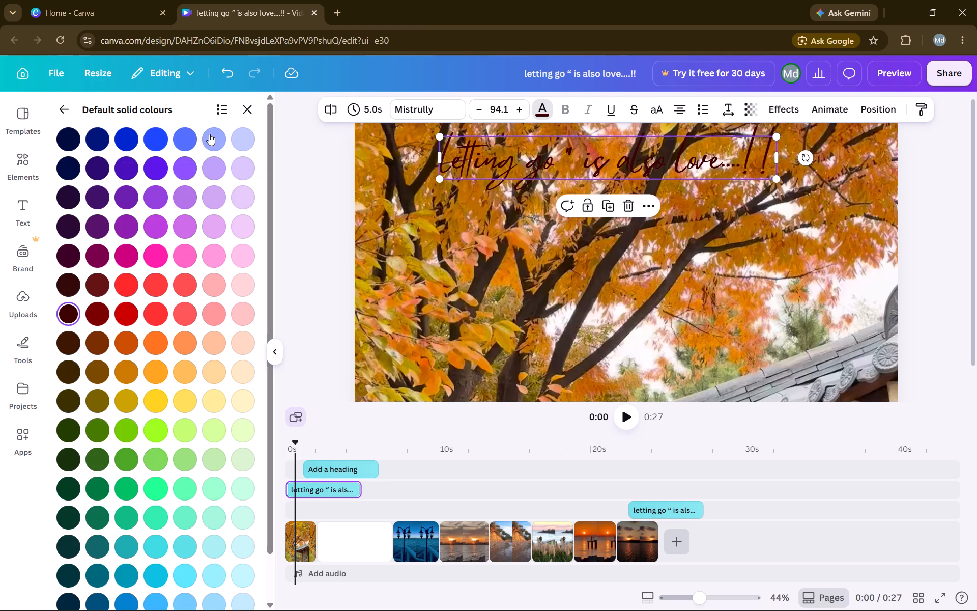
Try pale periwinkle and lavender #d8c7fa on the autumn heading, settling on pale pink.
{"action": "left_click", "coordinate": [243, 137]}
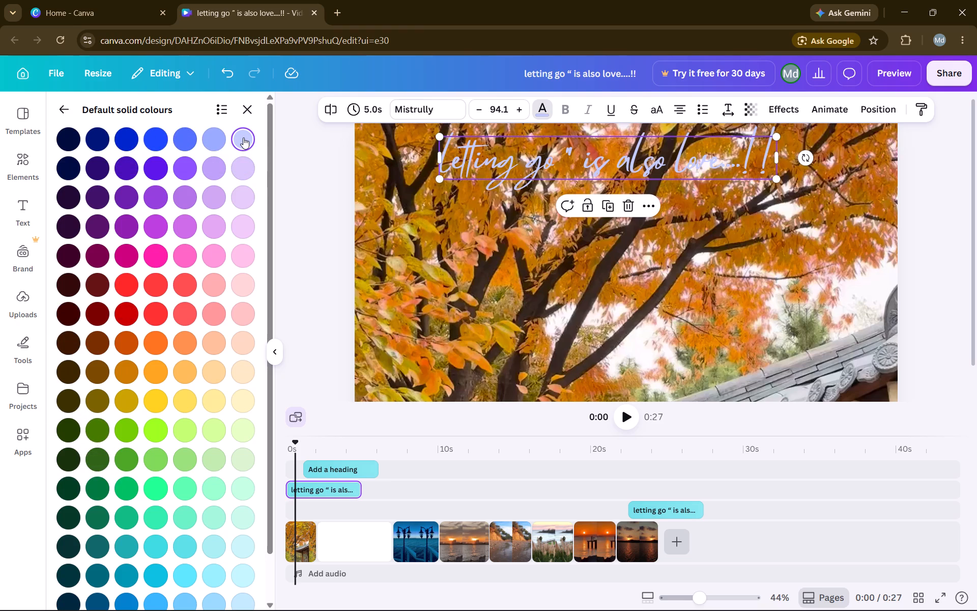
{"action": "left_click", "coordinate": [241, 173]}
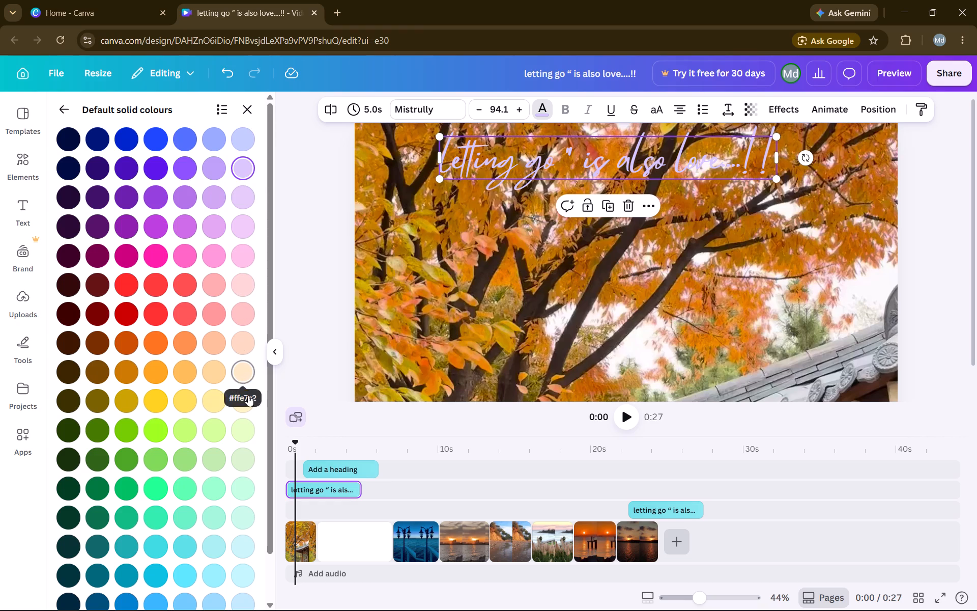
{"action": "left_click", "coordinate": [240, 287]}
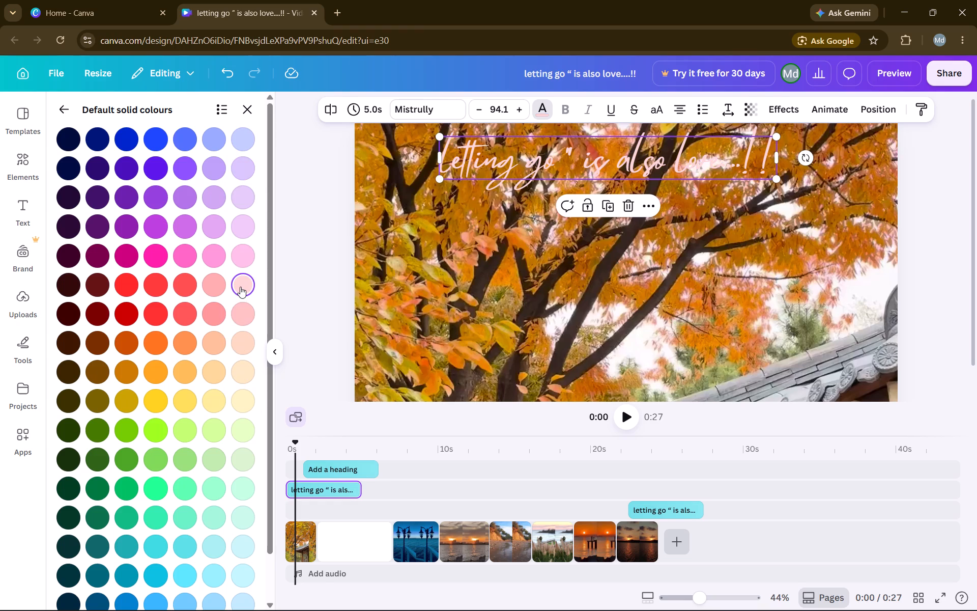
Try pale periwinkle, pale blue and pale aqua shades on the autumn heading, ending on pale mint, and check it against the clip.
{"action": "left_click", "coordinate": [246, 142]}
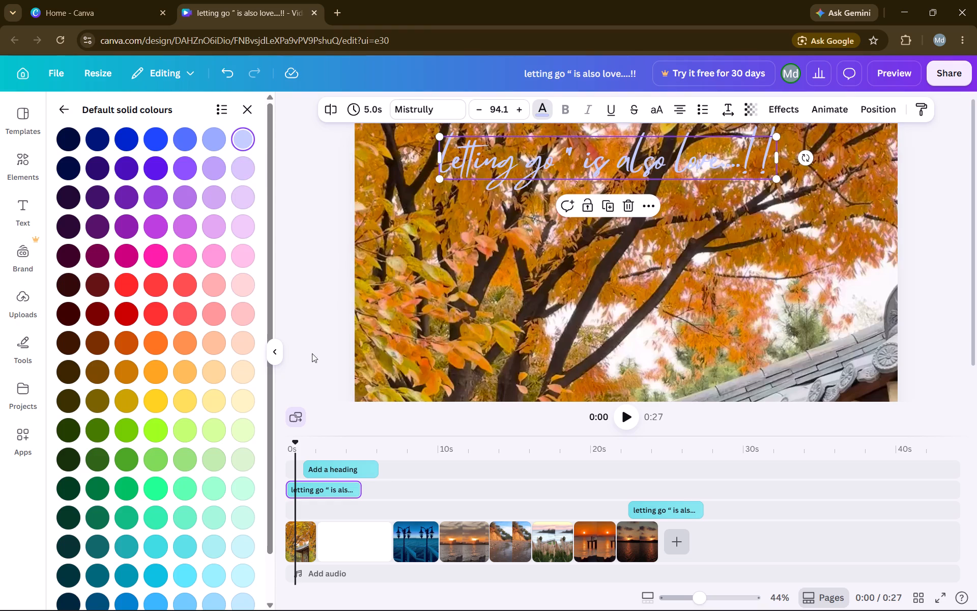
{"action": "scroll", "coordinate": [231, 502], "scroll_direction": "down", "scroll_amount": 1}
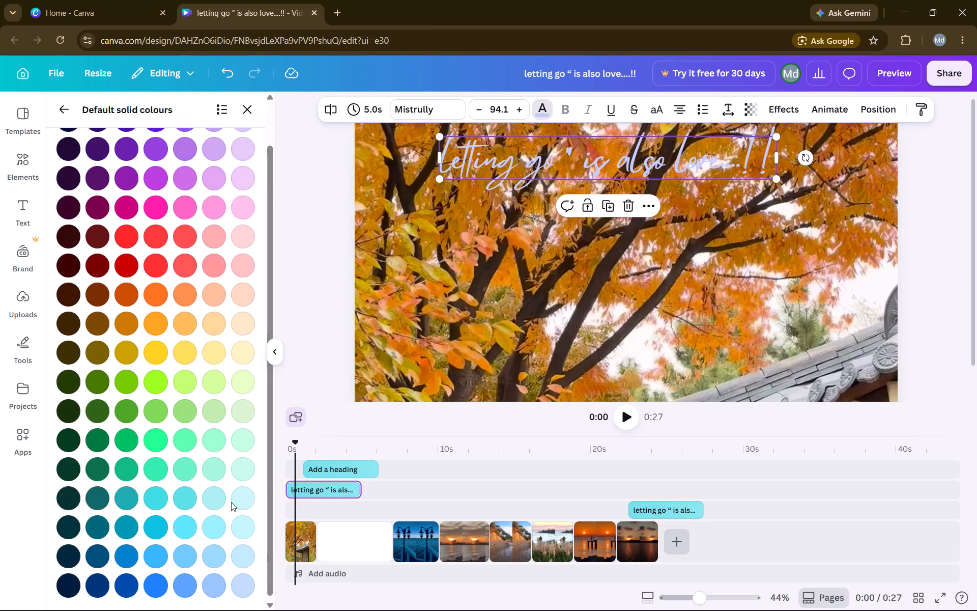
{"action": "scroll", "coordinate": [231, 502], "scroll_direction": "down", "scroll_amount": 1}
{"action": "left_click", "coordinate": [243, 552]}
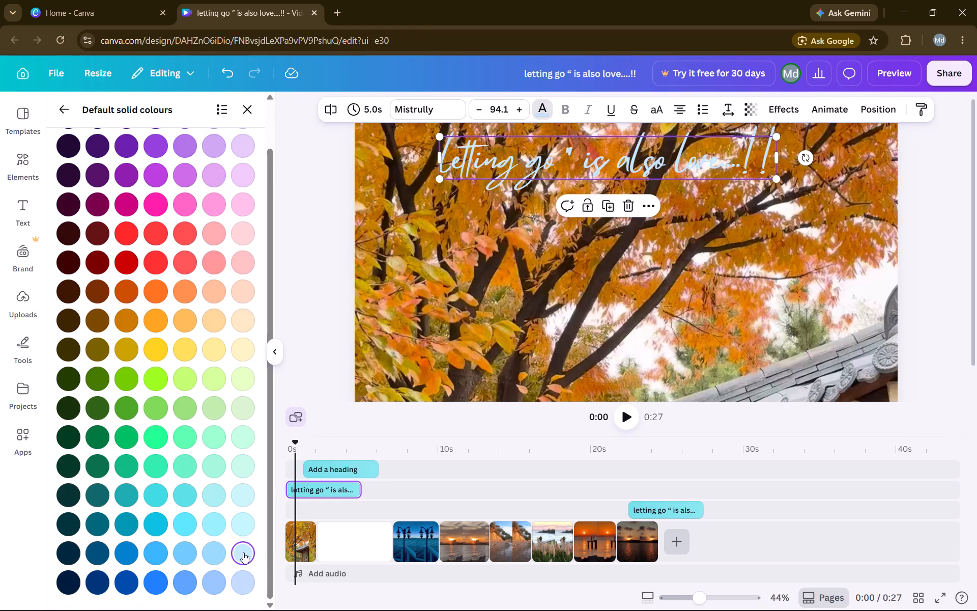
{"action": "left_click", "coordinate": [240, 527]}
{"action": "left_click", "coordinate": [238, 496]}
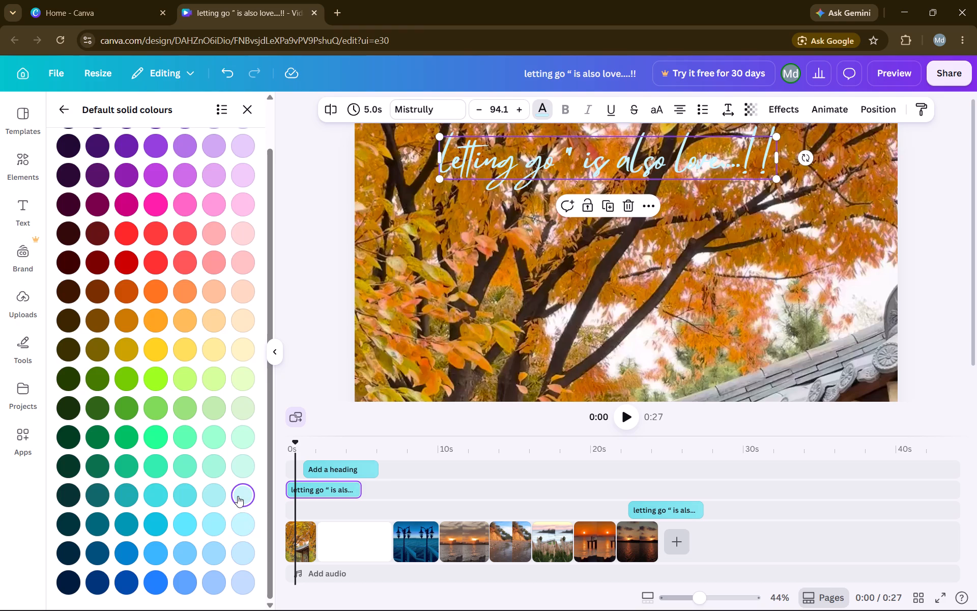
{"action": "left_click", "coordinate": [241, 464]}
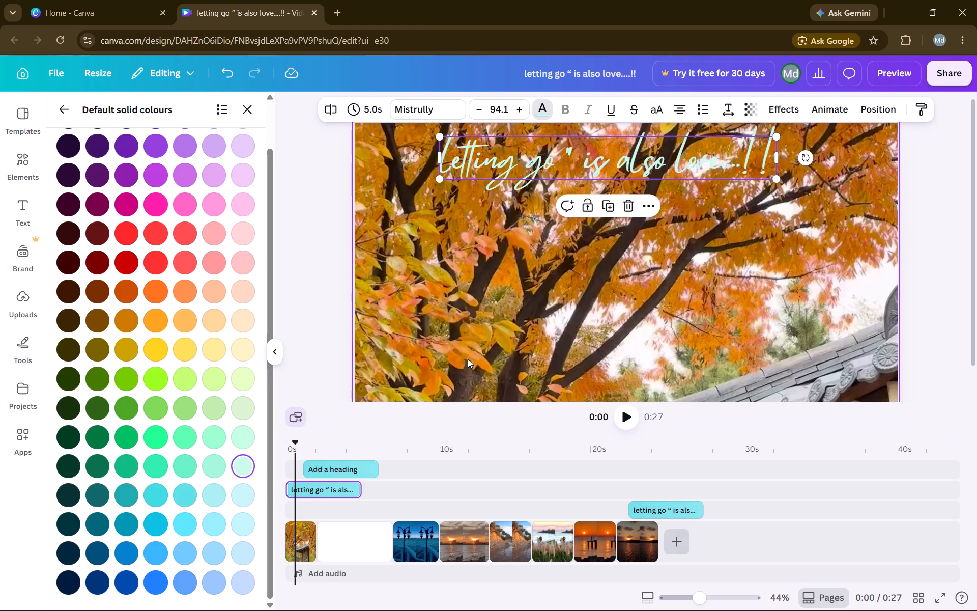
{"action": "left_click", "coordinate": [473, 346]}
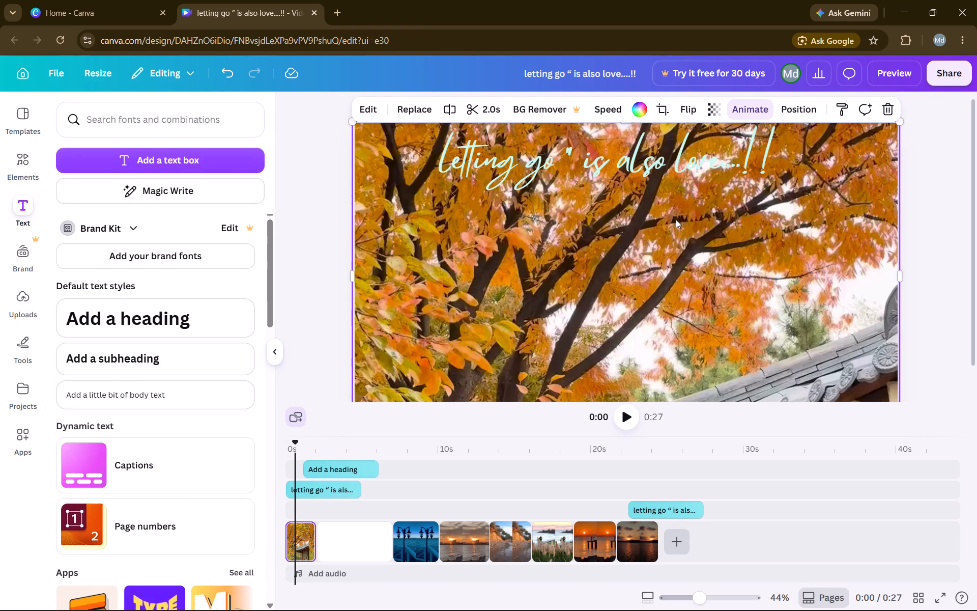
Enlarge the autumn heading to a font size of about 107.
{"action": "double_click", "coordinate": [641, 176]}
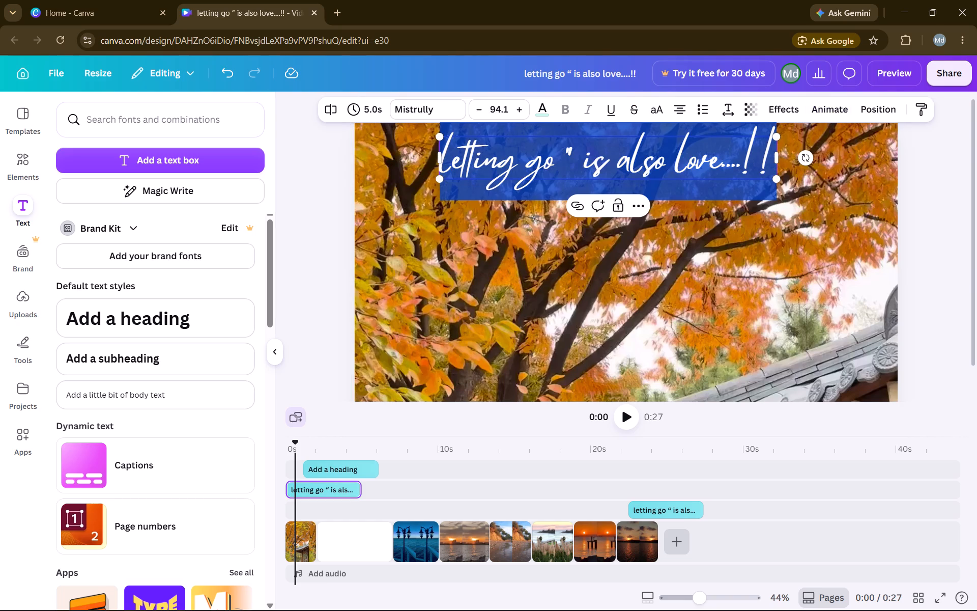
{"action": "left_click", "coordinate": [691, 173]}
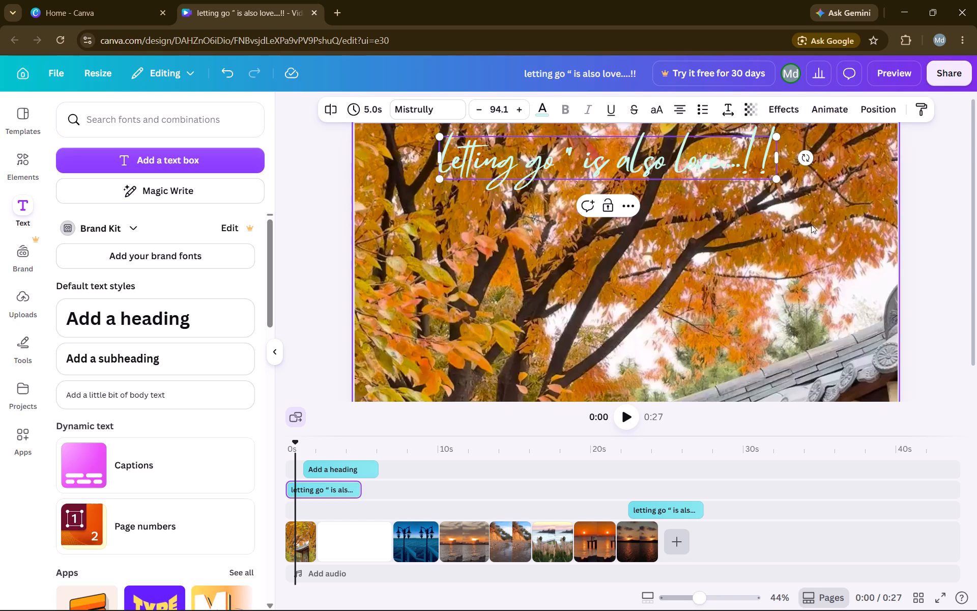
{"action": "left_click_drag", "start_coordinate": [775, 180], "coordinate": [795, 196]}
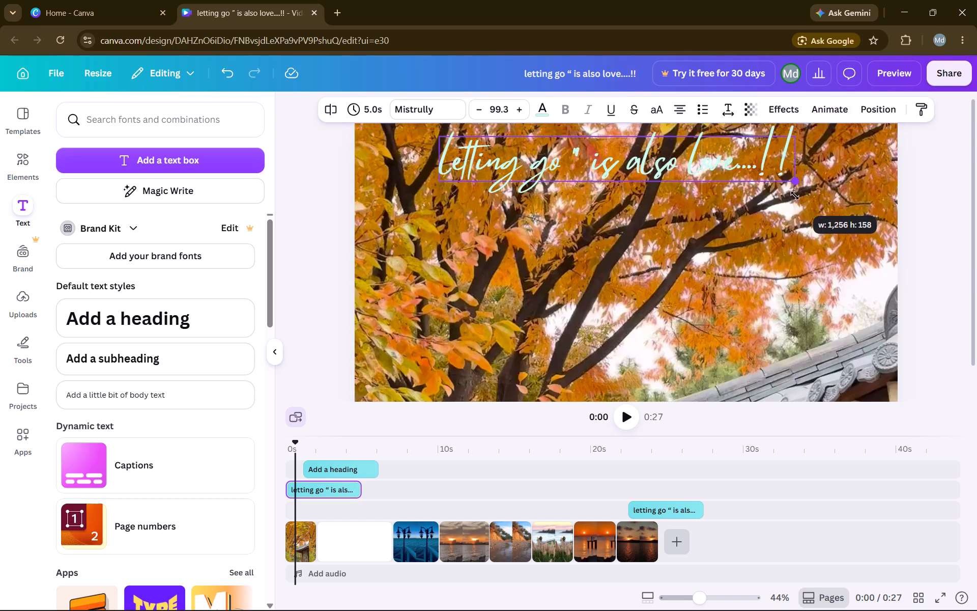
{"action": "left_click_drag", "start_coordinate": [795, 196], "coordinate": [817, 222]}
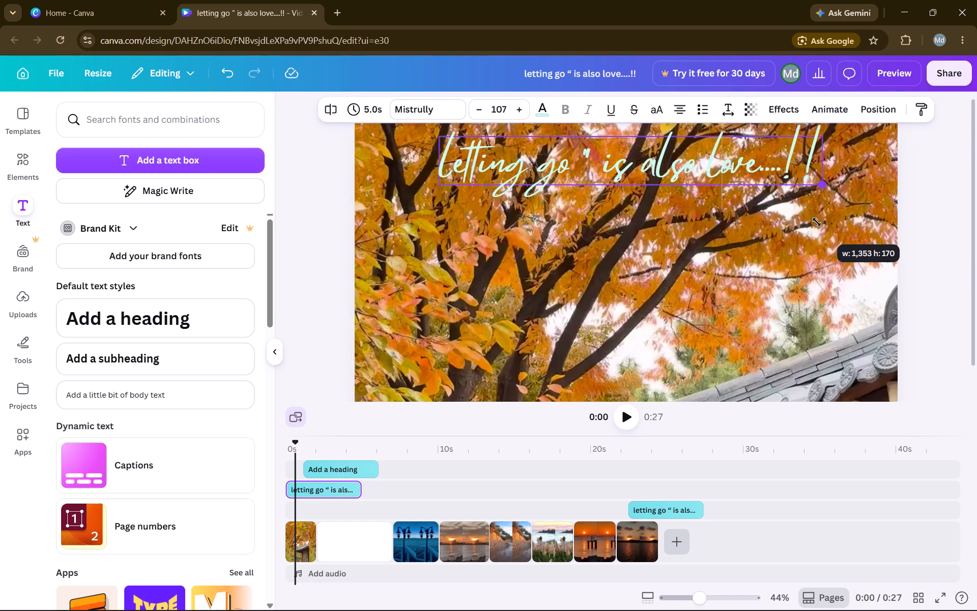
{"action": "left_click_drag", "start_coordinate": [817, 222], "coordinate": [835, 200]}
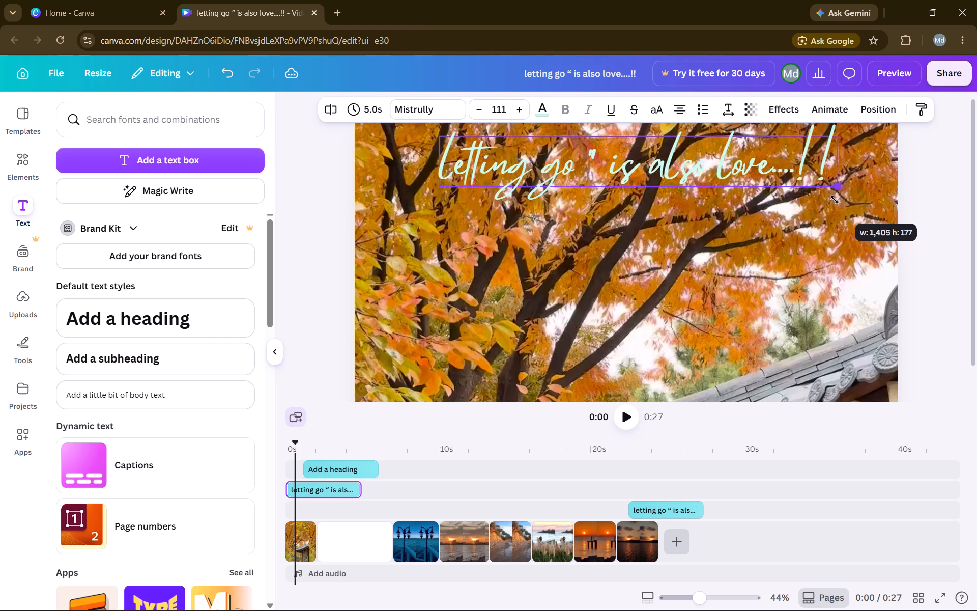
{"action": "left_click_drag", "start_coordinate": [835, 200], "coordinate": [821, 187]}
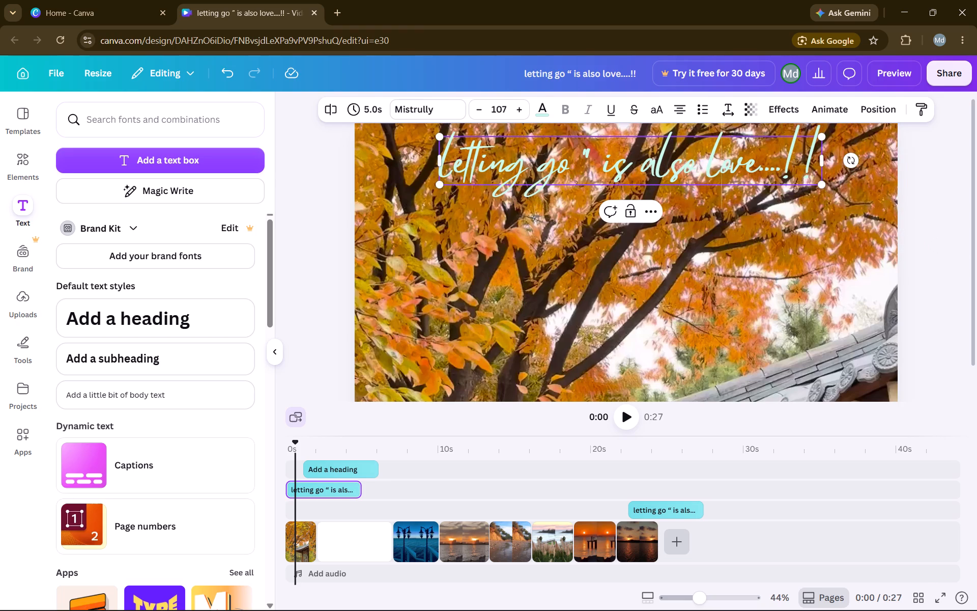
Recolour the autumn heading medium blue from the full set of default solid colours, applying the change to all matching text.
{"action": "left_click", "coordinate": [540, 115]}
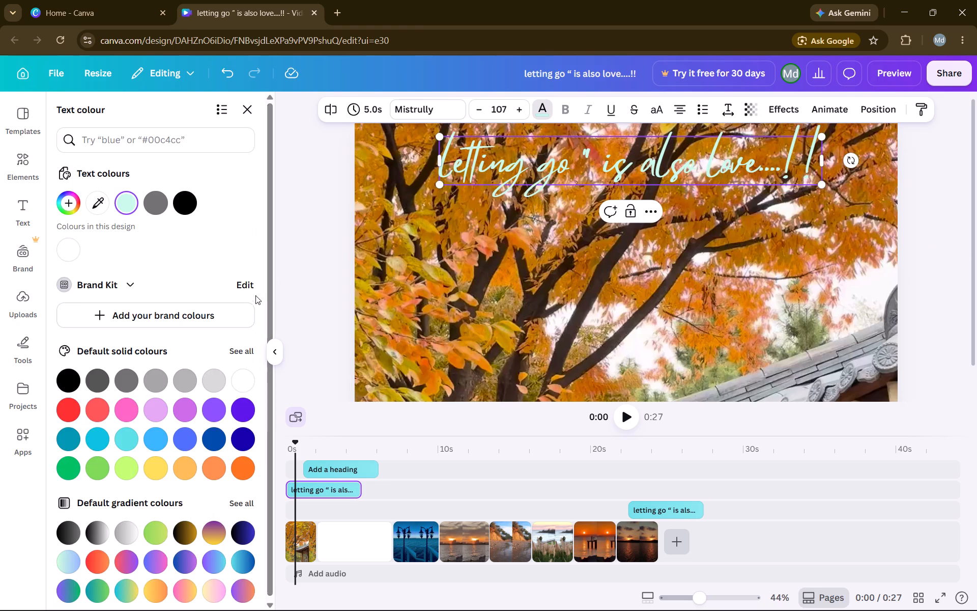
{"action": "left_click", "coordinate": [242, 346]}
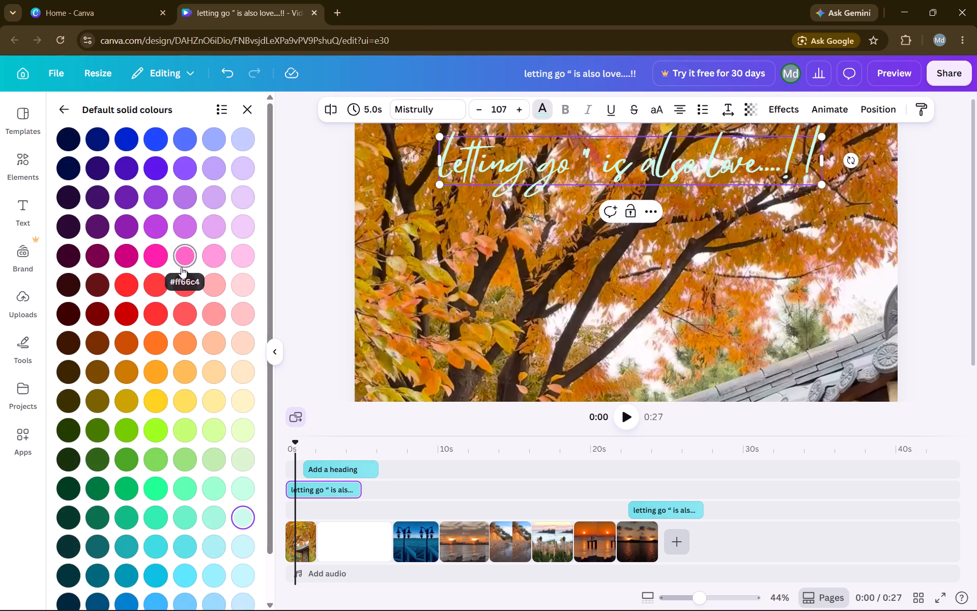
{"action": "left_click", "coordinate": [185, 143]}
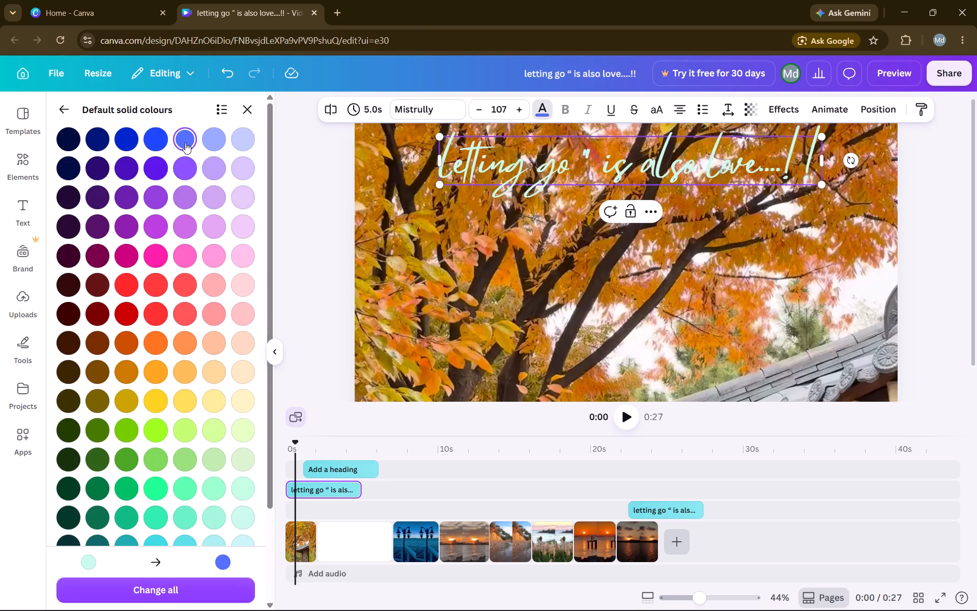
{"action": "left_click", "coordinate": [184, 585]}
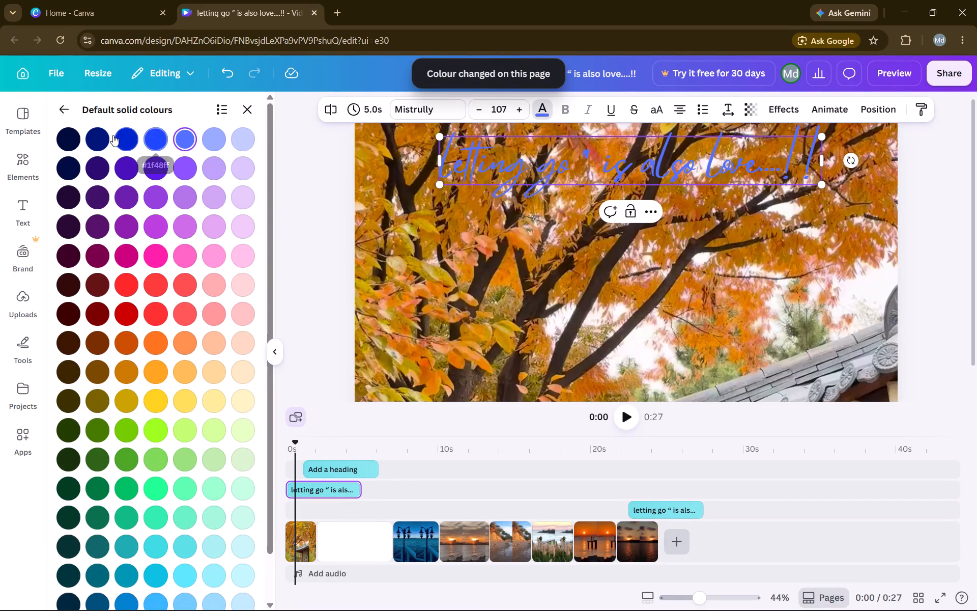
Change the heading's text colour to very dark purple for all matching text.
{"action": "left_click", "coordinate": [67, 223]}
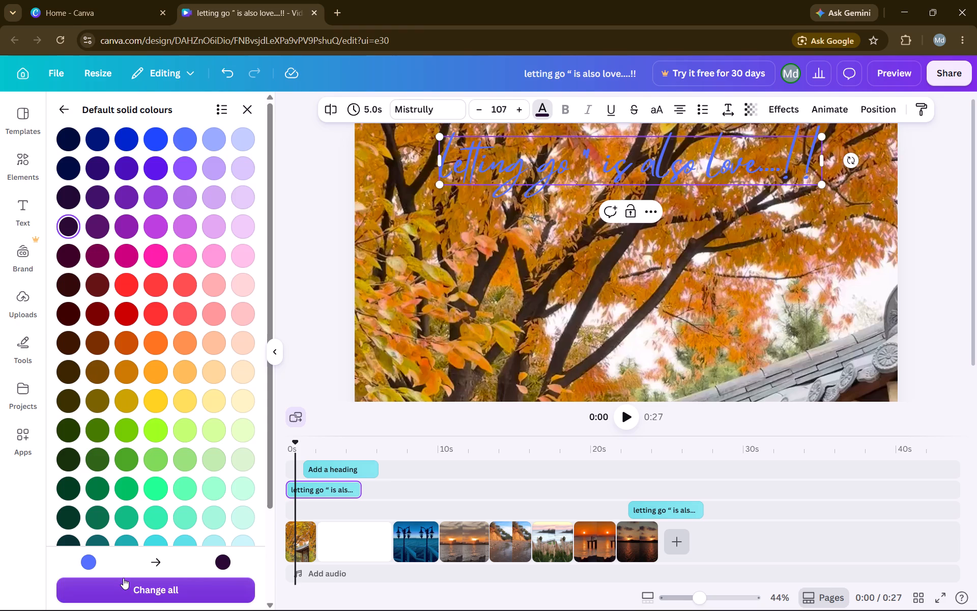
{"action": "left_click", "coordinate": [123, 578]}
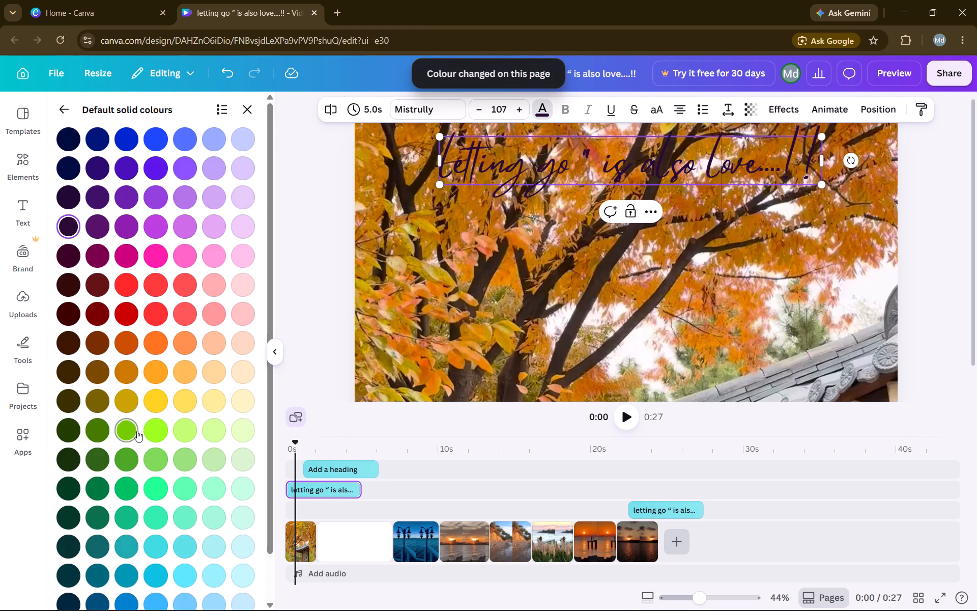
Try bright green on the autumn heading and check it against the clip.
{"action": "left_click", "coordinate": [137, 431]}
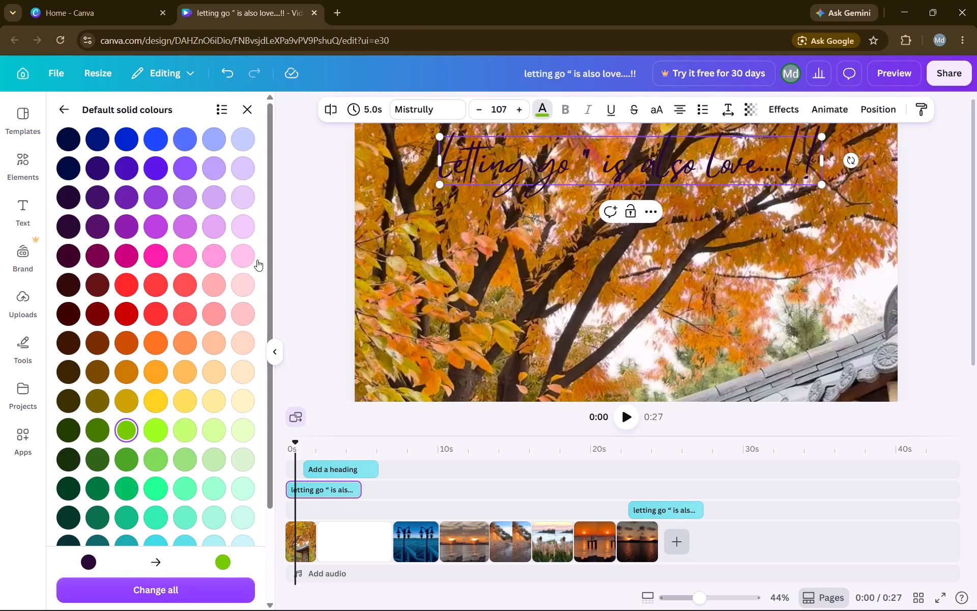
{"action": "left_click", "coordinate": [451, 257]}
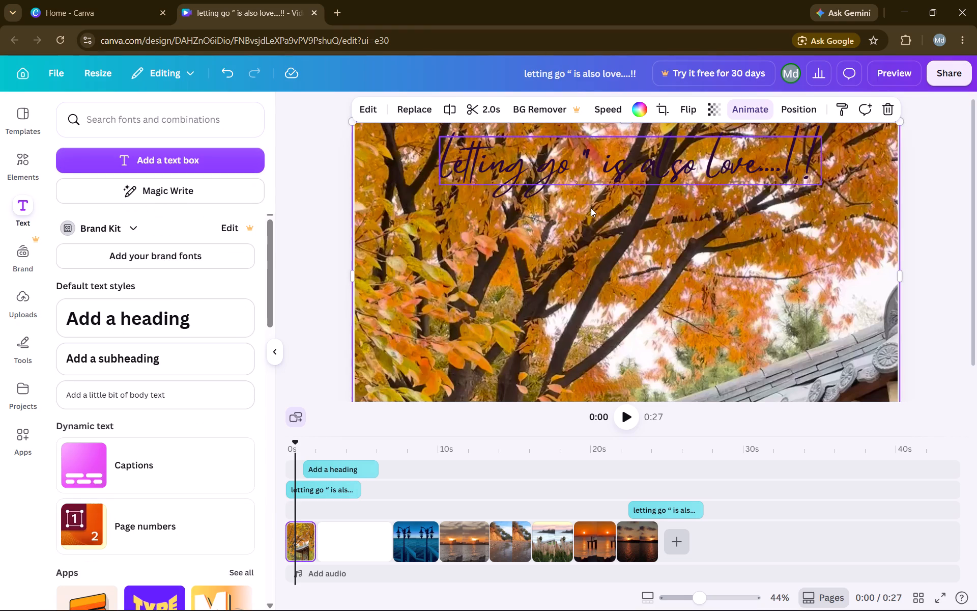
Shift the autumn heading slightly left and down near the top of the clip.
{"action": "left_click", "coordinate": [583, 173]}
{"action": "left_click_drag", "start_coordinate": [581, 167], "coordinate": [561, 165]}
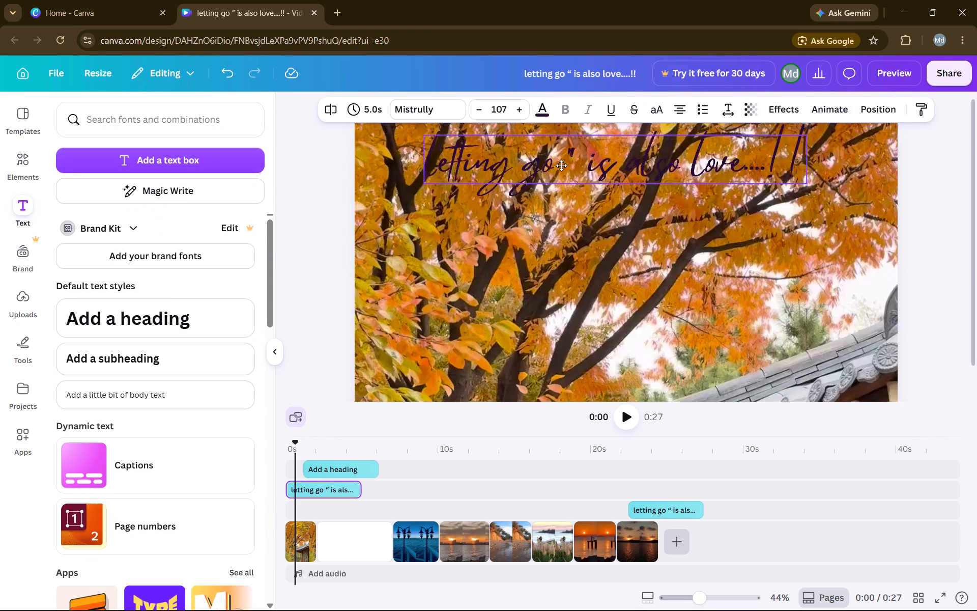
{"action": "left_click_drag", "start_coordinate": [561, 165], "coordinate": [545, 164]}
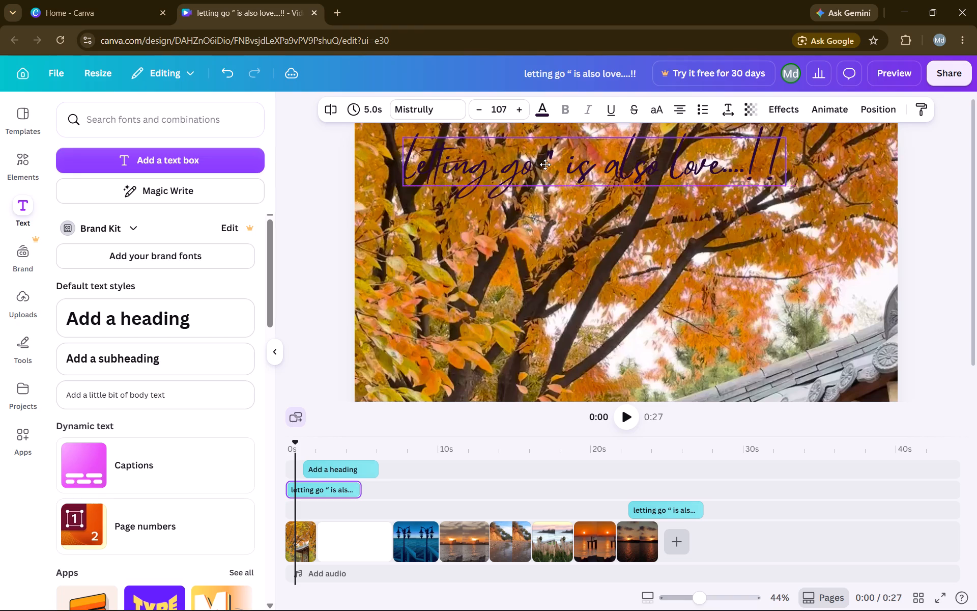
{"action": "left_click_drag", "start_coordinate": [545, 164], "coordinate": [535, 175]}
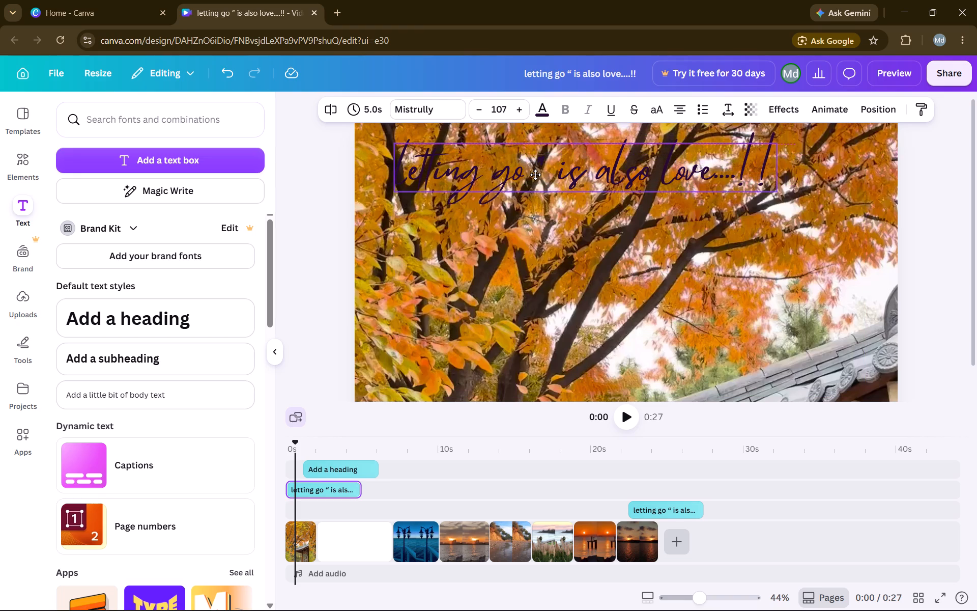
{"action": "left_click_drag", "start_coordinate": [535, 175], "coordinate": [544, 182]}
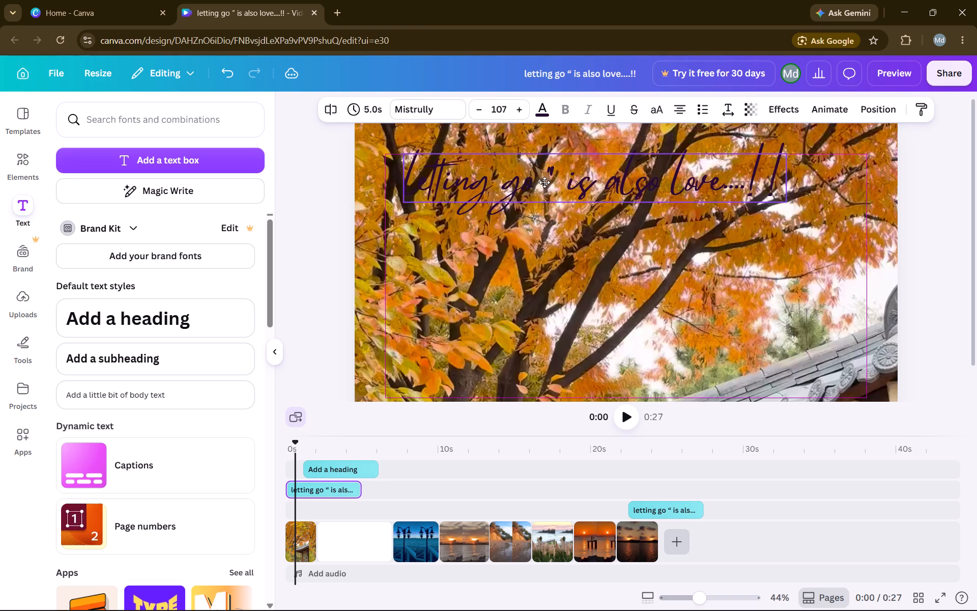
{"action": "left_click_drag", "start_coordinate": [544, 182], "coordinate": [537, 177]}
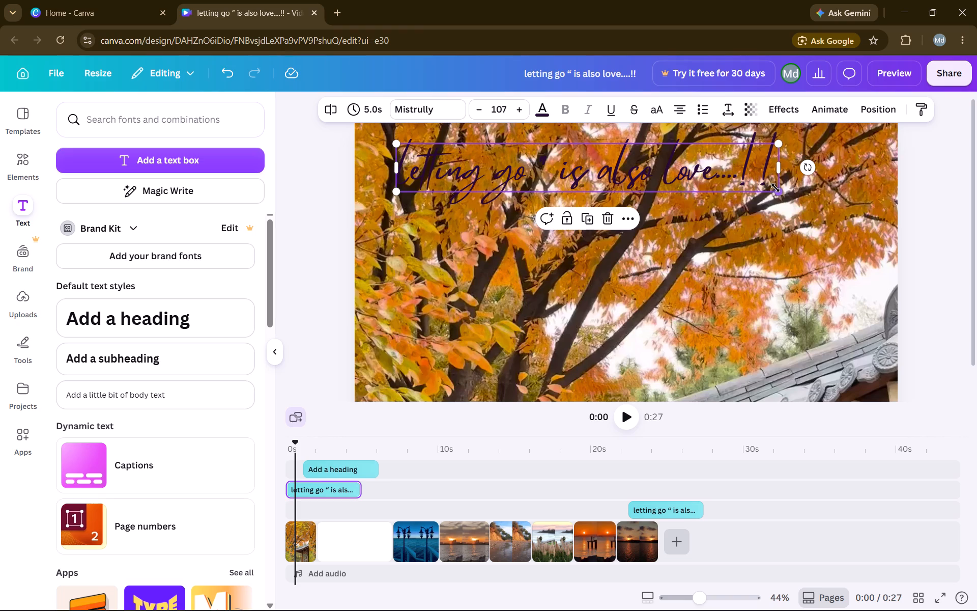
Shrink the autumn heading to a font size of about 97.8.
{"action": "left_click_drag", "start_coordinate": [775, 188], "coordinate": [743, 178]}
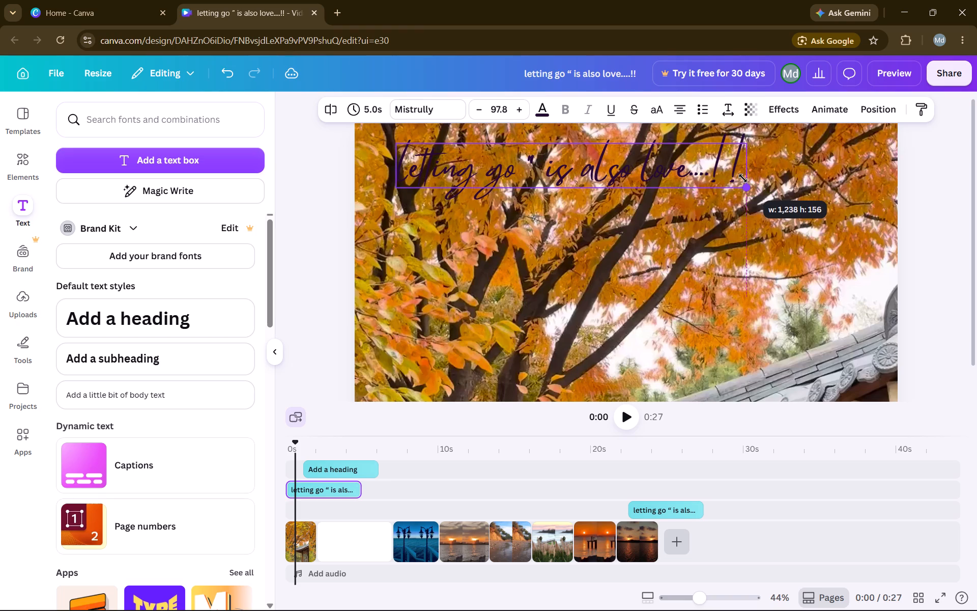
{"action": "left_click_drag", "start_coordinate": [743, 178], "coordinate": [743, 179]}
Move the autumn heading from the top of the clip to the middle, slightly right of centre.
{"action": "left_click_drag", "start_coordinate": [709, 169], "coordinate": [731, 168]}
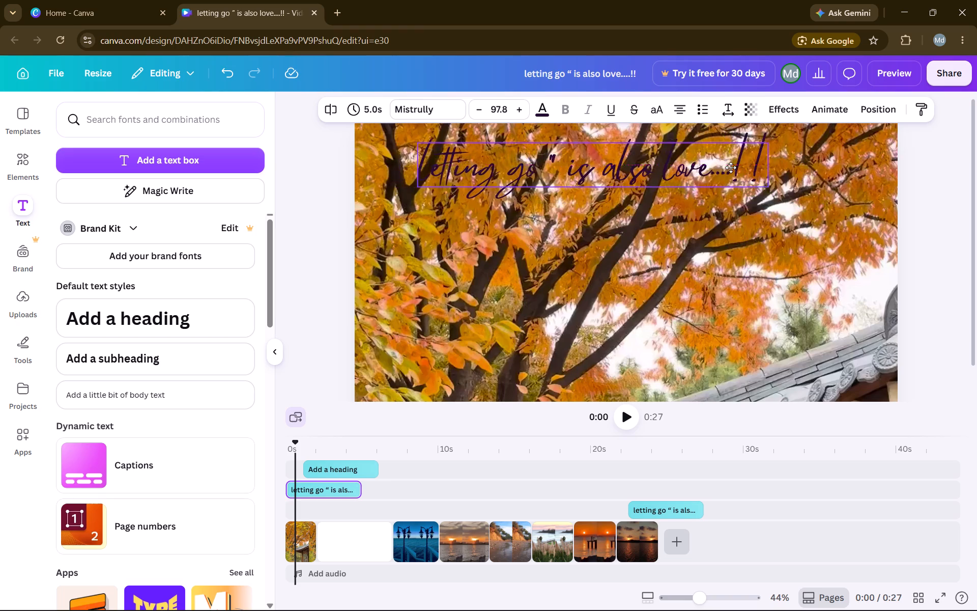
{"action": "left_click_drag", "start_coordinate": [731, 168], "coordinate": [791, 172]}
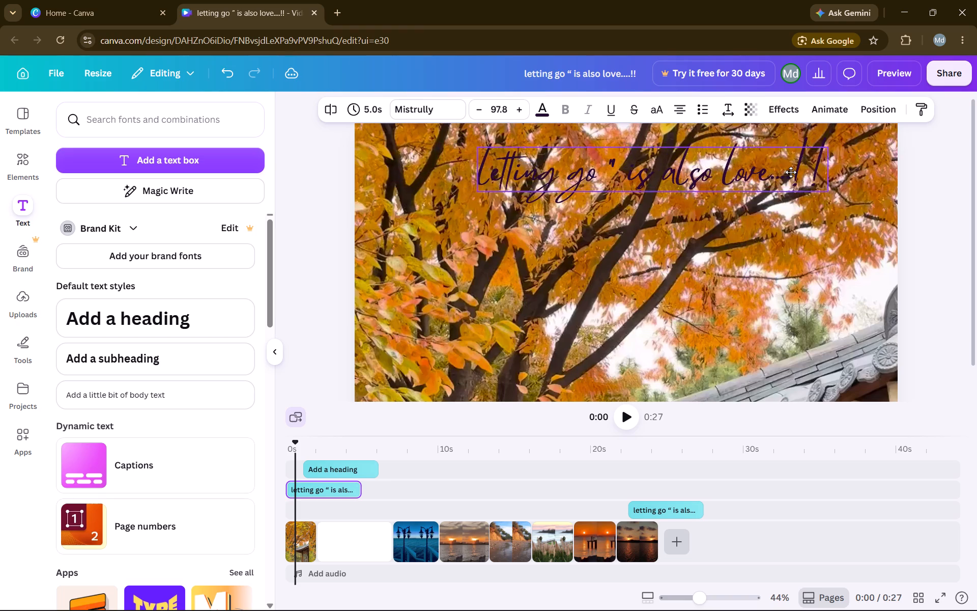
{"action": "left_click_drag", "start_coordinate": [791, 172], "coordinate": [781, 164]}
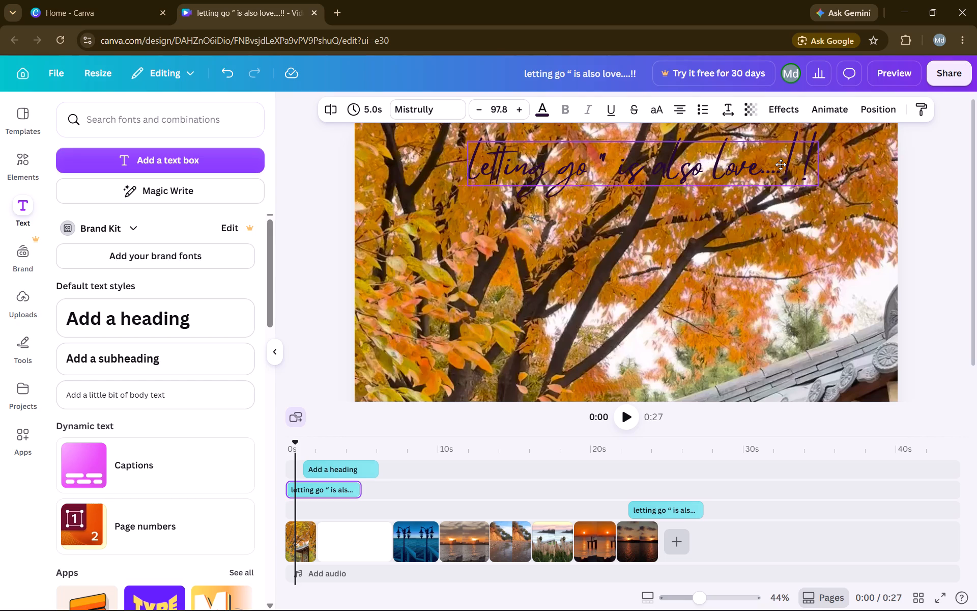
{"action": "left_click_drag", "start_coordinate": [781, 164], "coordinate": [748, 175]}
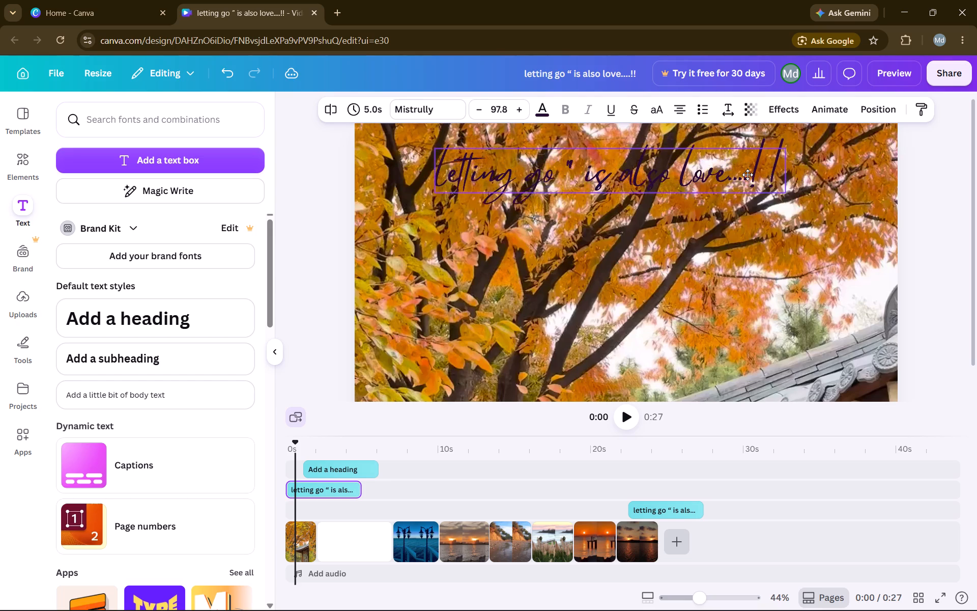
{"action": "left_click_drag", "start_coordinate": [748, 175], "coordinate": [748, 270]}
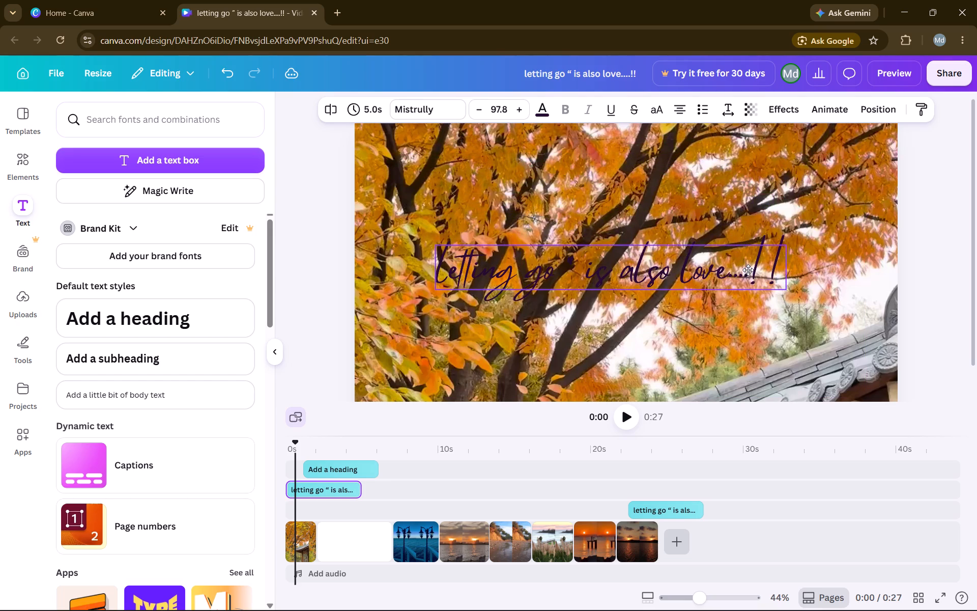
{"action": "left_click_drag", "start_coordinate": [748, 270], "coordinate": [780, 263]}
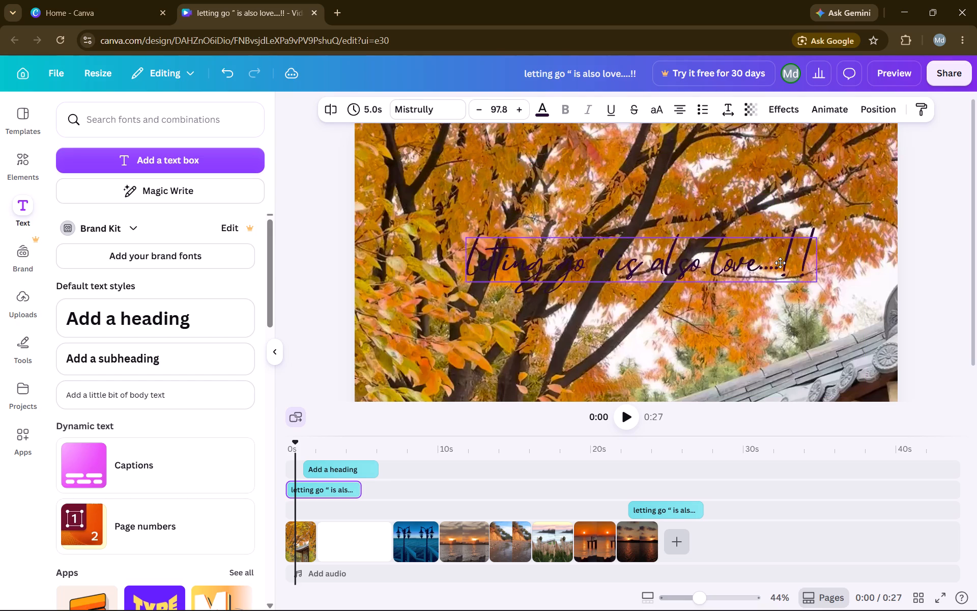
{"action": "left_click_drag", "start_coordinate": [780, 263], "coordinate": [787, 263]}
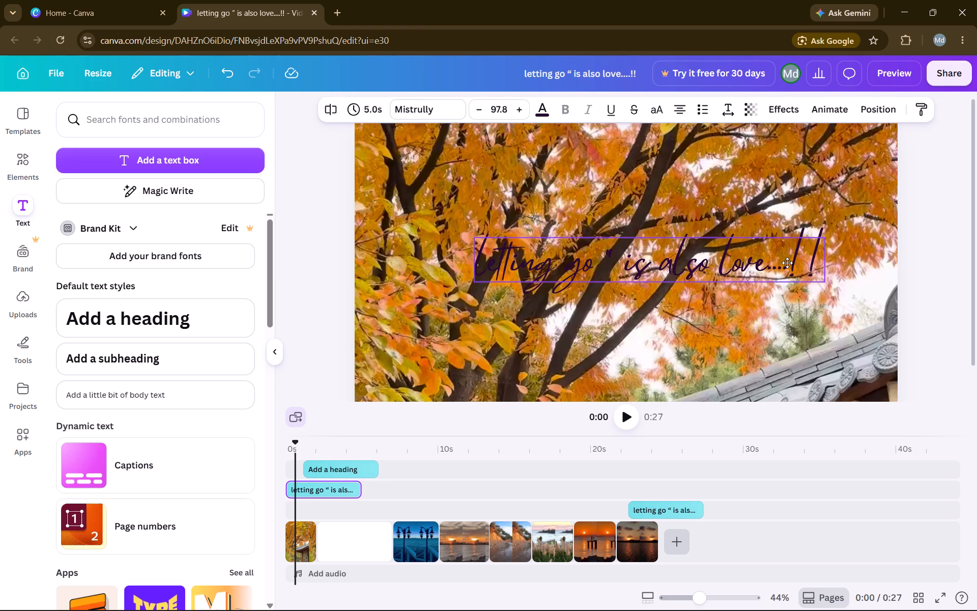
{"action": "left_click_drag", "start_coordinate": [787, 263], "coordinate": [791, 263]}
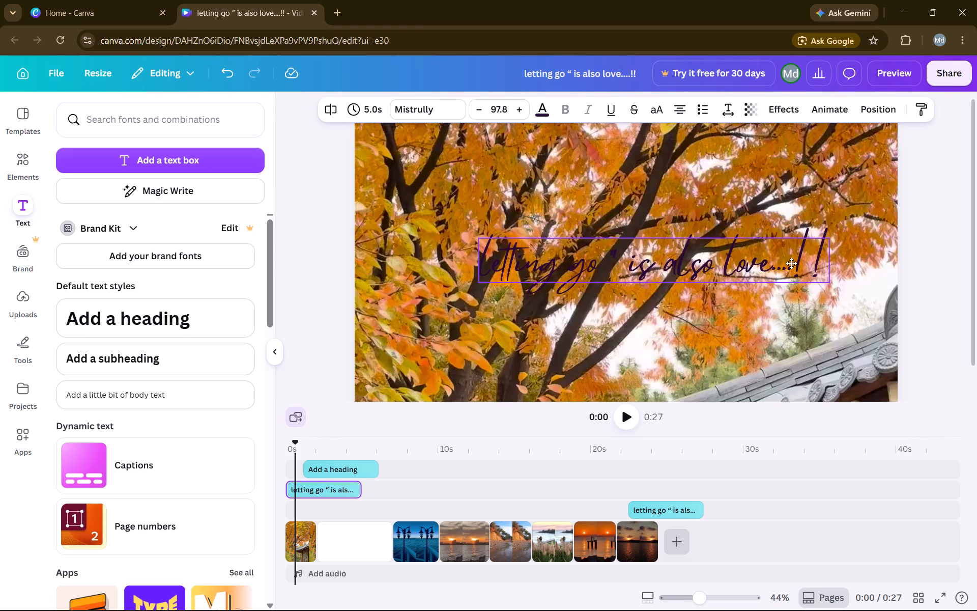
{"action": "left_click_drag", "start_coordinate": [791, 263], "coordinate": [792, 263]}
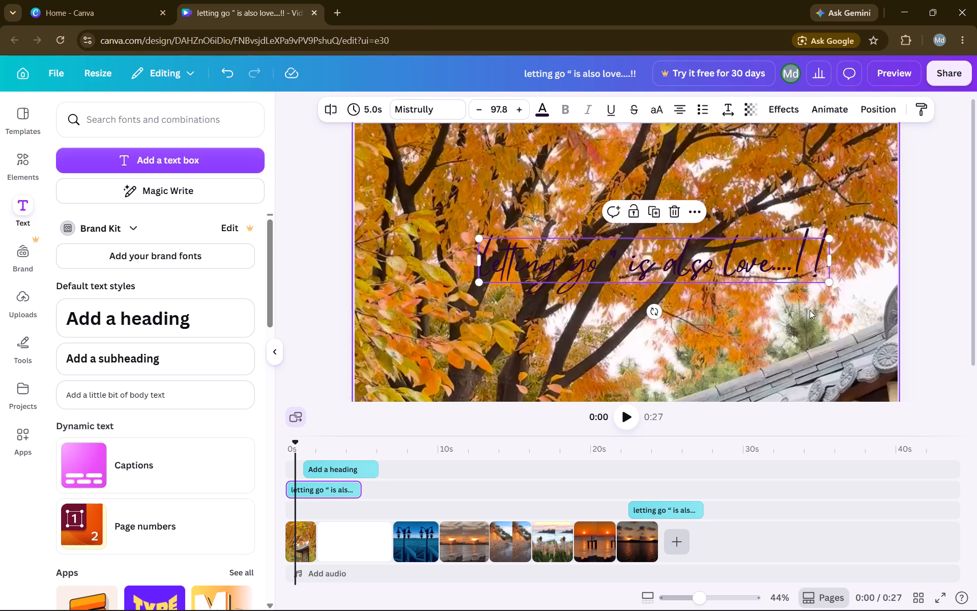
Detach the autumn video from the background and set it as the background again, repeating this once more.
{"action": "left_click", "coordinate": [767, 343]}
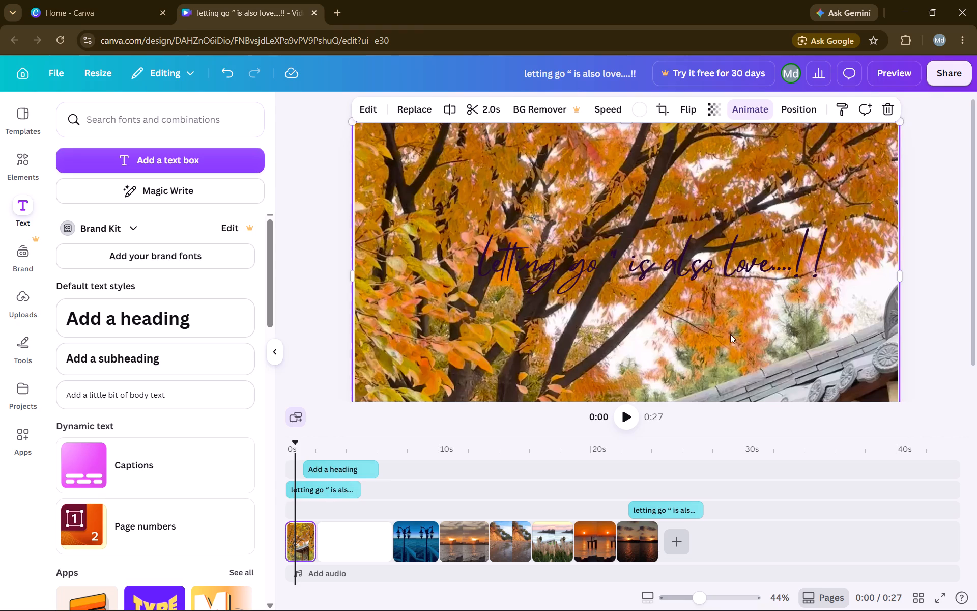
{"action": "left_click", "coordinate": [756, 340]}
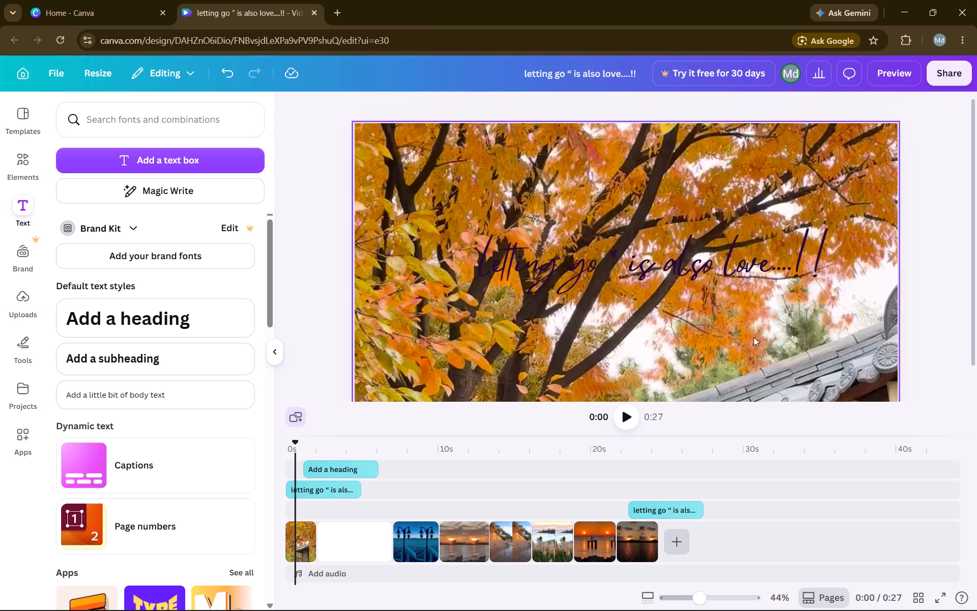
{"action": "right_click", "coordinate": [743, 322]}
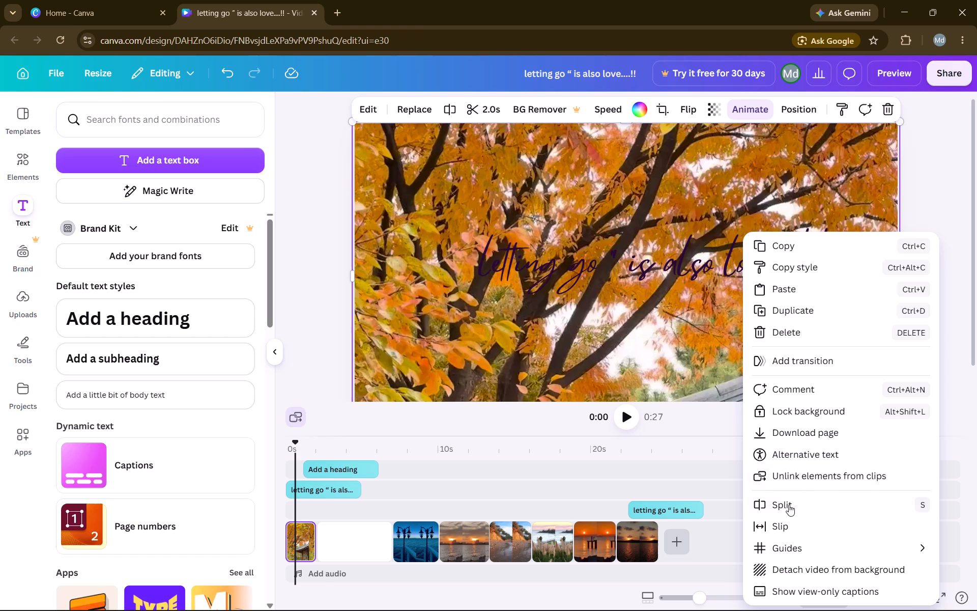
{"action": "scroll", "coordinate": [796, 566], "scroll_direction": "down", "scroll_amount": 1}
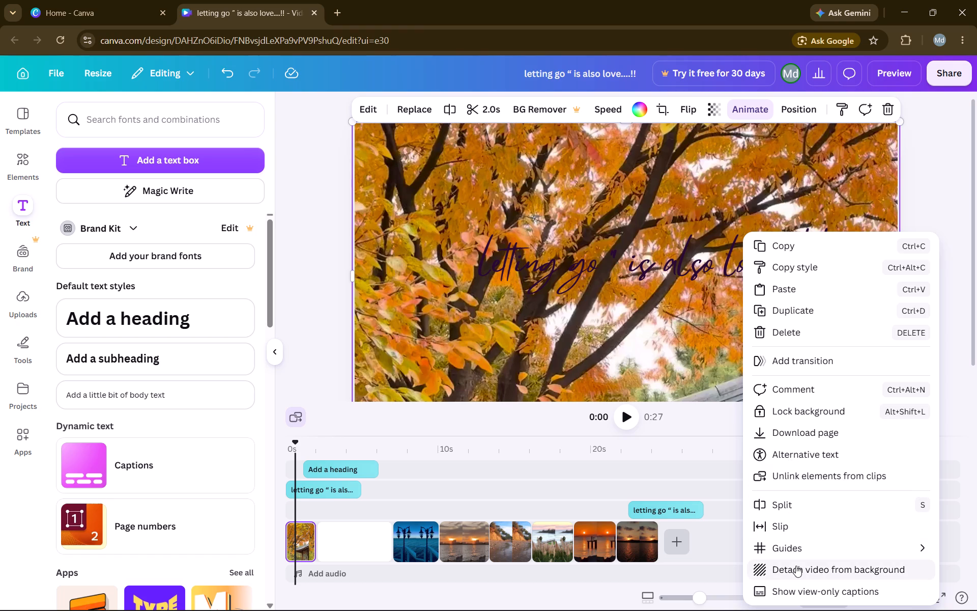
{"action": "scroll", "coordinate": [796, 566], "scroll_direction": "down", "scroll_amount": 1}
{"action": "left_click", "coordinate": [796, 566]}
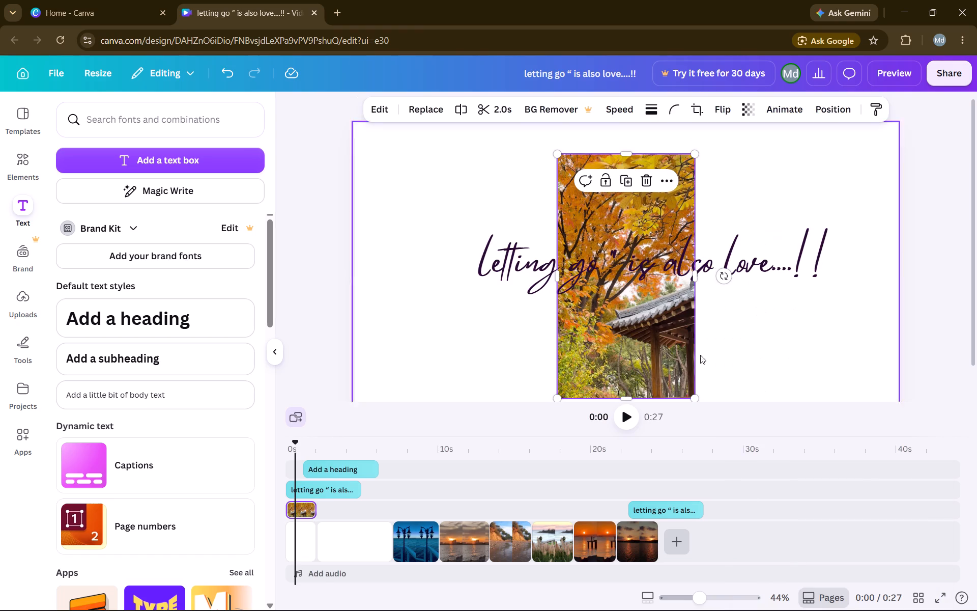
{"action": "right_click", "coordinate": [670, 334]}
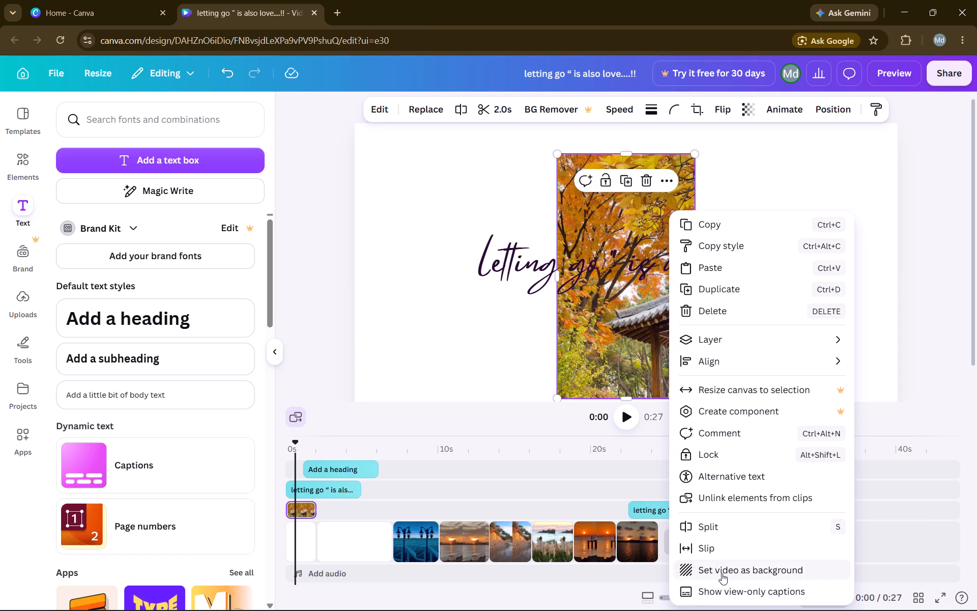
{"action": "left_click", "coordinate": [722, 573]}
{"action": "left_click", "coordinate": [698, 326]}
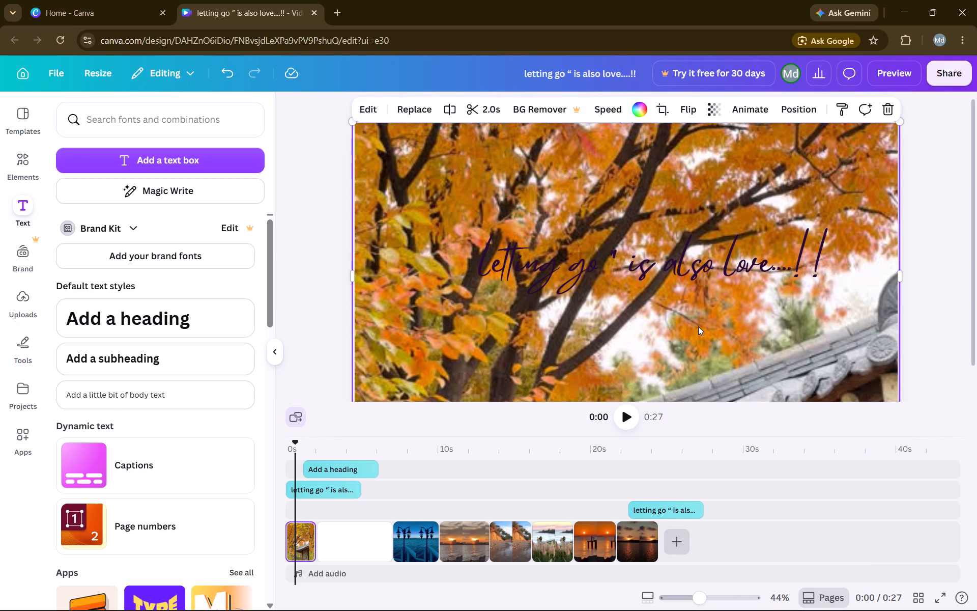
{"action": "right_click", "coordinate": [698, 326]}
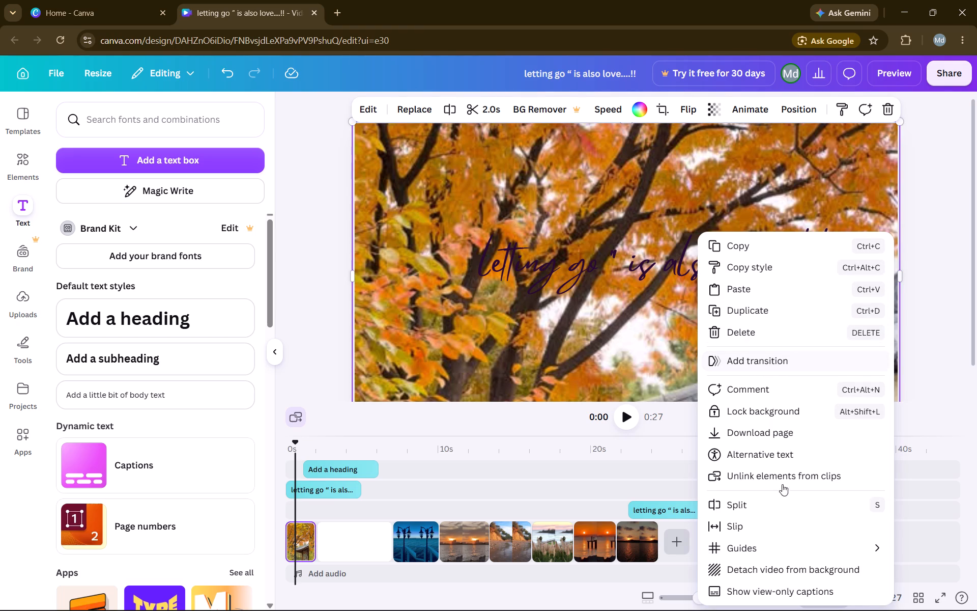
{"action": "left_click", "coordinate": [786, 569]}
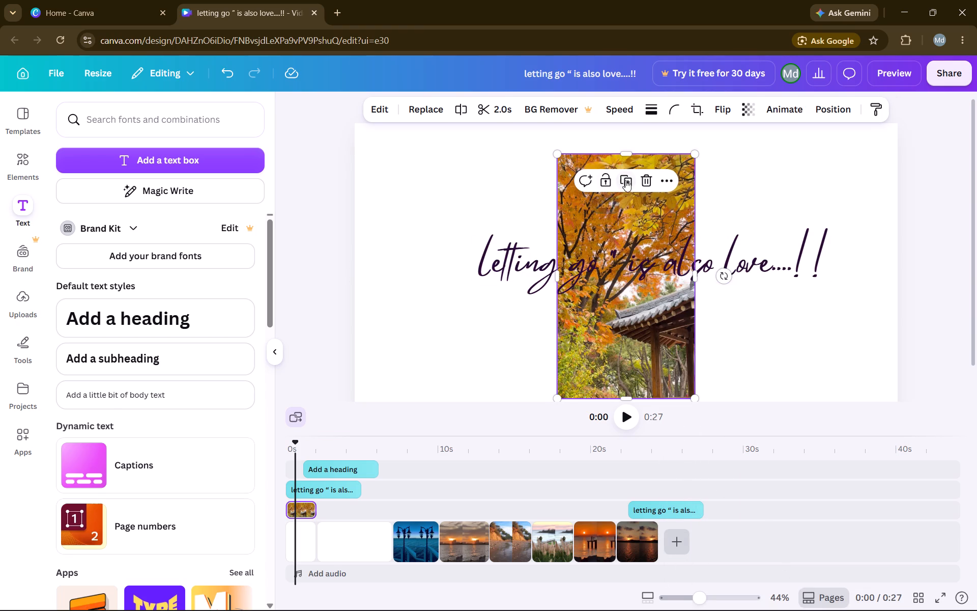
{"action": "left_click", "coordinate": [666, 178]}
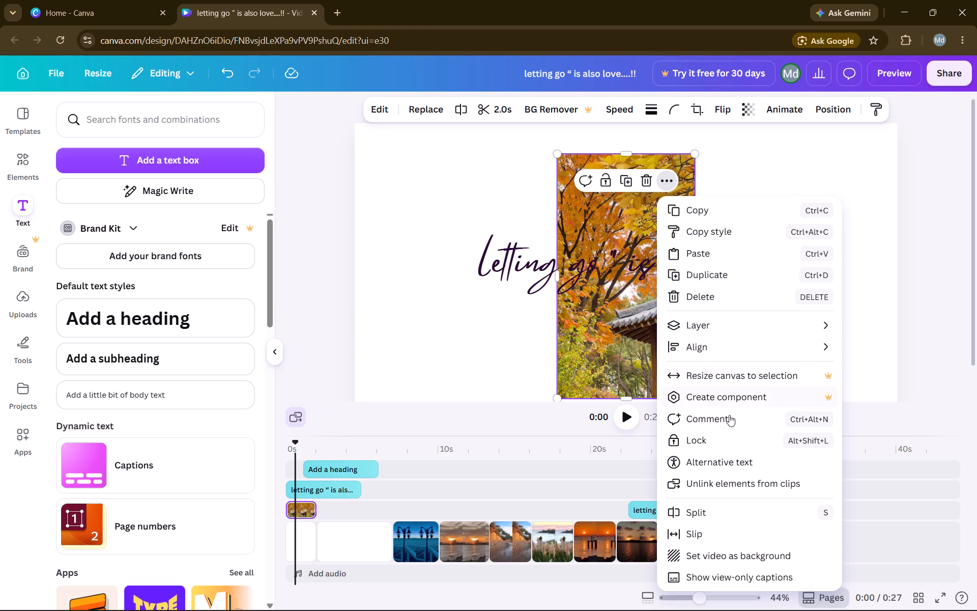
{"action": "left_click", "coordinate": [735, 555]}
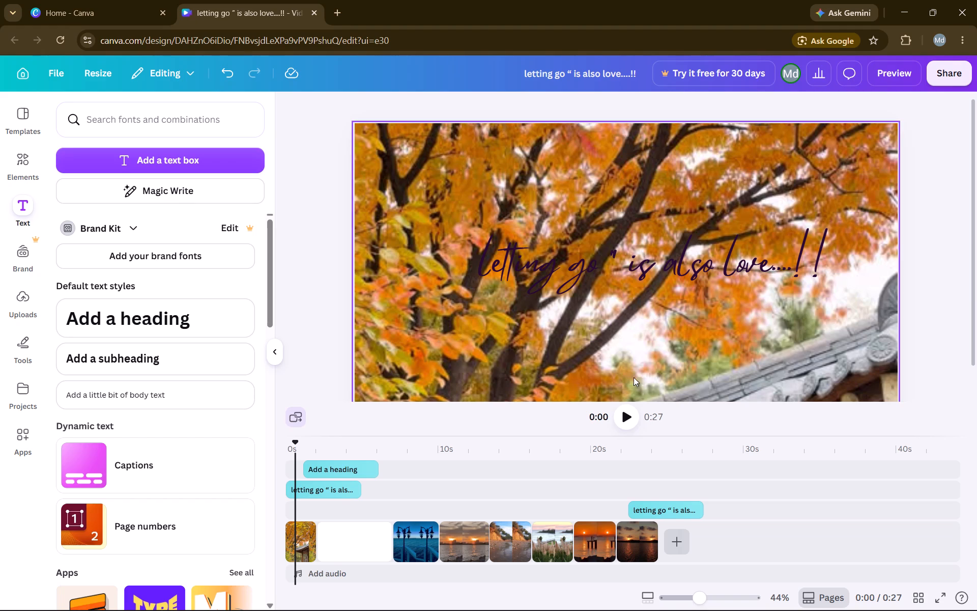
Delete the blank page between the autumn clip and the blue lamp-post clip.
{"action": "left_click", "coordinate": [627, 420]}
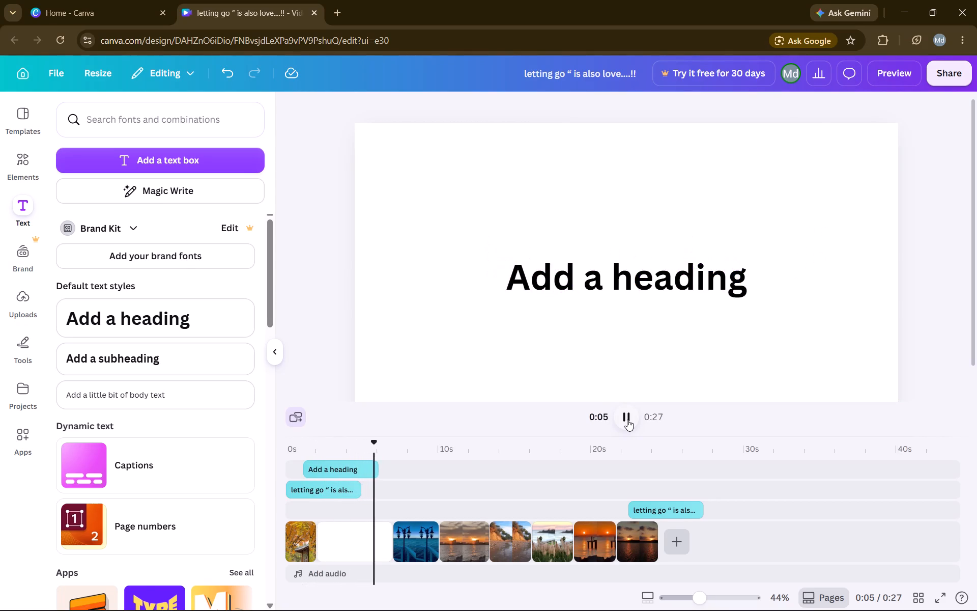
{"action": "left_click", "coordinate": [378, 538]}
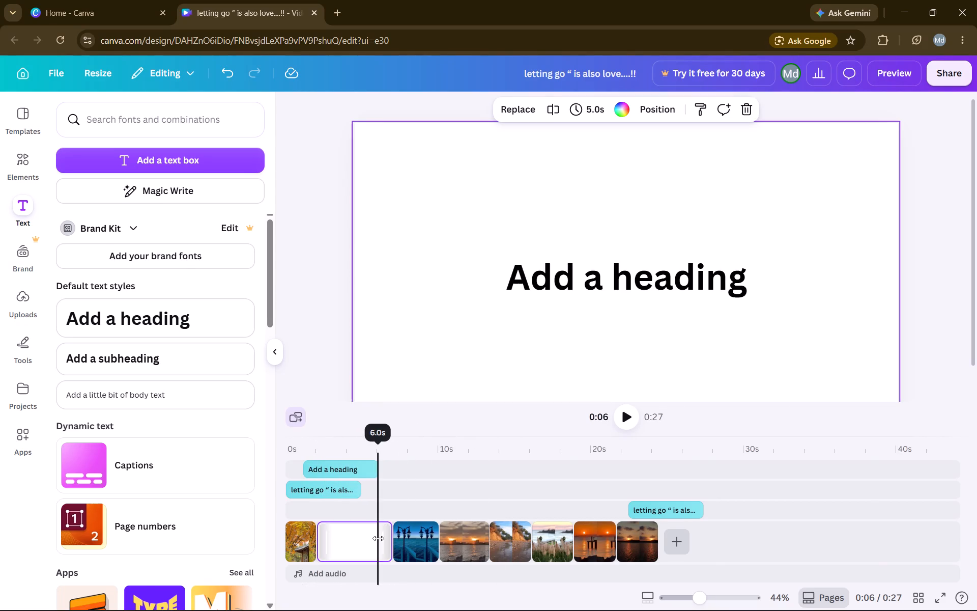
{"action": "left_click", "coordinate": [382, 529]}
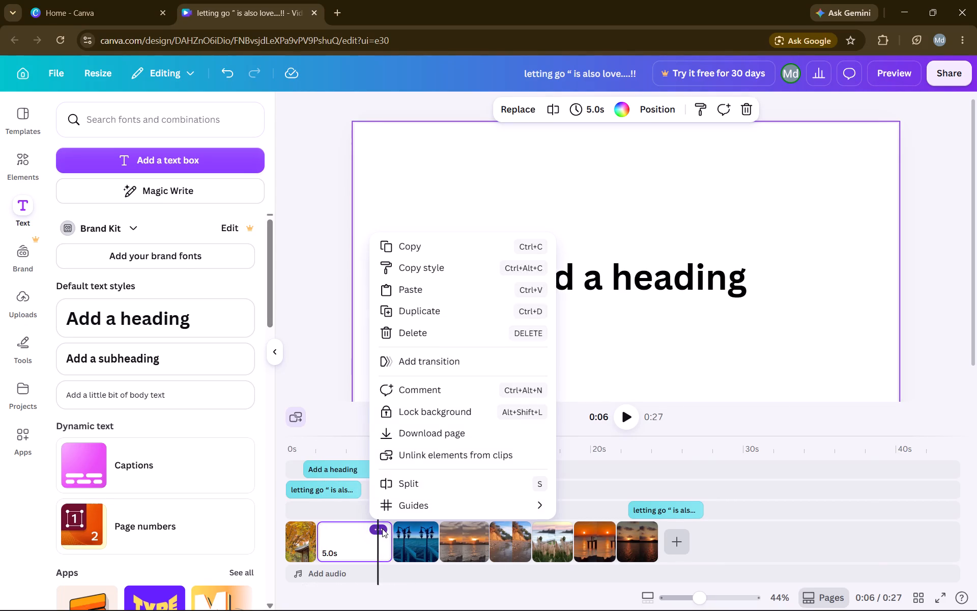
{"action": "left_click", "coordinate": [428, 328]}
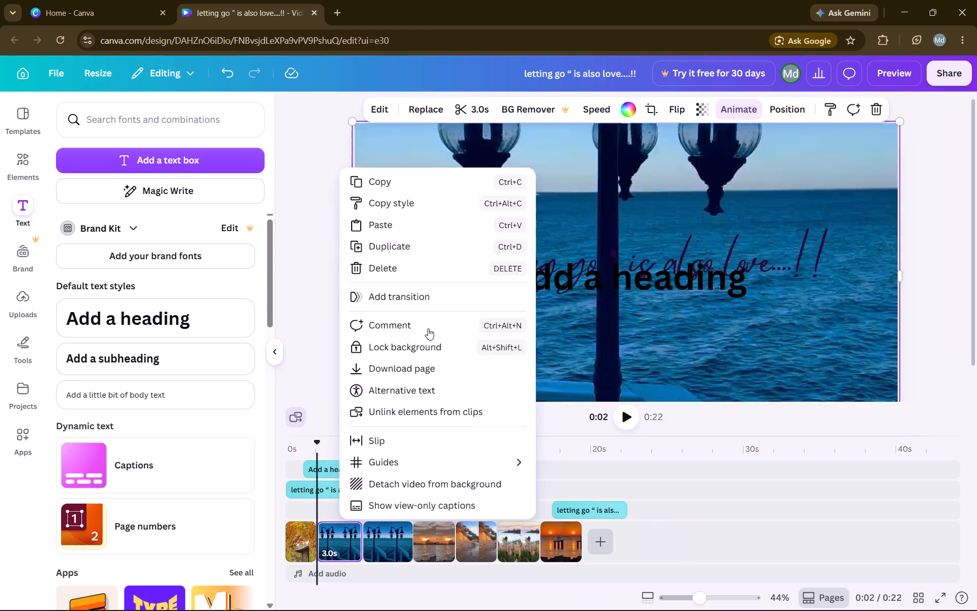
Delete the placeholder text "Add a heading" from the blue lamp-post clip.
{"action": "left_click", "coordinate": [616, 280]}
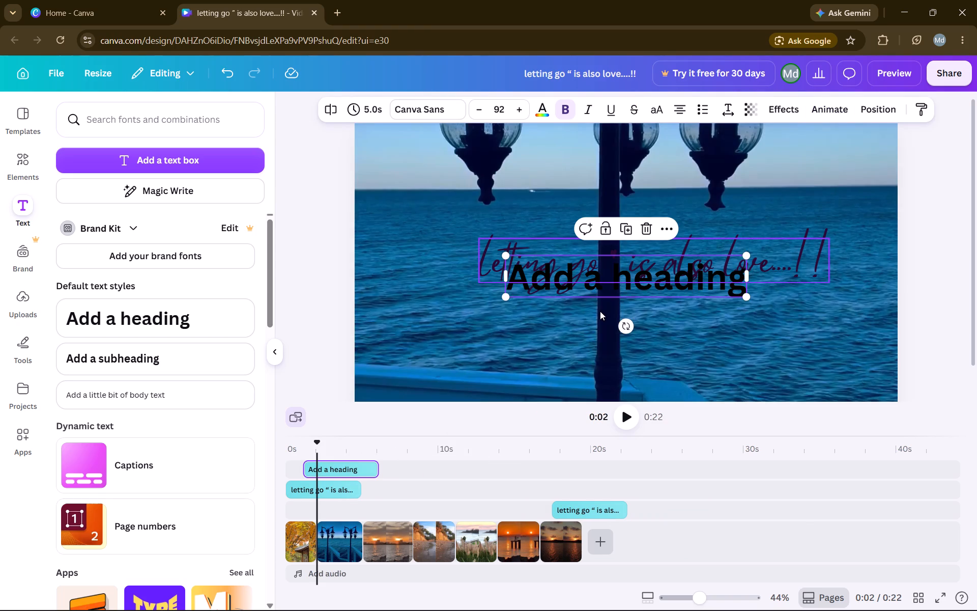
{"action": "left_click", "coordinate": [642, 230]}
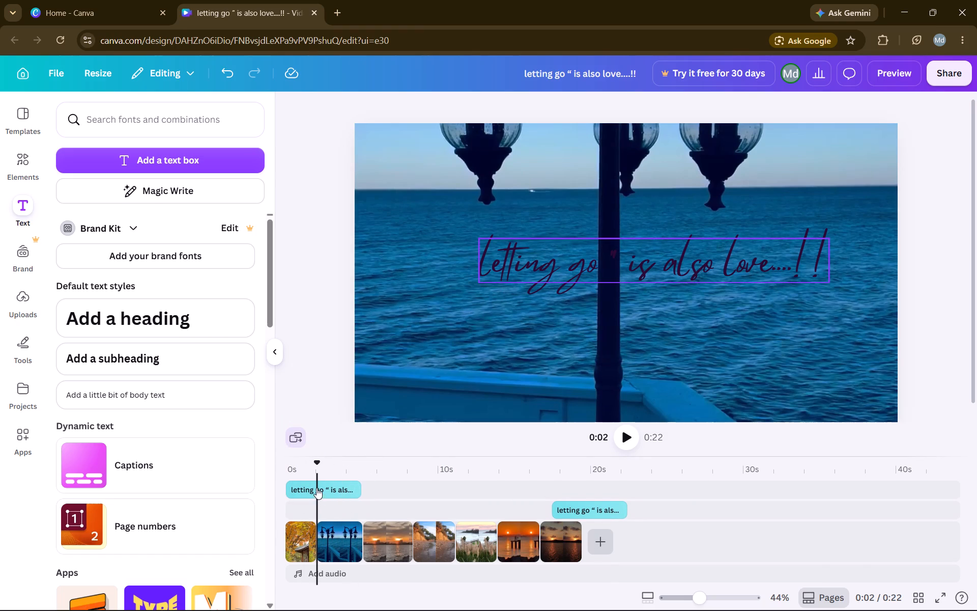
Play the video from the start and delete the "letting go “ is also love....!!" heading that spans the autumn and lamp-post clips.
{"action": "left_click_drag", "start_coordinate": [317, 472], "coordinate": [282, 473]}
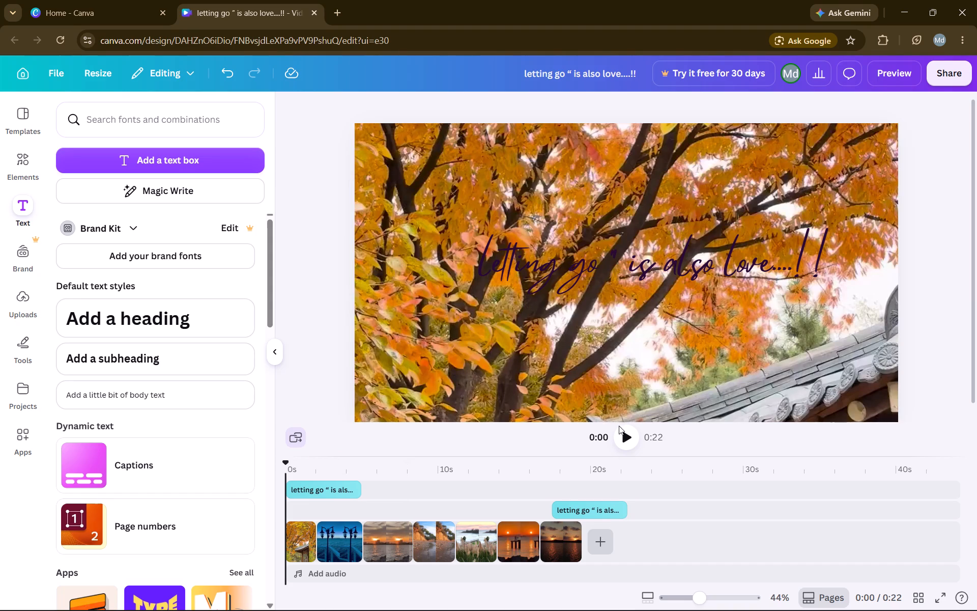
{"action": "left_click", "coordinate": [624, 431]}
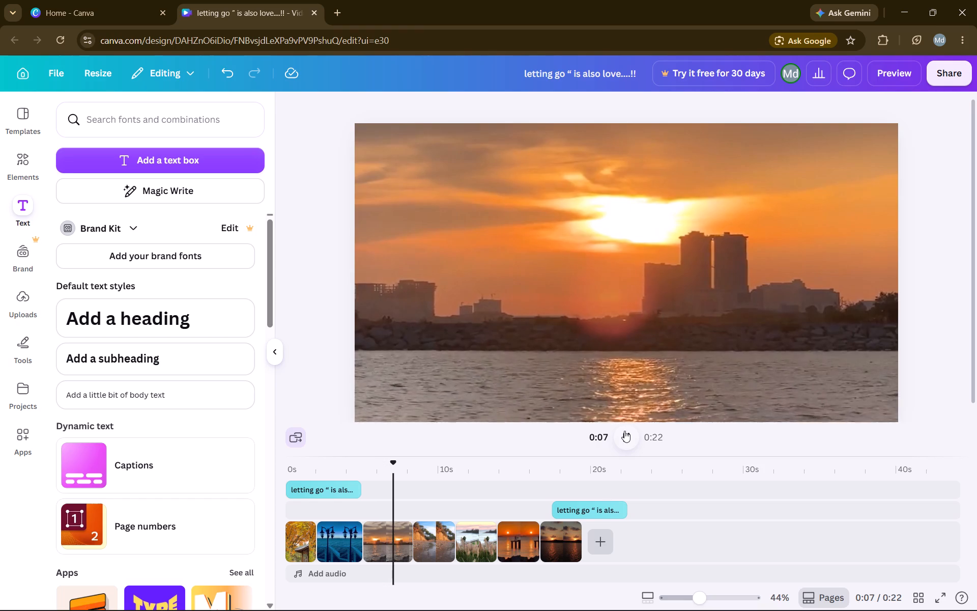
{"action": "left_click", "coordinate": [330, 551]}
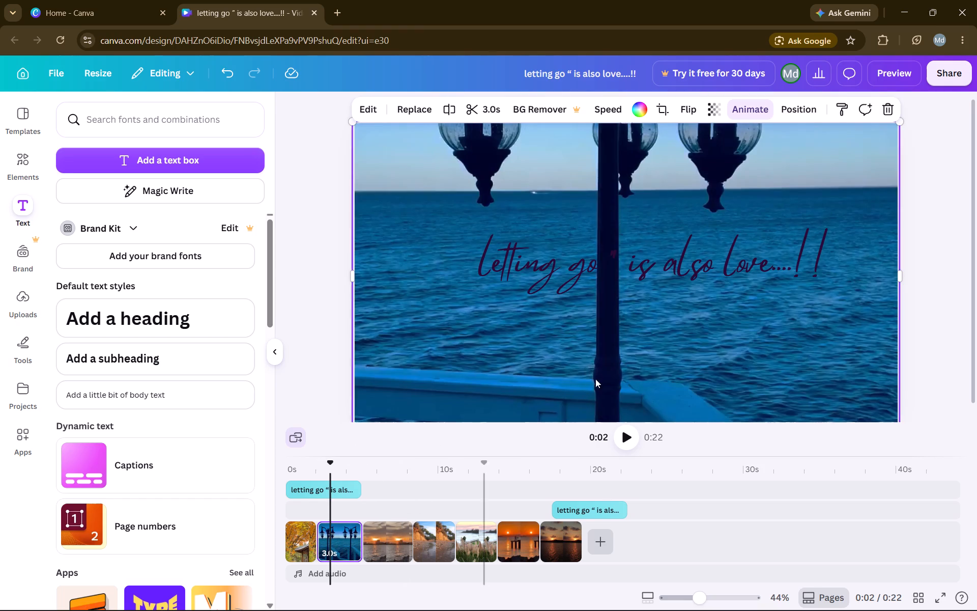
{"action": "left_click", "coordinate": [623, 272]}
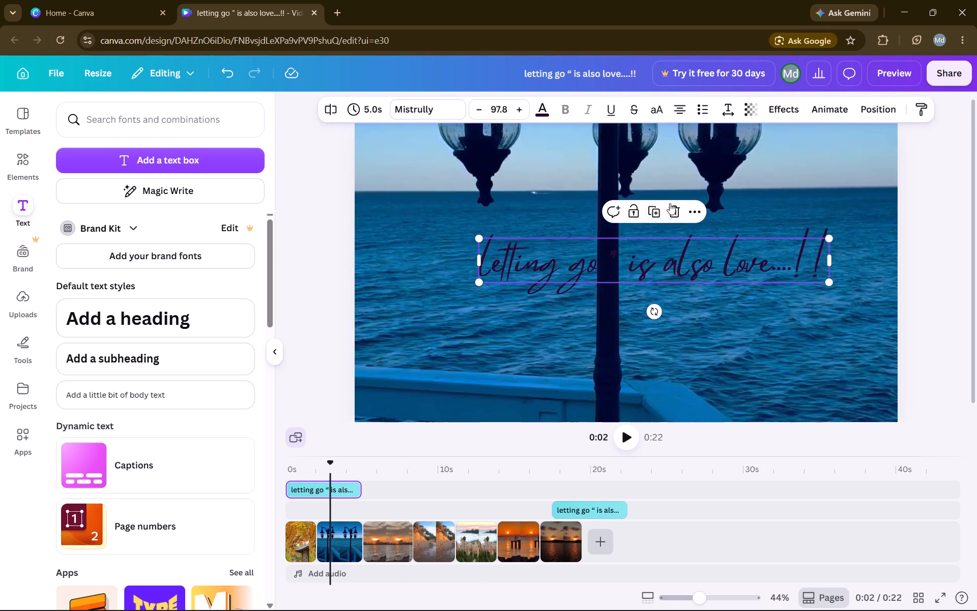
{"action": "left_click", "coordinate": [671, 208]}
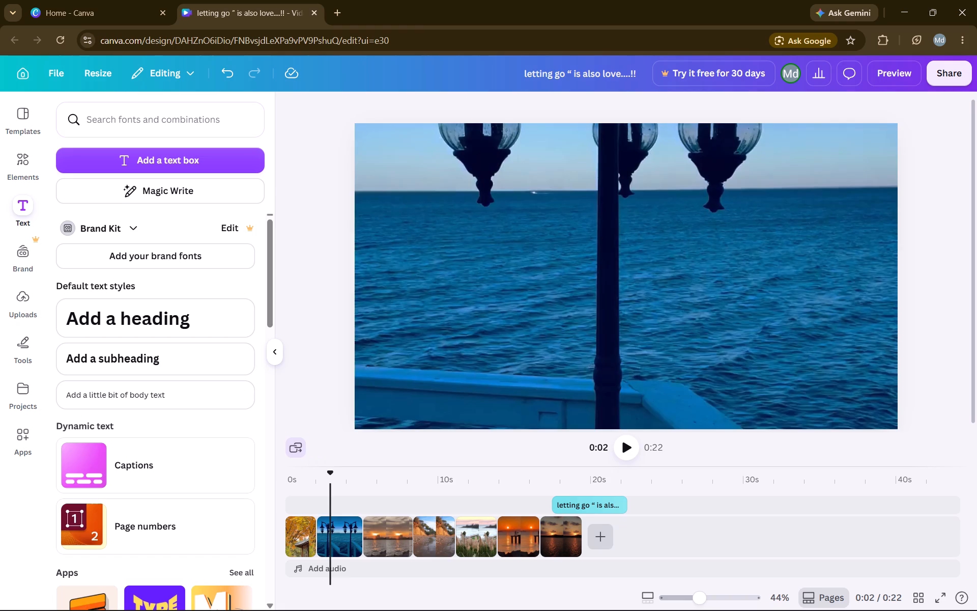
Shift the remaining "letting go “ is also love....!!" heading earlier on the timeline so it starts with the final sunset clip.
{"action": "left_click_drag", "start_coordinate": [329, 484], "coordinate": [283, 486]}
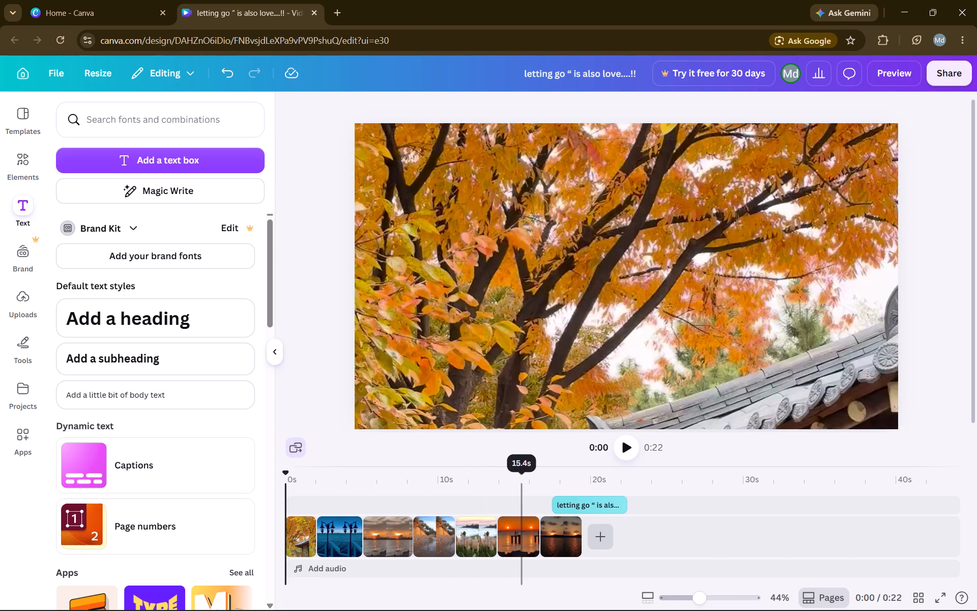
{"action": "left_click_drag", "start_coordinate": [591, 505], "coordinate": [561, 503]}
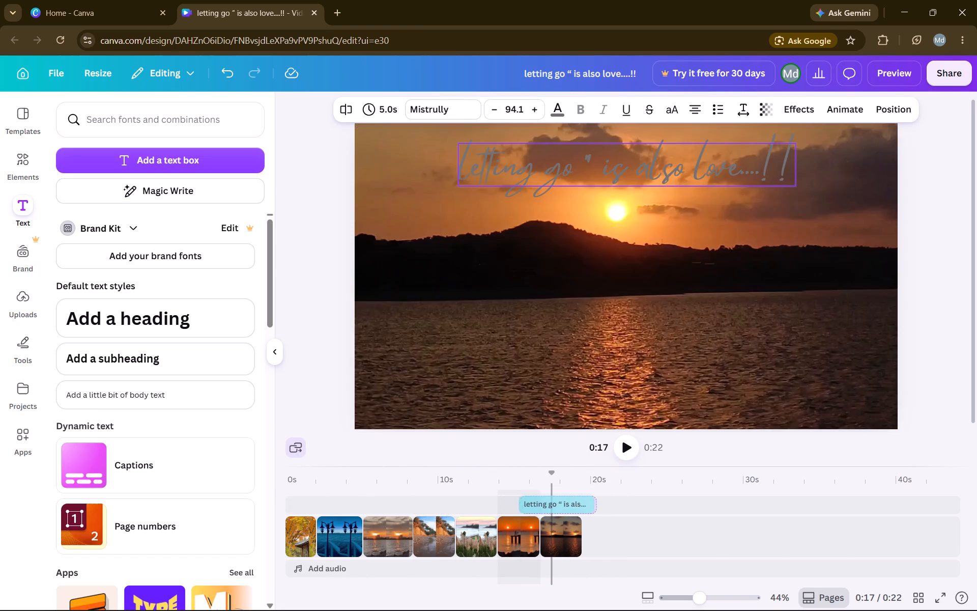
{"action": "left_click_drag", "start_coordinate": [561, 503], "coordinate": [578, 503]}
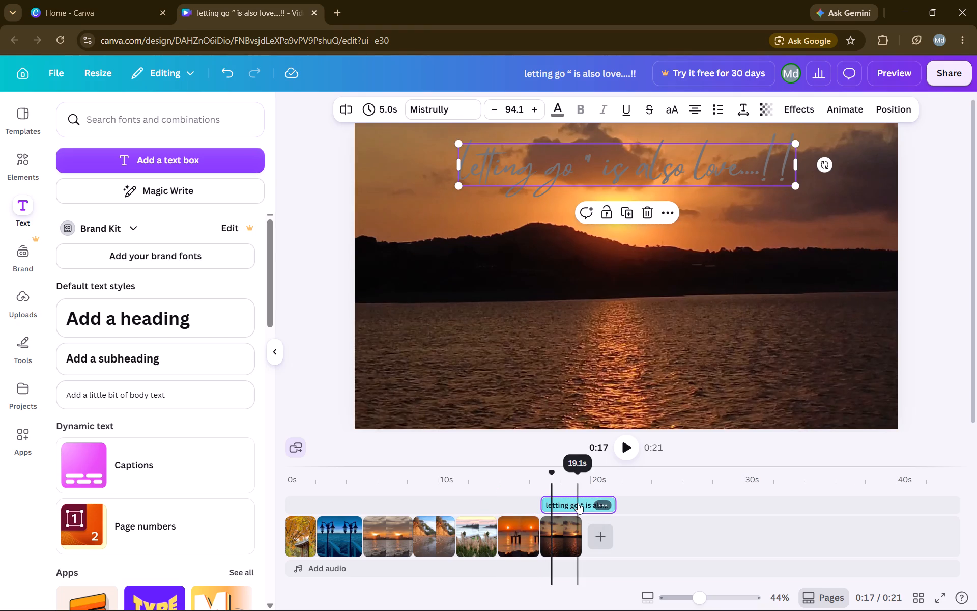
{"action": "left_click", "coordinate": [578, 503]}
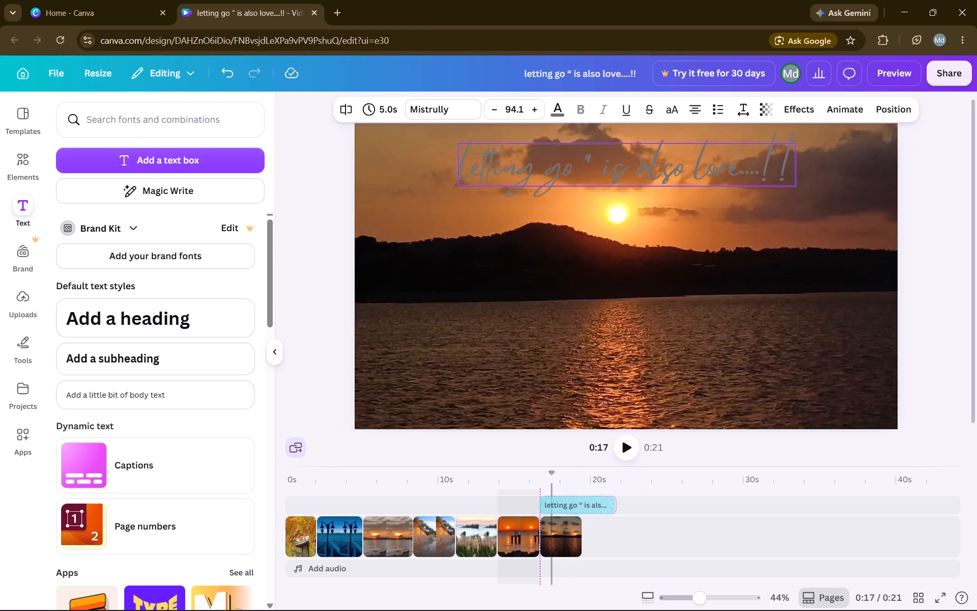
Copy the "letting go “ is also love....!!" heading from the final sunset clip and paste it onto the autumn clip, allowing clipboard access.
{"action": "left_click", "coordinate": [598, 506]}
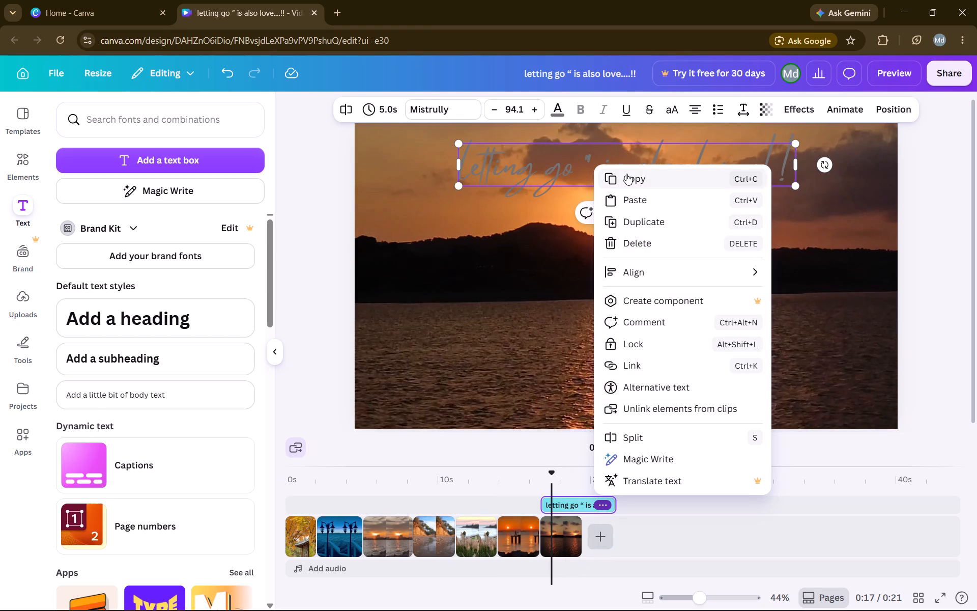
{"action": "left_click", "coordinate": [626, 174]}
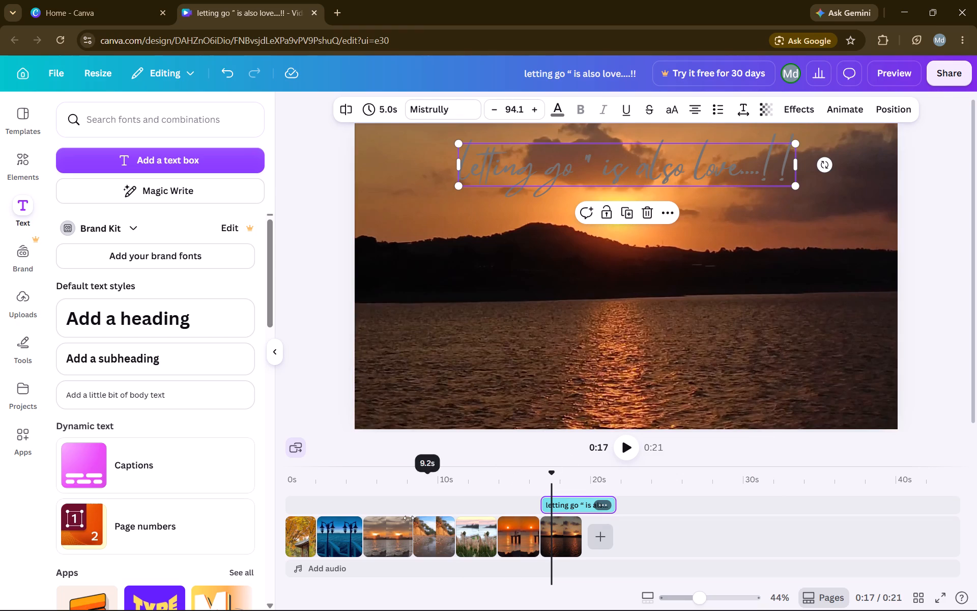
{"action": "left_click", "coordinate": [302, 484]}
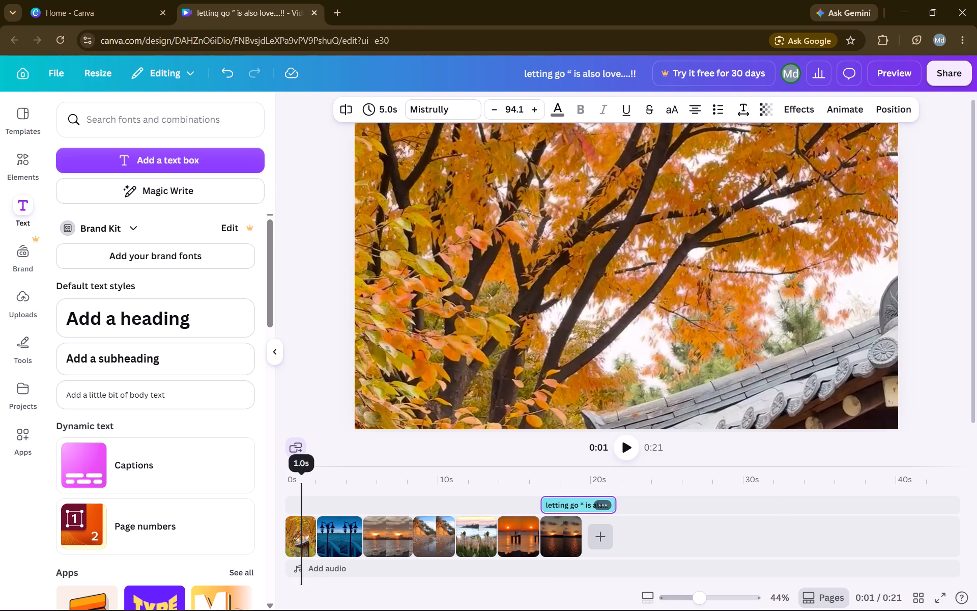
{"action": "double_click", "coordinate": [302, 484]}
{"action": "right_click", "coordinate": [302, 484]}
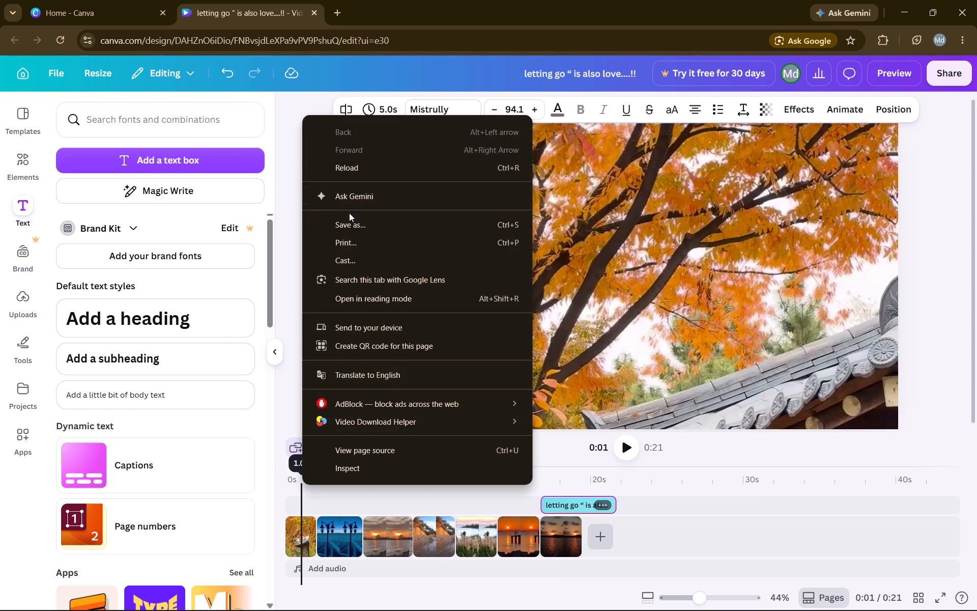
{"action": "left_click", "coordinate": [642, 502]}
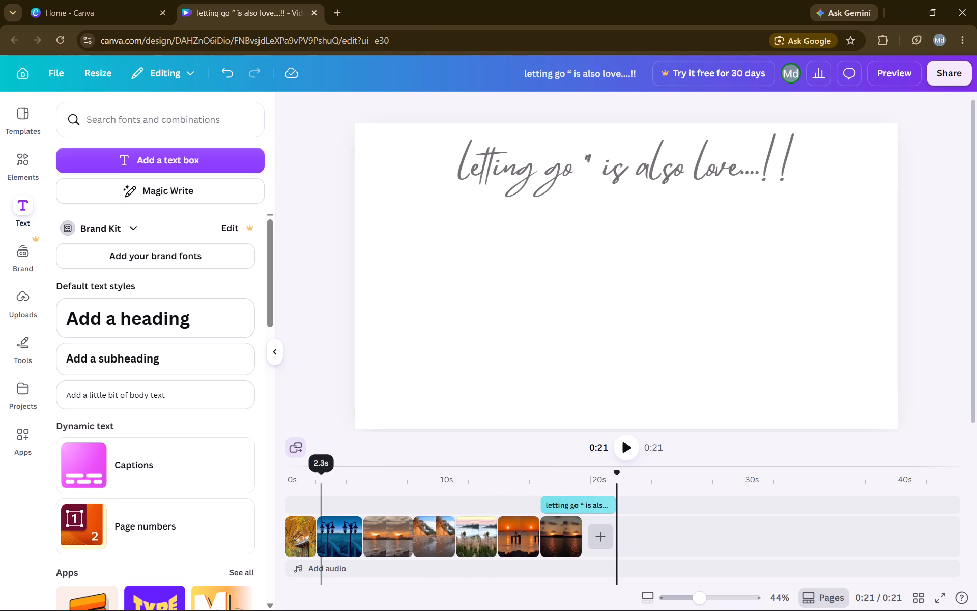
{"action": "left_click", "coordinate": [519, 493]}
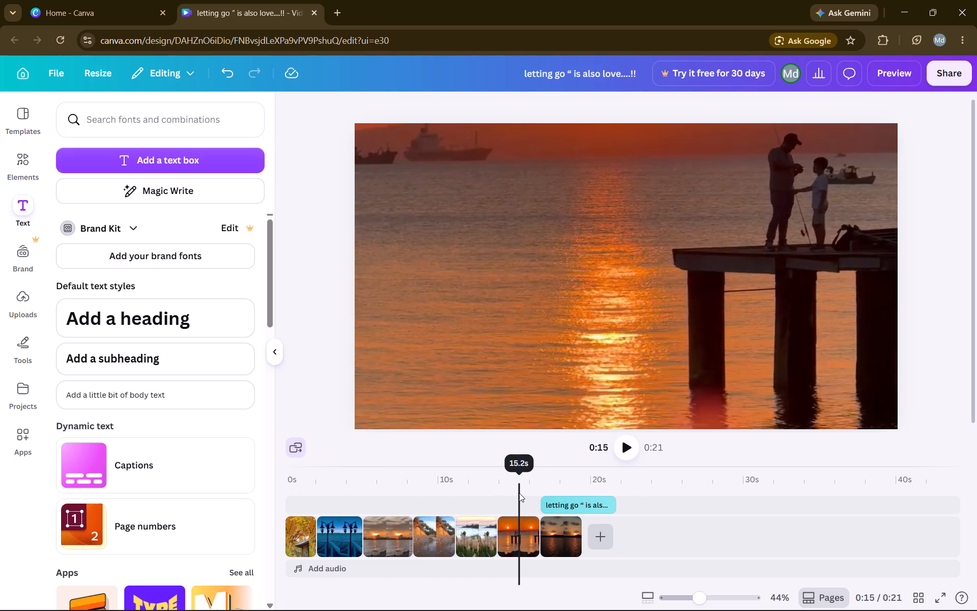
{"action": "left_click", "coordinate": [554, 504]}
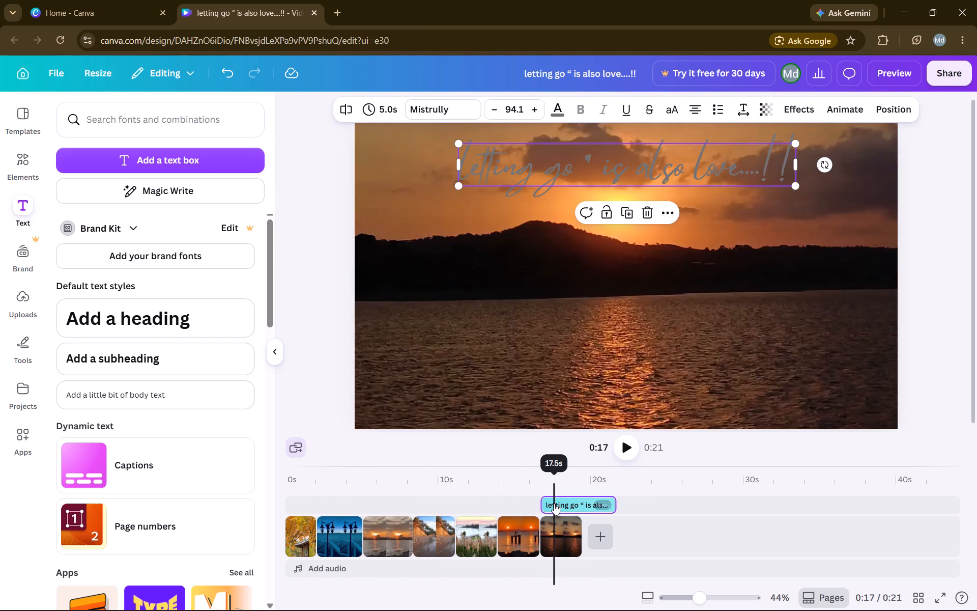
{"action": "left_click", "coordinate": [302, 523]}
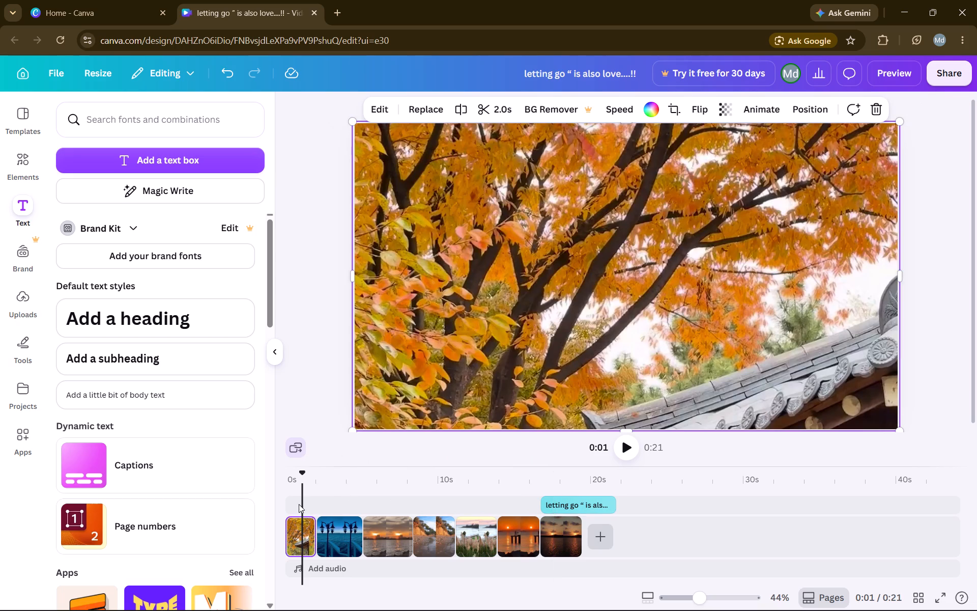
{"action": "left_click", "coordinate": [302, 518]}
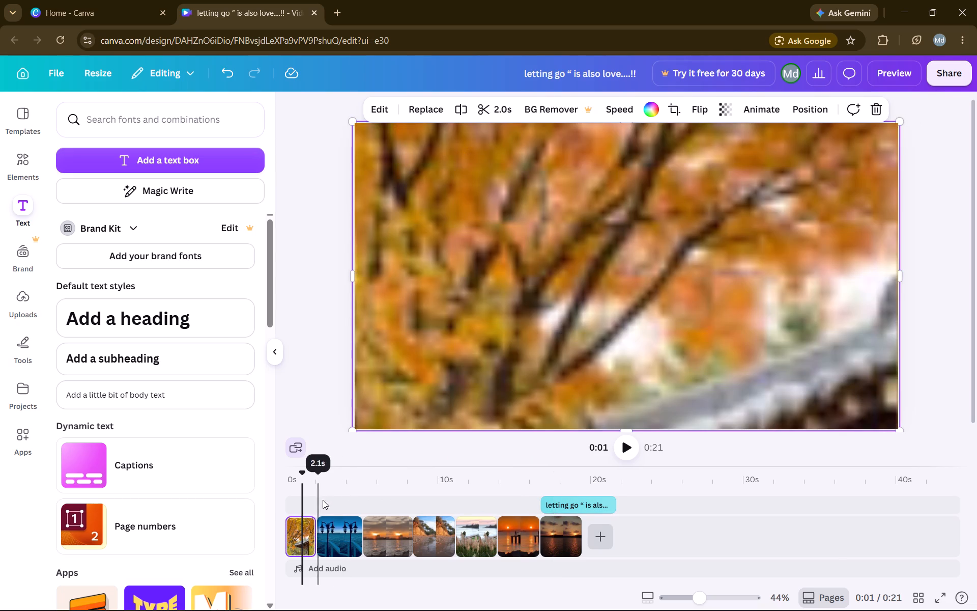
{"action": "left_click", "coordinate": [305, 524]}
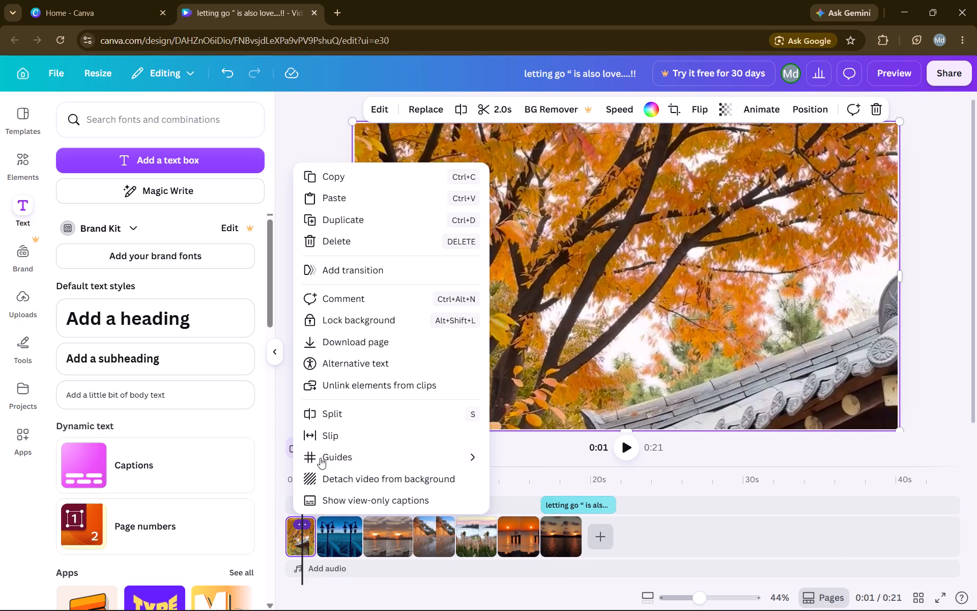
{"action": "left_click", "coordinate": [330, 198]}
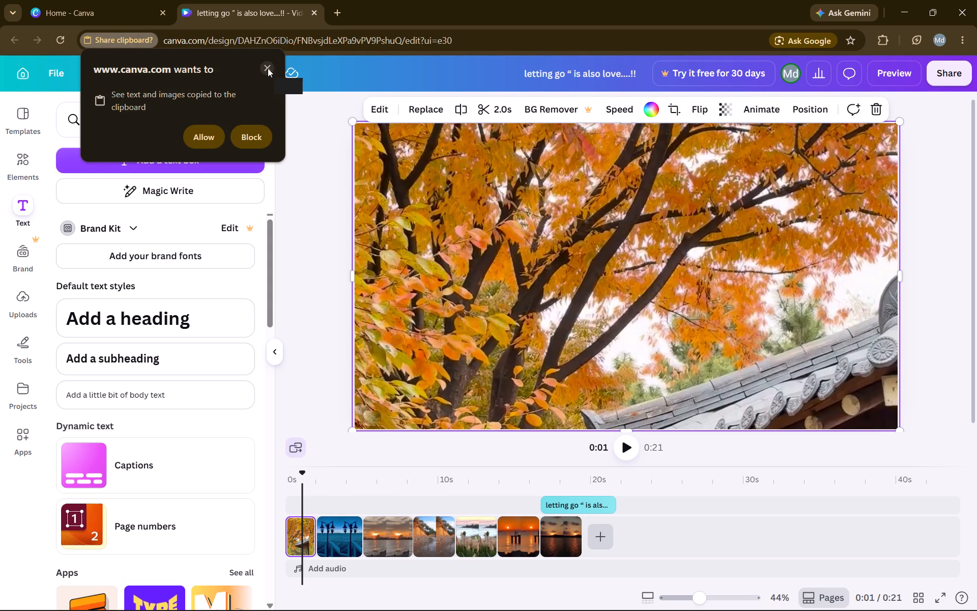
{"action": "left_click", "coordinate": [206, 129]}
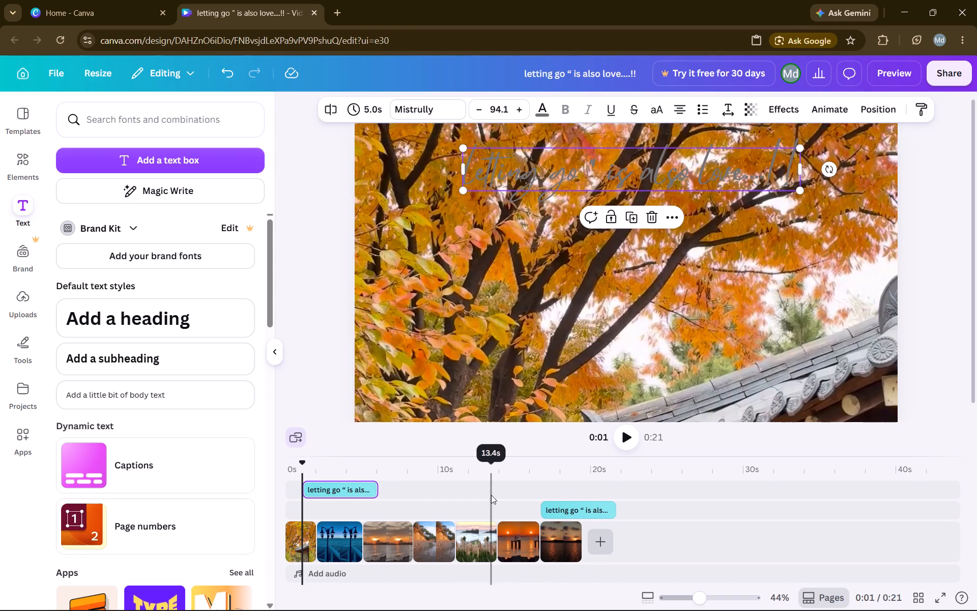
Play the opening clips, move the pasted heading to the very start of the timeline, and set its duration to 5.0 s.
{"action": "left_click", "coordinate": [290, 468]}
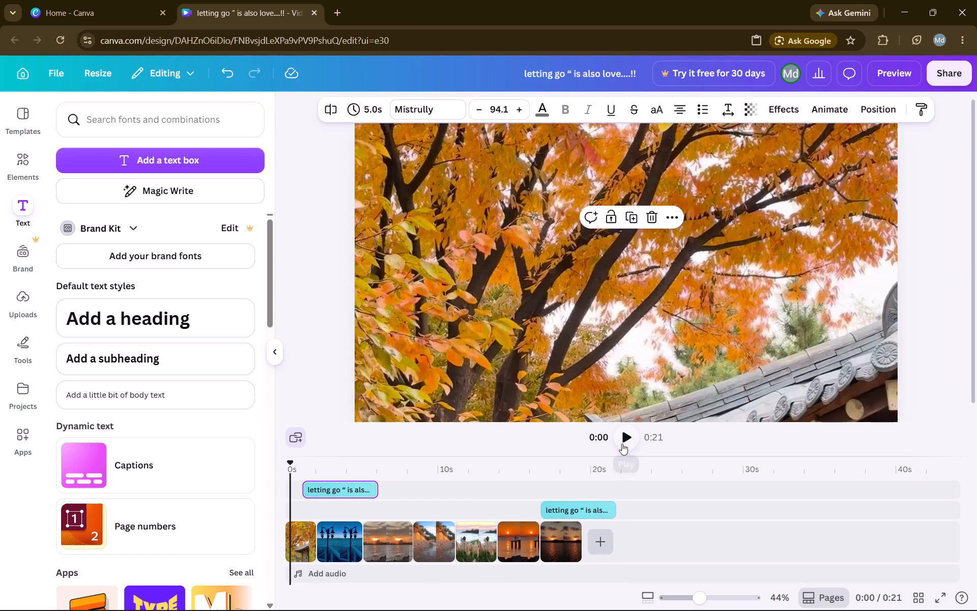
{"action": "left_click", "coordinate": [623, 441]}
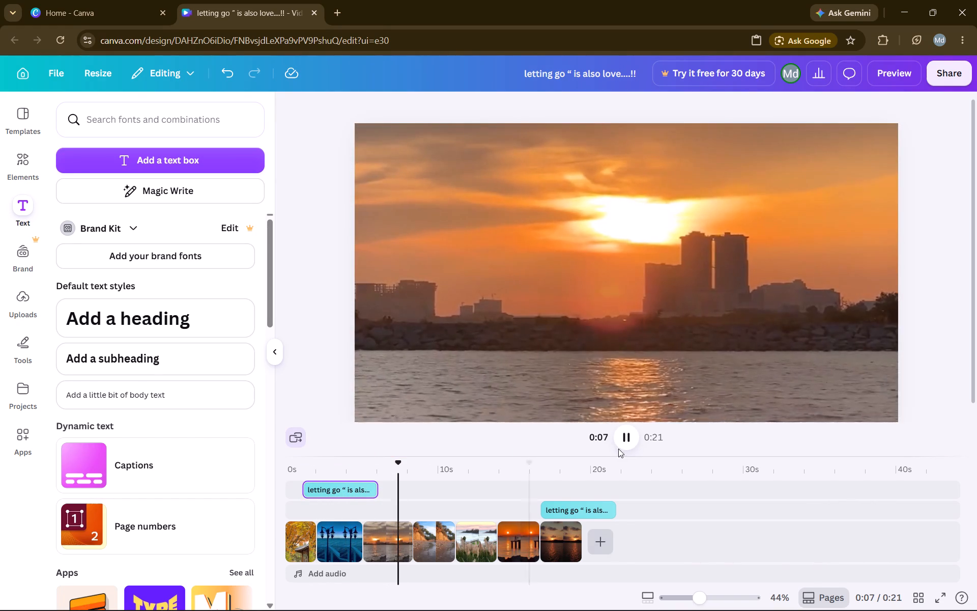
{"action": "left_click", "coordinate": [627, 442]}
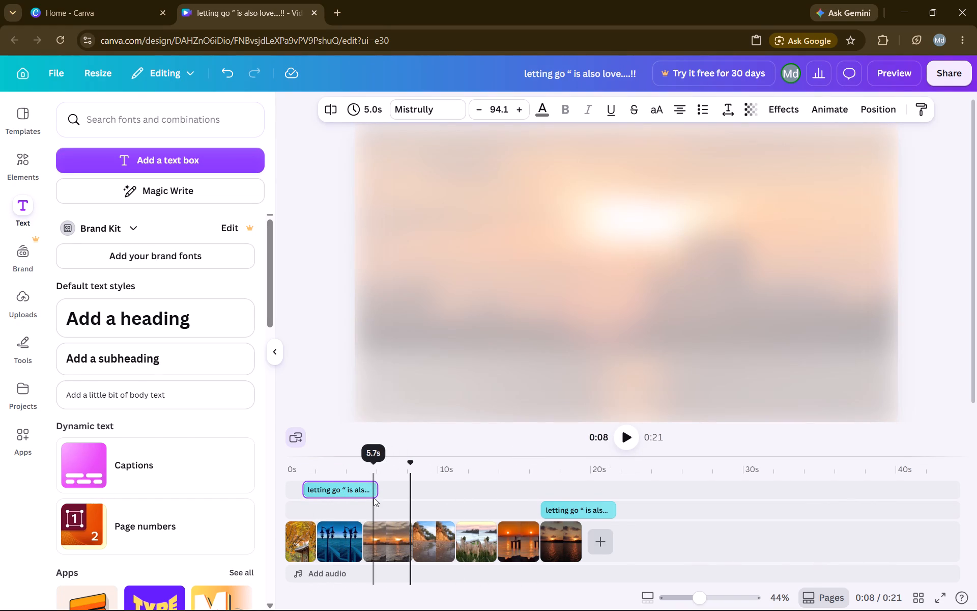
{"action": "left_click_drag", "start_coordinate": [373, 491], "coordinate": [340, 495]}
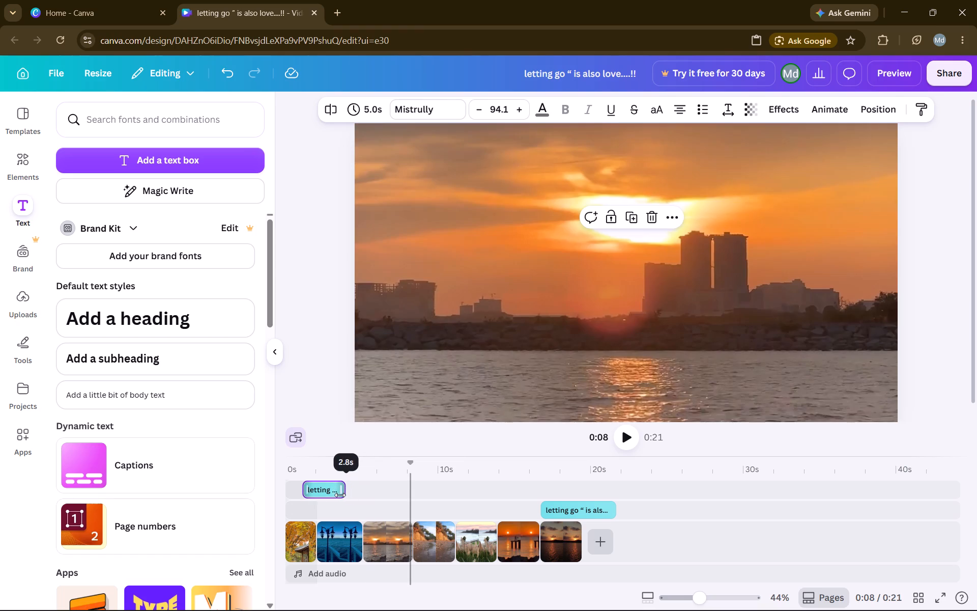
{"action": "left_click_drag", "start_coordinate": [340, 495], "coordinate": [337, 496]}
{"action": "left_click_drag", "start_coordinate": [316, 494], "coordinate": [295, 494]}
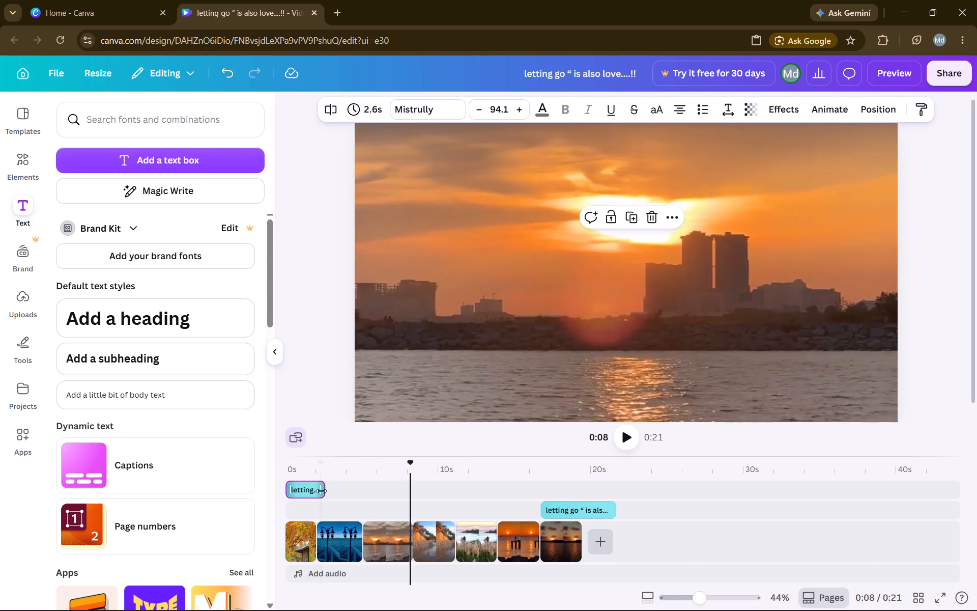
{"action": "left_click_drag", "start_coordinate": [321, 491], "coordinate": [353, 487]}
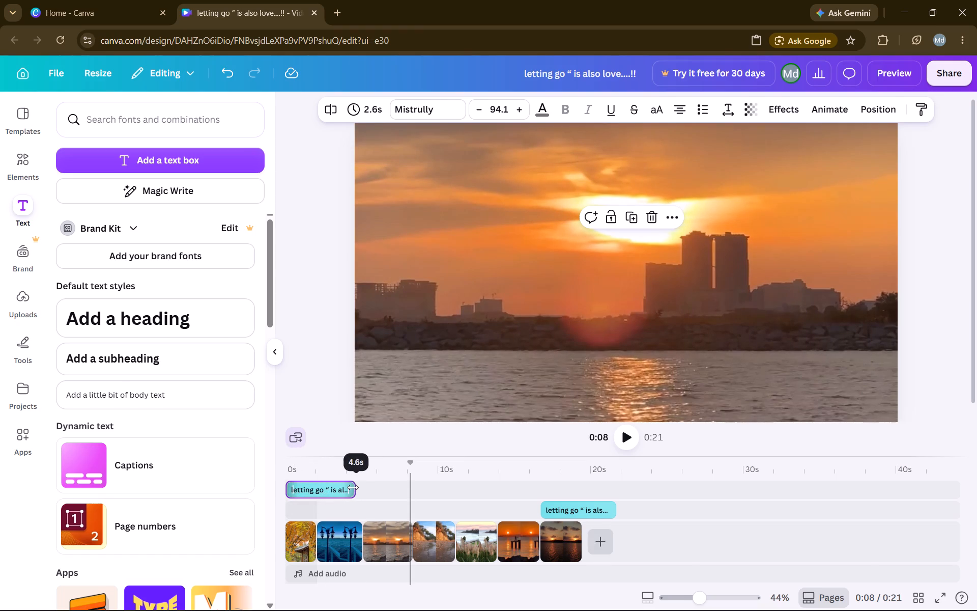
{"action": "left_click_drag", "start_coordinate": [353, 487], "coordinate": [355, 487]}
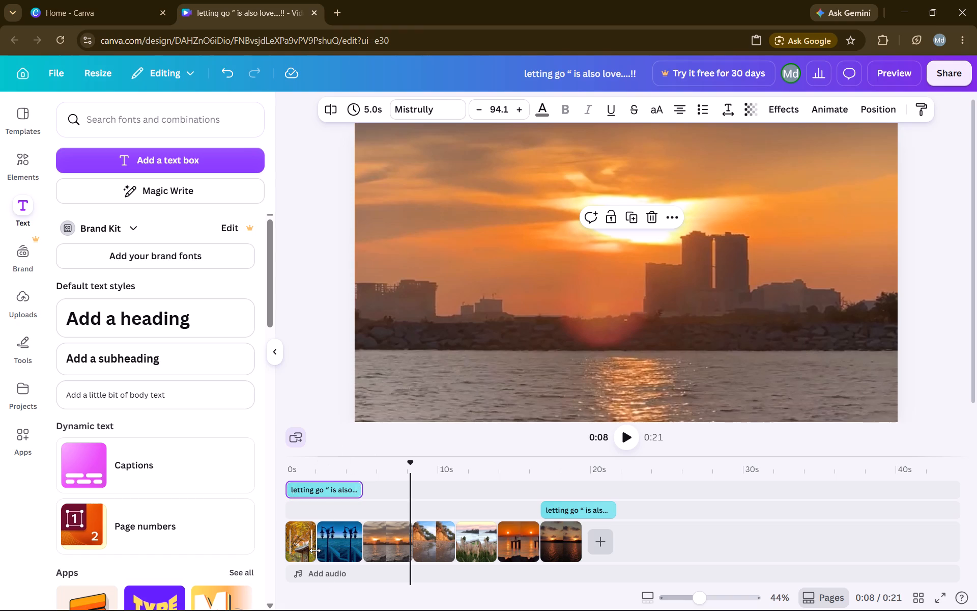
Extend the opening autumn clip to 5.0 s on the timeline.
{"action": "left_click", "coordinate": [305, 547]}
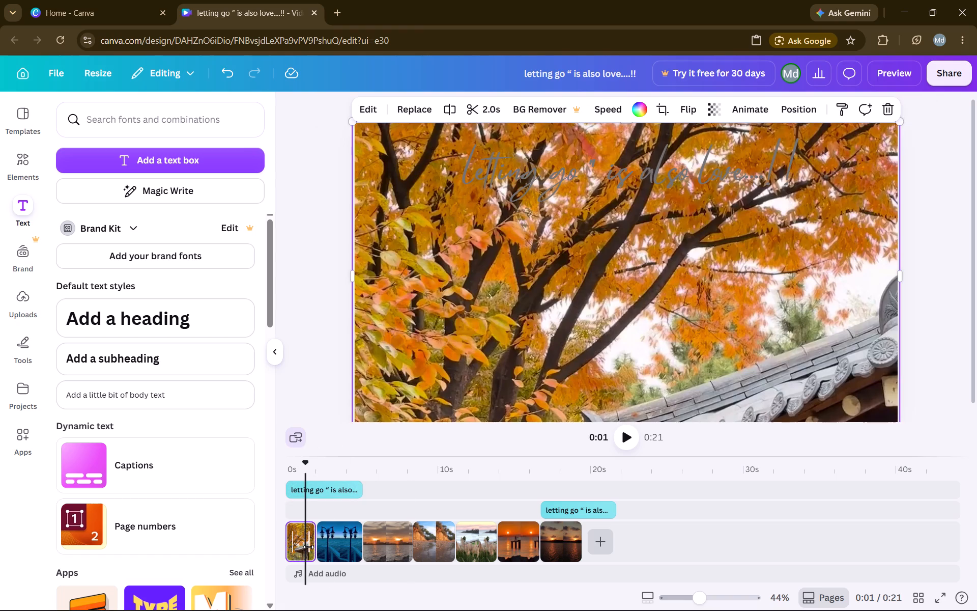
{"action": "left_click_drag", "start_coordinate": [308, 547], "coordinate": [336, 544]}
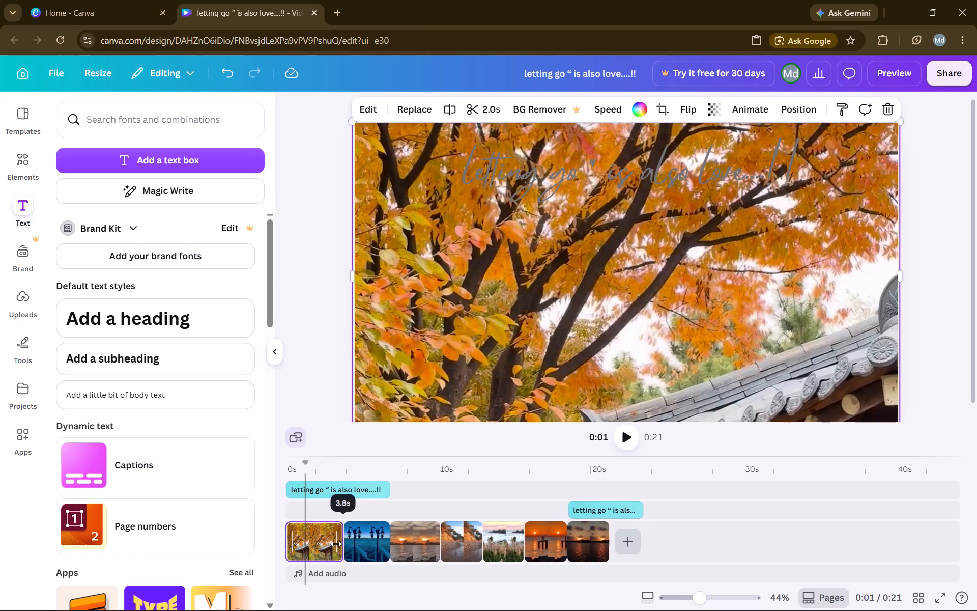
{"action": "left_click_drag", "start_coordinate": [336, 544], "coordinate": [355, 542]}
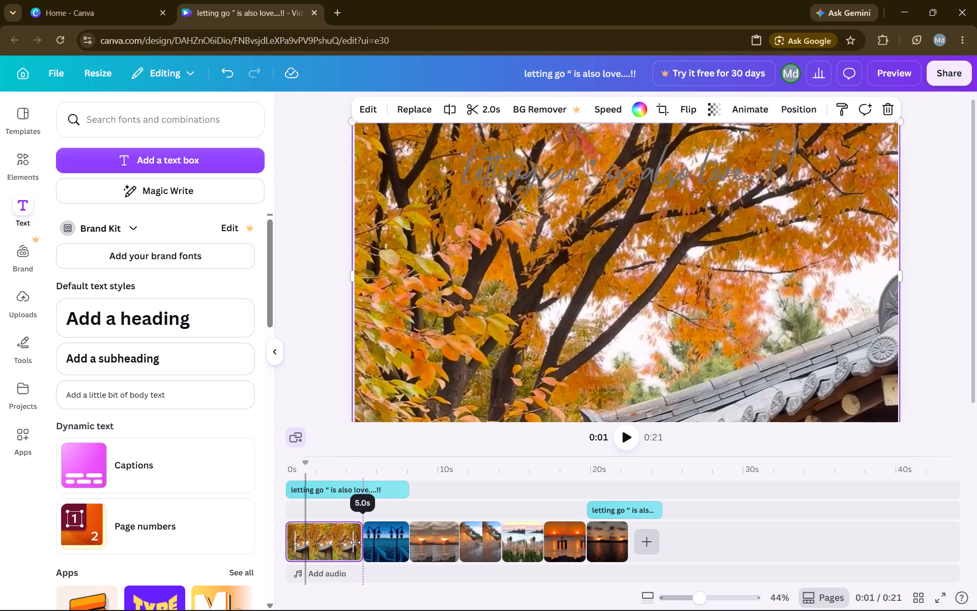
{"action": "left_click_drag", "start_coordinate": [355, 542], "coordinate": [359, 541]}
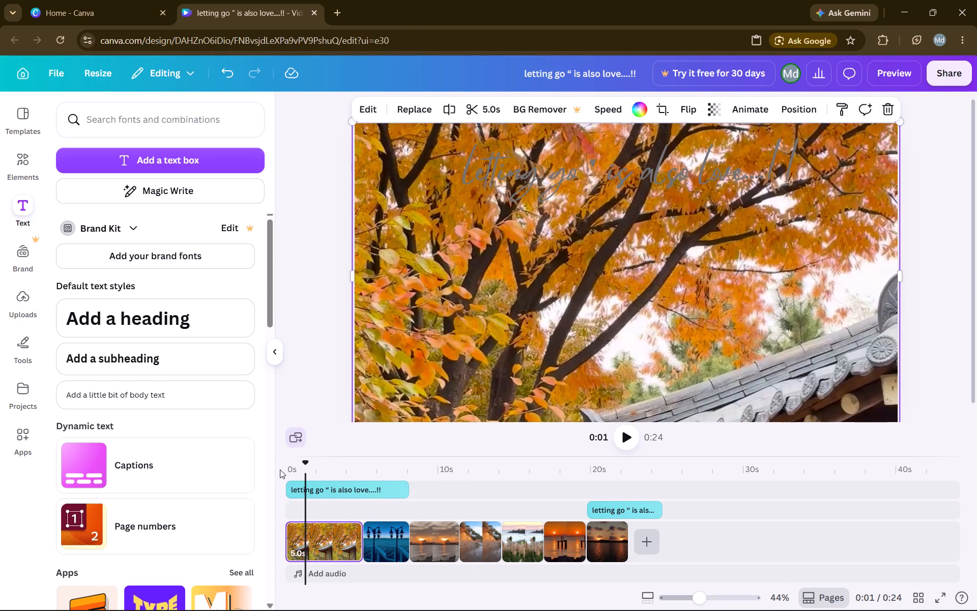
Play the video from the start and shorten the opening heading to 5.0 s so it ends with the autumn clip.
{"action": "left_click_drag", "start_coordinate": [302, 469], "coordinate": [249, 457]}
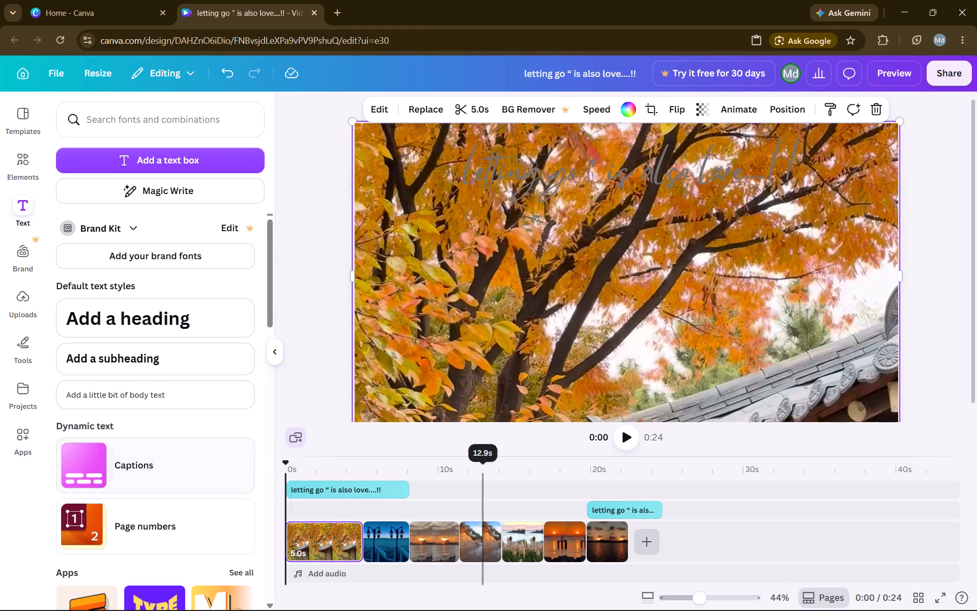
{"action": "left_click", "coordinate": [617, 440]}
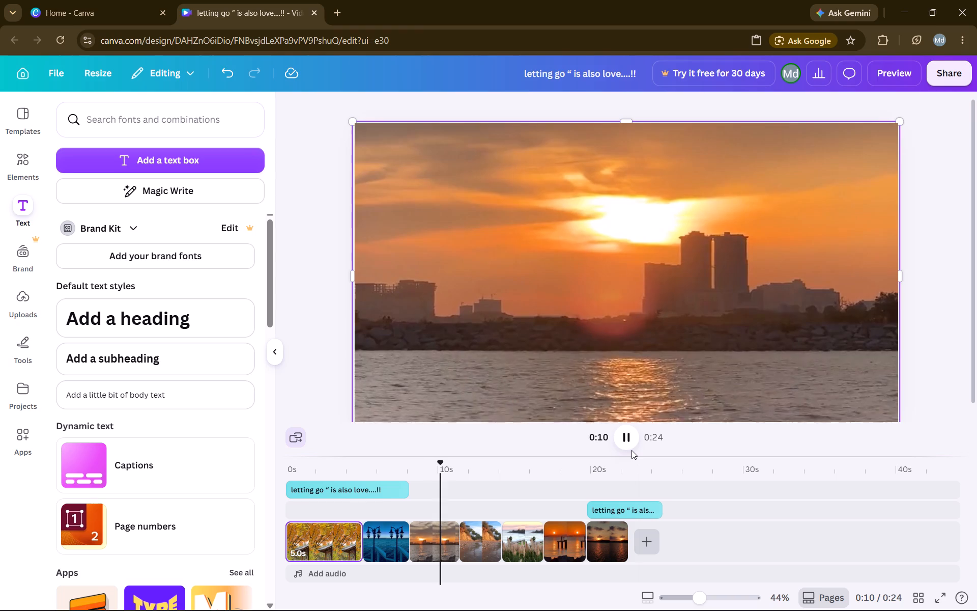
{"action": "left_click", "coordinate": [630, 439]}
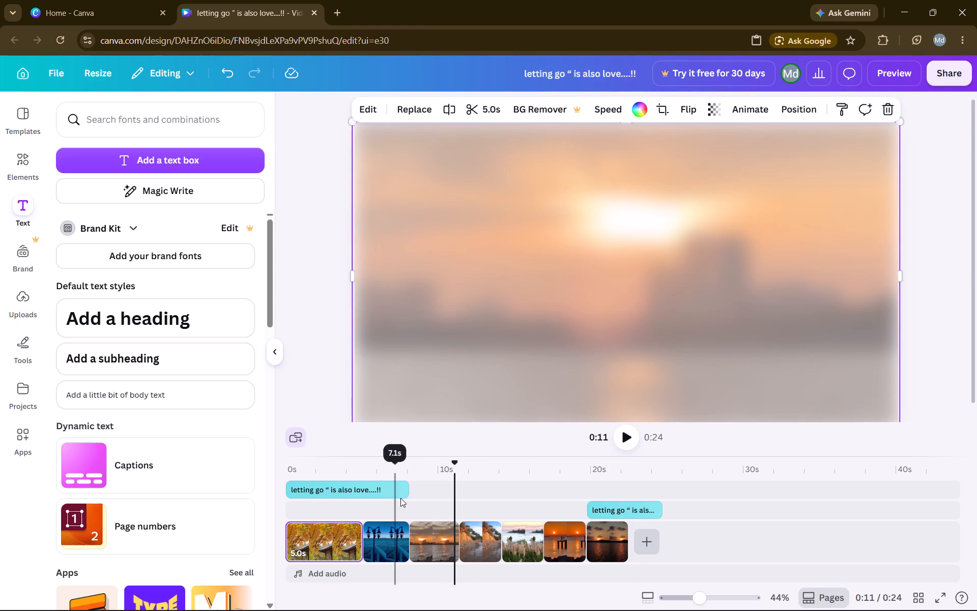
{"action": "left_click_drag", "start_coordinate": [406, 492], "coordinate": [392, 492]}
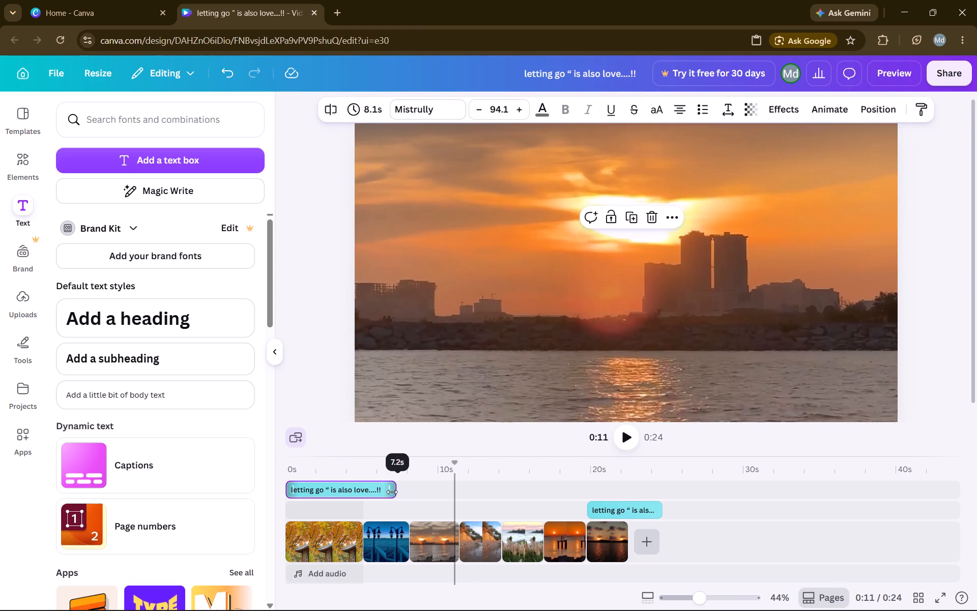
{"action": "left_click_drag", "start_coordinate": [392, 492], "coordinate": [366, 492]}
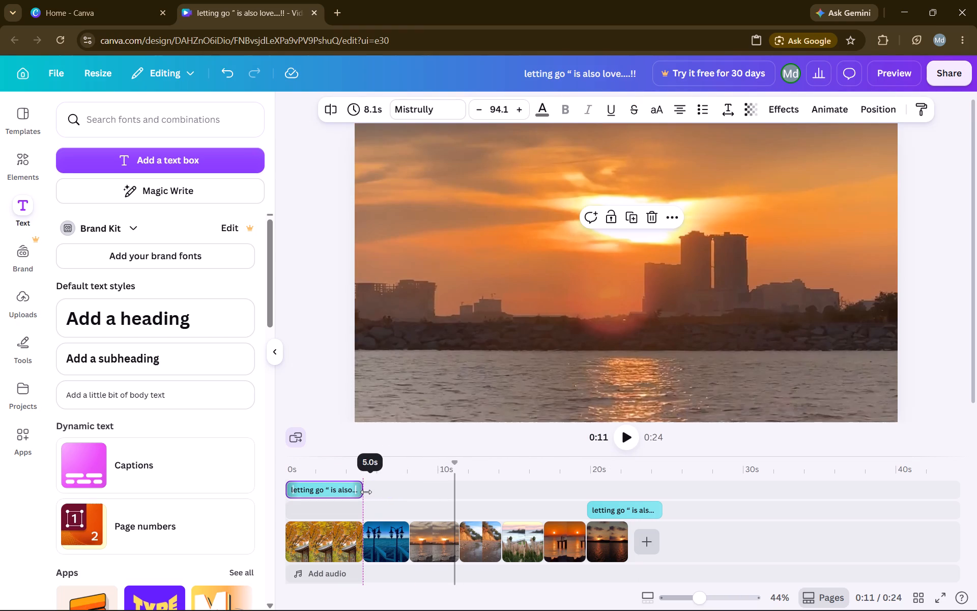
{"action": "left_click_drag", "start_coordinate": [366, 492], "coordinate": [365, 492]}
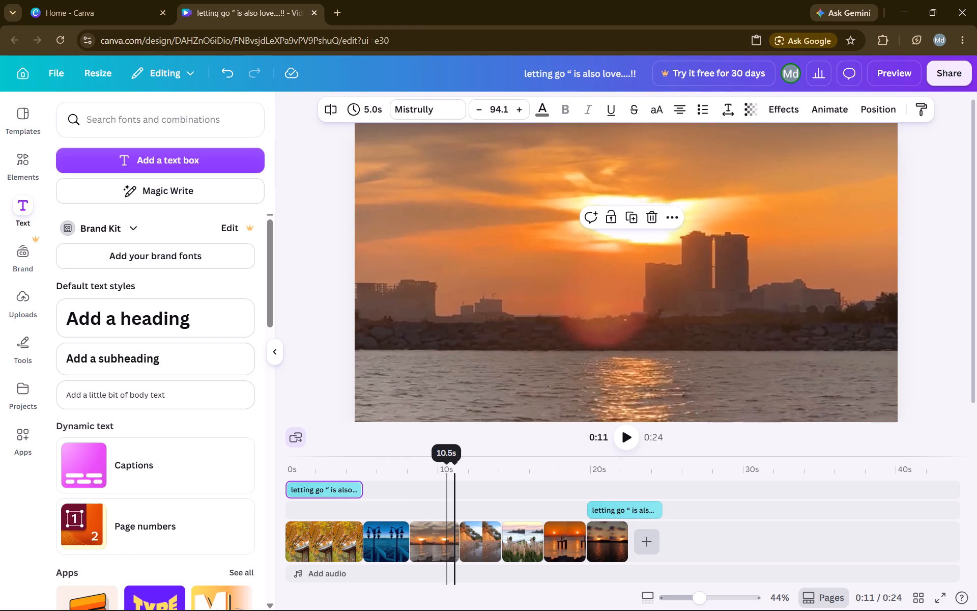
Play the whole video and shorten the closing heading to 2.7 s so it ends with the final sunset clip.
{"action": "left_click_drag", "start_coordinate": [451, 473], "coordinate": [269, 463]}
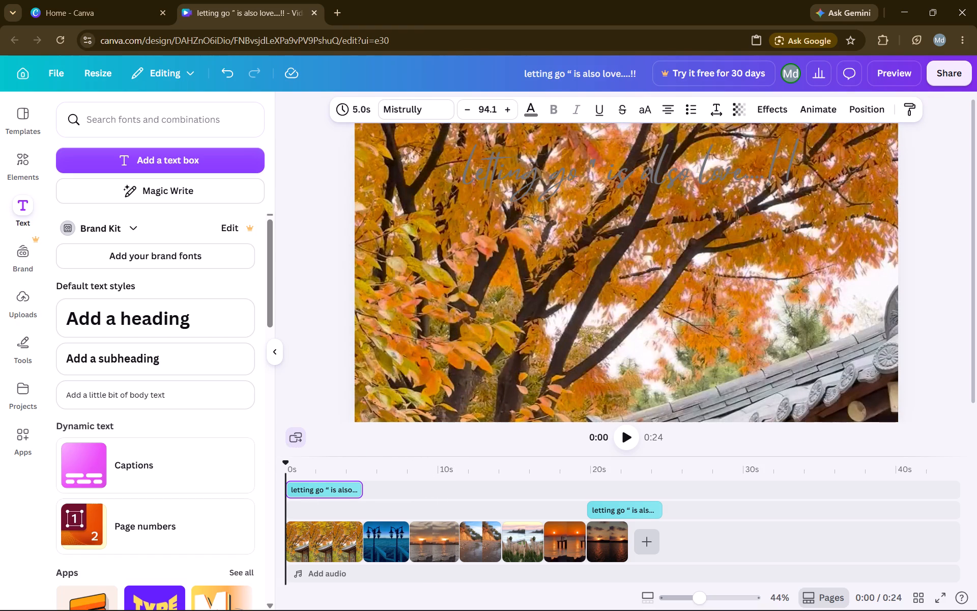
{"action": "left_click", "coordinate": [625, 435]}
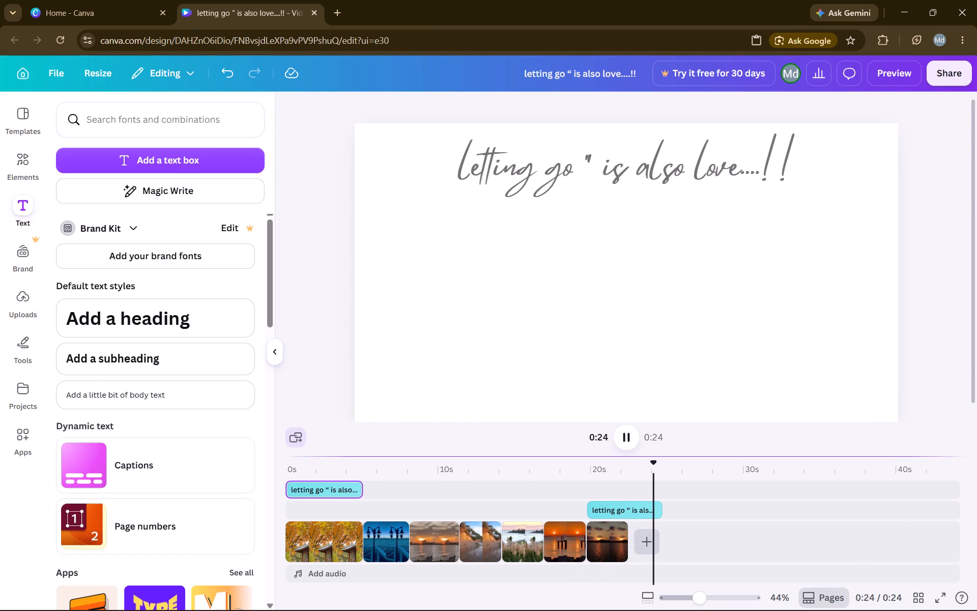
{"action": "left_click", "coordinate": [629, 436]}
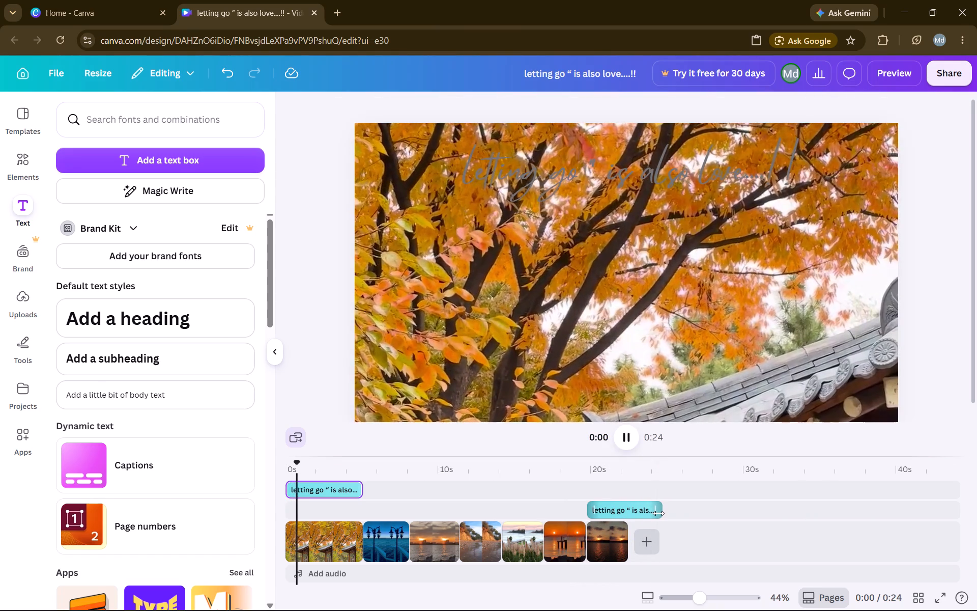
{"action": "left_click_drag", "start_coordinate": [658, 513], "coordinate": [623, 520]}
{"action": "left_click", "coordinate": [619, 428]}
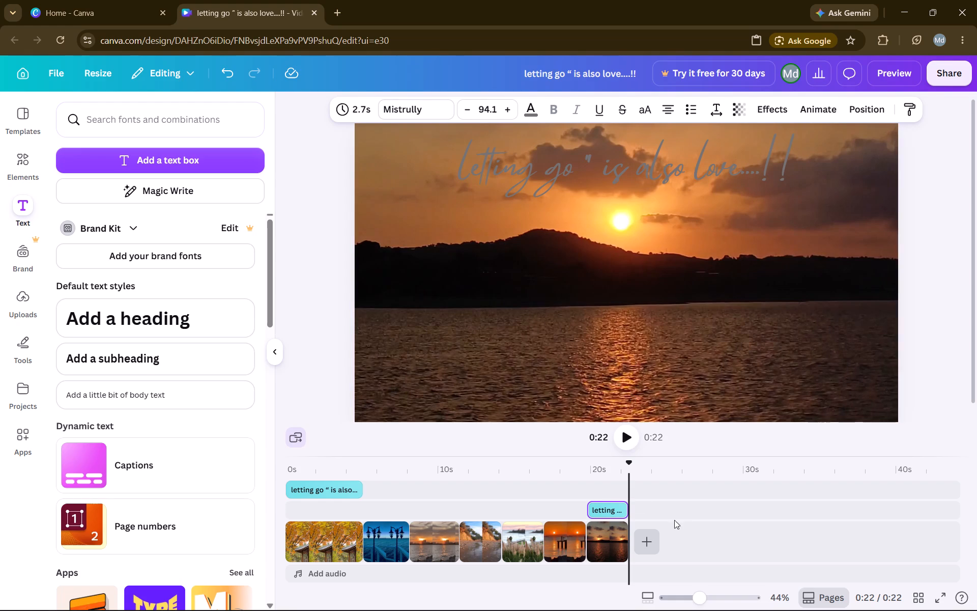
Open the design's analytics to view its visits.
{"action": "scroll", "coordinate": [709, 553], "scroll_direction": "down", "scroll_amount": 1}
{"action": "left_click", "coordinate": [818, 71]}
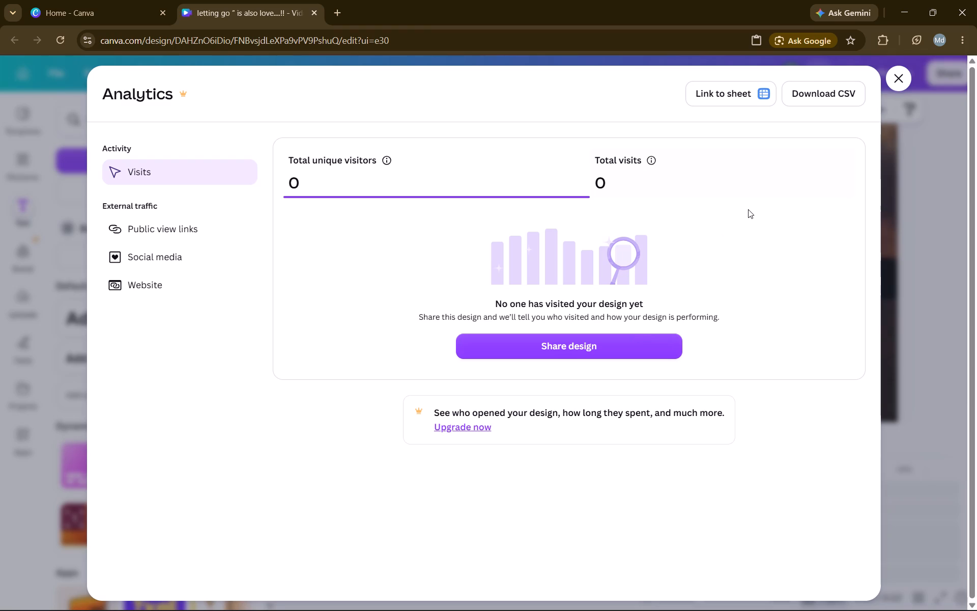
Close the analytics and return the playhead to the start of the video.
{"action": "left_click", "coordinate": [883, 81]}
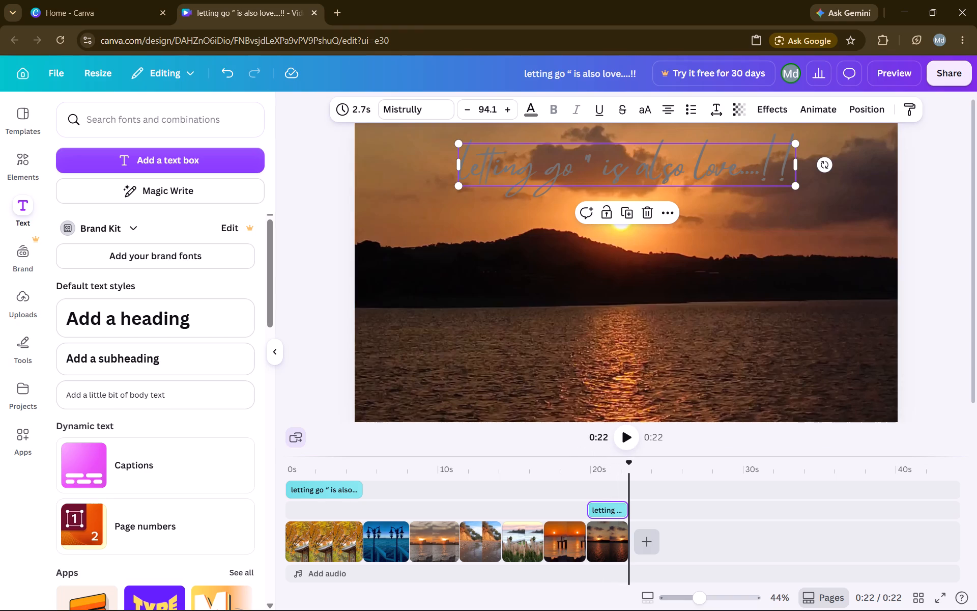
{"action": "left_click_drag", "start_coordinate": [628, 474], "coordinate": [250, 490]}
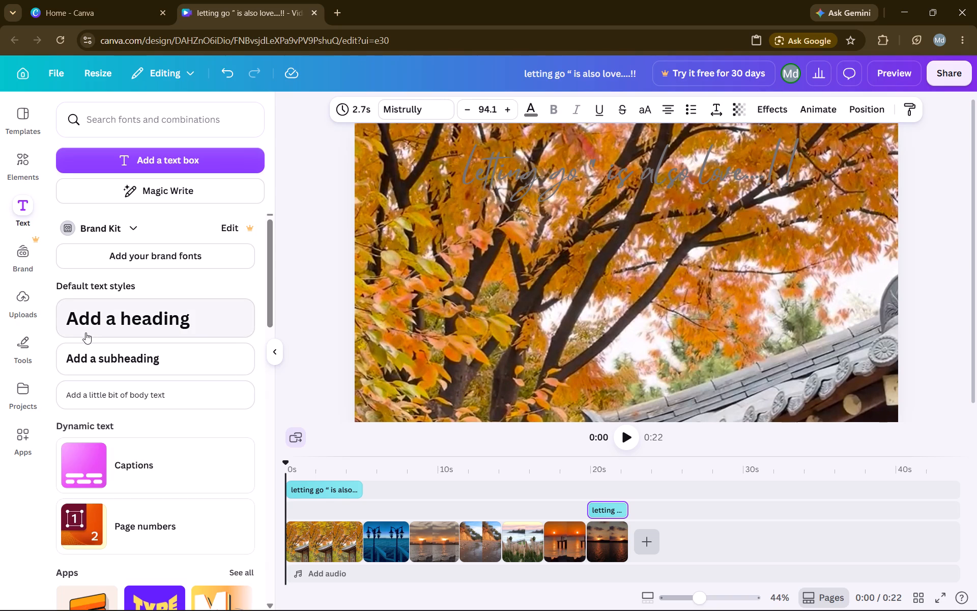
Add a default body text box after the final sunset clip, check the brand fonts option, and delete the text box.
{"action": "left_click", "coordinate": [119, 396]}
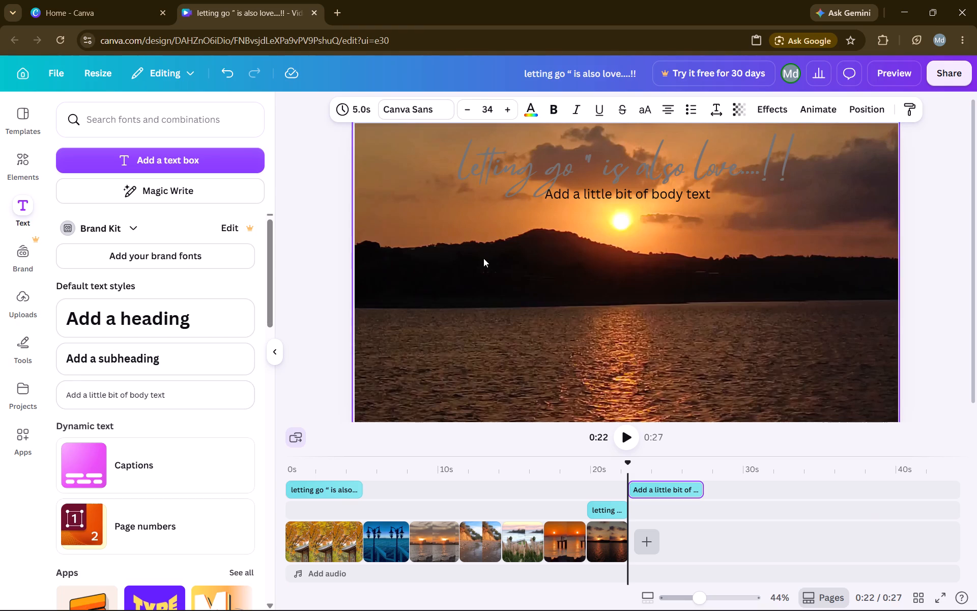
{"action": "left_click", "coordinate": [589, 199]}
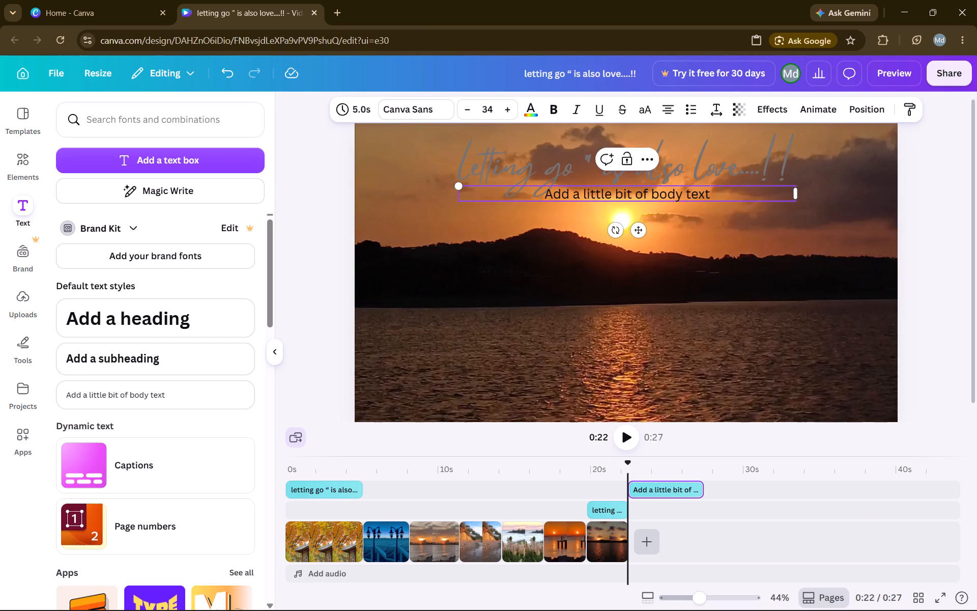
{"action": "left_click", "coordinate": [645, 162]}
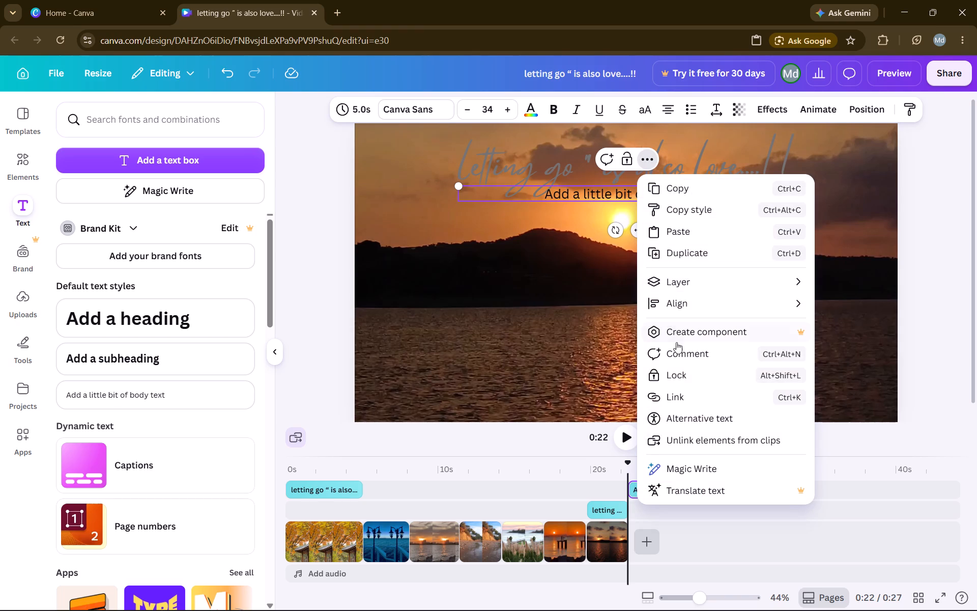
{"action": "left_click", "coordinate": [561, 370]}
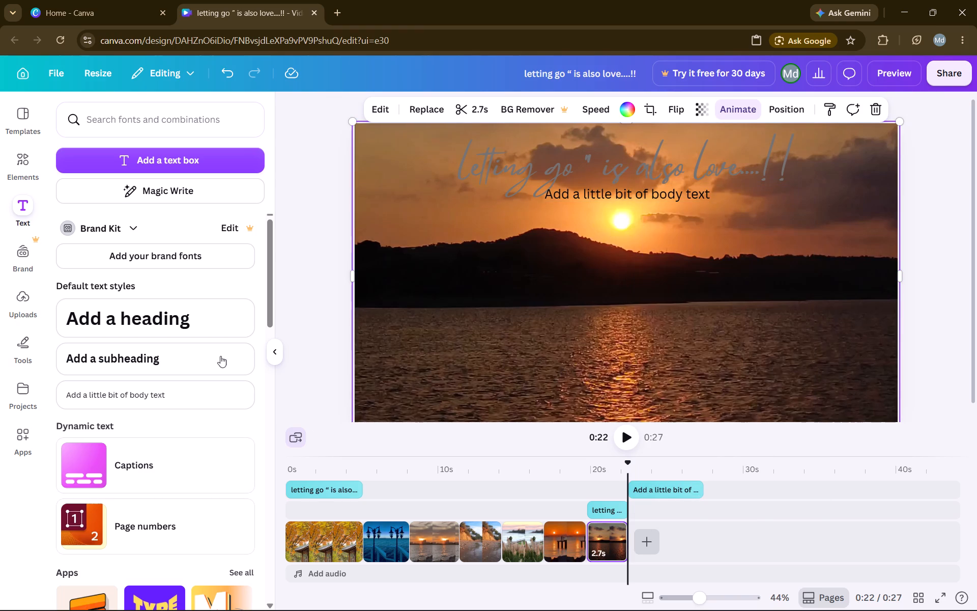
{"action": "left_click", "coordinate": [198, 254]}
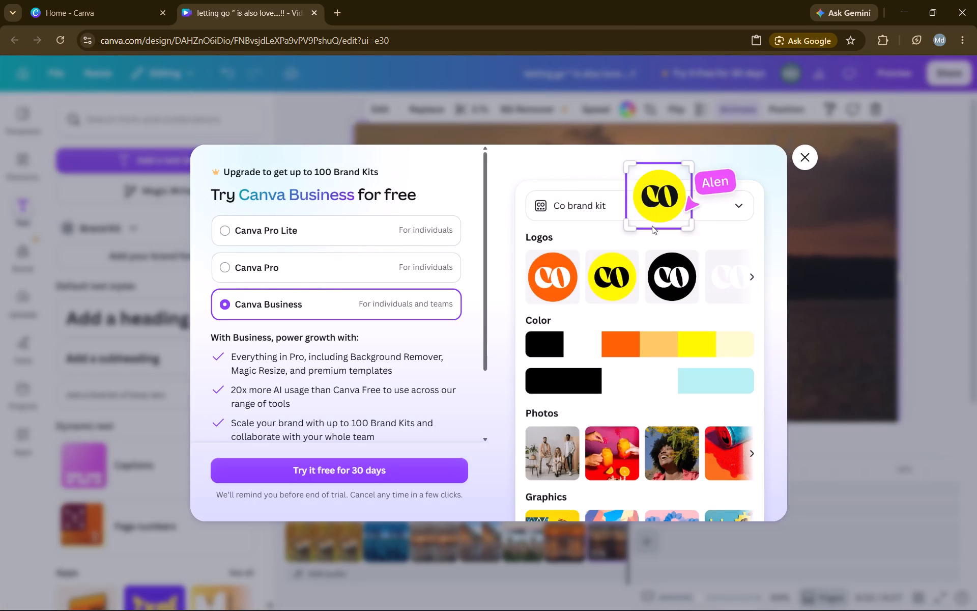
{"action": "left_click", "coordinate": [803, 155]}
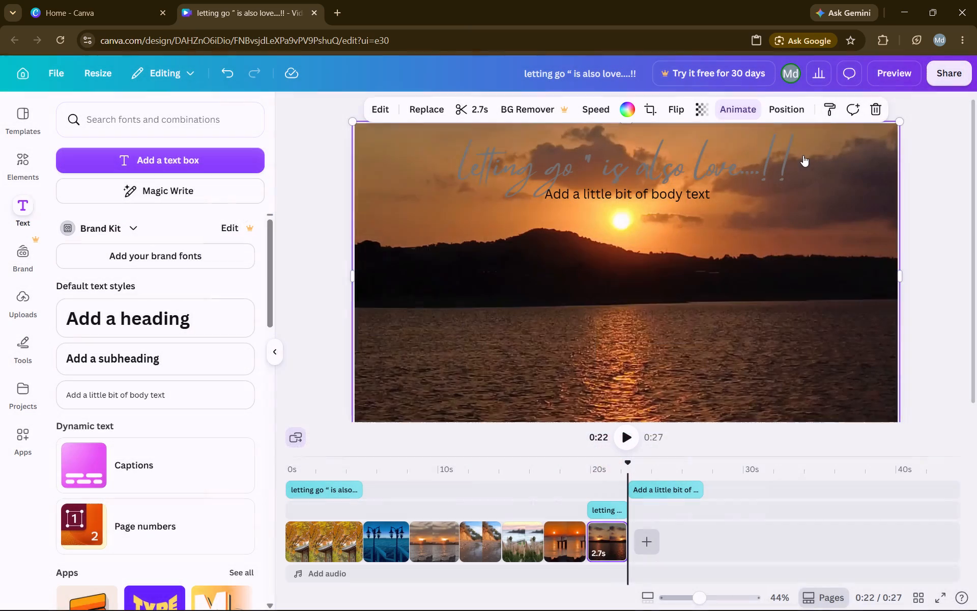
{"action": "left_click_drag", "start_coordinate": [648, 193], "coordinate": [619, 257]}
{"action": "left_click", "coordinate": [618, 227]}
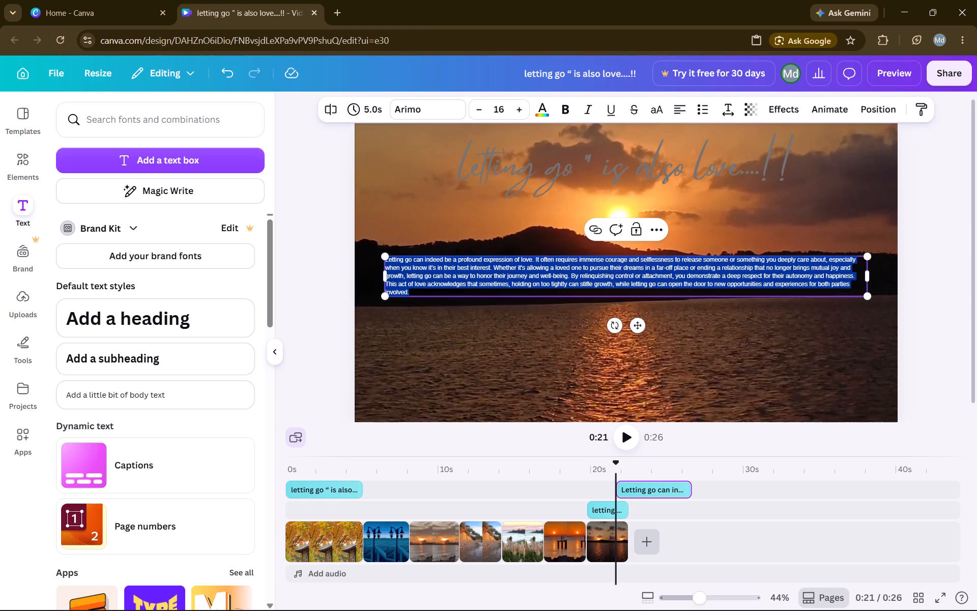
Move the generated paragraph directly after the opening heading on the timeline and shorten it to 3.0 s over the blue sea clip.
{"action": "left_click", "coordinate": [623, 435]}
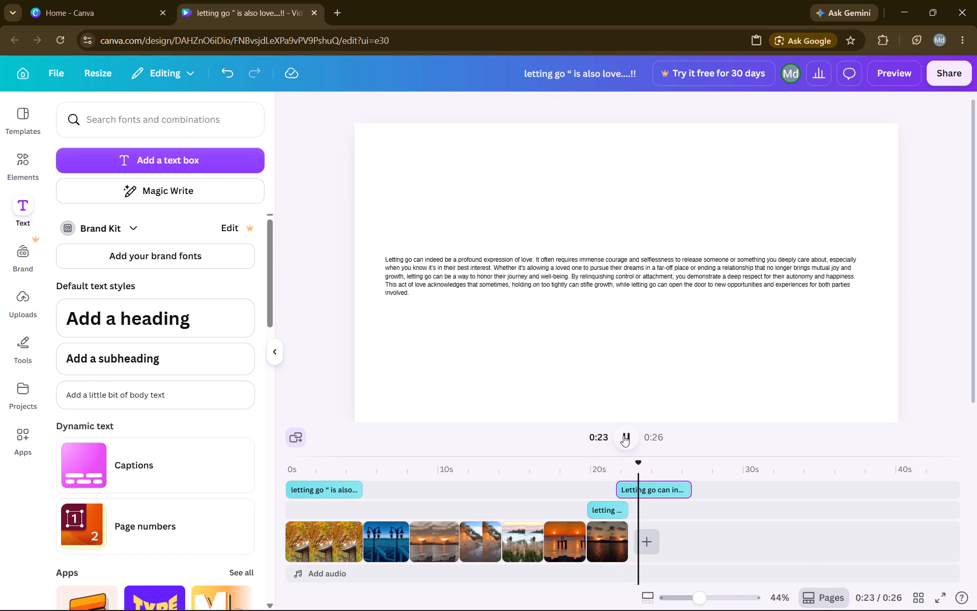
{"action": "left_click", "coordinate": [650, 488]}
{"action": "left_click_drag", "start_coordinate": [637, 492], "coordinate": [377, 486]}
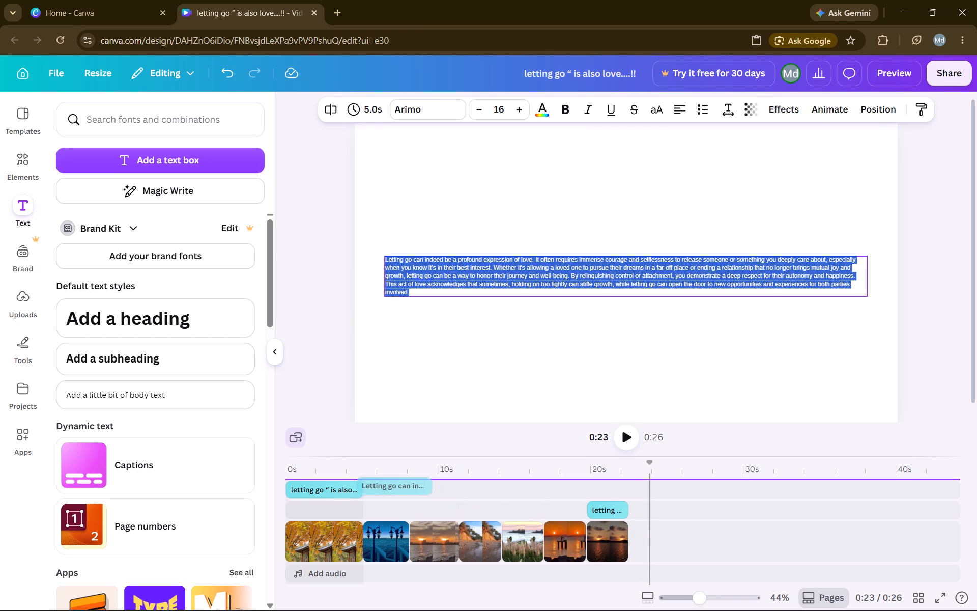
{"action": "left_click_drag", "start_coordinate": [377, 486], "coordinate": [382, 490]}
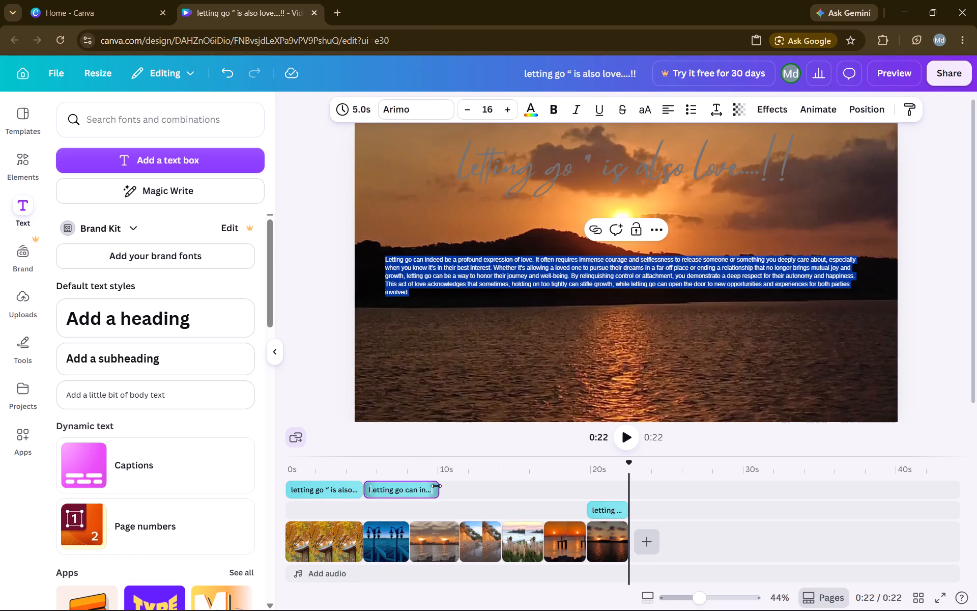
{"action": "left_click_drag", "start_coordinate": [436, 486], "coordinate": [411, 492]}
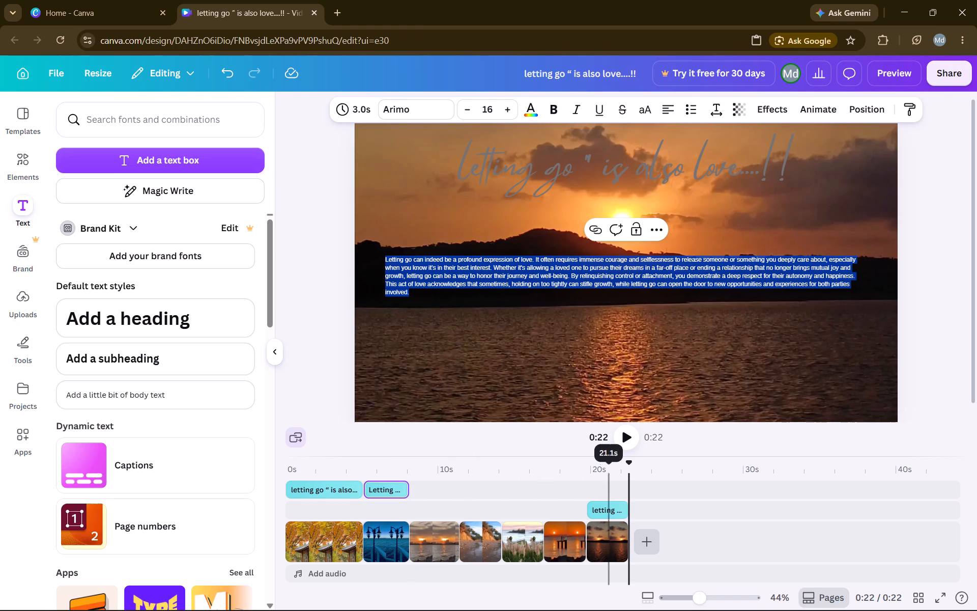
Play the video from the start to review the paragraph over the blue sea clip.
{"action": "left_click_drag", "start_coordinate": [628, 471], "coordinate": [556, 474]}
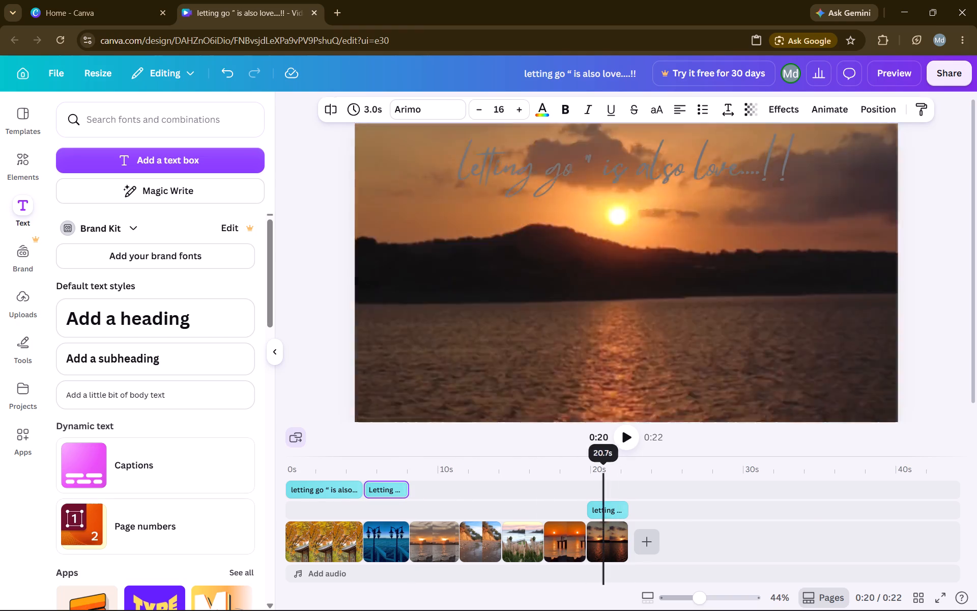
{"action": "left_click_drag", "start_coordinate": [556, 474], "coordinate": [245, 476]}
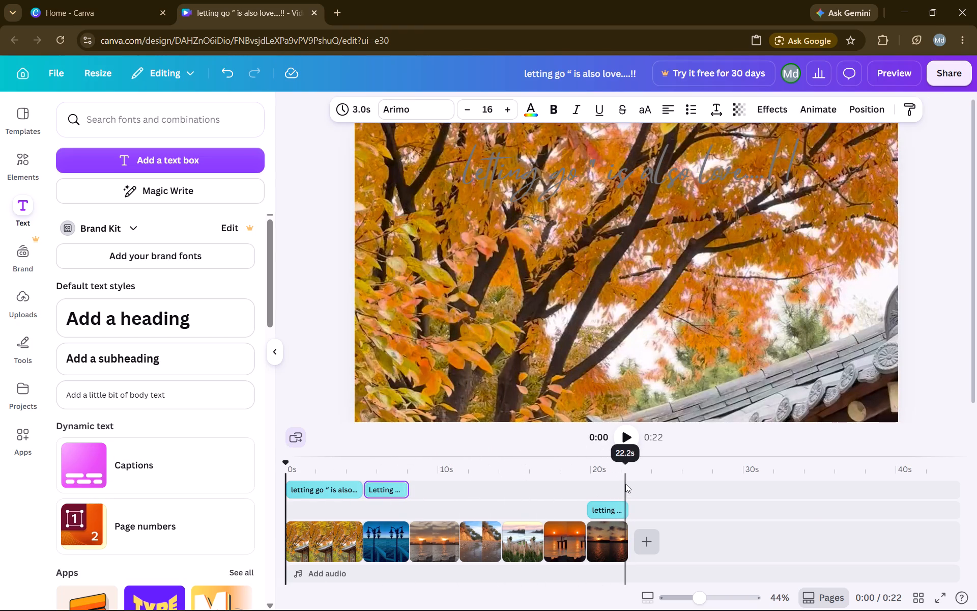
{"action": "left_click", "coordinate": [626, 441]}
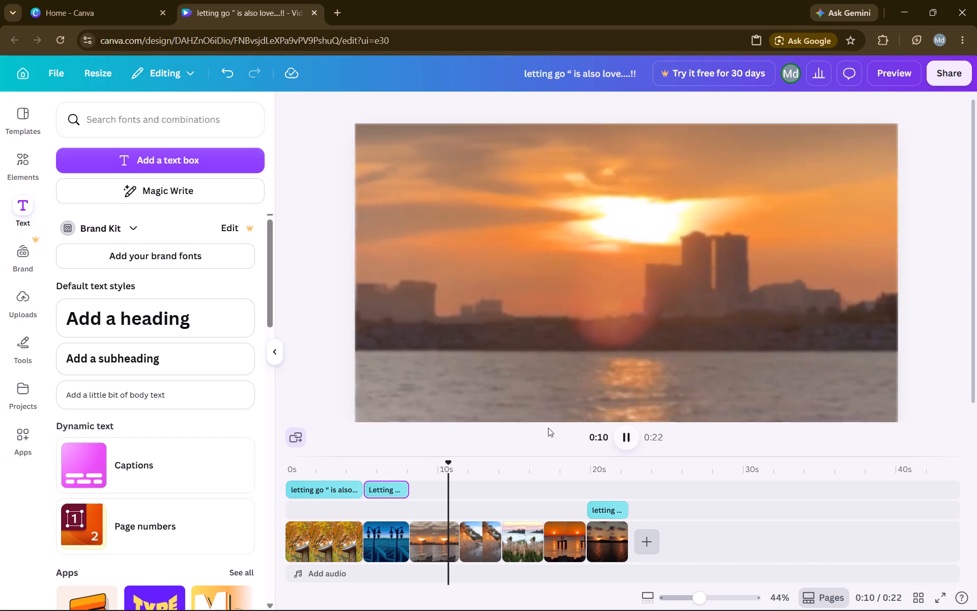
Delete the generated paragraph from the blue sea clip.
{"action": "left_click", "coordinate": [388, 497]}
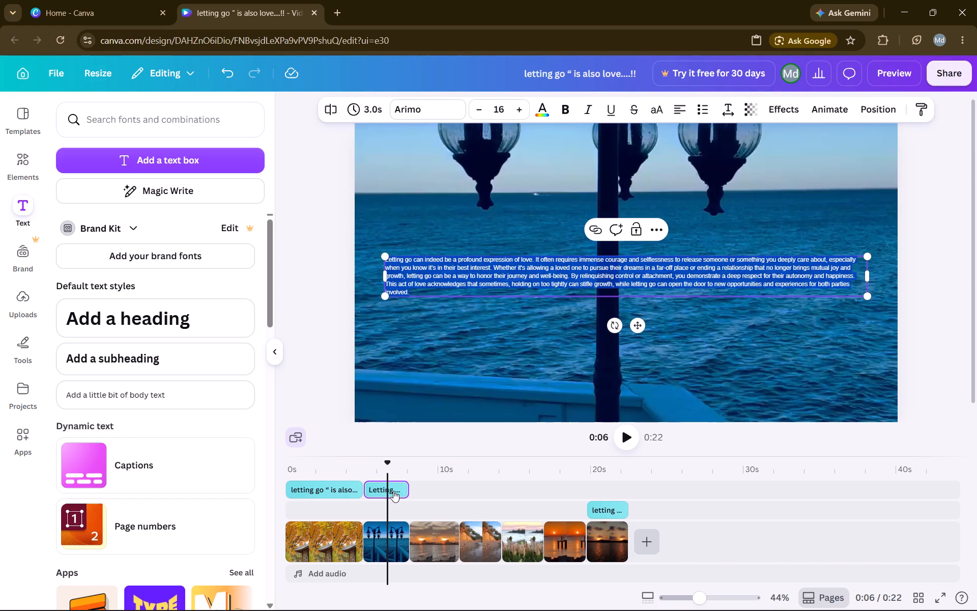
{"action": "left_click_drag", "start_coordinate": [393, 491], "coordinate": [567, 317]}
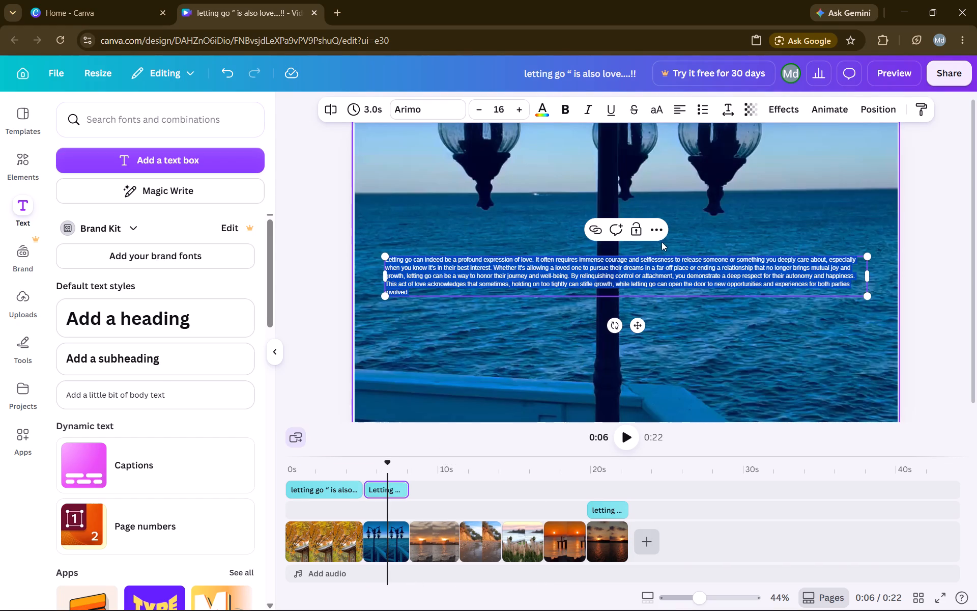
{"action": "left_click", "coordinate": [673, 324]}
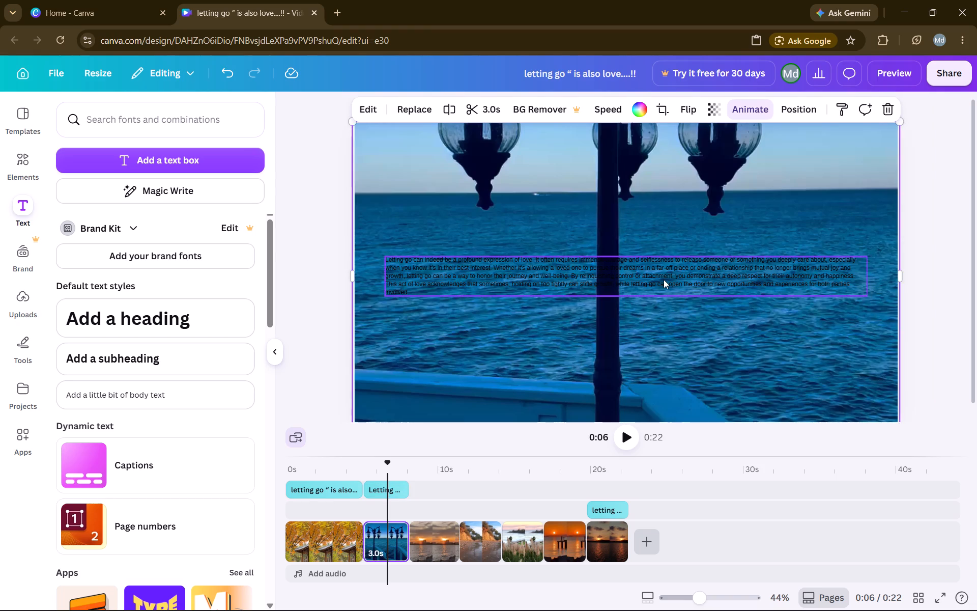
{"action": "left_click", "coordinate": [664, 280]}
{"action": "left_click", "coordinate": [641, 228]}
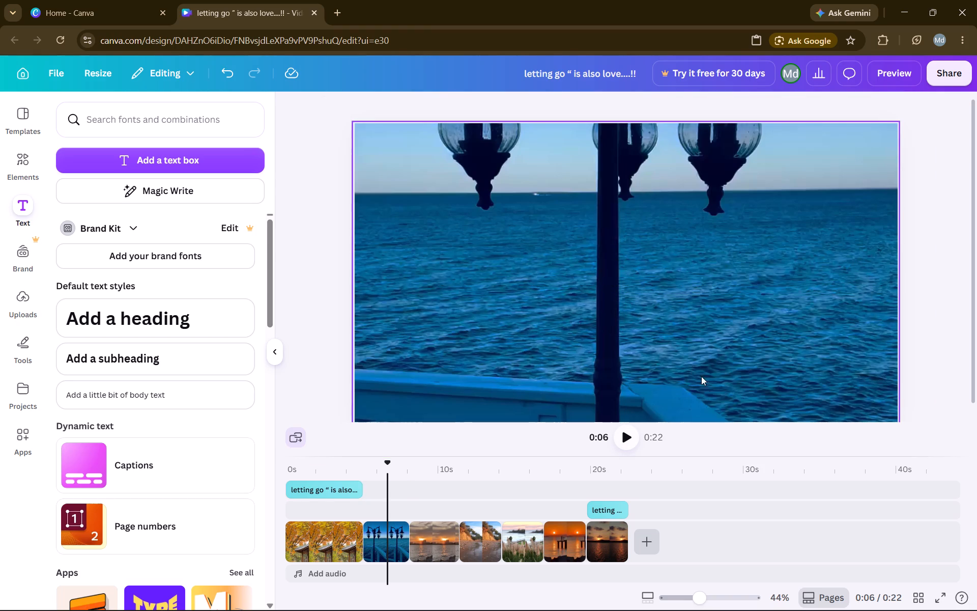
Return the playhead to the start of the video.
{"action": "left_click_drag", "start_coordinate": [388, 475], "coordinate": [277, 475]}
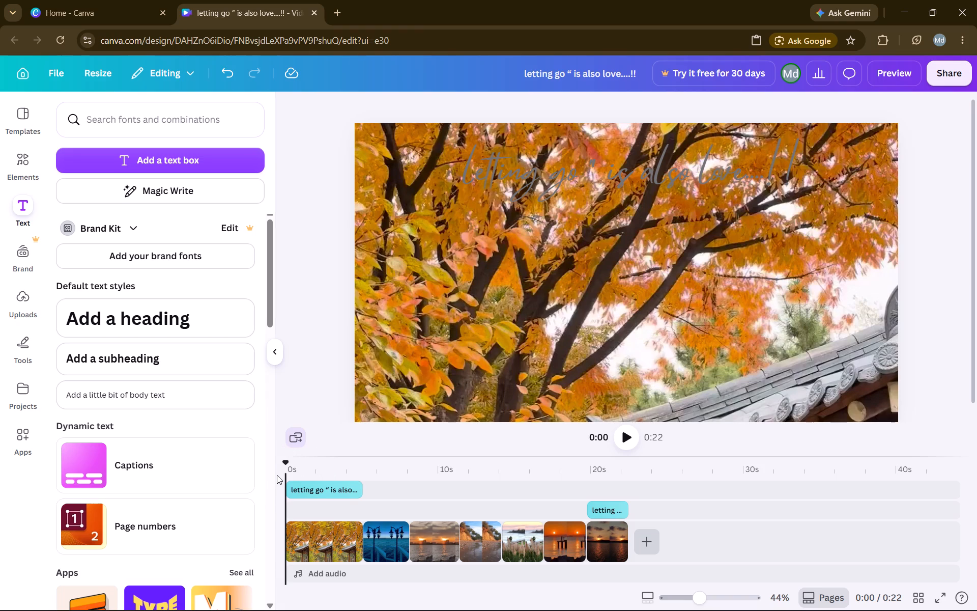
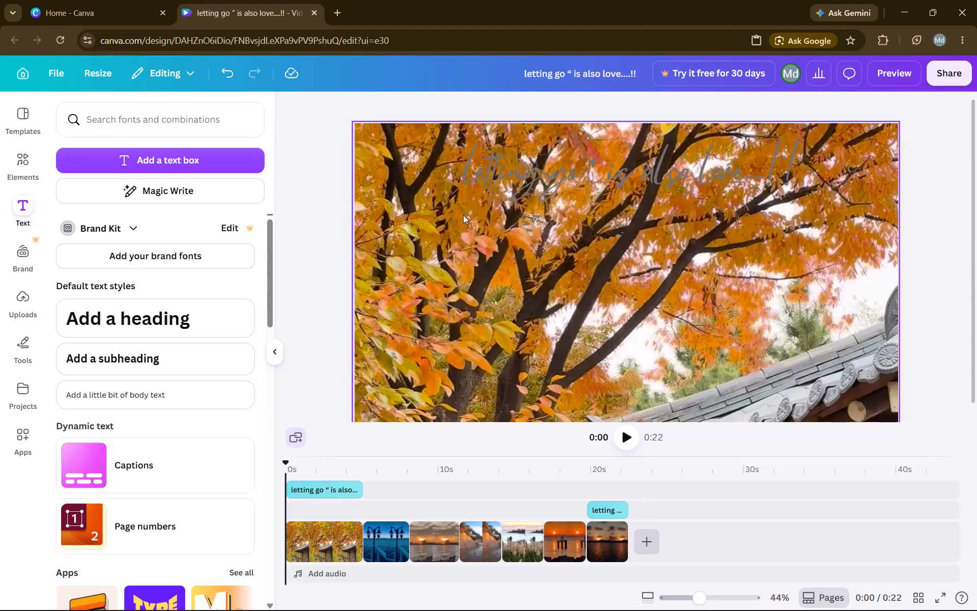
Recolour the opening heading from the default solid colours to very dark purple and apply the change to all matching grey.
{"action": "left_click", "coordinate": [501, 180]}
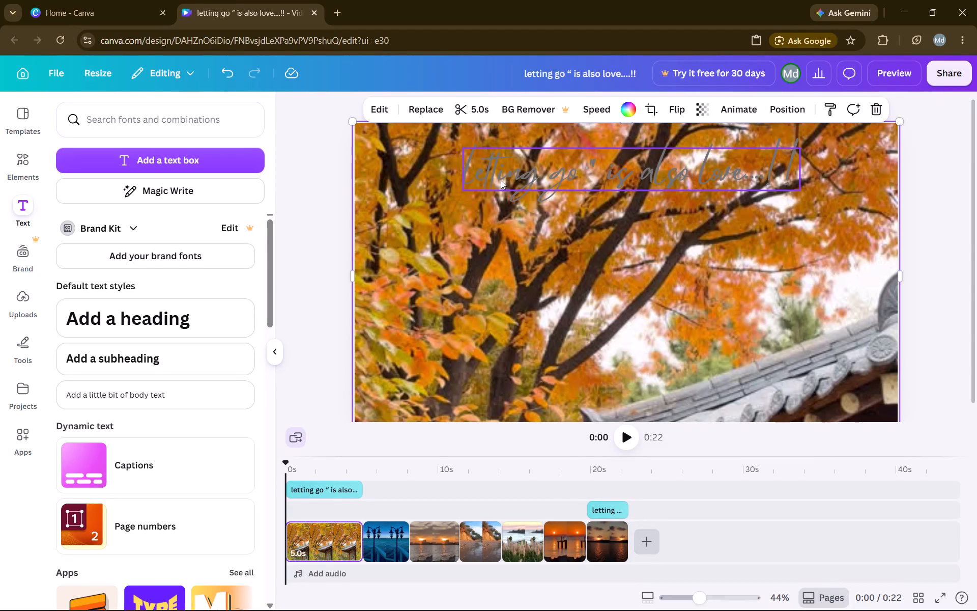
{"action": "left_click", "coordinate": [631, 110]}
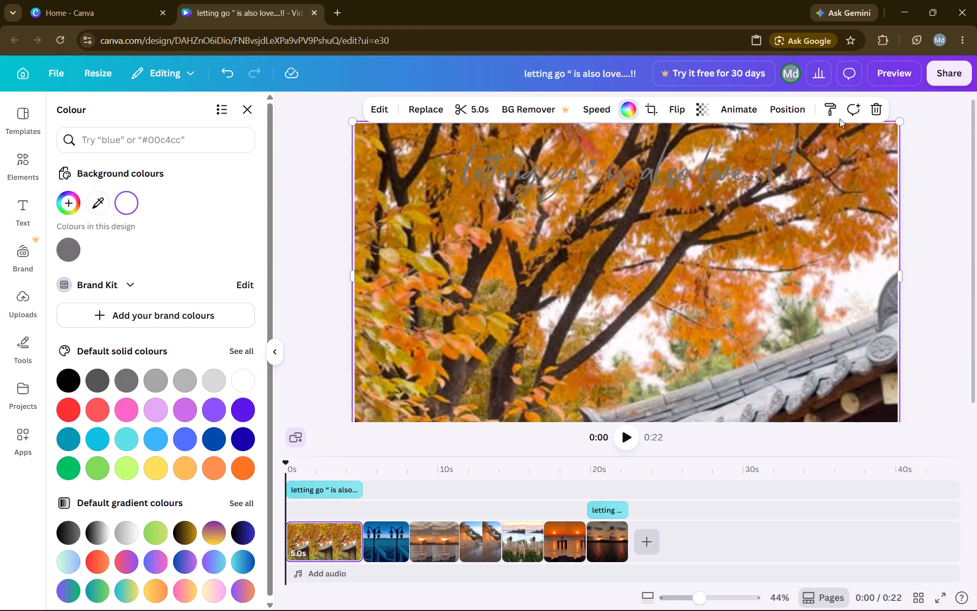
{"action": "left_click", "coordinate": [523, 158]}
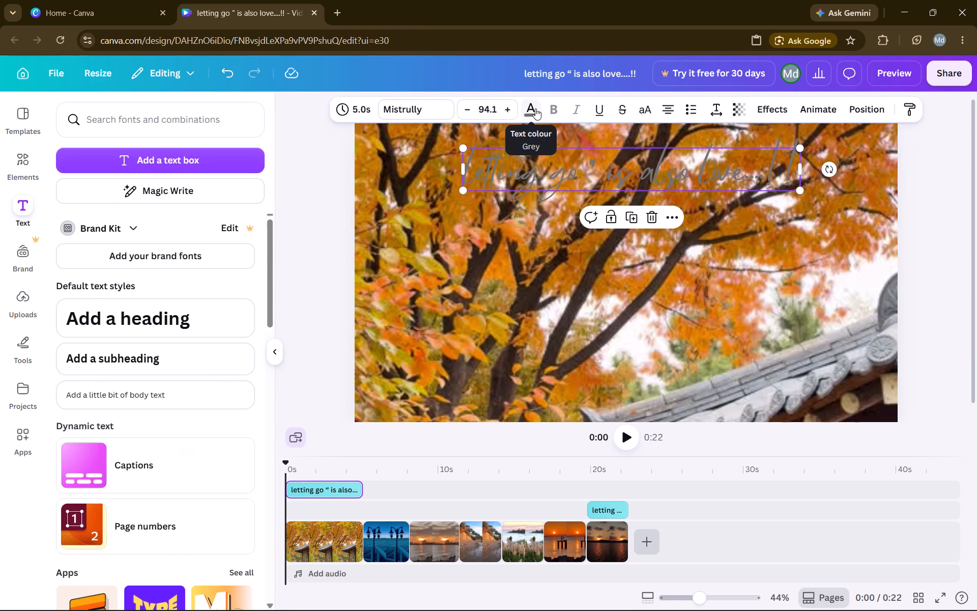
{"action": "left_click", "coordinate": [535, 108]}
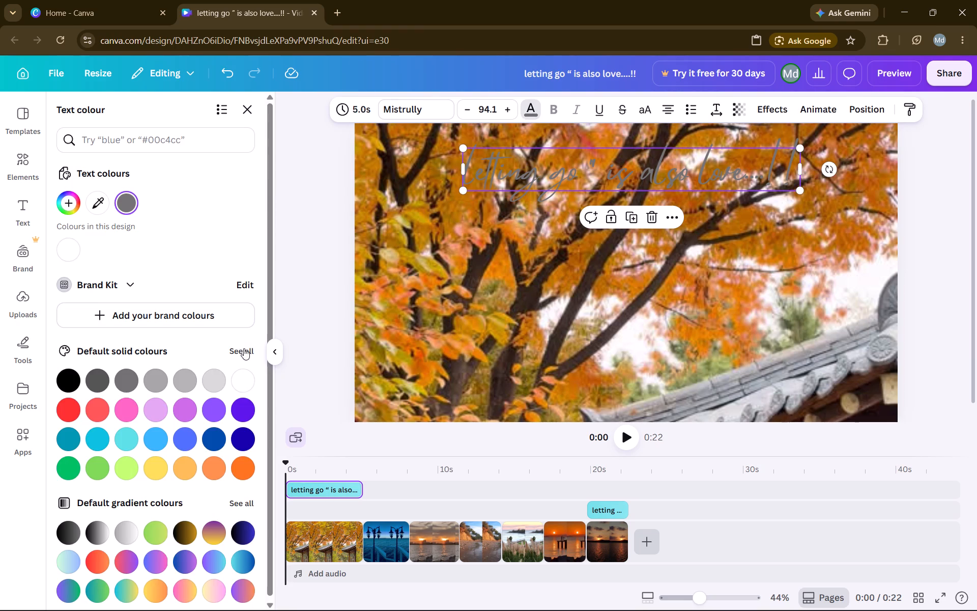
{"action": "left_click", "coordinate": [244, 348]}
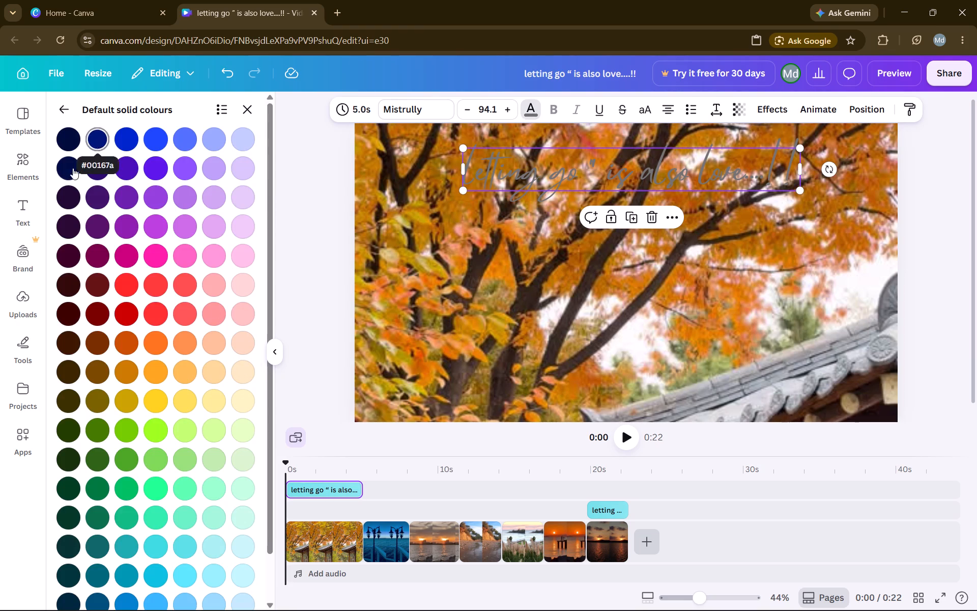
{"action": "left_click", "coordinate": [68, 191]}
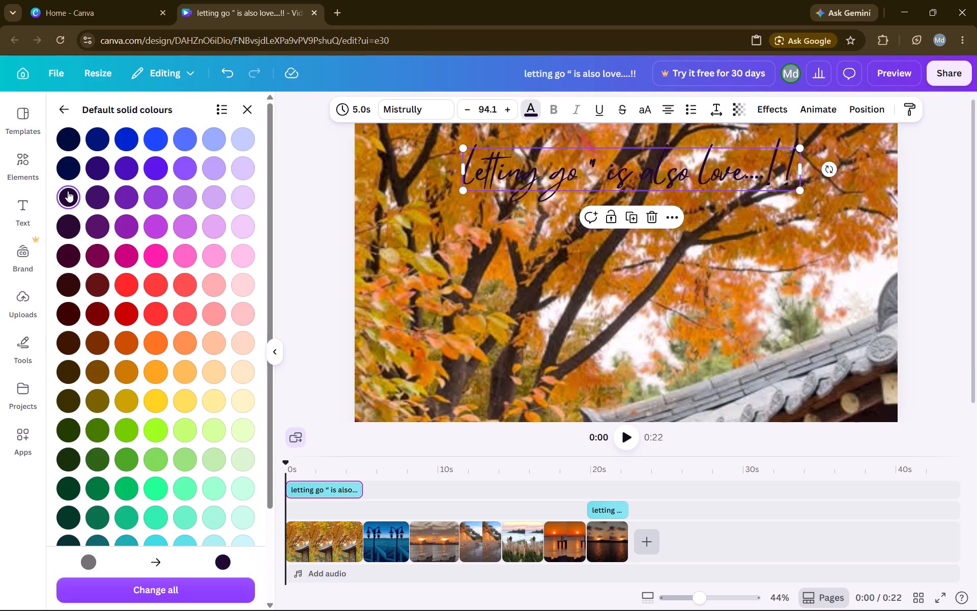
{"action": "left_click", "coordinate": [205, 577]}
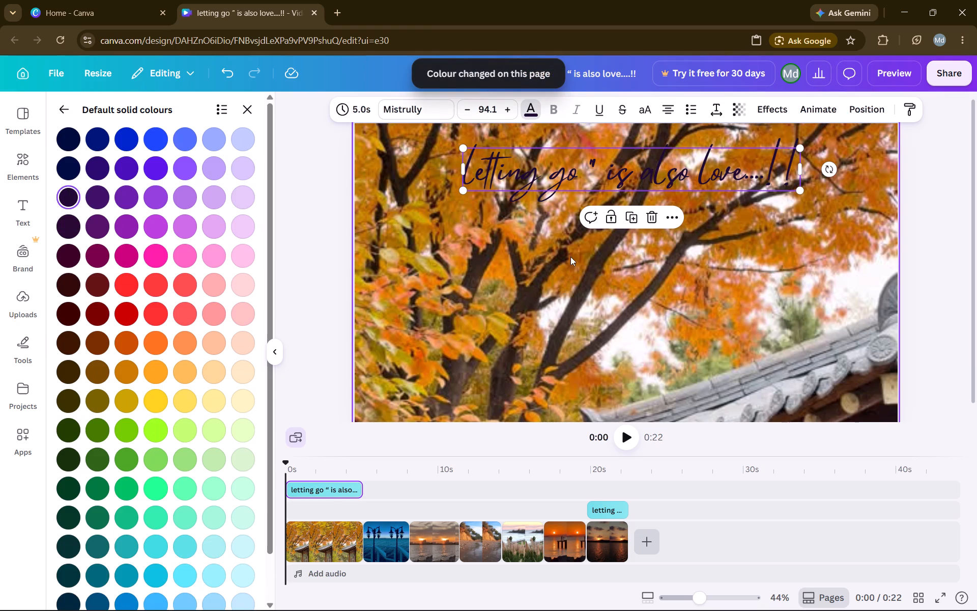
{"action": "left_click", "coordinate": [469, 248]}
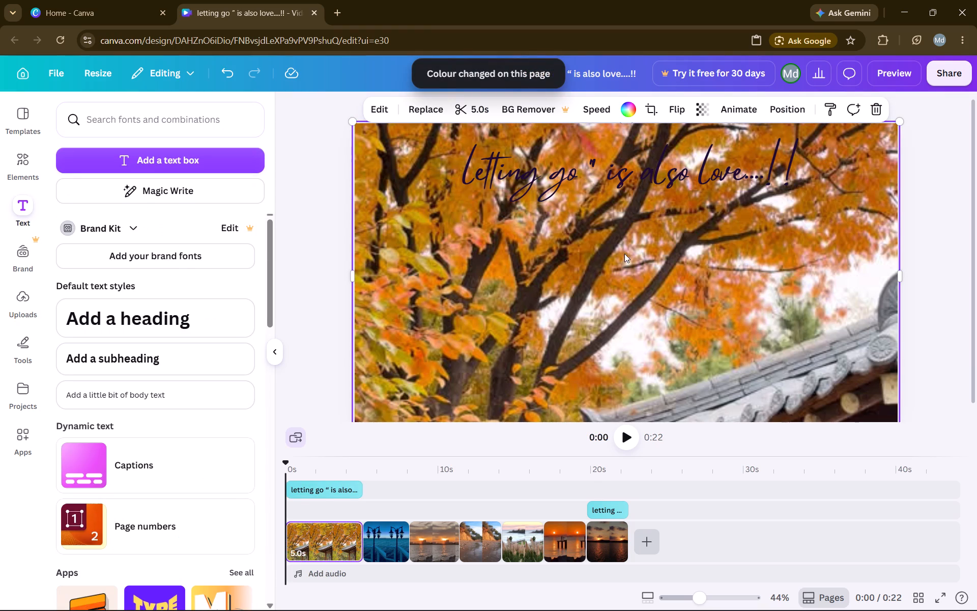
Play the video from the start to review the recoloured heading, restarting playback once and pausing on the autumn clip.
{"action": "left_click", "coordinate": [623, 434]}
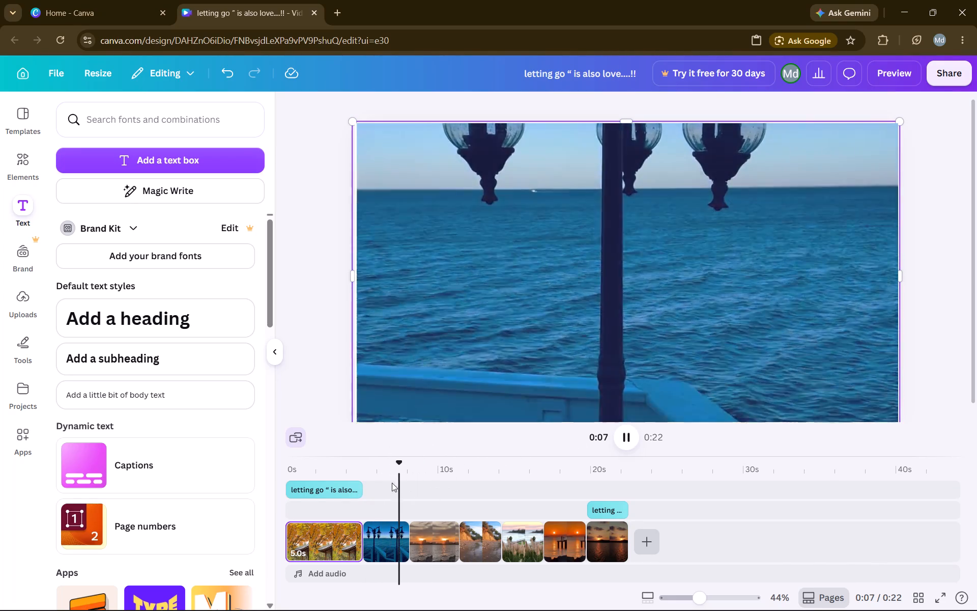
{"action": "left_click_drag", "start_coordinate": [406, 469], "coordinate": [261, 479]}
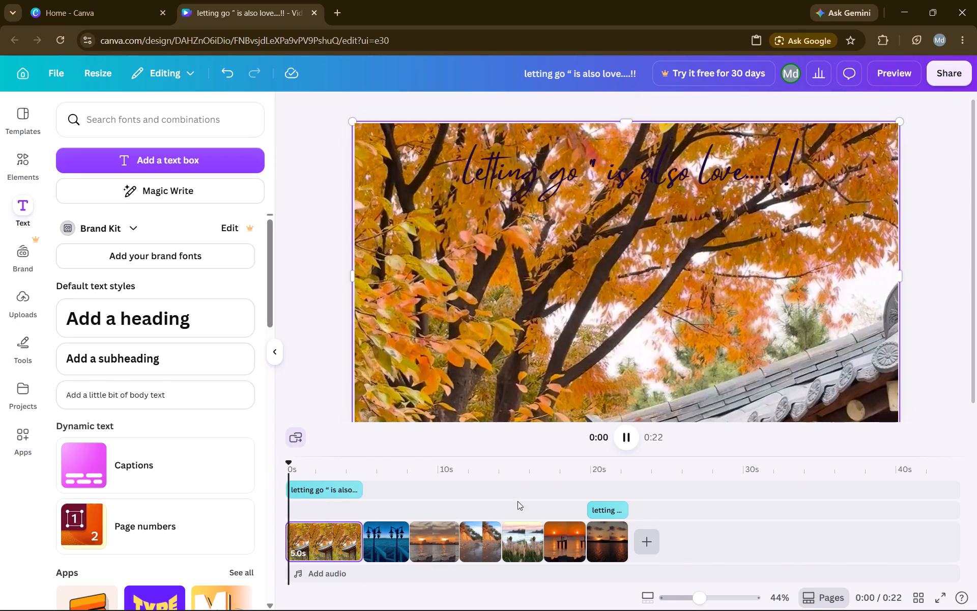
{"action": "left_click", "coordinate": [627, 446]}
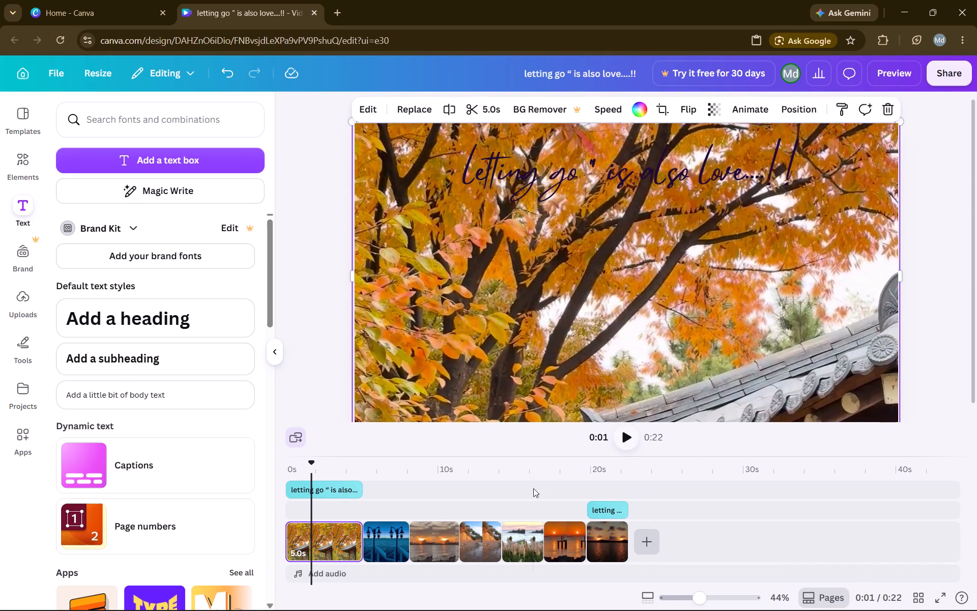
Duplicate the opening heading and move the copy directly after it on the timeline, starting with the blue sea clip.
{"action": "double_click", "coordinate": [328, 489]}
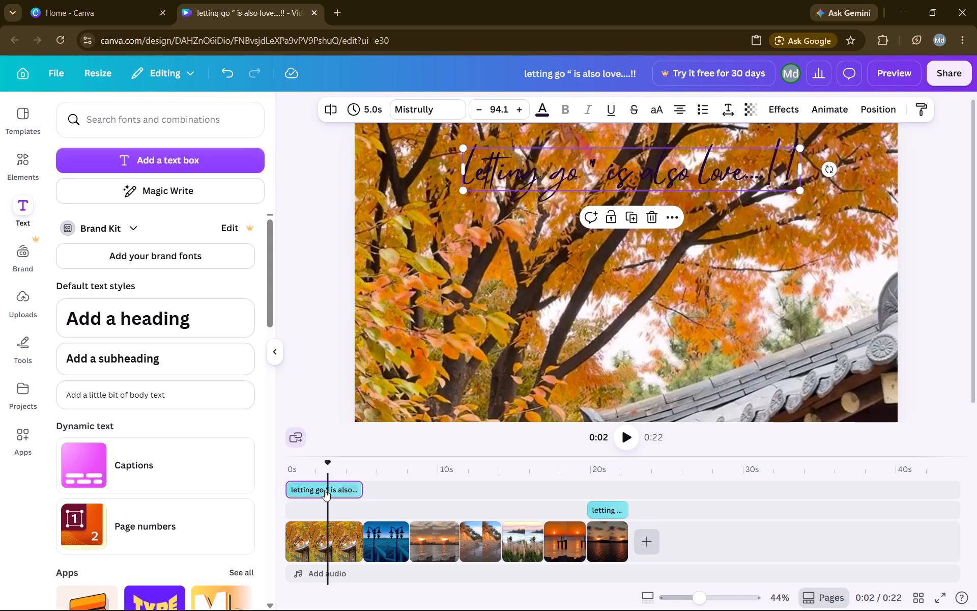
{"action": "left_click", "coordinate": [632, 215]}
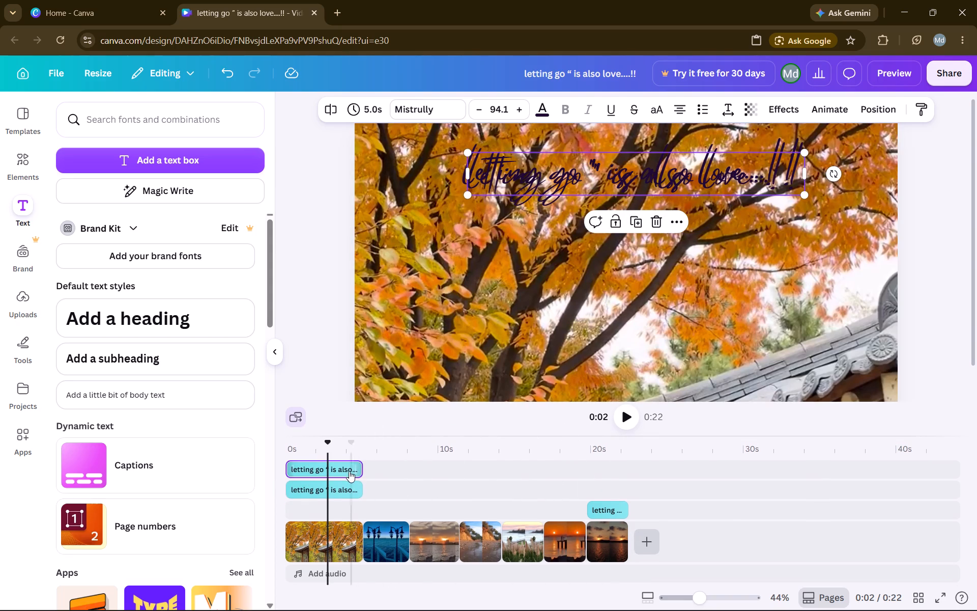
{"action": "left_click_drag", "start_coordinate": [347, 469], "coordinate": [356, 465]}
{"action": "left_click_drag", "start_coordinate": [356, 465], "coordinate": [355, 465]}
{"action": "left_click_drag", "start_coordinate": [355, 465], "coordinate": [345, 466]}
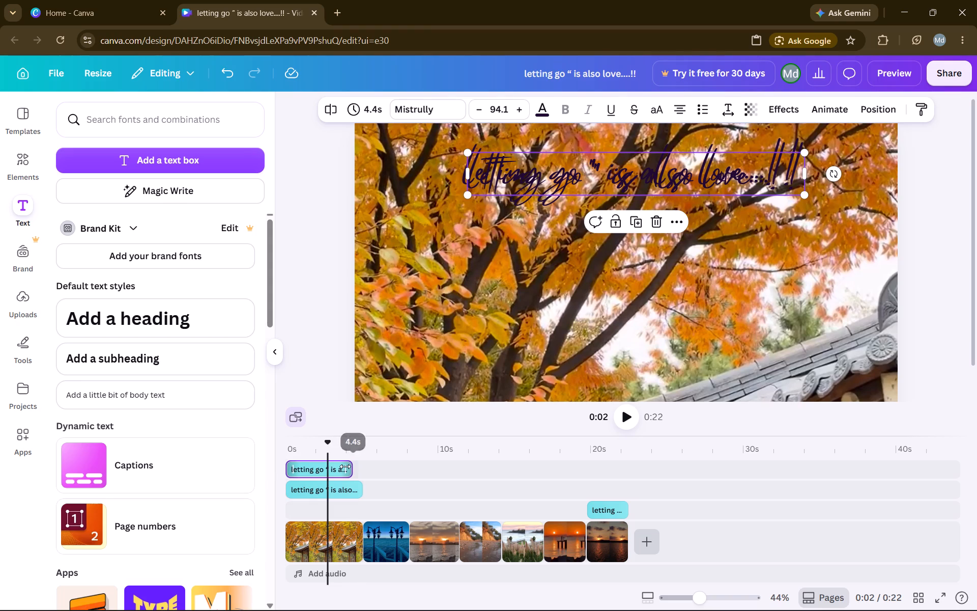
{"action": "left_click_drag", "start_coordinate": [328, 467], "coordinate": [388, 472]}
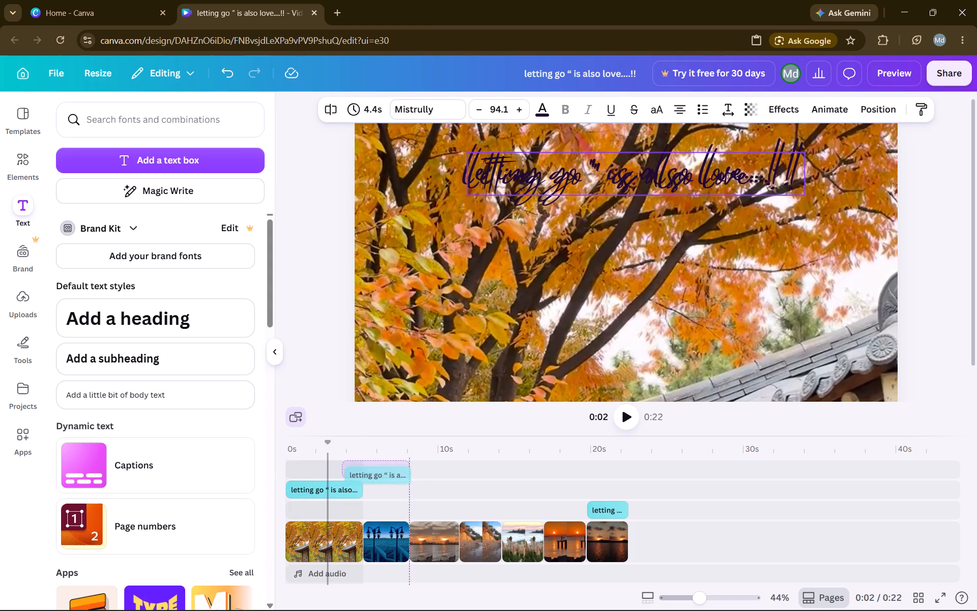
{"action": "left_click_drag", "start_coordinate": [388, 472], "coordinate": [401, 465]}
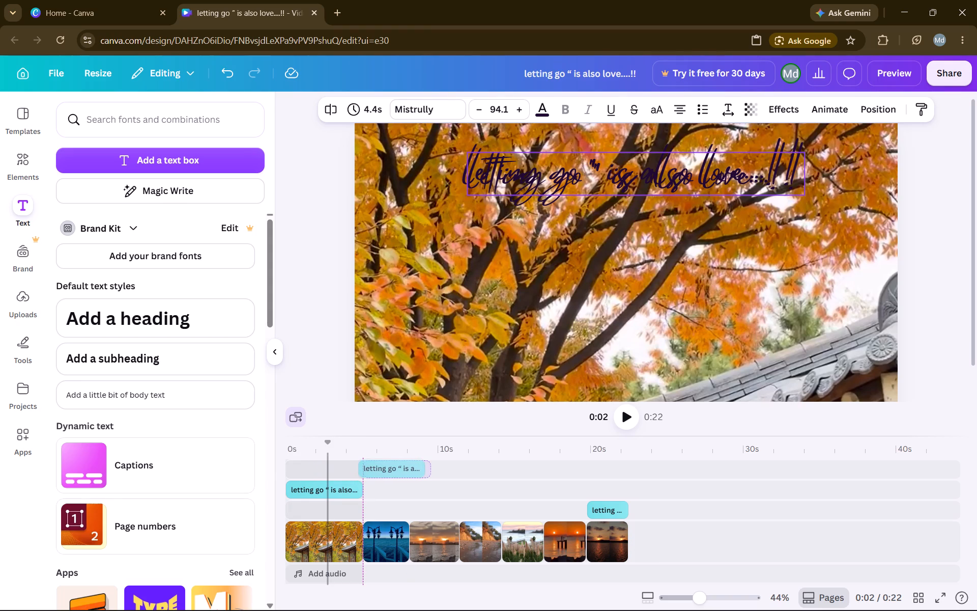
{"action": "left_click_drag", "start_coordinate": [401, 465], "coordinate": [405, 464]}
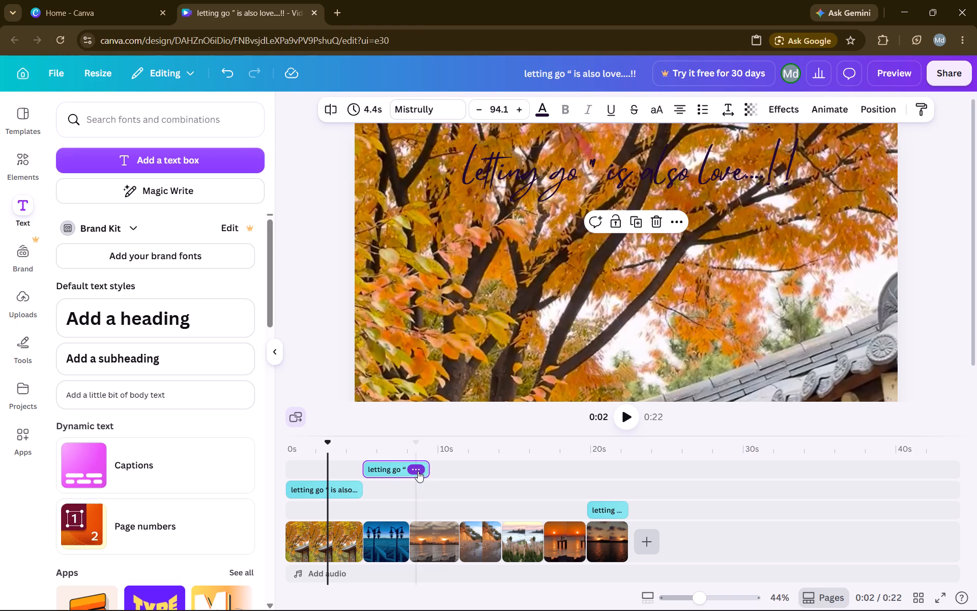
Shorten the duplicated heading to 3.1 s so it ends with the blue sea clip.
{"action": "left_click", "coordinate": [422, 465]}
{"action": "left_click_drag", "start_coordinate": [422, 465], "coordinate": [406, 465]}
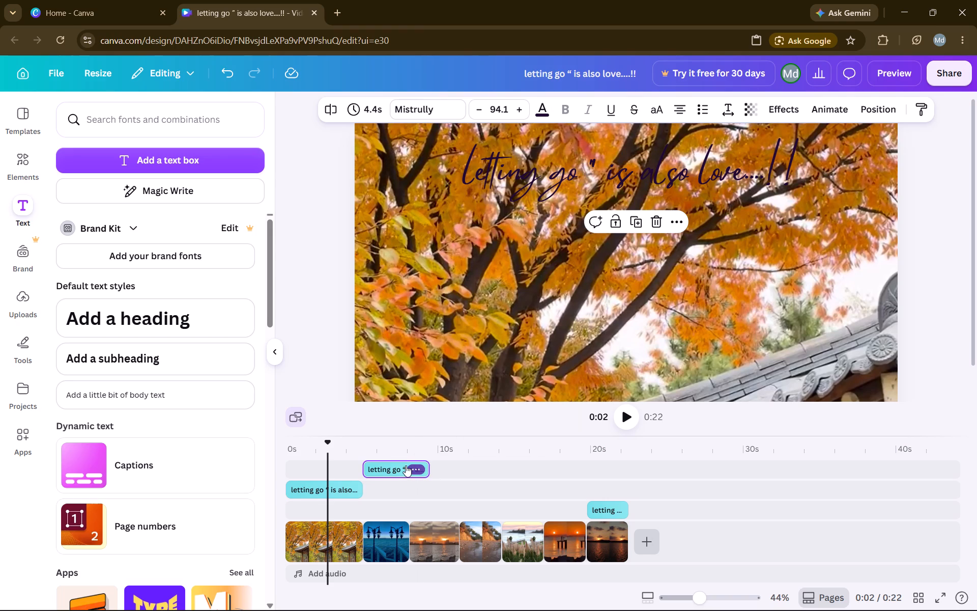
{"action": "left_click_drag", "start_coordinate": [406, 465], "coordinate": [403, 465]}
{"action": "left_click", "coordinate": [403, 465]}
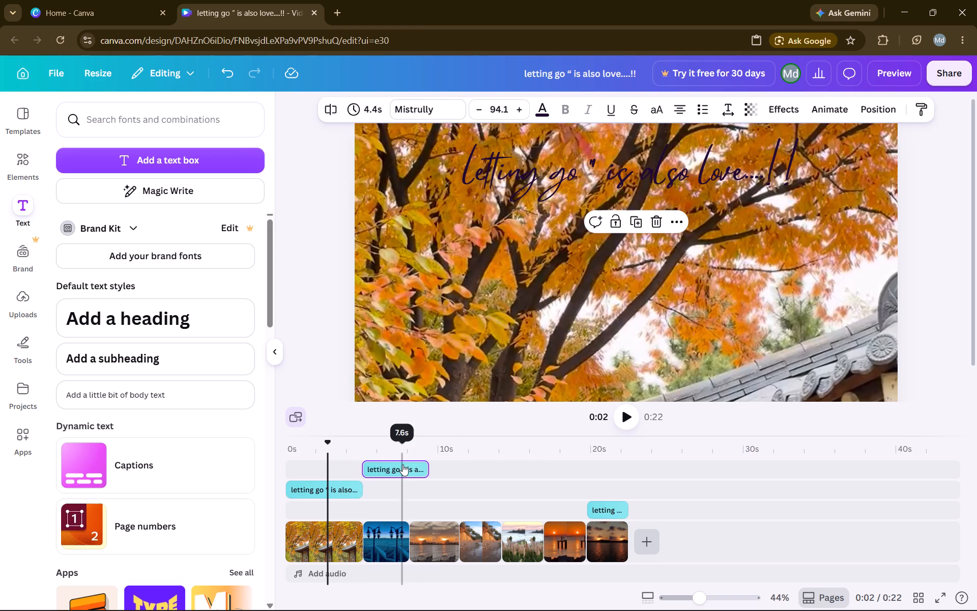
{"action": "left_click_drag", "start_coordinate": [425, 464], "coordinate": [408, 464]}
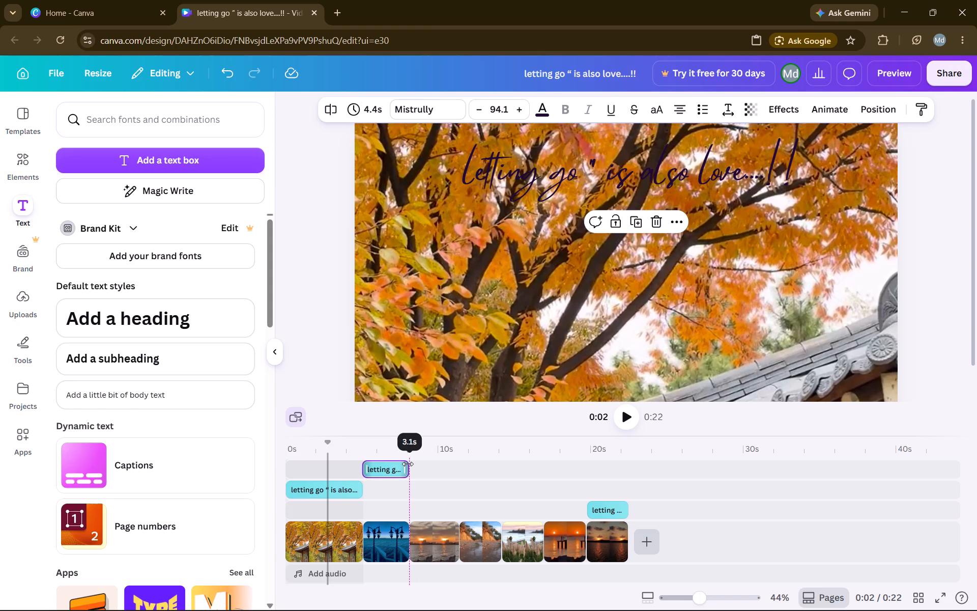
{"action": "left_click_drag", "start_coordinate": [408, 464], "coordinate": [407, 464]}
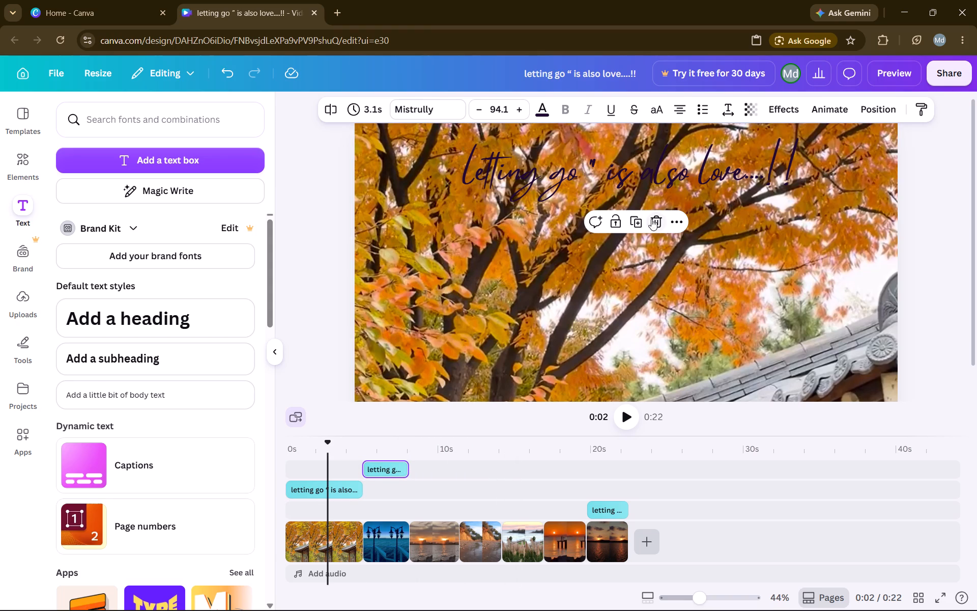
Duplicate the 3.1 s heading and place the copy directly after it on the timeline, over the third clip.
{"action": "left_click", "coordinate": [633, 226]}
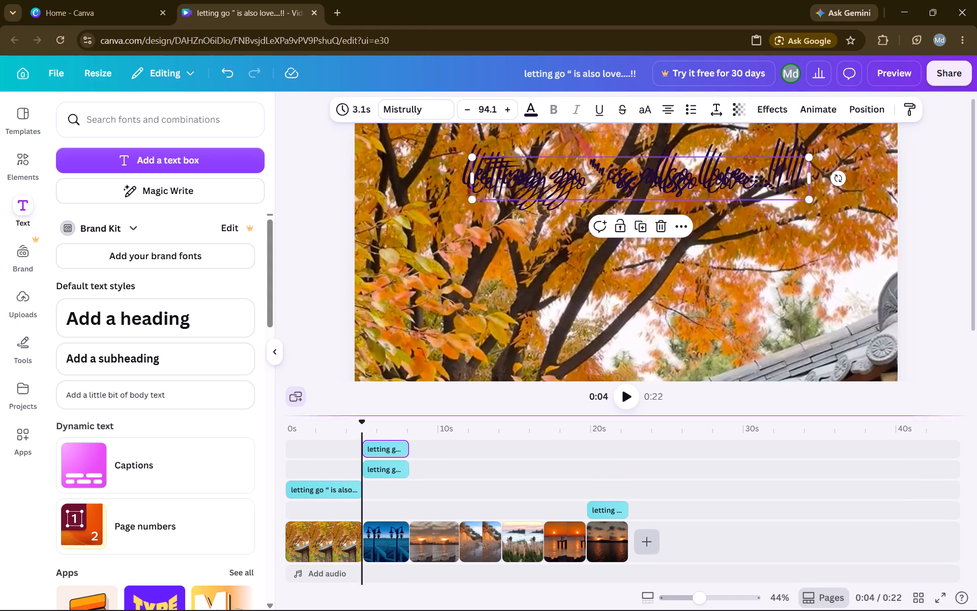
{"action": "left_click_drag", "start_coordinate": [391, 451], "coordinate": [423, 455]}
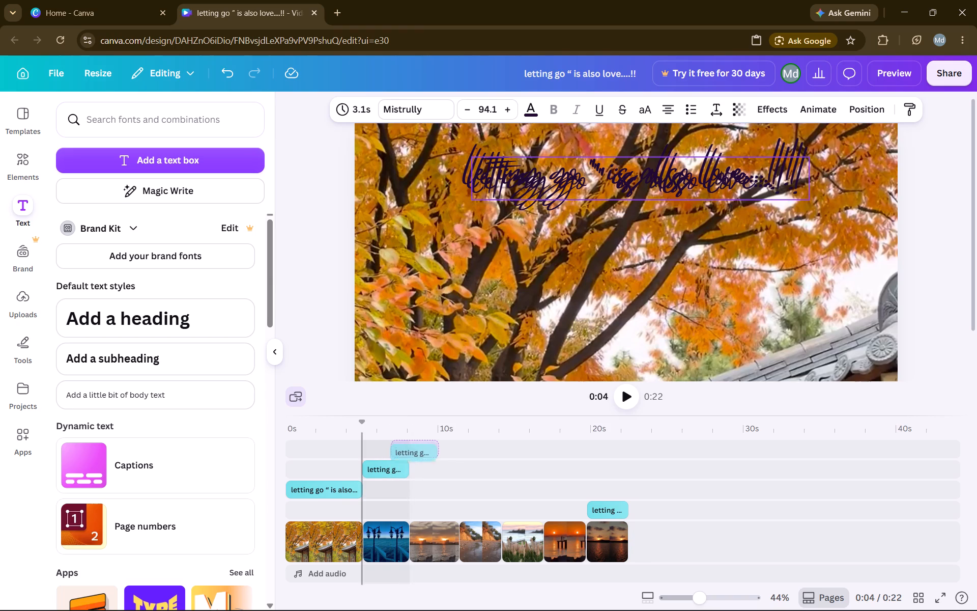
{"action": "left_click_drag", "start_coordinate": [423, 455], "coordinate": [439, 449]}
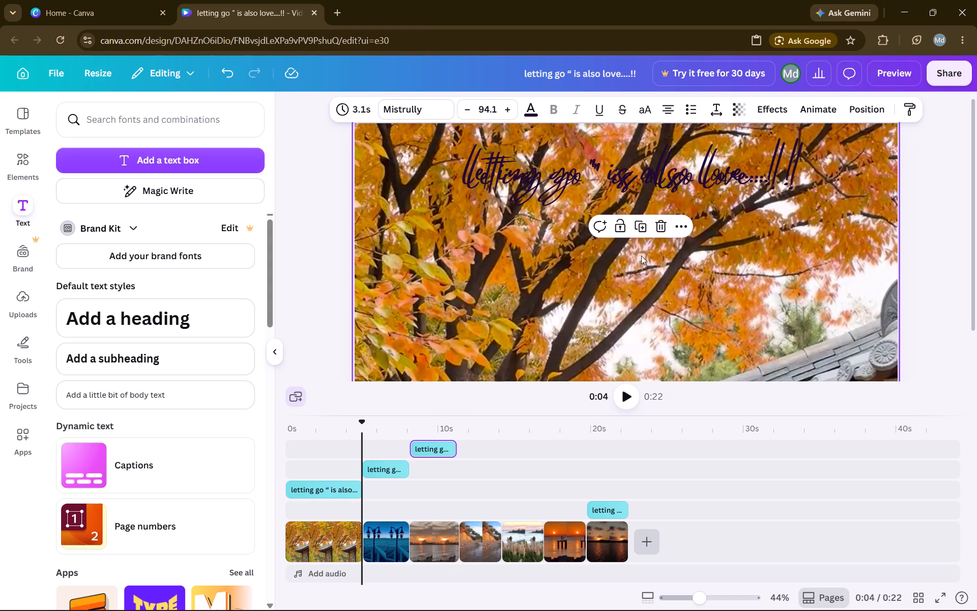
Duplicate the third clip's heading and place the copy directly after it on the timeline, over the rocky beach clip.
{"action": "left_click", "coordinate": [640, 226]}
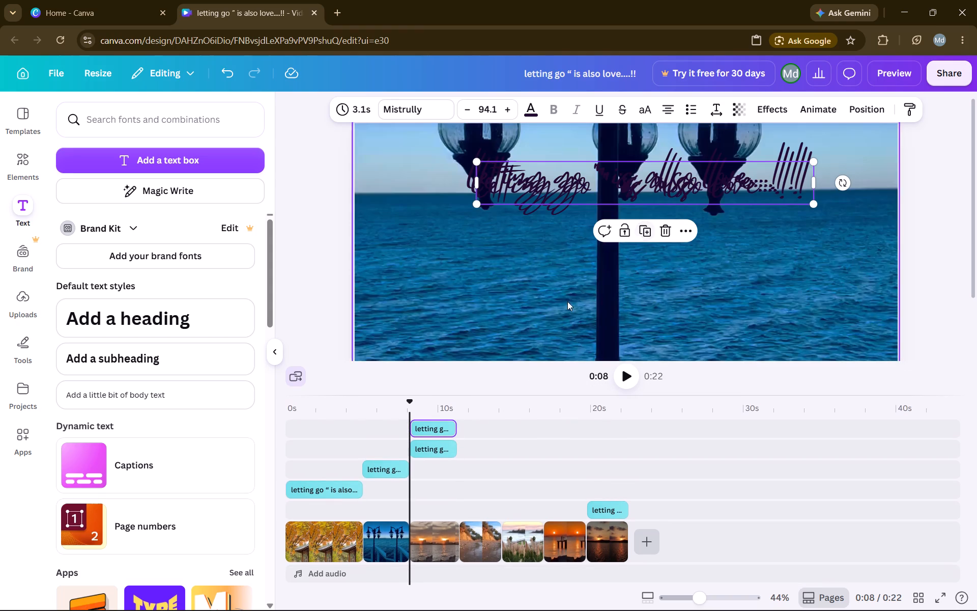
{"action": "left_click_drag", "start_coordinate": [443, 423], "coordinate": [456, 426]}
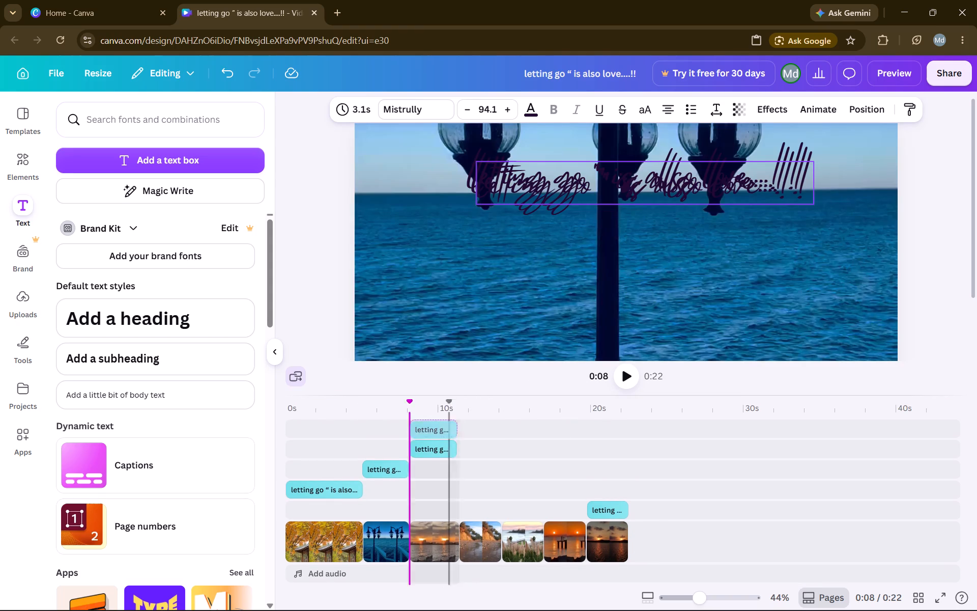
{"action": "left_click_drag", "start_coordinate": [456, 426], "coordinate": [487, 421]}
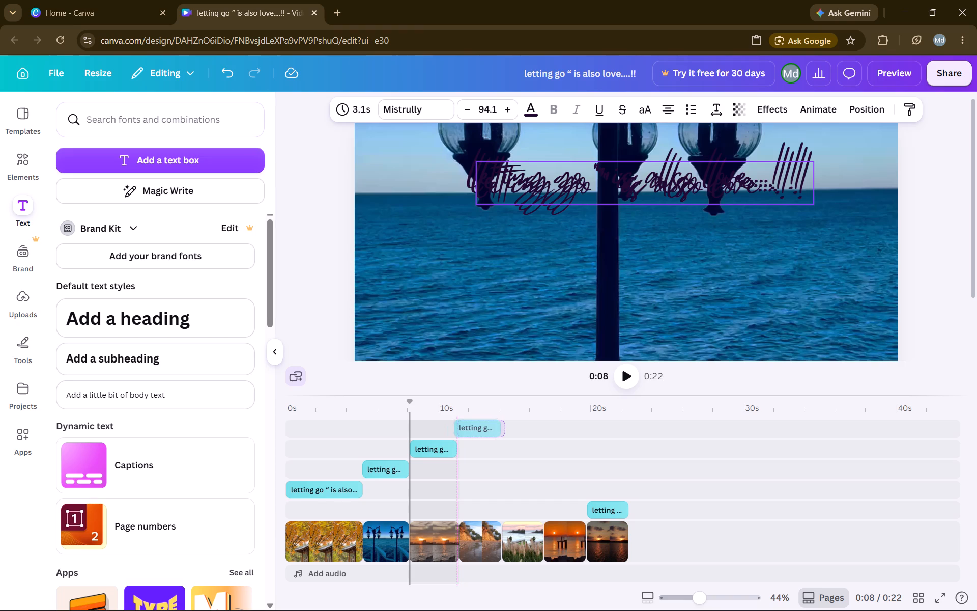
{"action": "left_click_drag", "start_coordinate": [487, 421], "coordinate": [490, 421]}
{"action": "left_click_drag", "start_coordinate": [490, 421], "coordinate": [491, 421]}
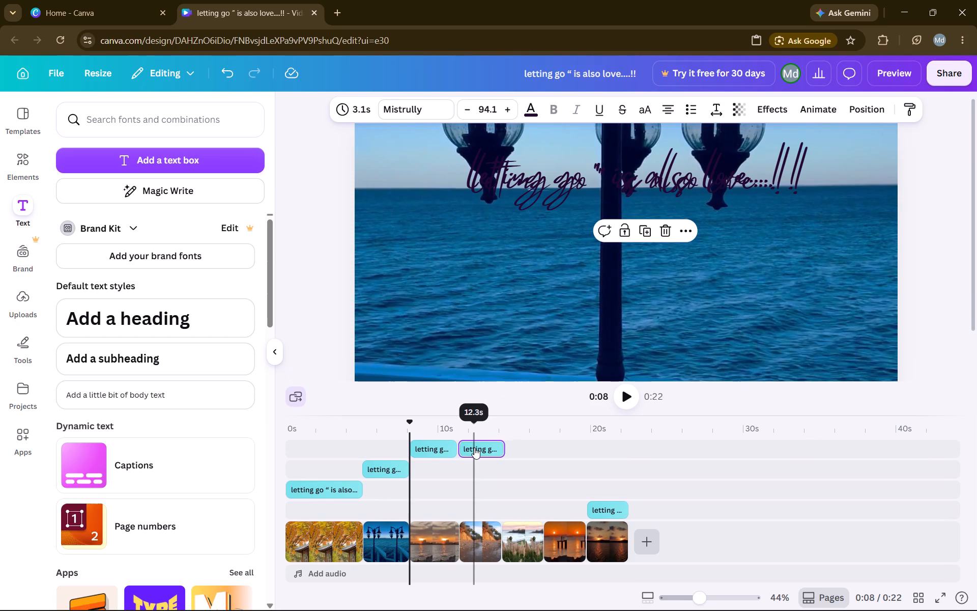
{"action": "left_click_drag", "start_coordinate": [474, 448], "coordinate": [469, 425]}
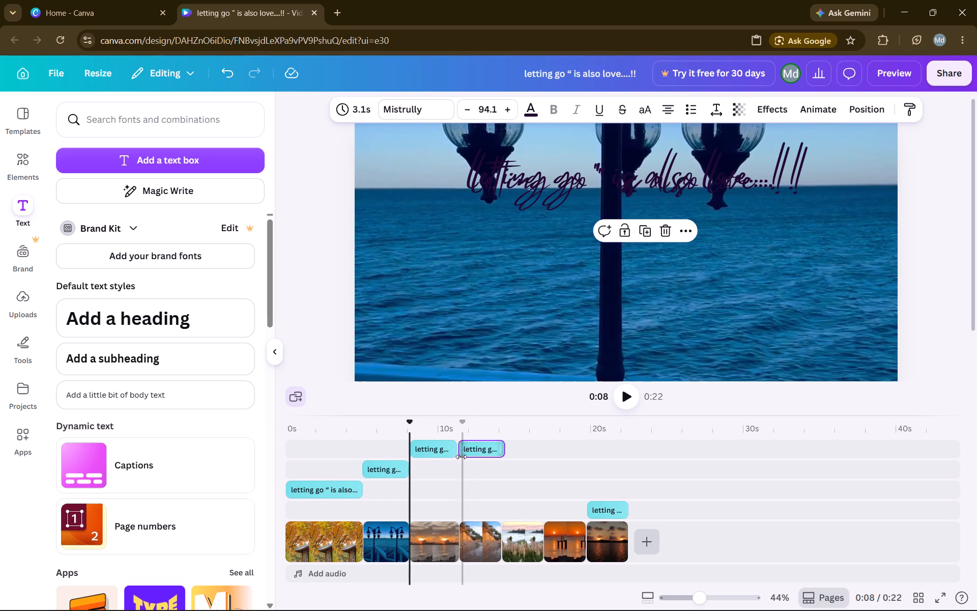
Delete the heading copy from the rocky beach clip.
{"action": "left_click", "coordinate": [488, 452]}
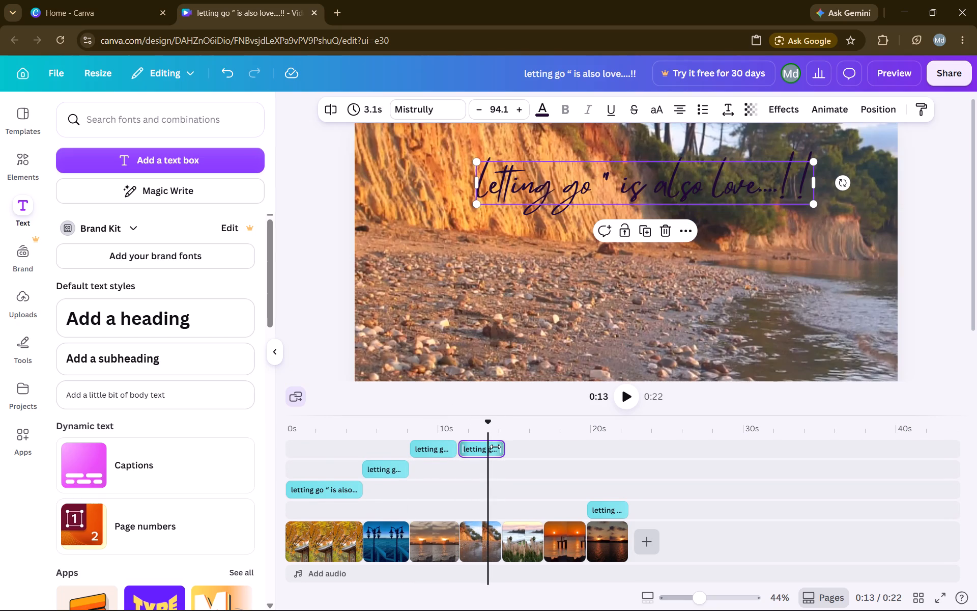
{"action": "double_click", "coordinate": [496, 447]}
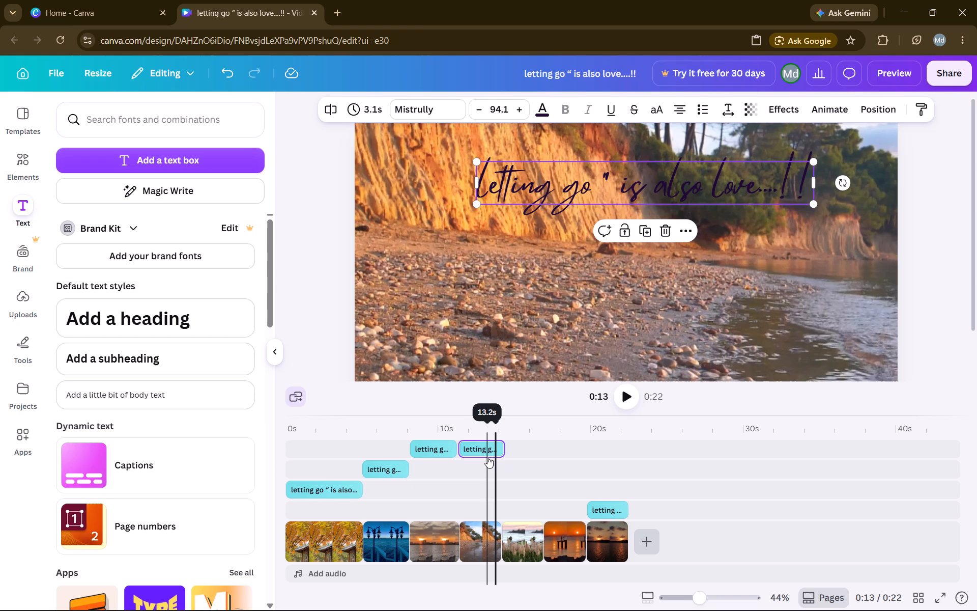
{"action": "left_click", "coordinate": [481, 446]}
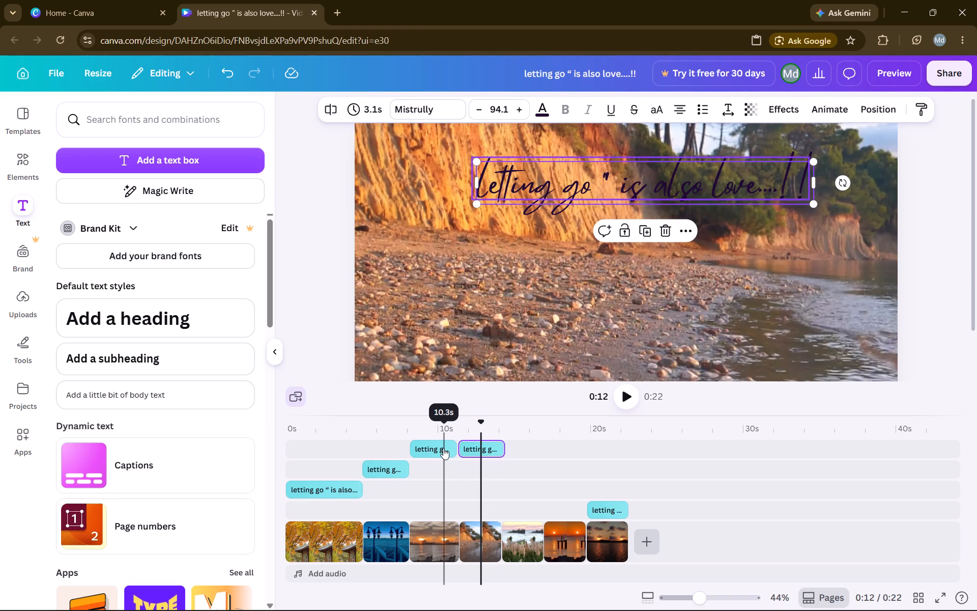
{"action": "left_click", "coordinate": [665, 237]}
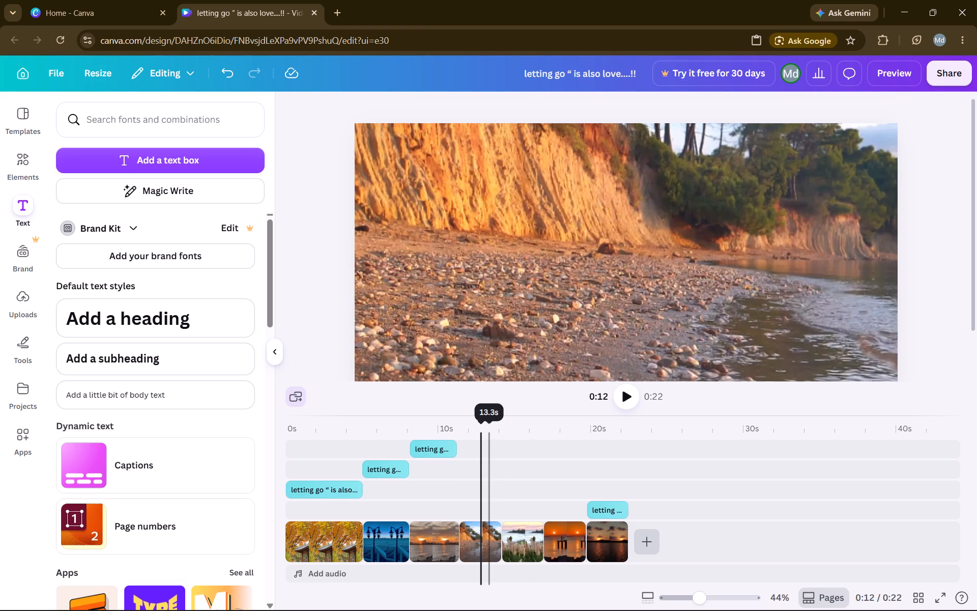
Play the video from the start, and replay the change from the autumn tree clip to the blue sea clip to check the headings.
{"action": "left_click_drag", "start_coordinate": [481, 431], "coordinate": [273, 447]}
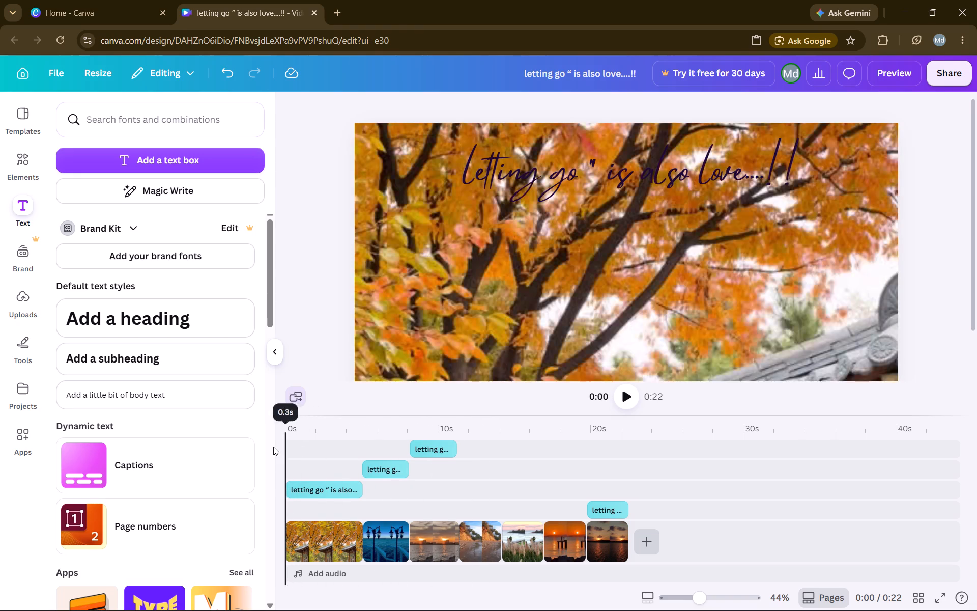
{"action": "left_click_drag", "start_coordinate": [273, 447], "coordinate": [273, 447]}
{"action": "left_click", "coordinate": [628, 400]}
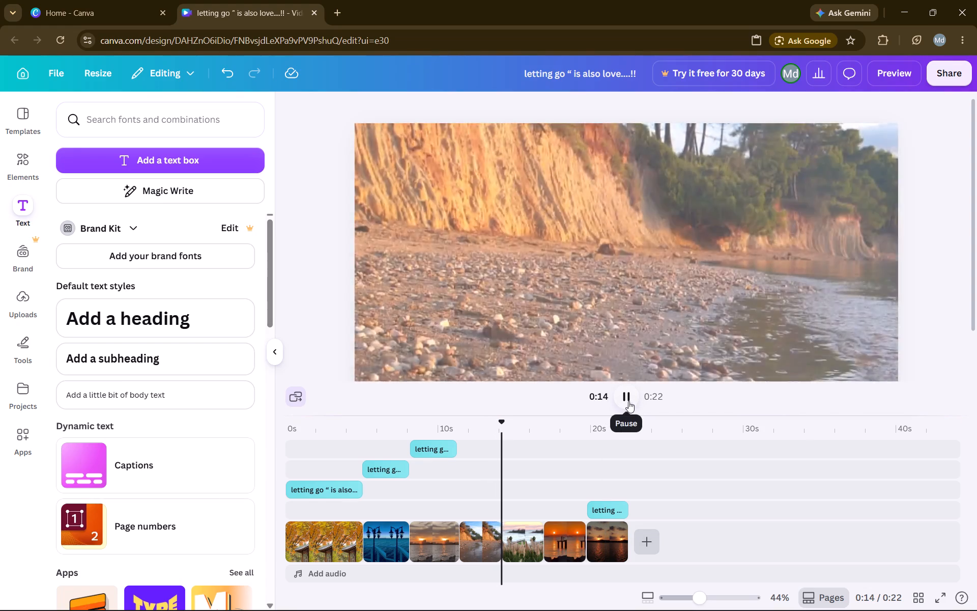
{"action": "left_click", "coordinate": [339, 466]}
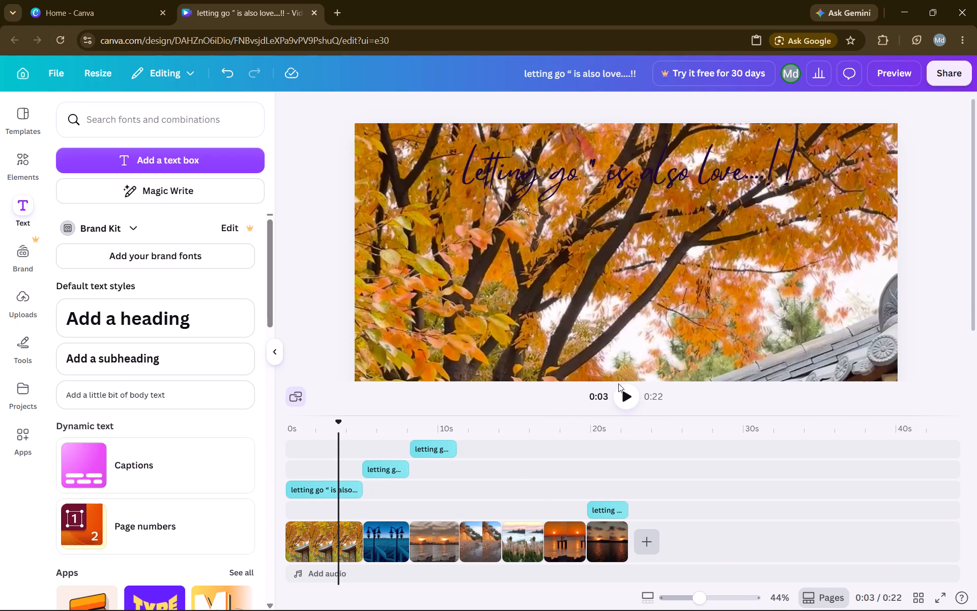
{"action": "left_click", "coordinate": [621, 394]}
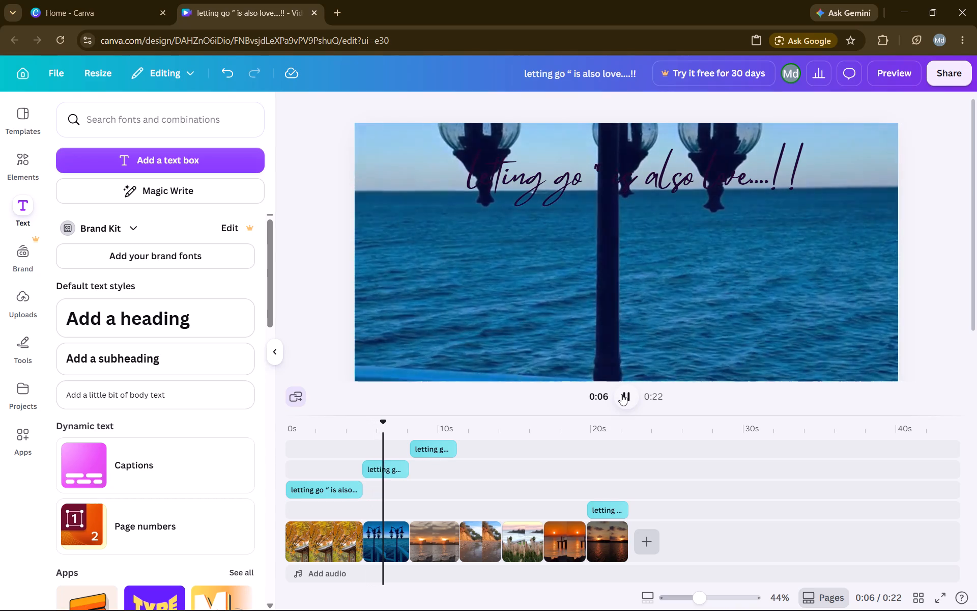
{"action": "left_click", "coordinate": [621, 394]}
{"action": "left_click", "coordinate": [341, 461]}
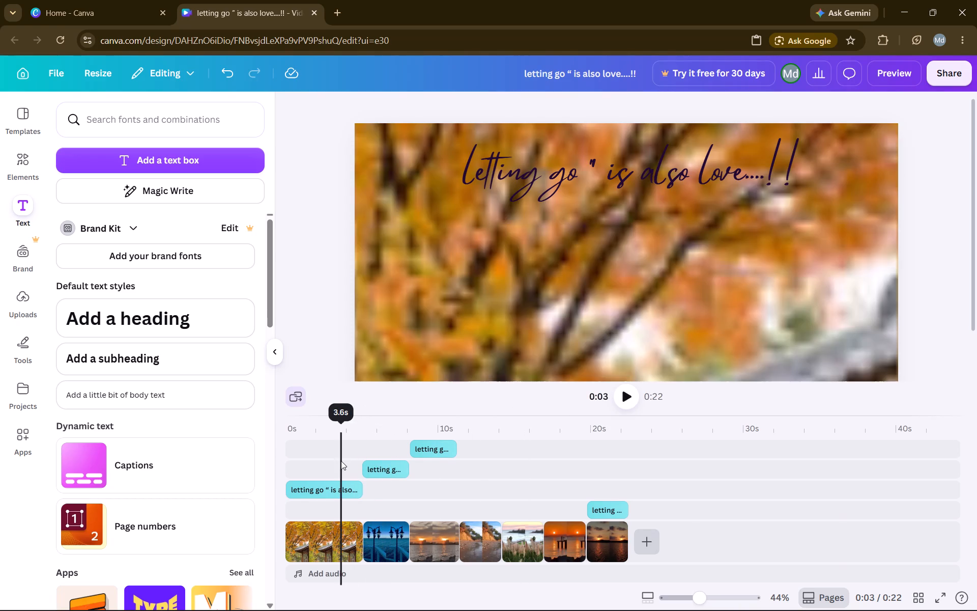
{"action": "left_click", "coordinate": [624, 397]}
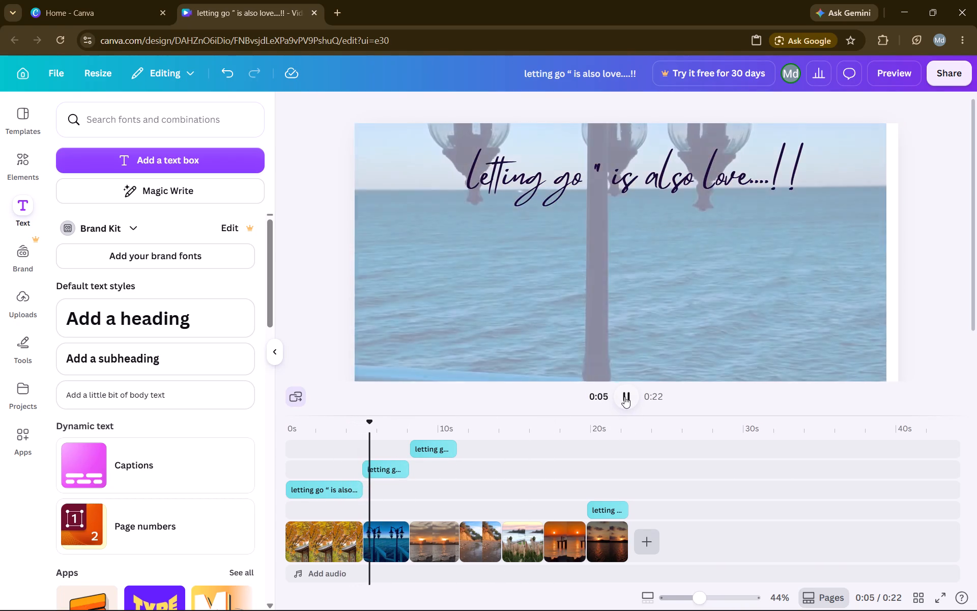
{"action": "left_click", "coordinate": [618, 394]}
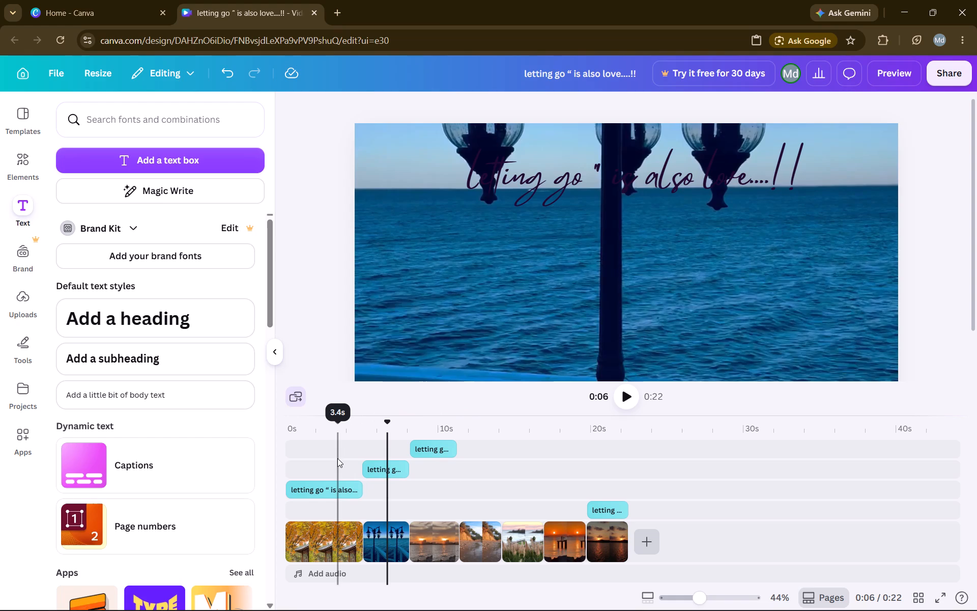
{"action": "left_click", "coordinate": [337, 458]}
Trim the start of the blue sea clip's heading so it lasts 3.0 s.
{"action": "left_click", "coordinate": [373, 462]}
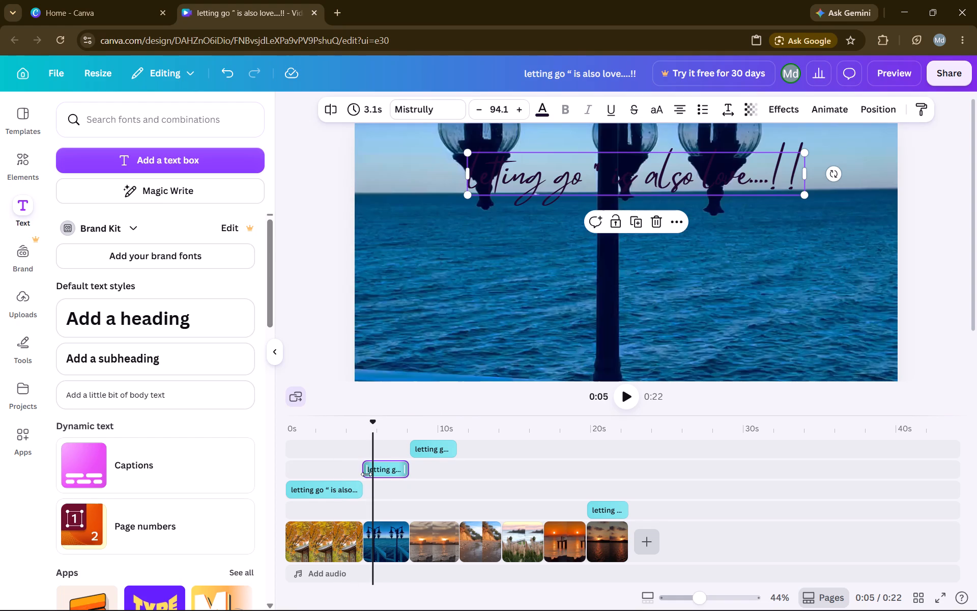
{"action": "left_click", "coordinate": [368, 469]}
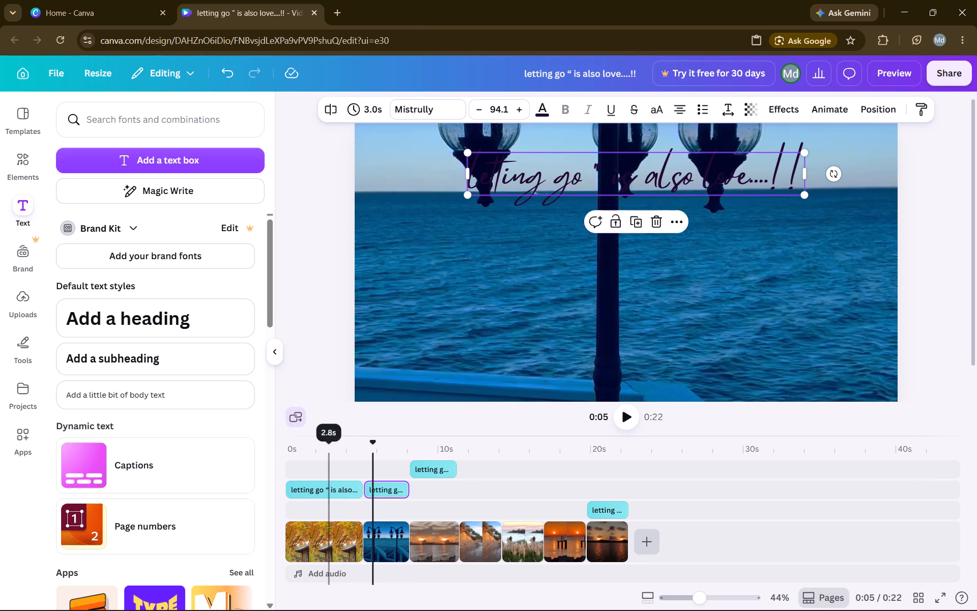
Play the video from the start through to the rocky beach clip to check the heading timing.
{"action": "left_click_drag", "start_coordinate": [375, 452], "coordinate": [255, 449]}
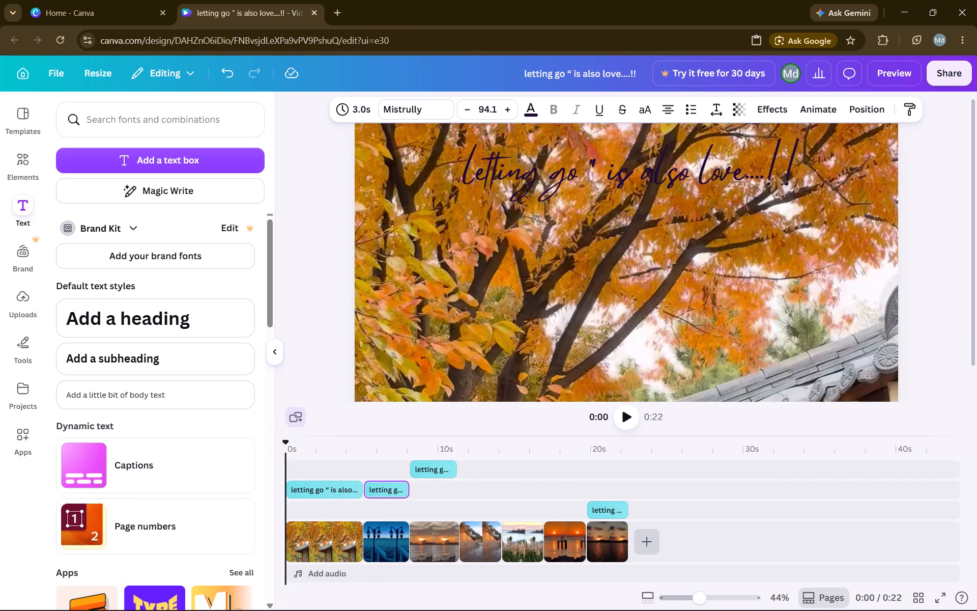
{"action": "left_click", "coordinate": [622, 425]}
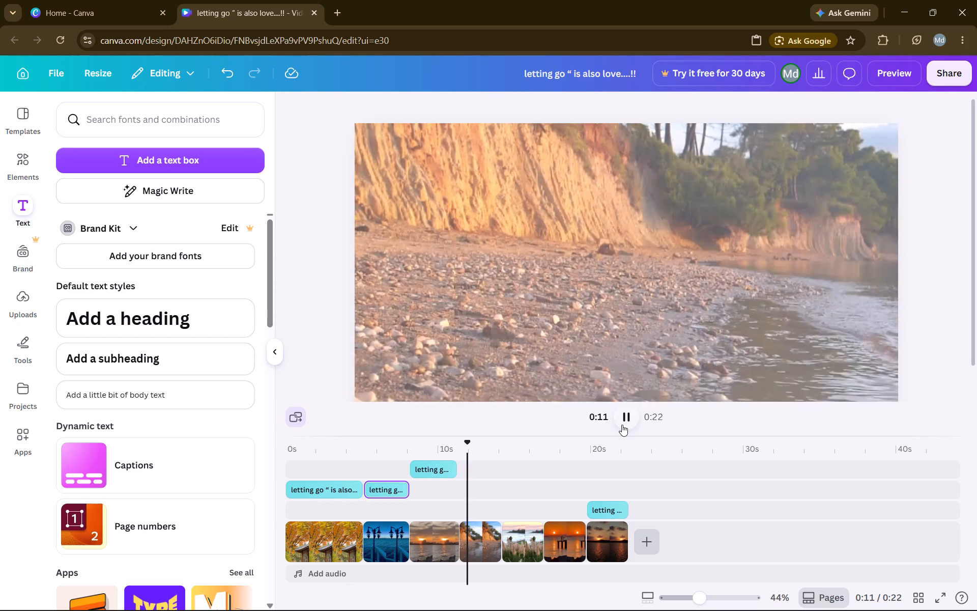
{"action": "left_click", "coordinate": [622, 425]}
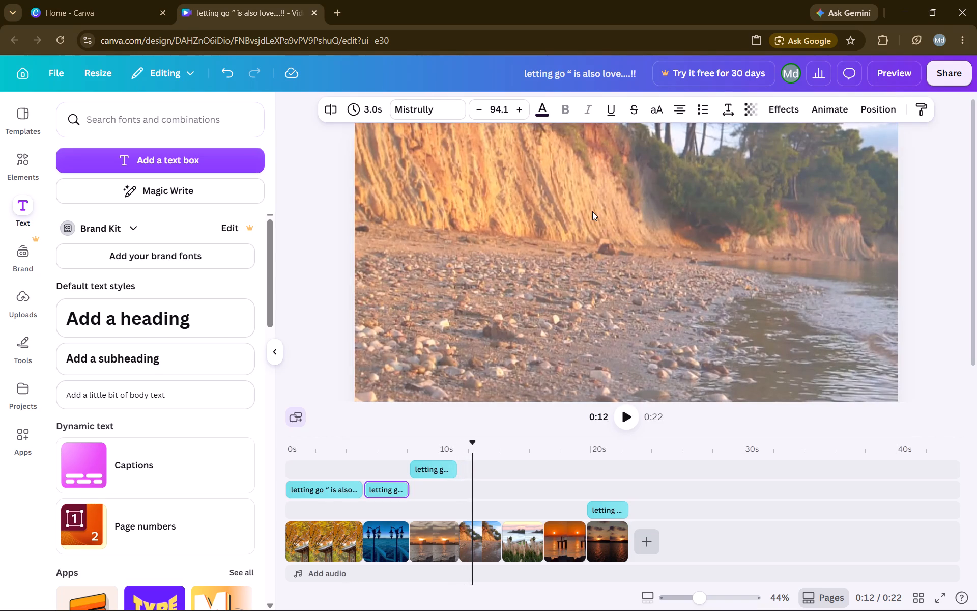
Move the heading on the blue sea clip slightly higher on the canvas.
{"action": "left_click", "coordinate": [407, 466]}
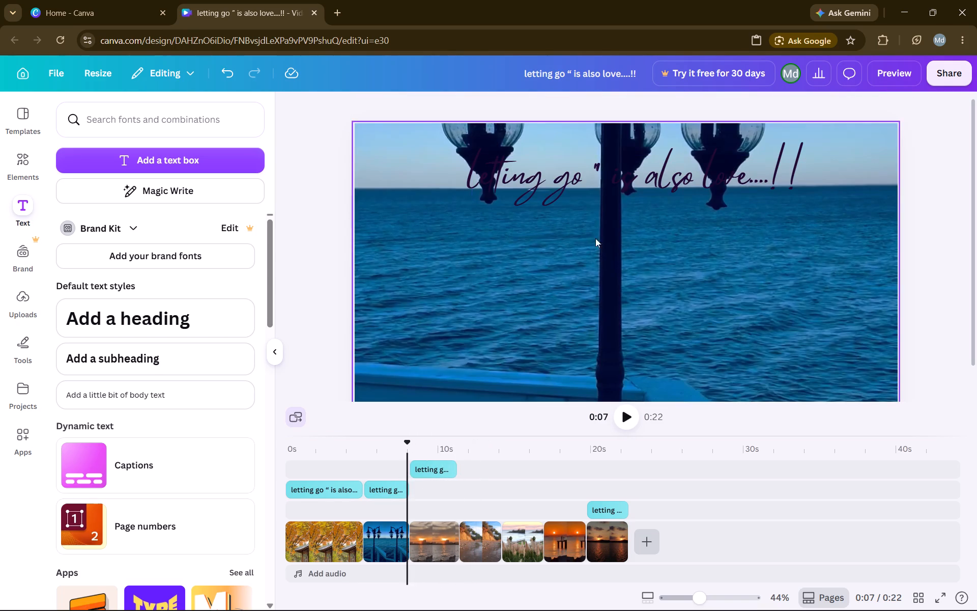
{"action": "left_click_drag", "start_coordinate": [604, 175], "coordinate": [612, 181]}
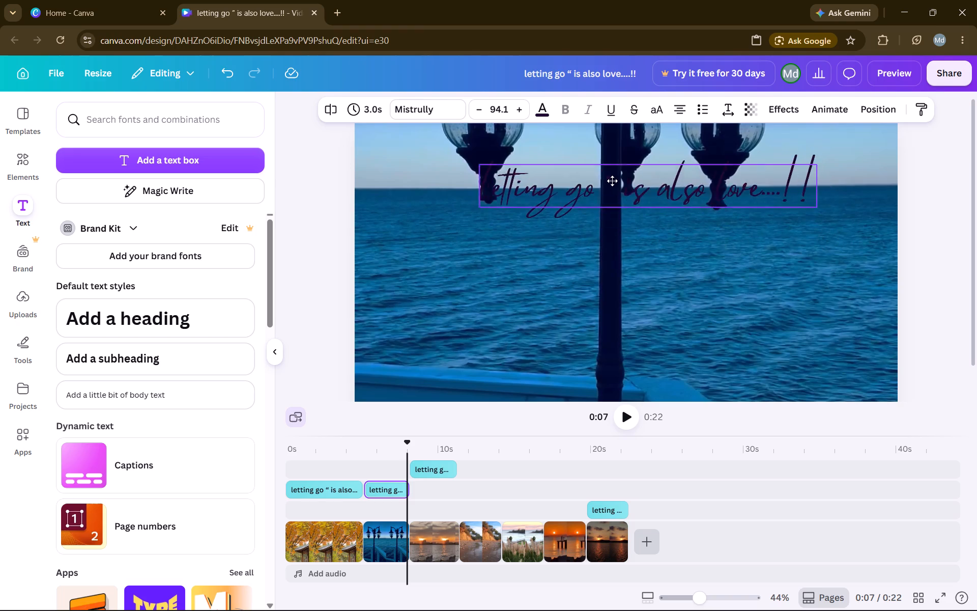
{"action": "left_click_drag", "start_coordinate": [612, 181], "coordinate": [603, 170]}
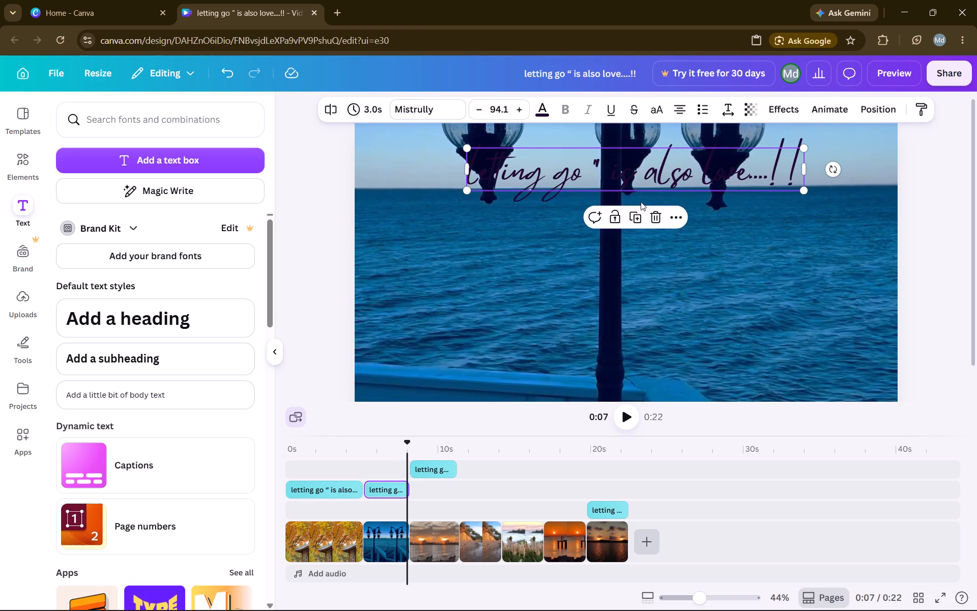
Duplicate the blue sea clip's heading and place the 3.0 s copy over the rocky beach clip on the timeline.
{"action": "left_click", "coordinate": [637, 217]}
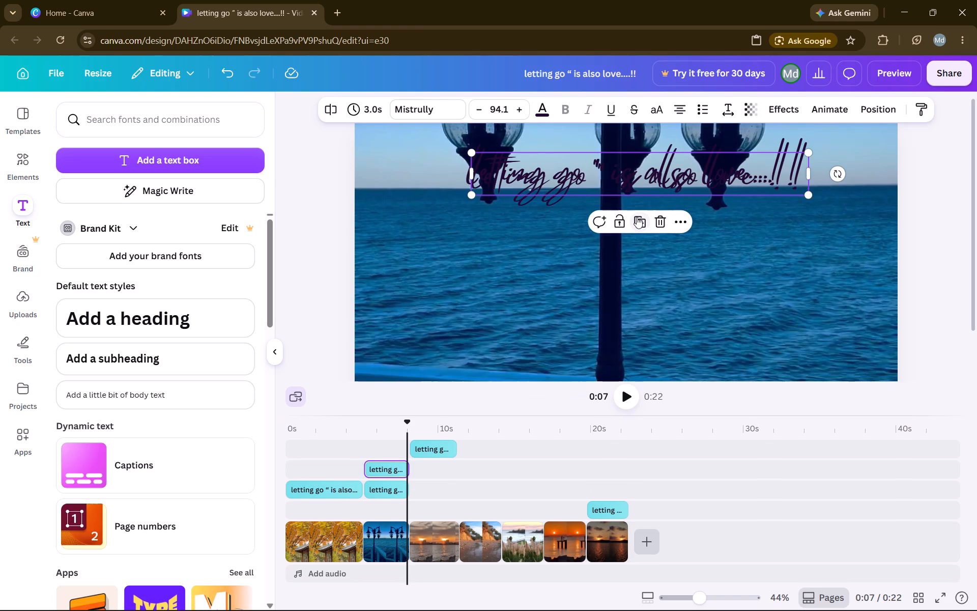
{"action": "left_click_drag", "start_coordinate": [394, 465], "coordinate": [471, 464]}
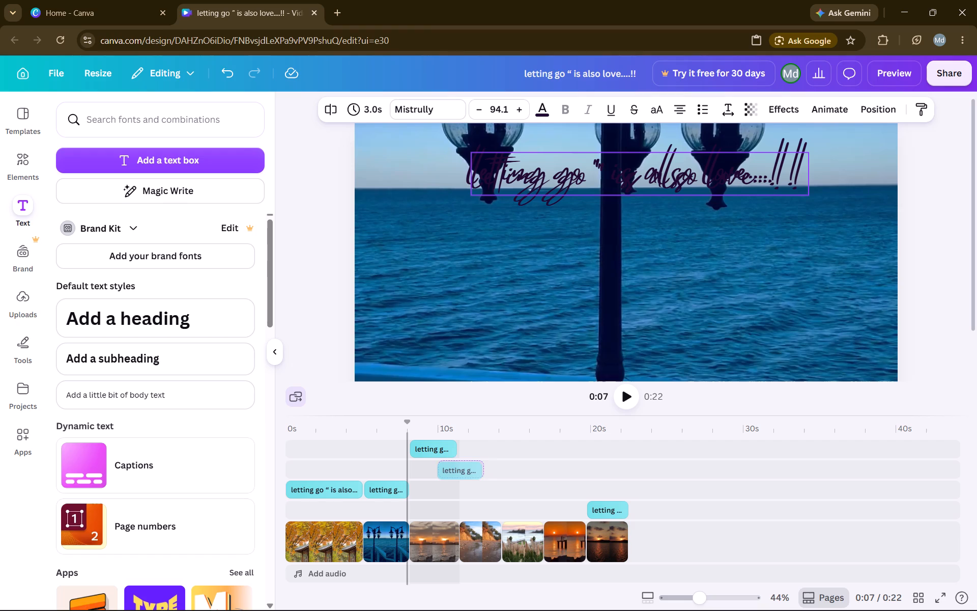
{"action": "left_click_drag", "start_coordinate": [471, 464], "coordinate": [487, 461]}
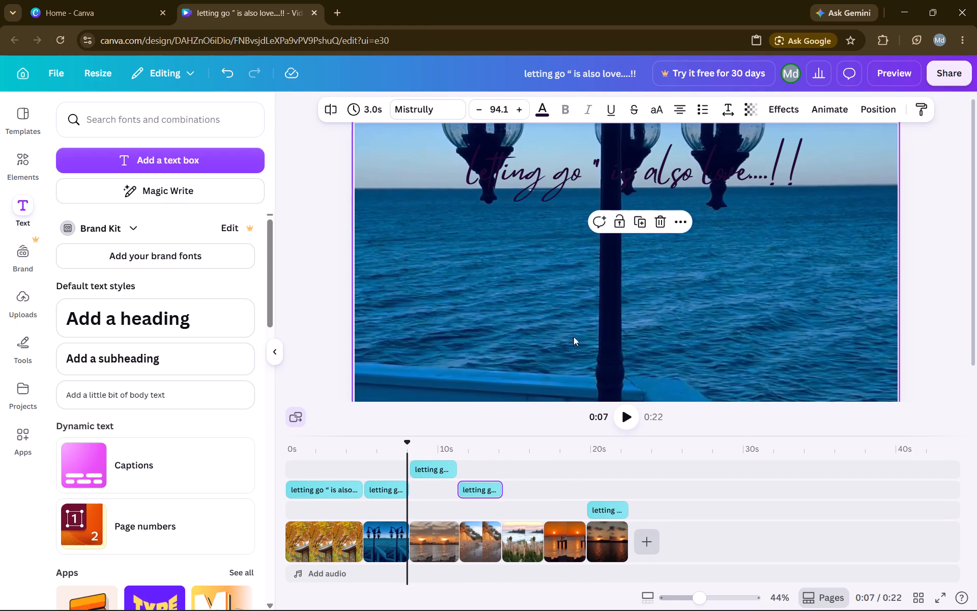
Duplicate the rocky beach clip's heading and place the copy directly after it, over the pampas grass beach clip.
{"action": "left_click", "coordinate": [639, 224]}
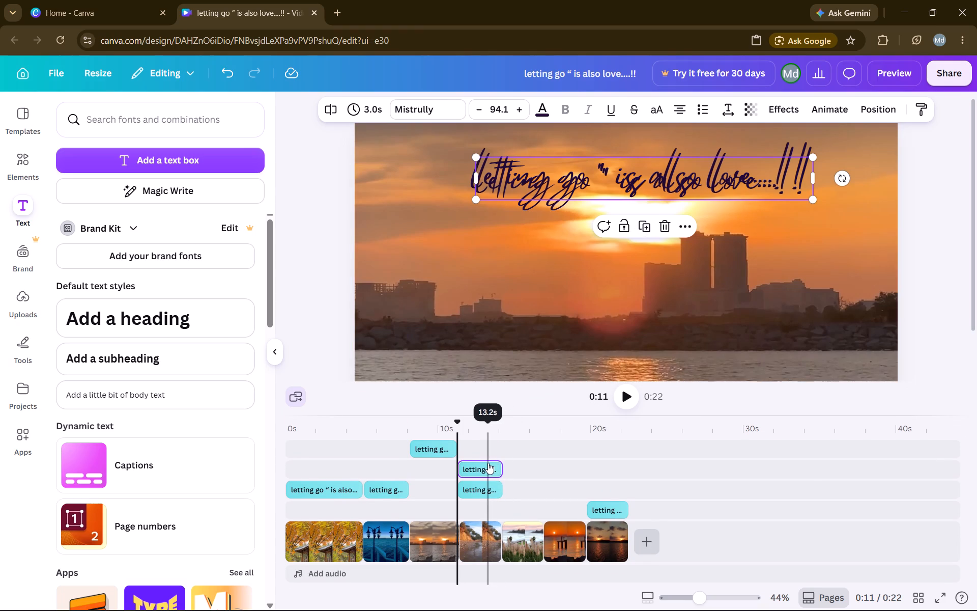
{"action": "left_click_drag", "start_coordinate": [488, 463], "coordinate": [527, 463]}
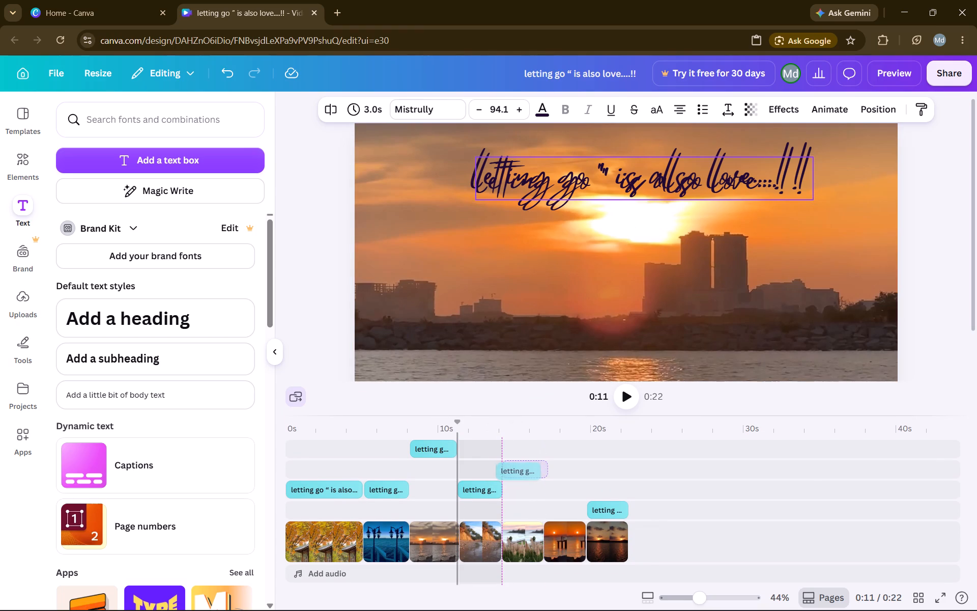
{"action": "left_click_drag", "start_coordinate": [527, 463], "coordinate": [531, 462]}
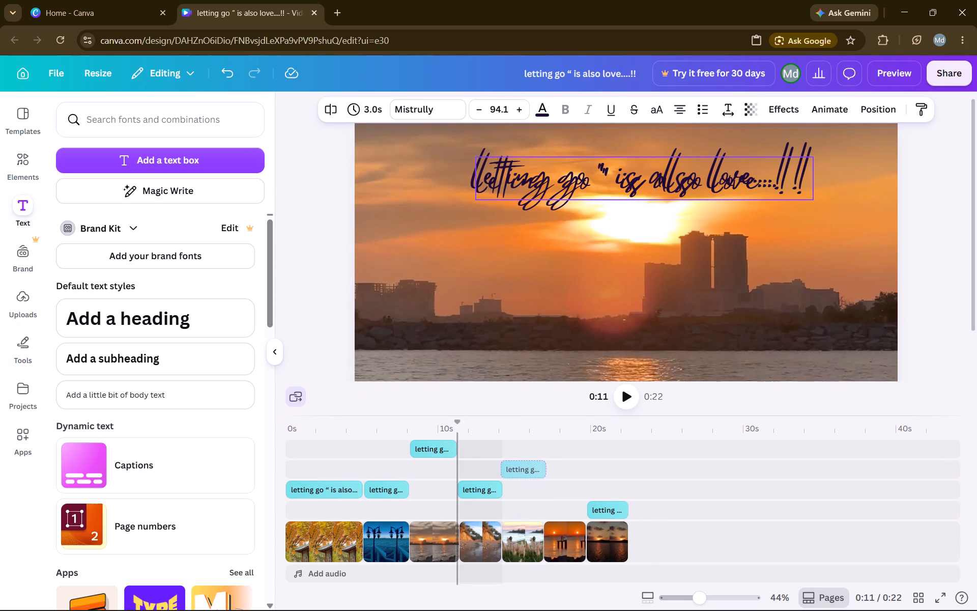
{"action": "left_click_drag", "start_coordinate": [531, 462], "coordinate": [533, 462]}
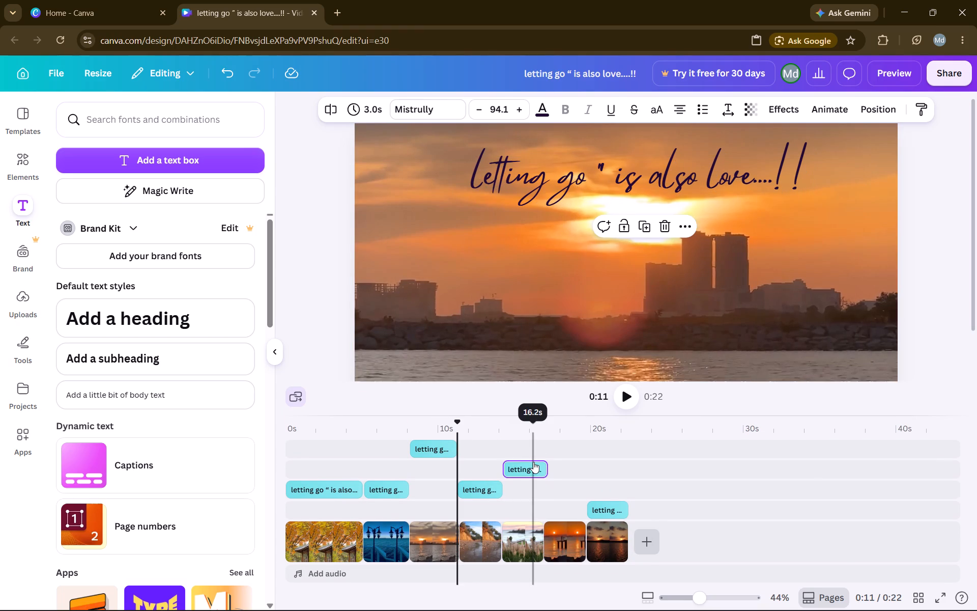
Shorten the pampas grass clip's heading to 2.7 s so it ends with the clip.
{"action": "left_click_drag", "start_coordinate": [543, 467], "coordinate": [540, 467]}
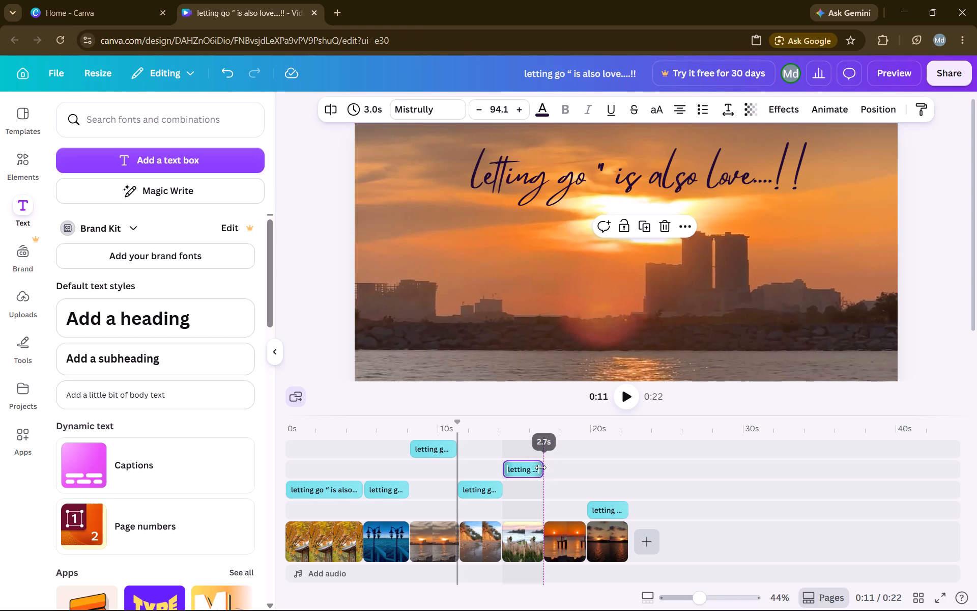
{"action": "left_click_drag", "start_coordinate": [540, 467], "coordinate": [539, 467]}
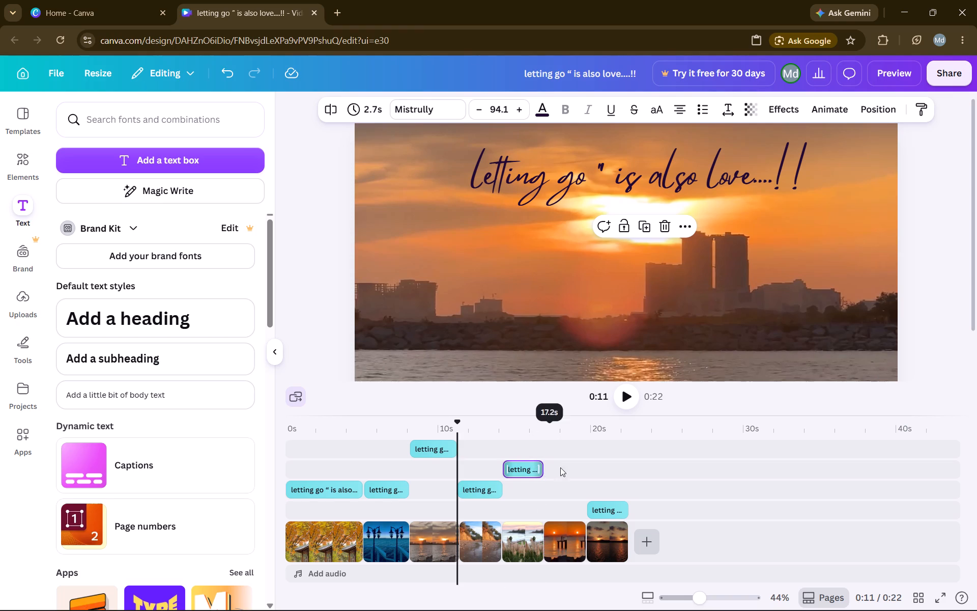
Duplicate the 2.7 s heading and place the copy directly after it, over the sixth clip.
{"action": "left_click", "coordinate": [645, 229]}
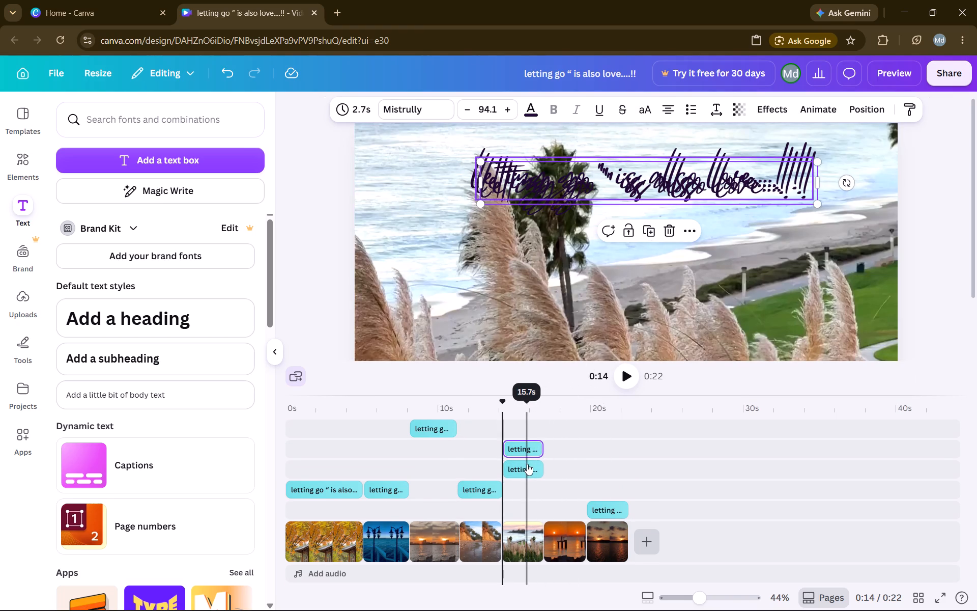
{"action": "left_click", "coordinate": [527, 464]}
{"action": "left_click_drag", "start_coordinate": [527, 440], "coordinate": [564, 440]}
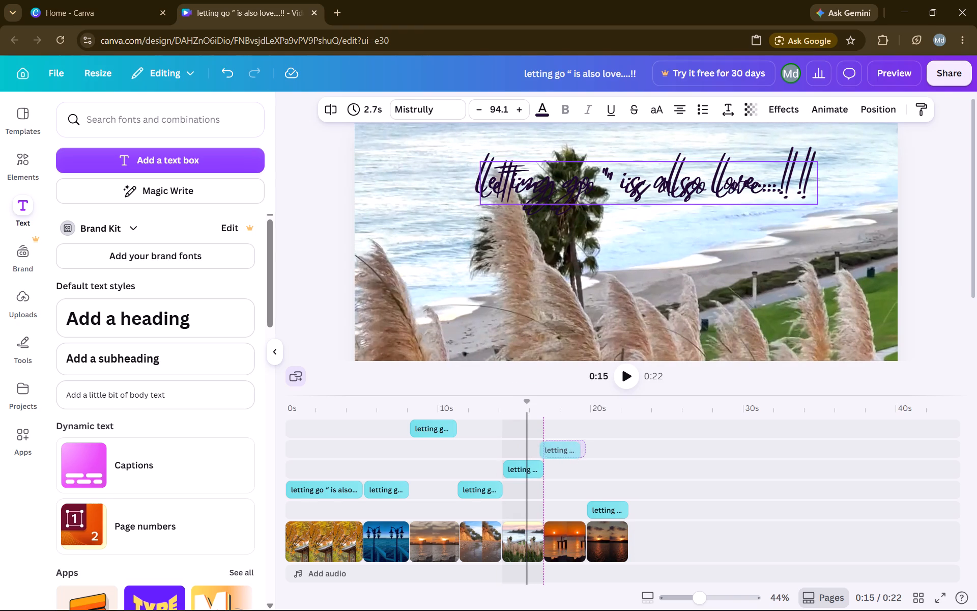
{"action": "left_click_drag", "start_coordinate": [564, 440], "coordinate": [567, 440]}
{"action": "left_click_drag", "start_coordinate": [567, 440], "coordinate": [569, 439]}
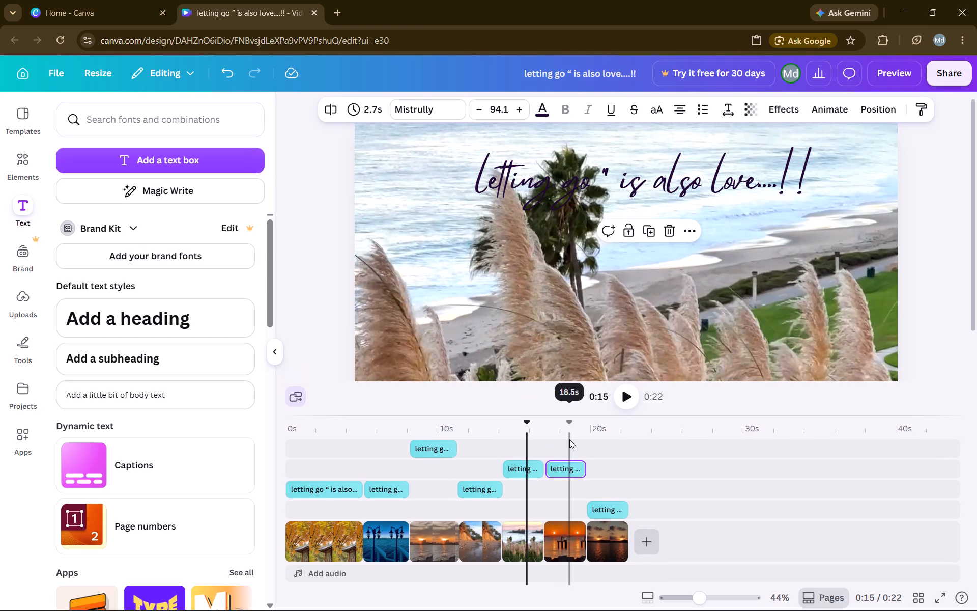
Play the whole video from the start to check the headings over all seven clips.
{"action": "left_click_drag", "start_coordinate": [524, 428], "coordinate": [427, 415]}
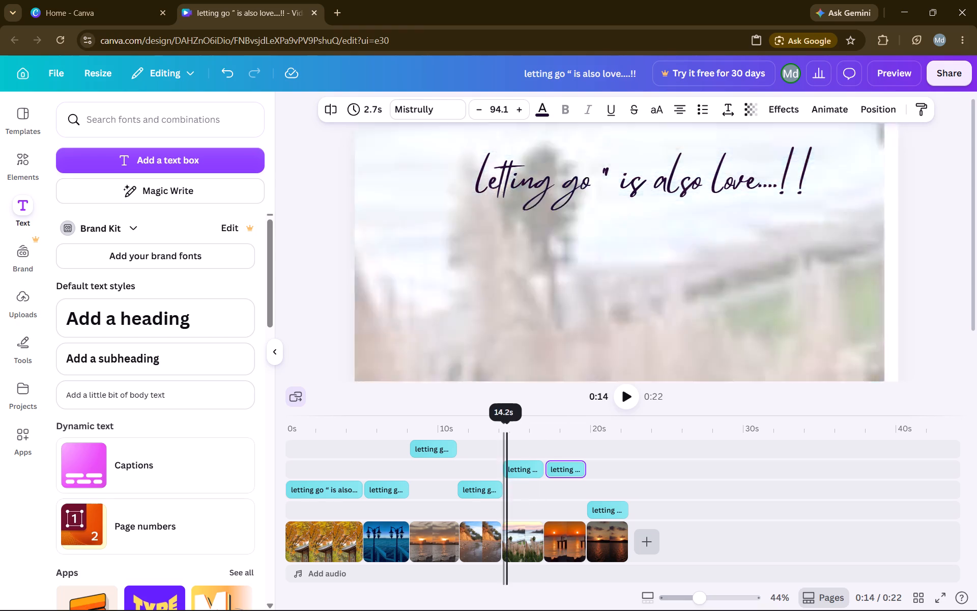
{"action": "left_click_drag", "start_coordinate": [427, 415], "coordinate": [254, 433]}
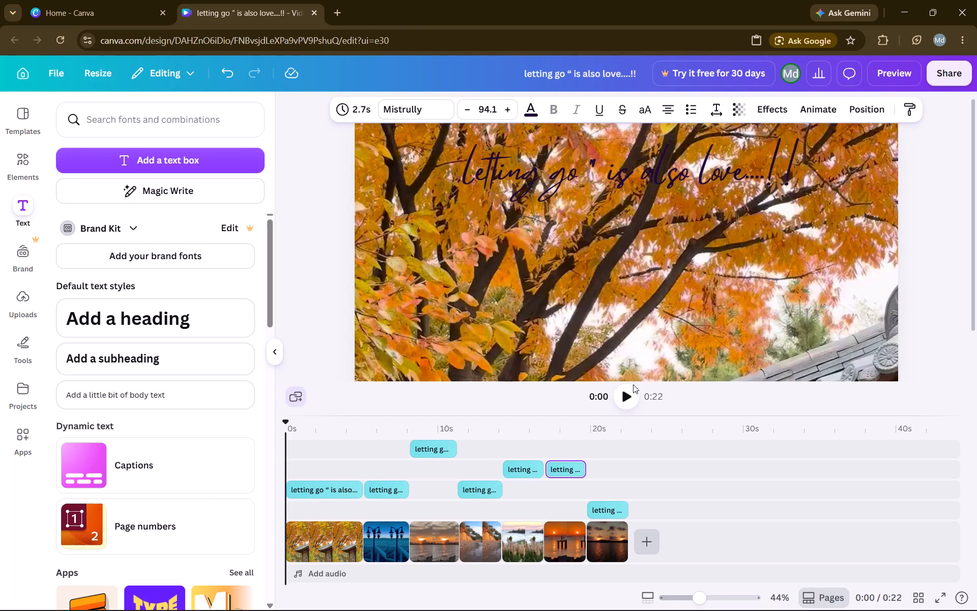
{"action": "left_click", "coordinate": [622, 394]}
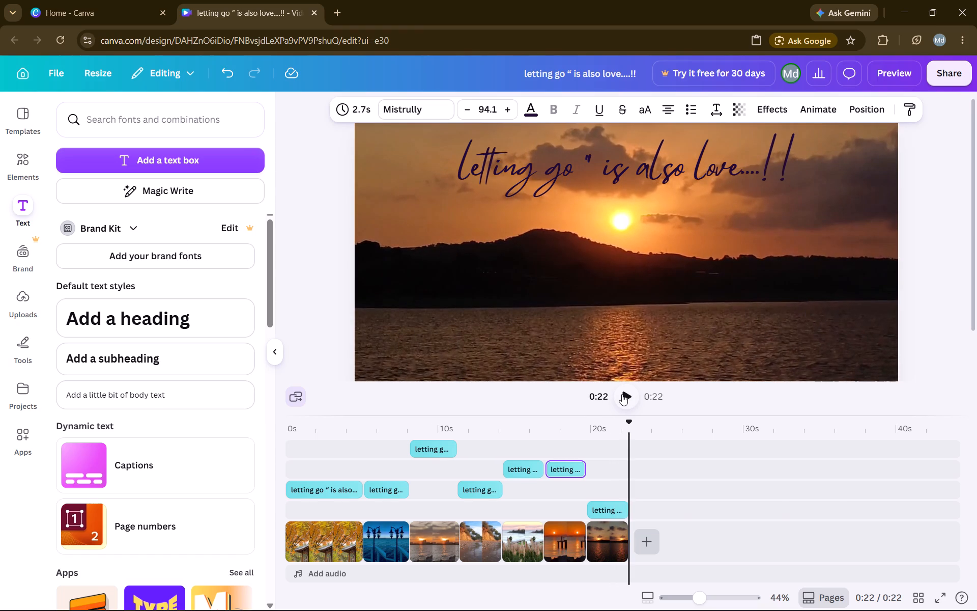
Play back the third clip, the sunset behind the waterfront towers, and change its animation to Photo Zoom.
{"action": "left_click", "coordinate": [411, 534]}
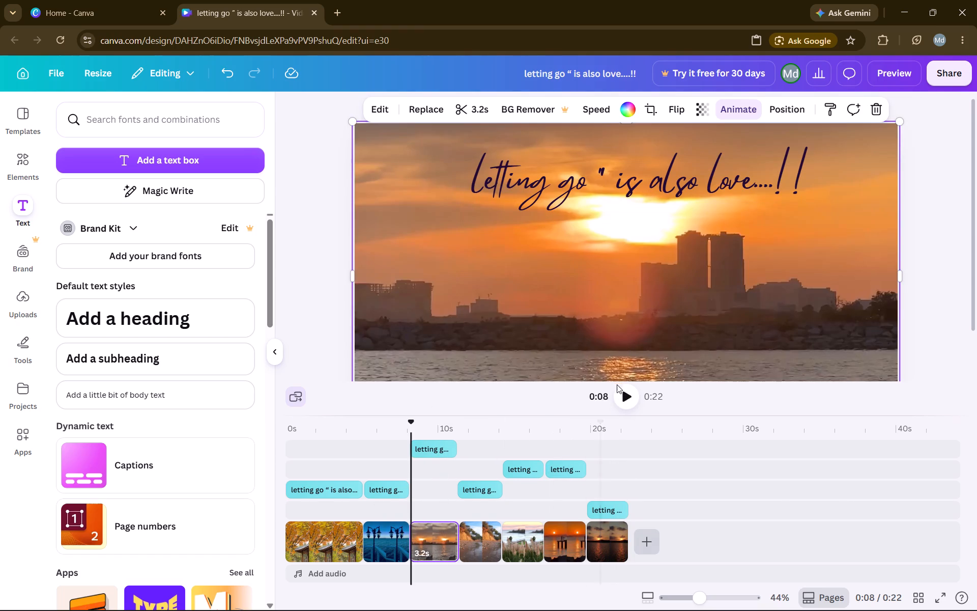
{"action": "left_click", "coordinate": [624, 392]}
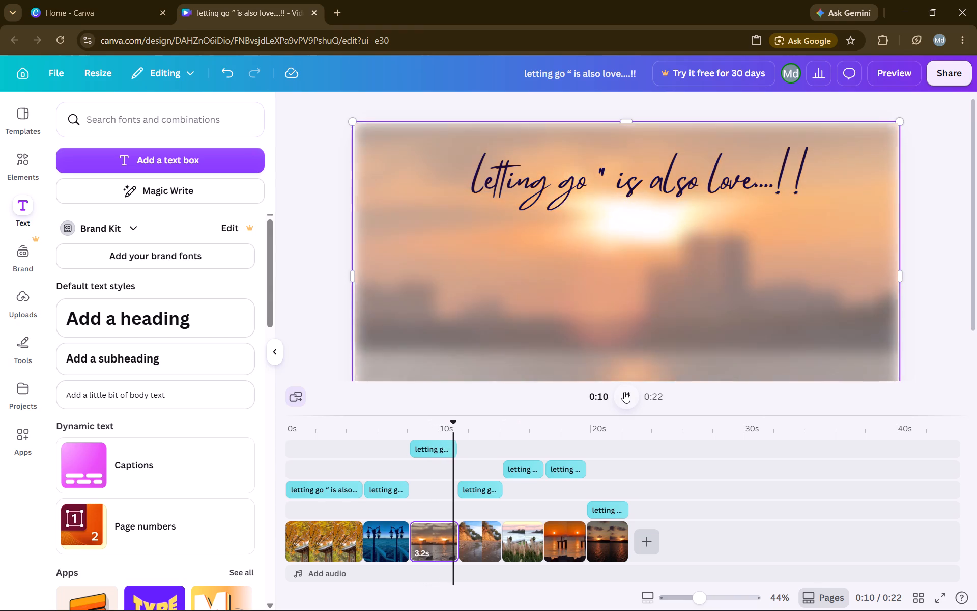
{"action": "left_click", "coordinate": [624, 392]}
{"action": "left_click", "coordinate": [425, 548]}
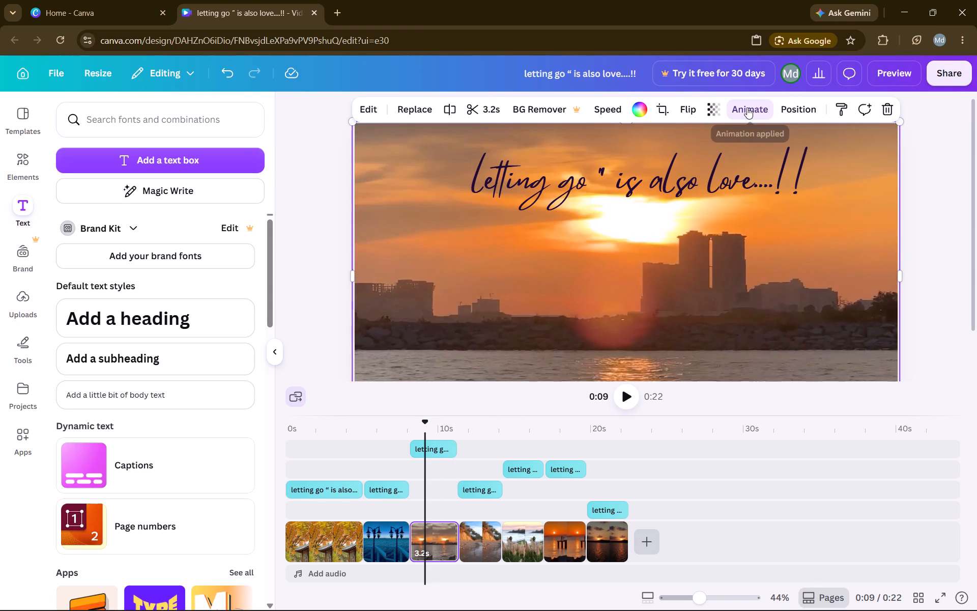
{"action": "left_click", "coordinate": [761, 107]}
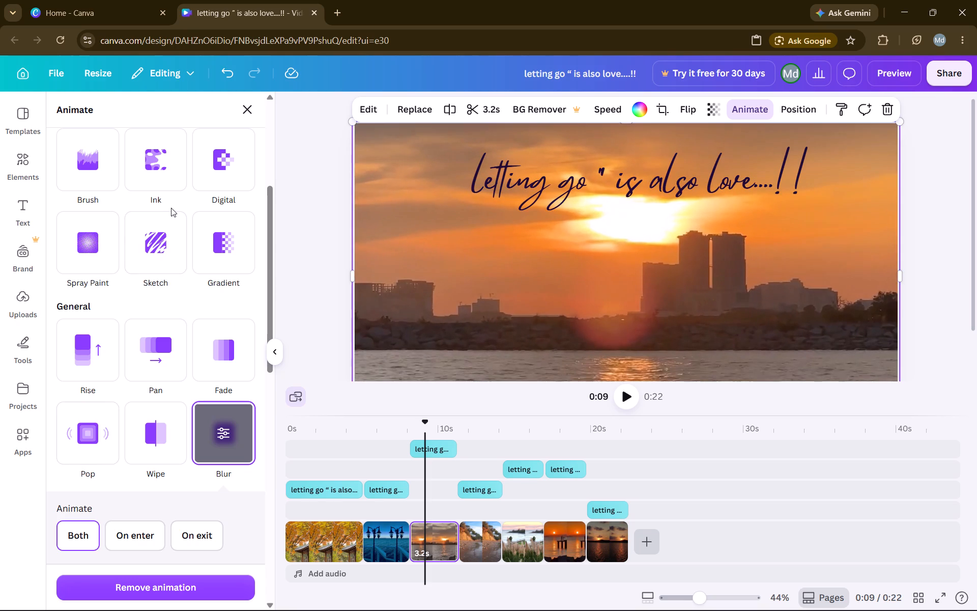
{"action": "scroll", "coordinate": [160, 476], "scroll_direction": "down", "scroll_amount": 2}
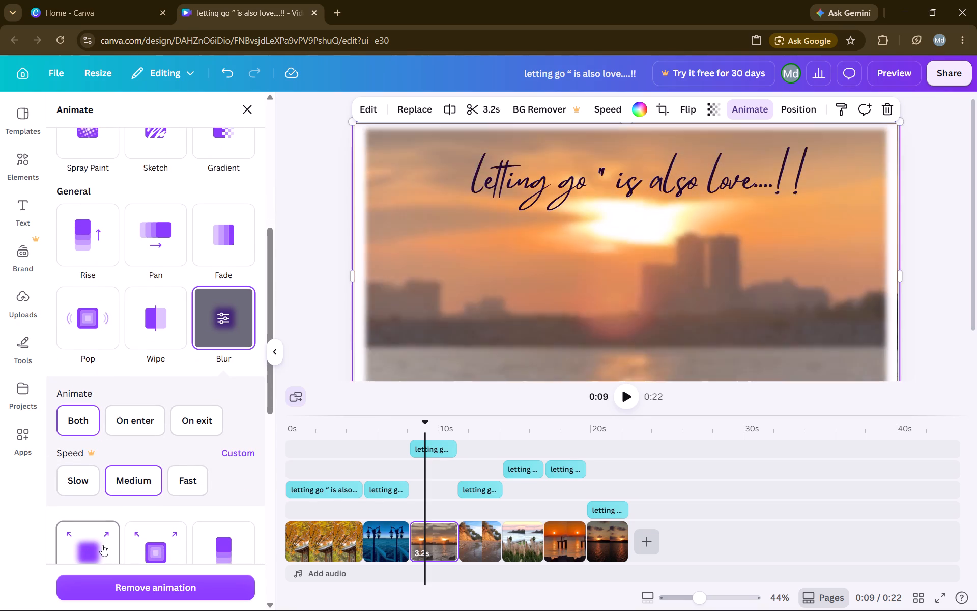
{"action": "scroll", "coordinate": [219, 538], "scroll_direction": "down", "scroll_amount": 1}
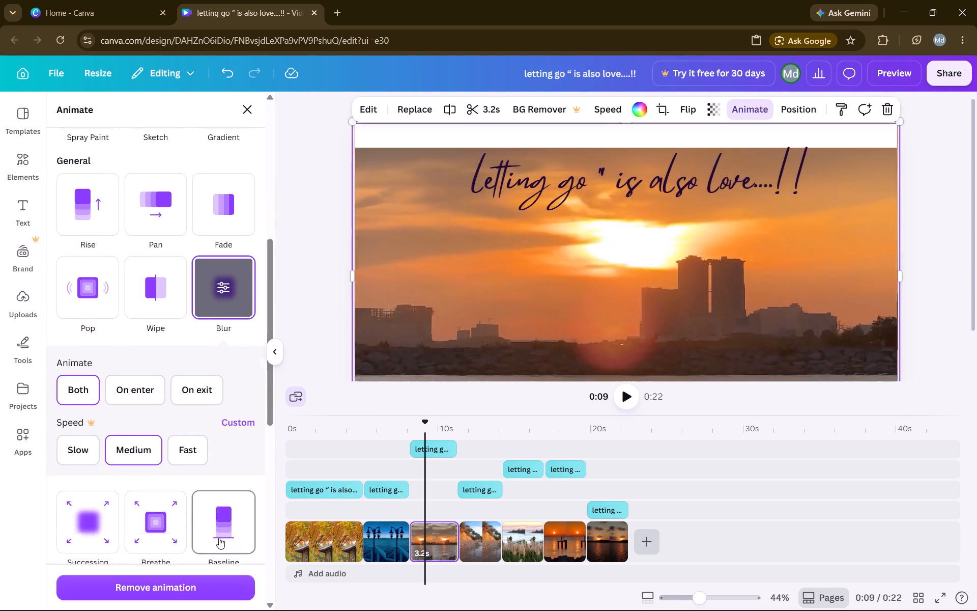
{"action": "scroll", "coordinate": [219, 538], "scroll_direction": "down", "scroll_amount": 4}
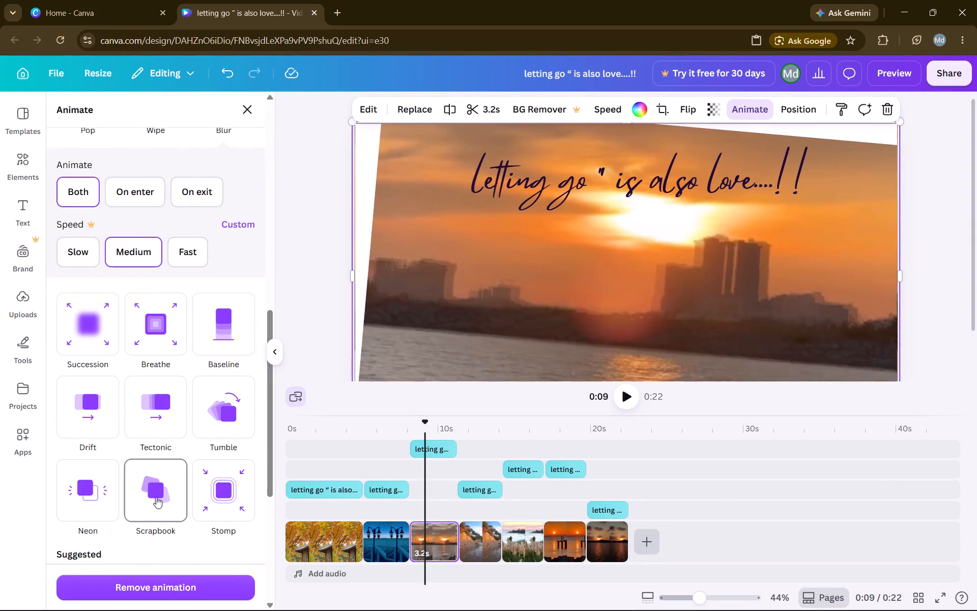
{"action": "scroll", "coordinate": [156, 497], "scroll_direction": "down", "scroll_amount": 2}
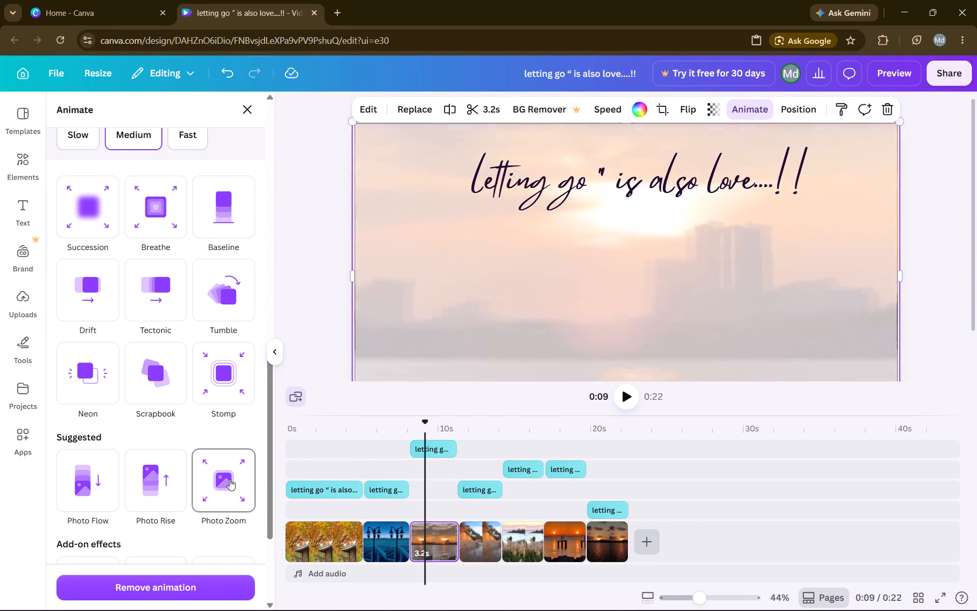
{"action": "scroll", "coordinate": [229, 479], "scroll_direction": "down", "scroll_amount": 2}
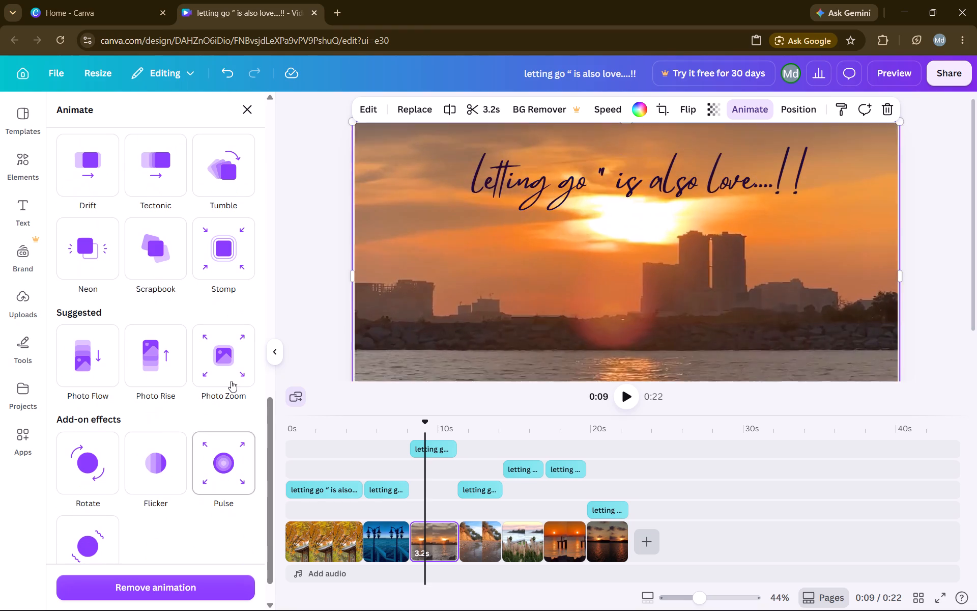
{"action": "left_click", "coordinate": [228, 373]}
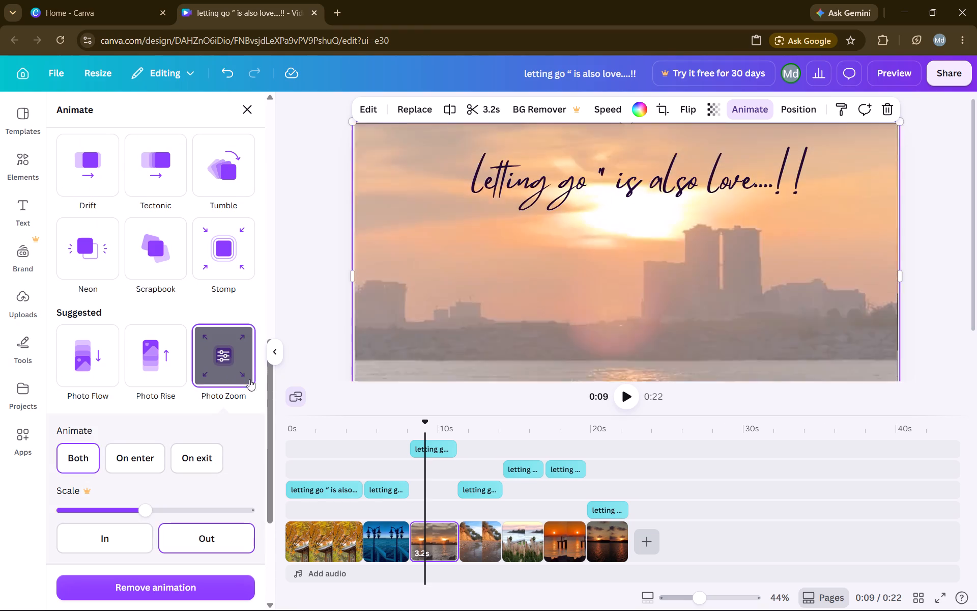
Play the whole video from the start to check the third clip's new animation among the other clips.
{"action": "left_click_drag", "start_coordinate": [420, 427], "coordinate": [285, 450]}
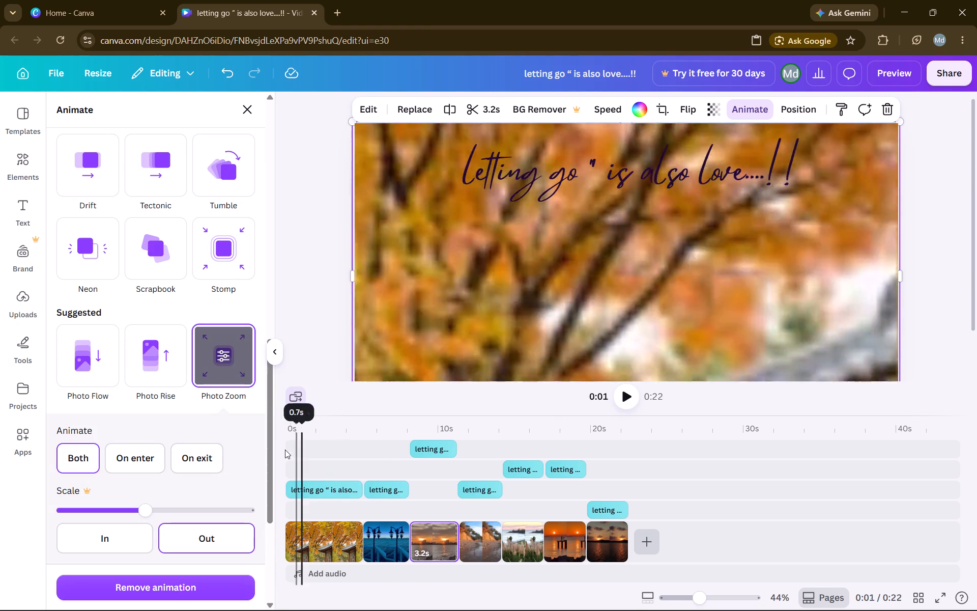
{"action": "left_click_drag", "start_coordinate": [285, 450], "coordinate": [279, 450]}
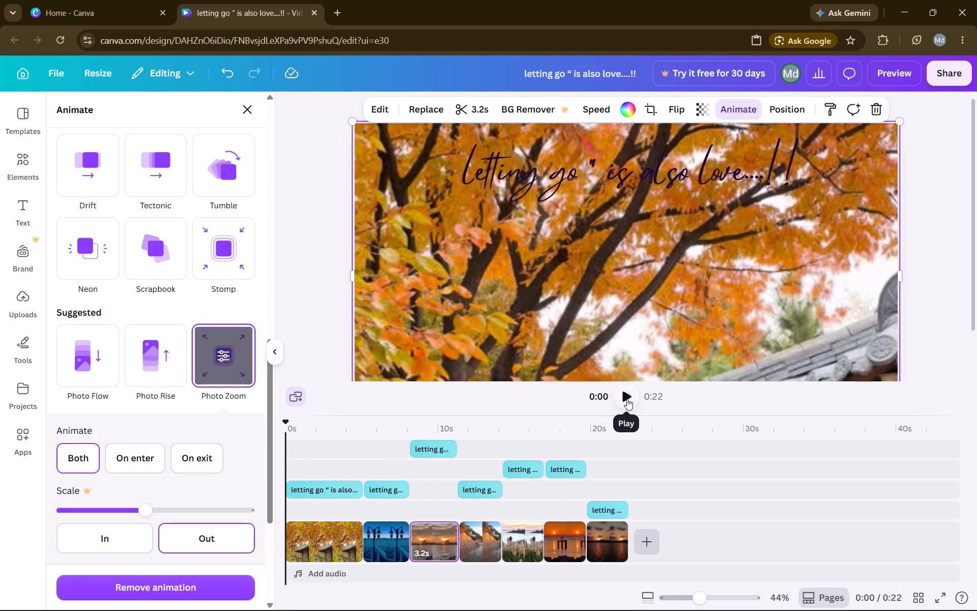
{"action": "left_click", "coordinate": [627, 399]}
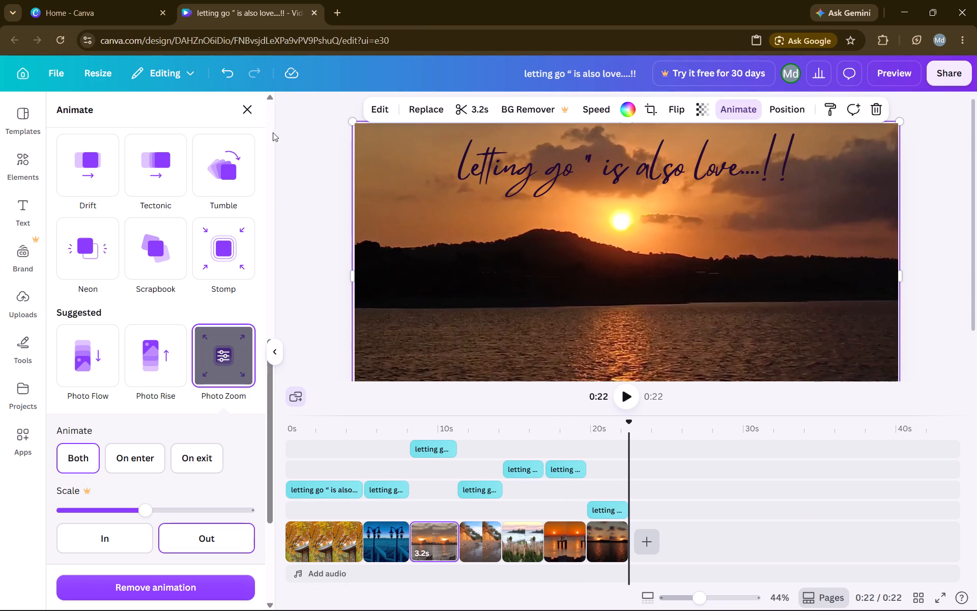
{"action": "left_click", "coordinate": [248, 112]}
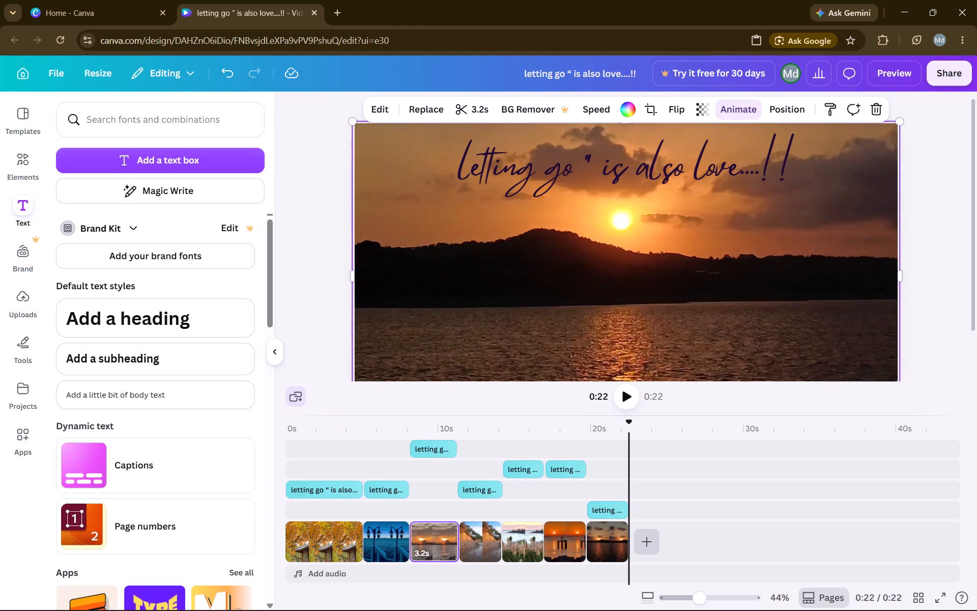
Return the playhead to the start of the video and connect the Instagram app as an upload source for adding audio.
{"action": "left_click_drag", "start_coordinate": [626, 427], "coordinate": [276, 439]}
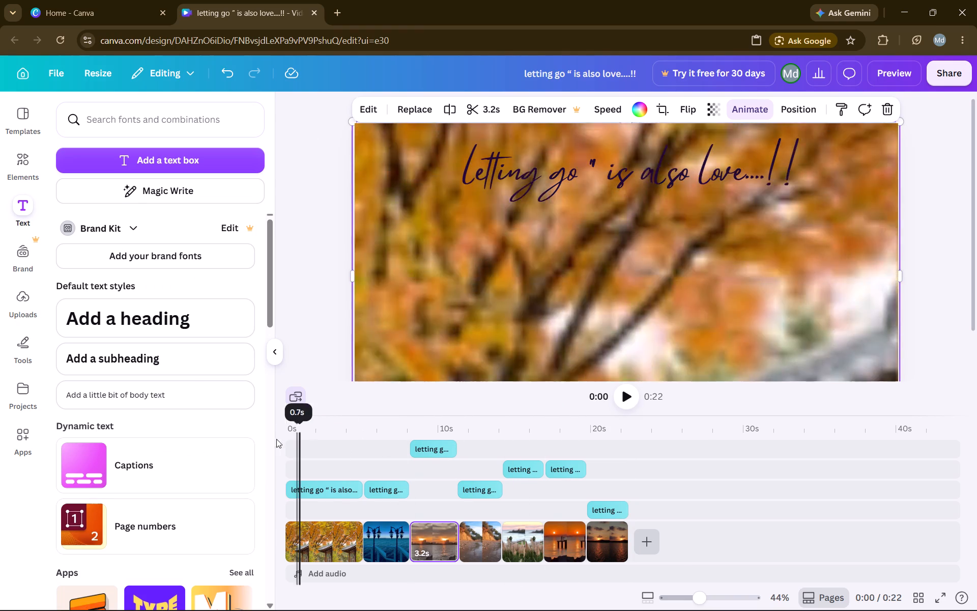
{"action": "left_click_drag", "start_coordinate": [276, 439], "coordinate": [257, 437]}
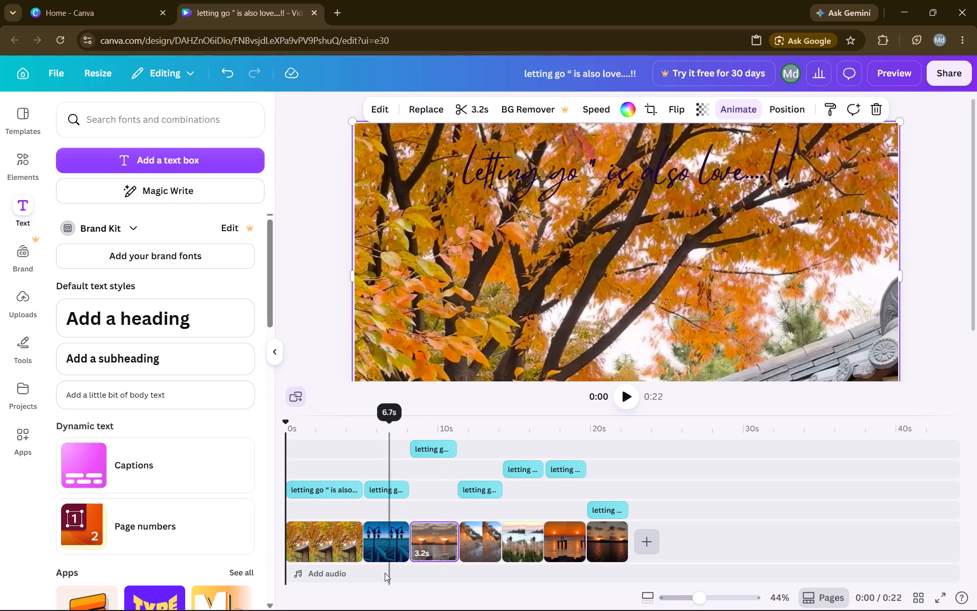
{"action": "left_click", "coordinate": [315, 573]}
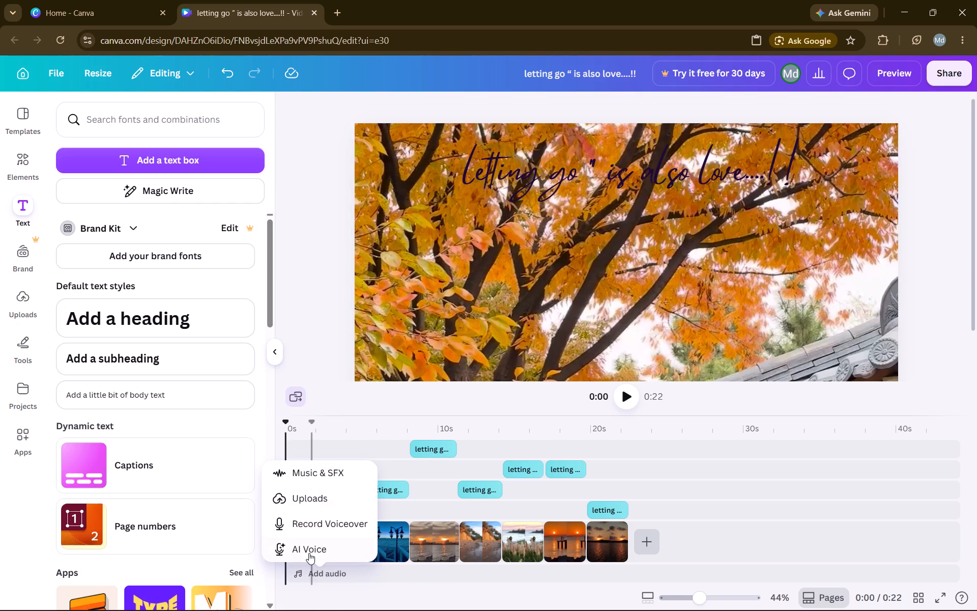
{"action": "left_click", "coordinate": [304, 503]}
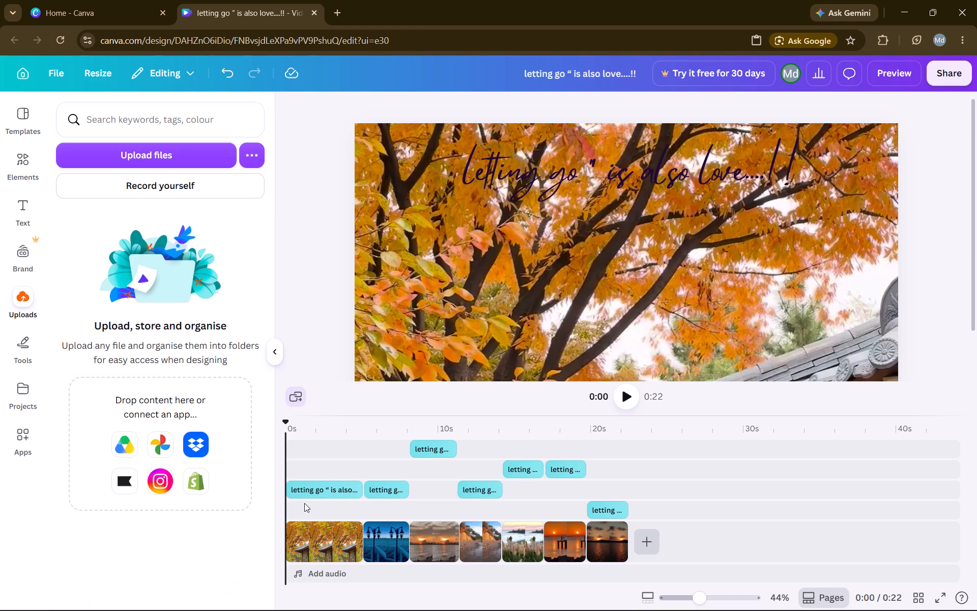
{"action": "left_click", "coordinate": [156, 482]}
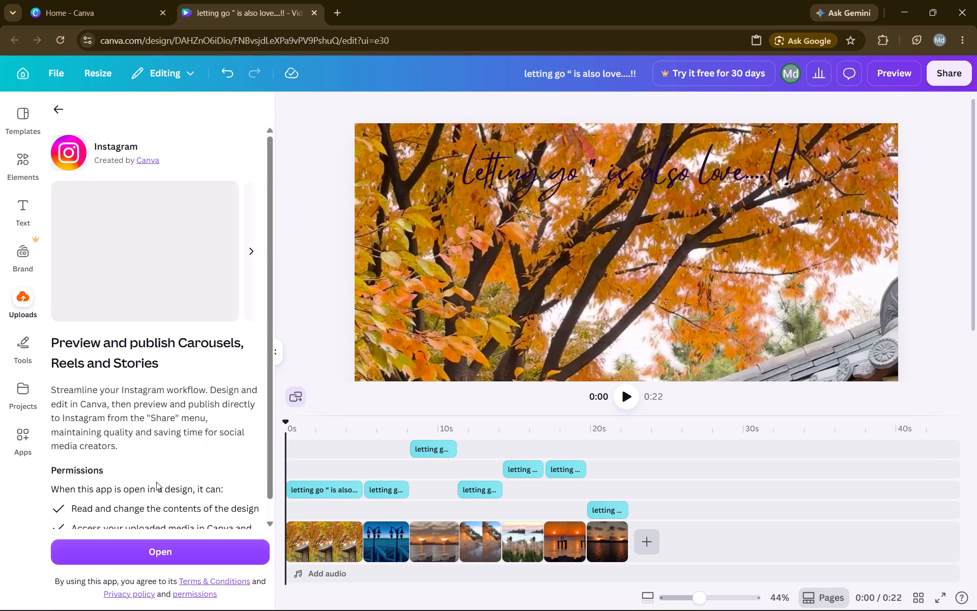
{"action": "left_click", "coordinate": [153, 549]}
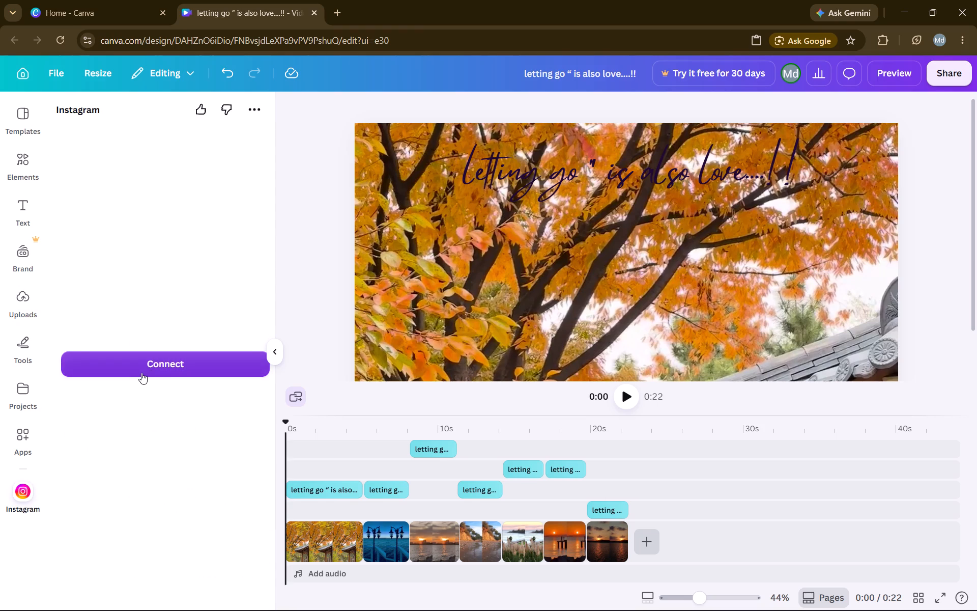
{"action": "left_click", "coordinate": [131, 364]}
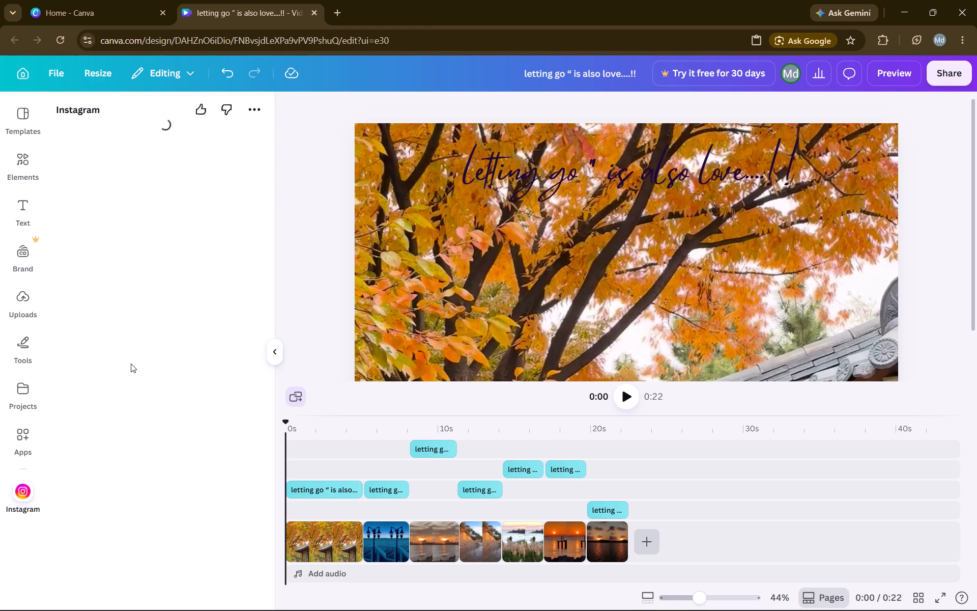
{"action": "left_click", "coordinate": [145, 428]}
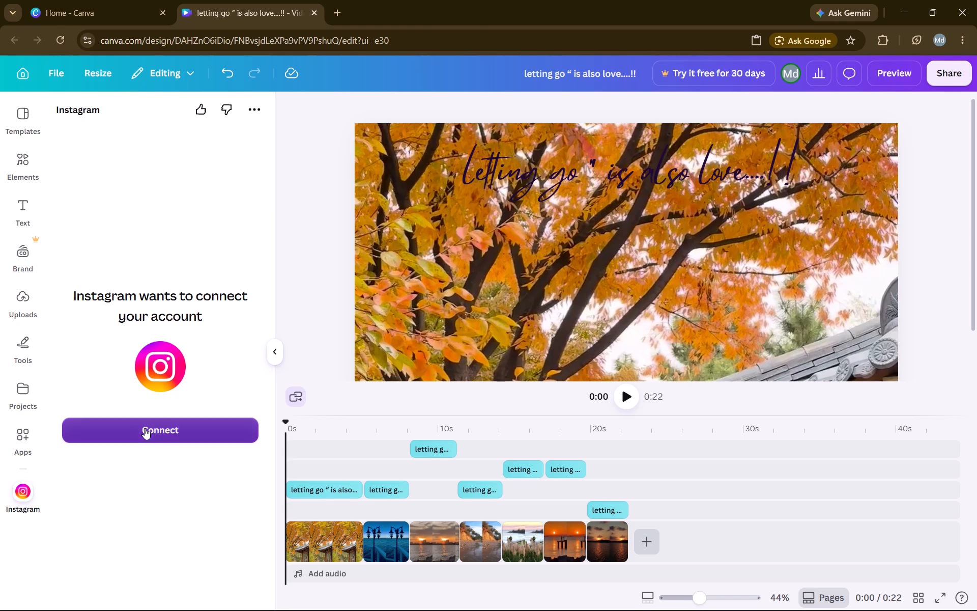
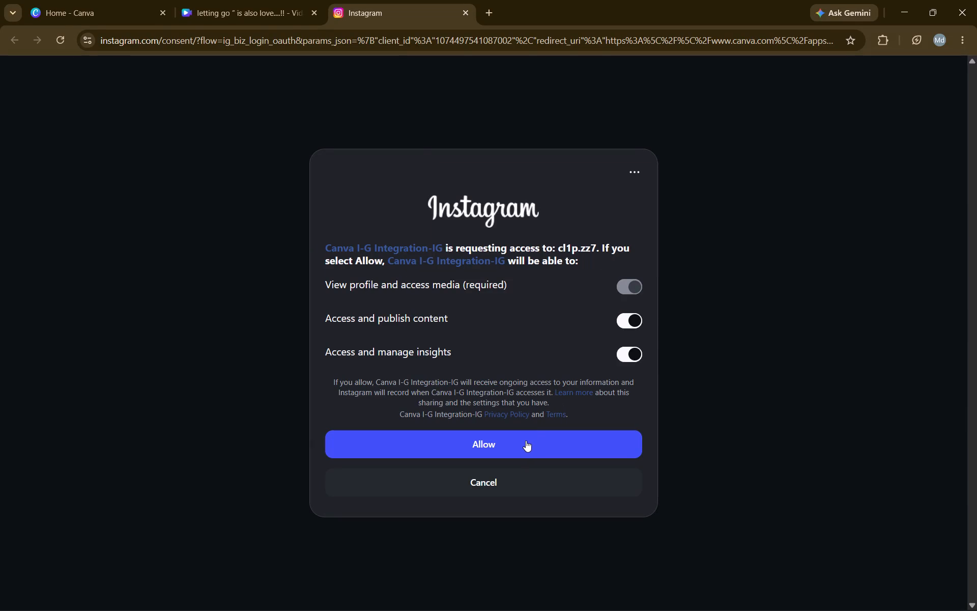
Turn off the publish-content and manage-insights permissions and allow Canva to access the Instagram account.
{"action": "left_click", "coordinate": [629, 316]}
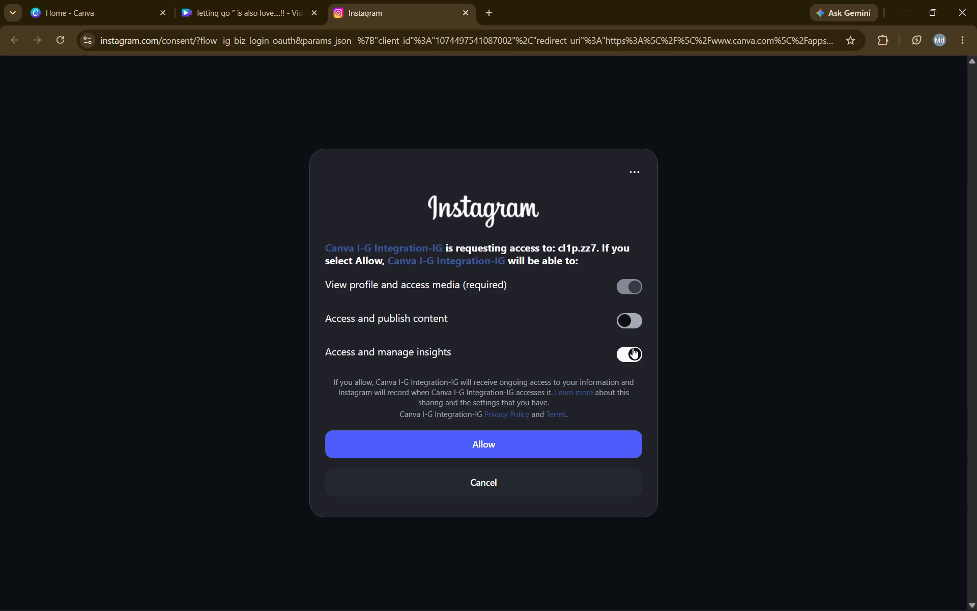
{"action": "left_click", "coordinate": [633, 349]}
{"action": "left_click", "coordinate": [542, 437]}
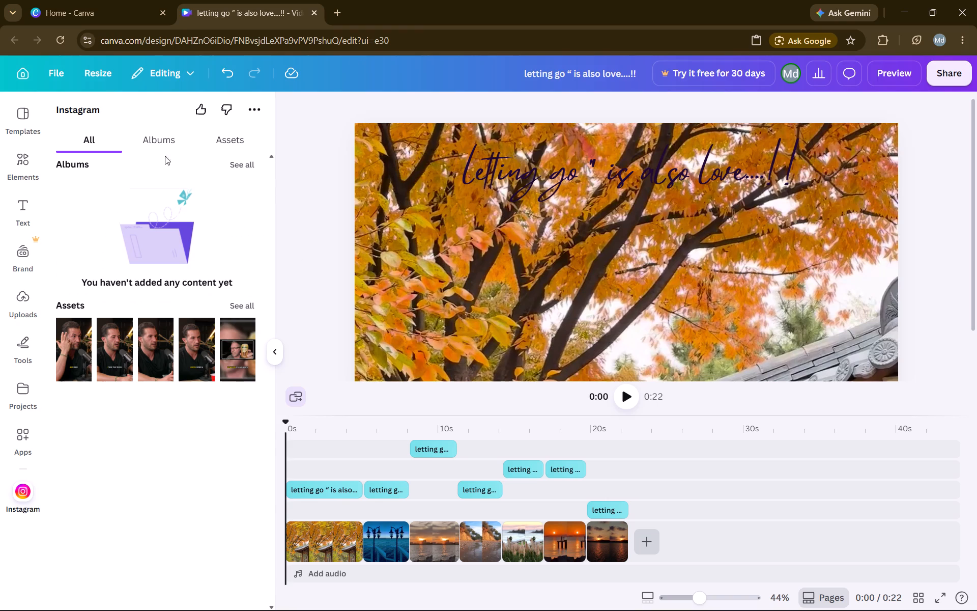
Look through the connected Instagram app's albums, full content overview and app options, and collapse its side panel.
{"action": "left_click", "coordinate": [156, 142]}
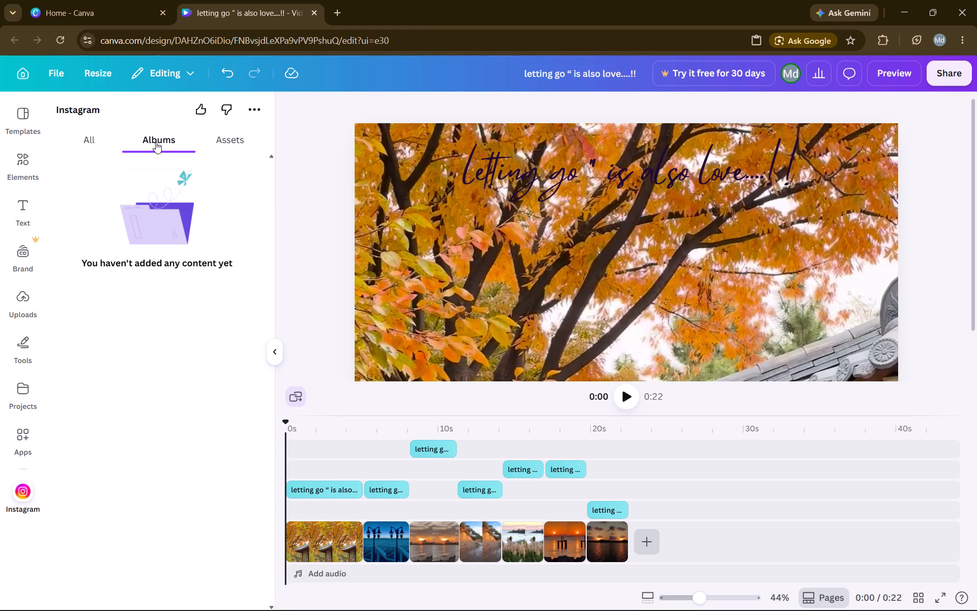
{"action": "left_click", "coordinate": [92, 134]}
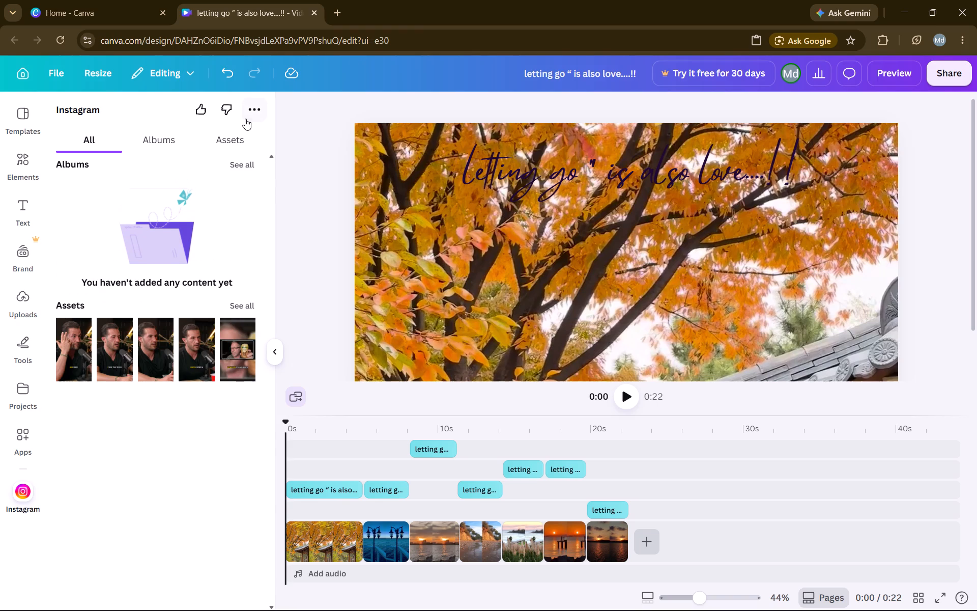
{"action": "left_click", "coordinate": [248, 115]}
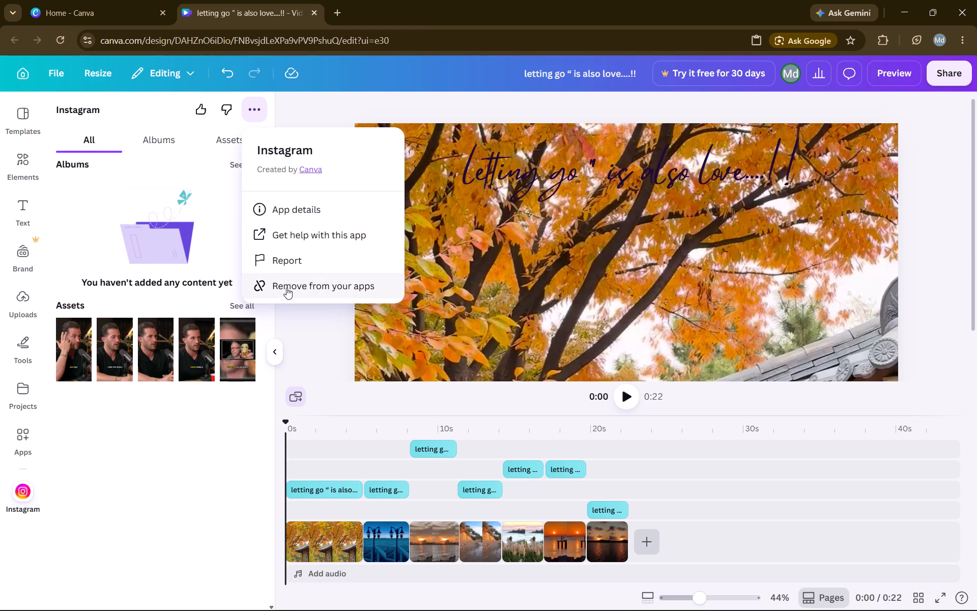
{"action": "left_click_drag", "start_coordinate": [224, 430], "coordinate": [229, 427]}
{"action": "left_click_drag", "start_coordinate": [229, 427], "coordinate": [274, 356]}
{"action": "left_click", "coordinate": [274, 356]}
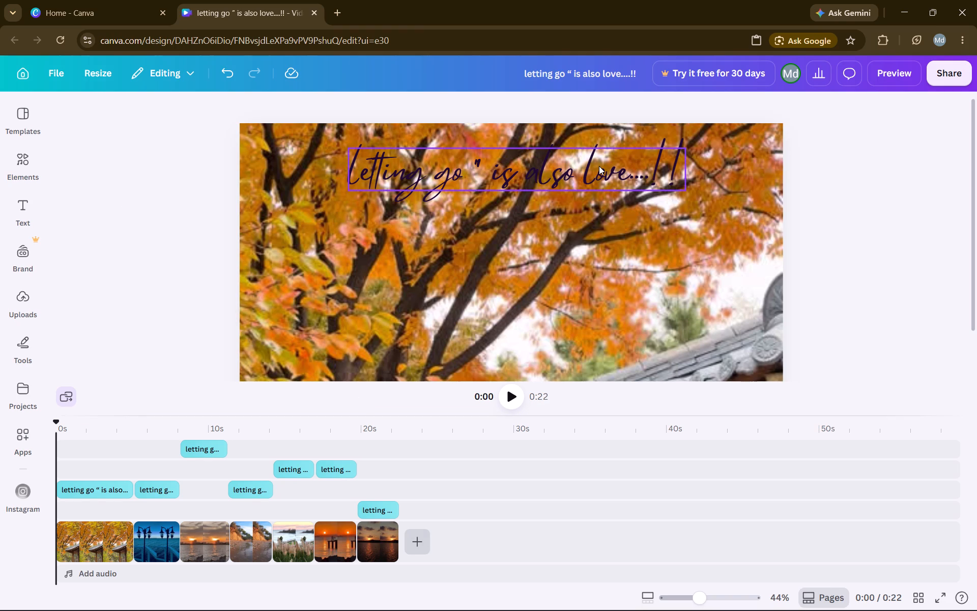
Select the first clip, the orange autumn tree beside the tiled roof.
{"action": "left_click", "coordinate": [515, 237]}
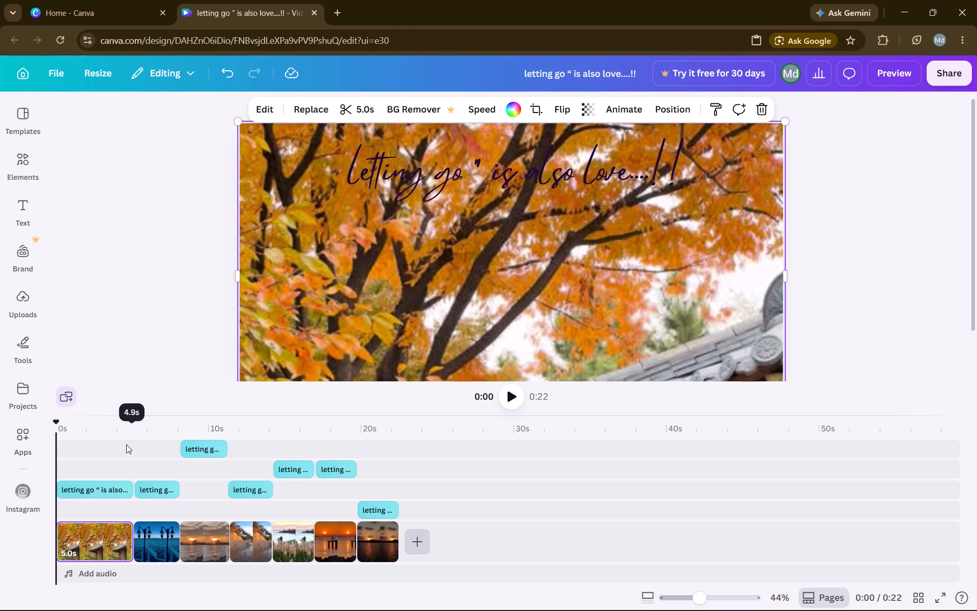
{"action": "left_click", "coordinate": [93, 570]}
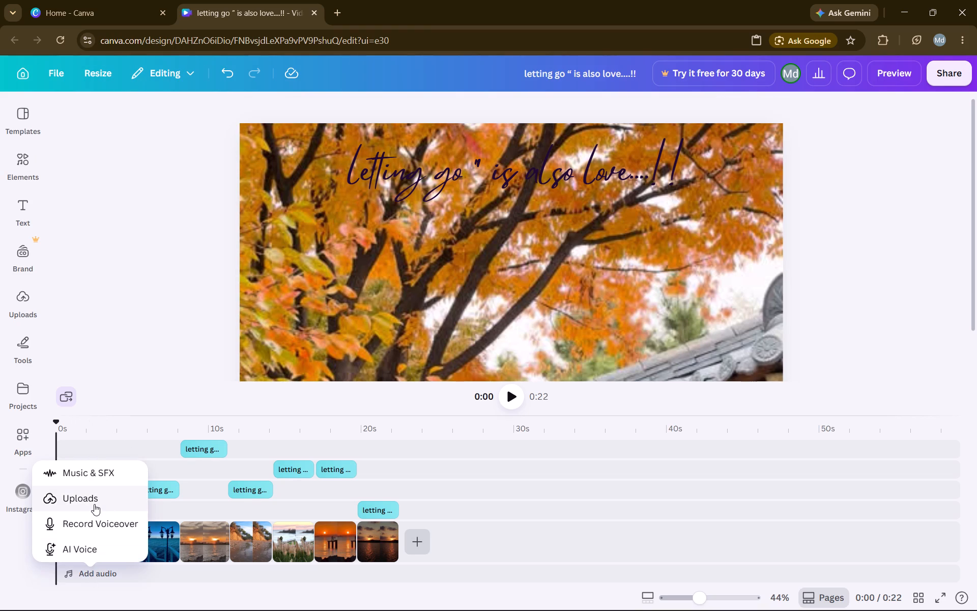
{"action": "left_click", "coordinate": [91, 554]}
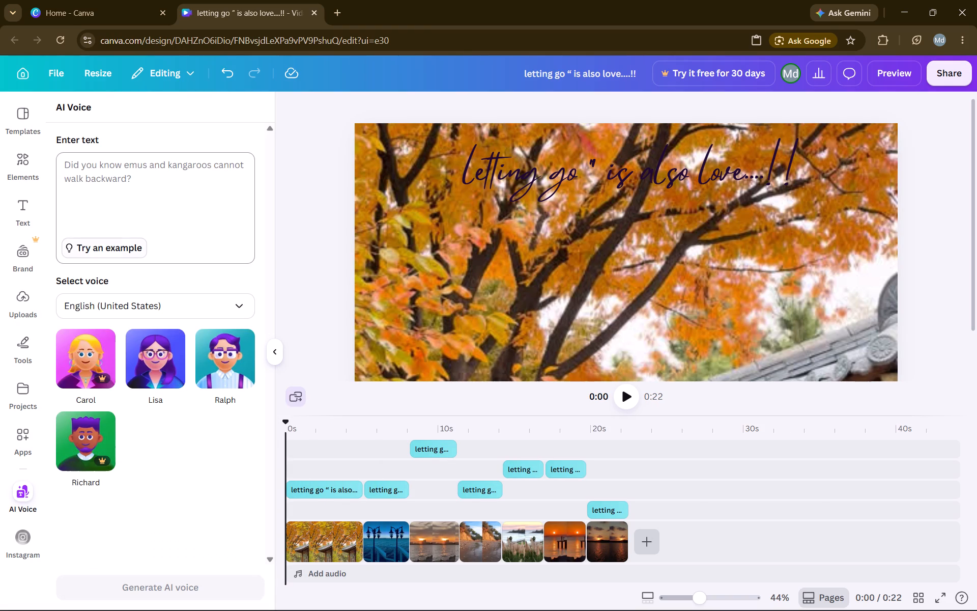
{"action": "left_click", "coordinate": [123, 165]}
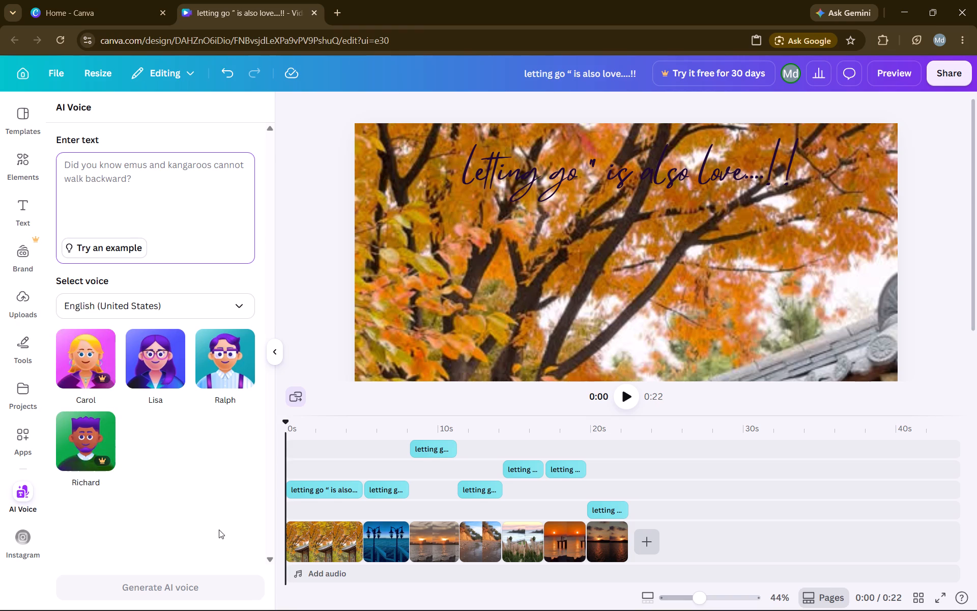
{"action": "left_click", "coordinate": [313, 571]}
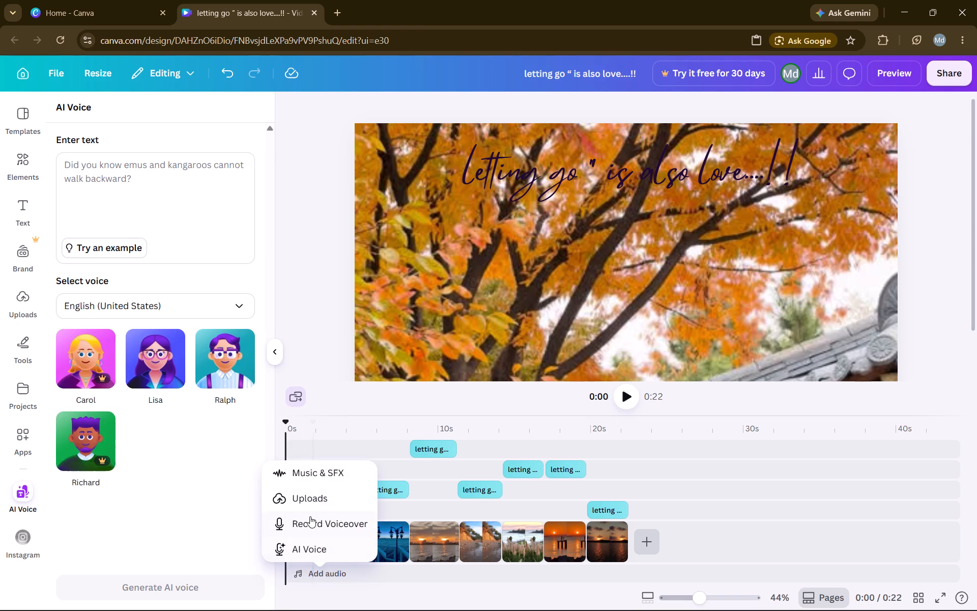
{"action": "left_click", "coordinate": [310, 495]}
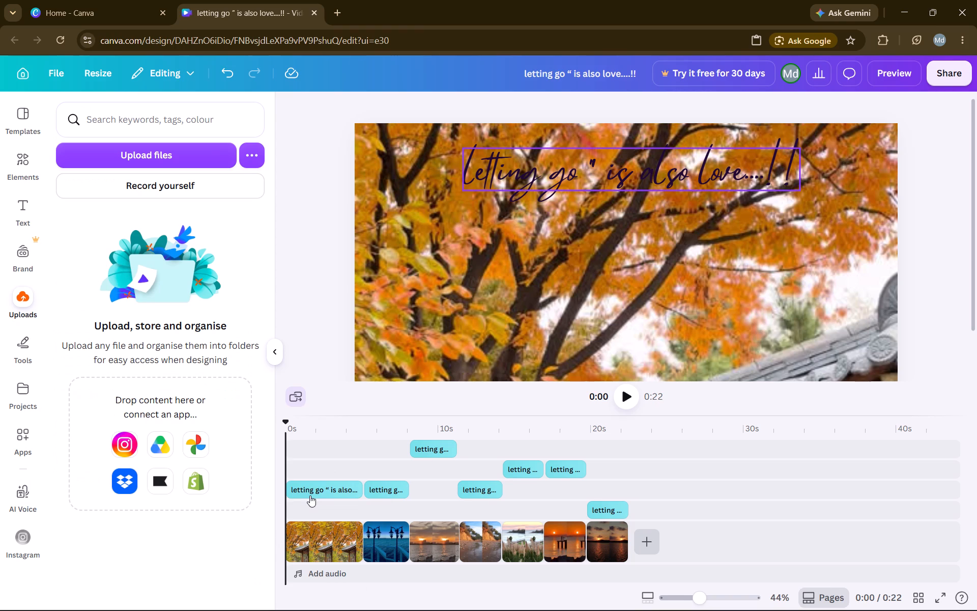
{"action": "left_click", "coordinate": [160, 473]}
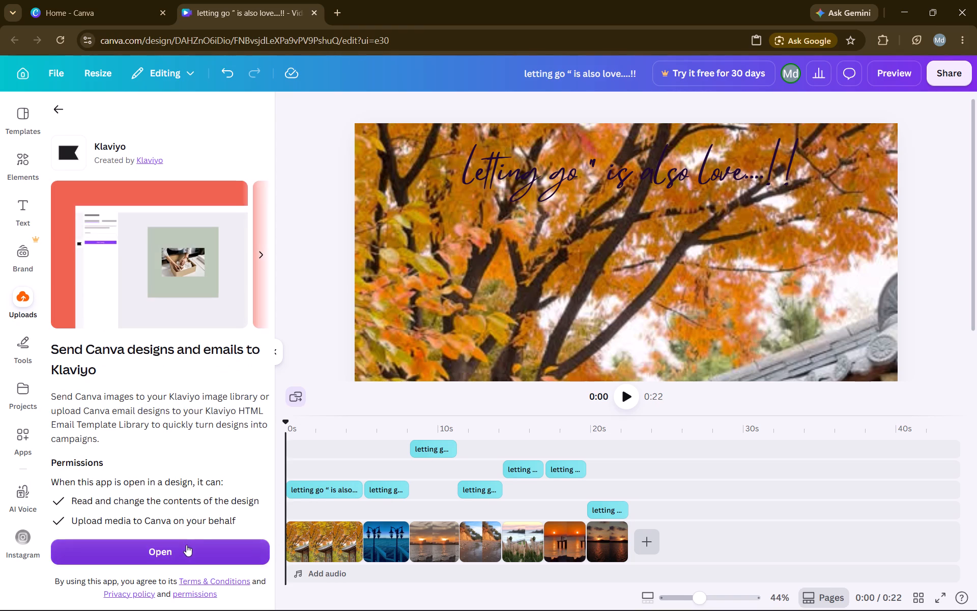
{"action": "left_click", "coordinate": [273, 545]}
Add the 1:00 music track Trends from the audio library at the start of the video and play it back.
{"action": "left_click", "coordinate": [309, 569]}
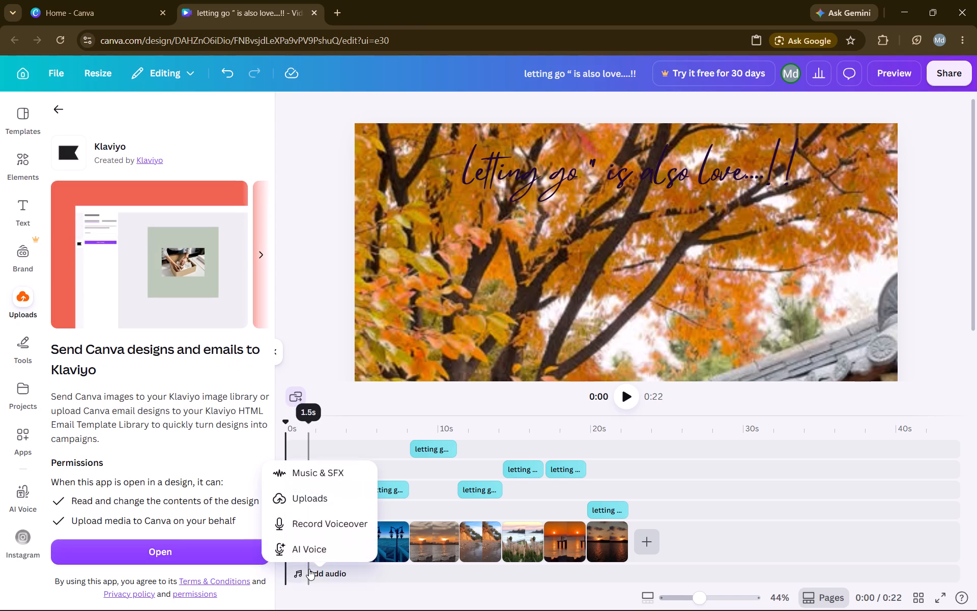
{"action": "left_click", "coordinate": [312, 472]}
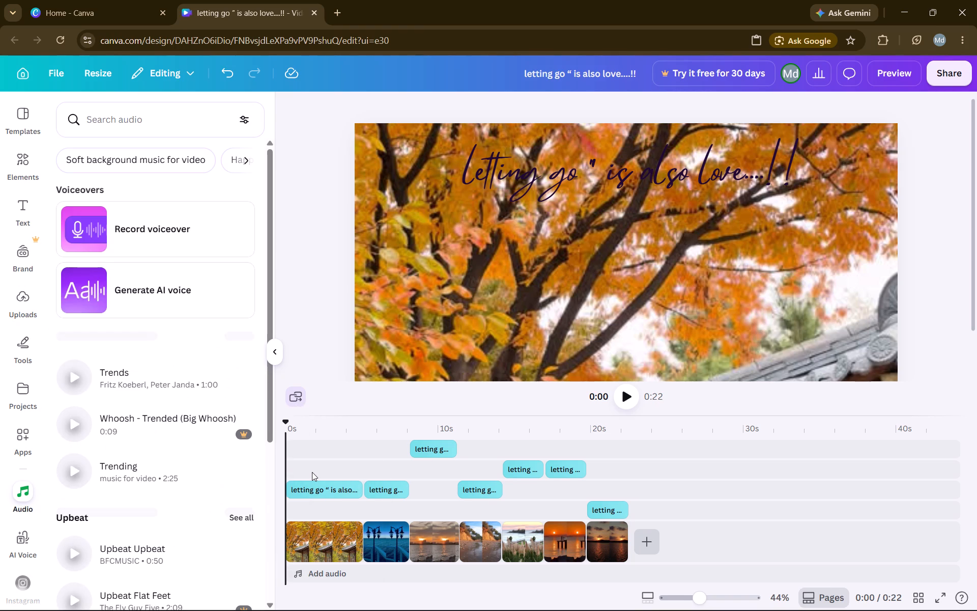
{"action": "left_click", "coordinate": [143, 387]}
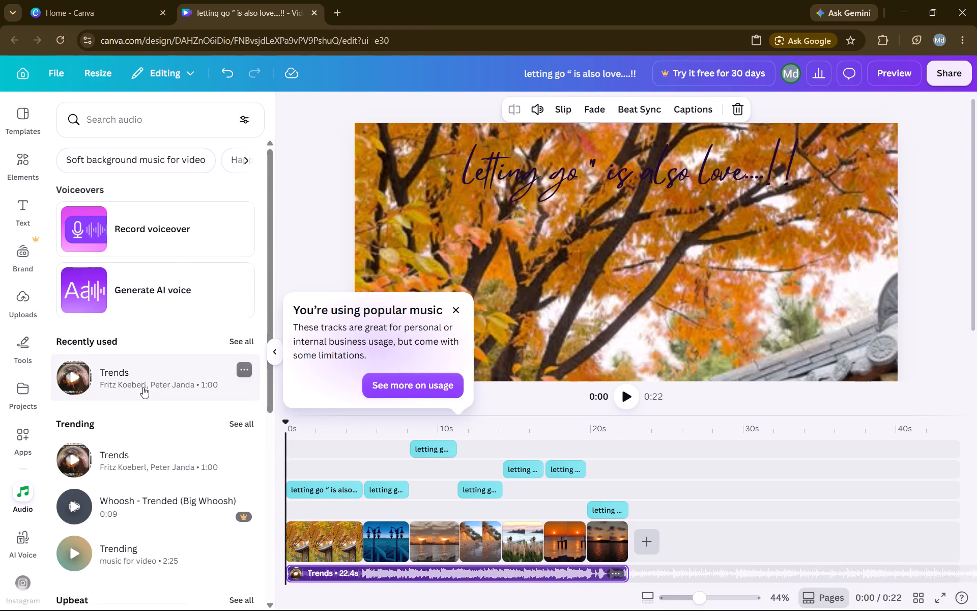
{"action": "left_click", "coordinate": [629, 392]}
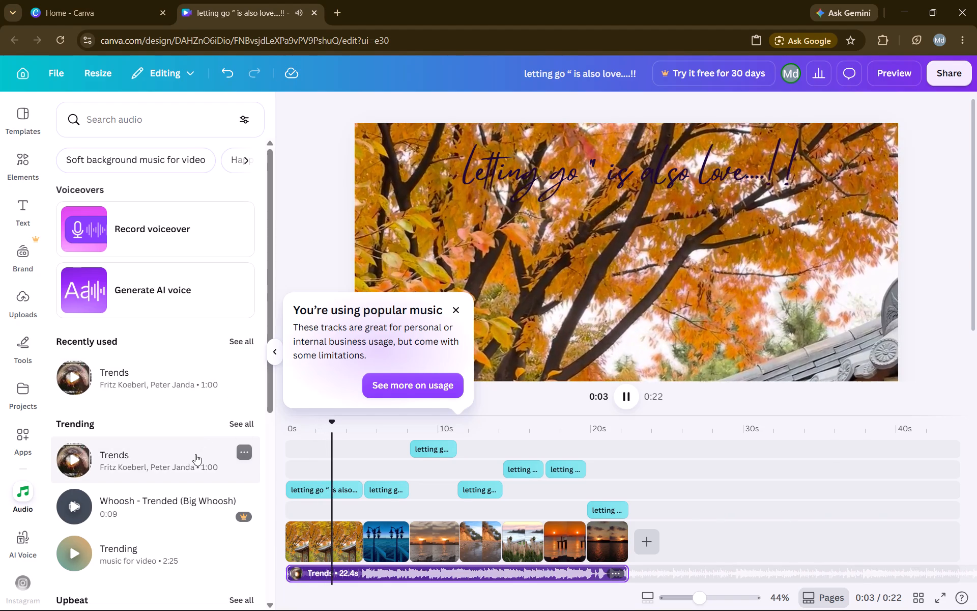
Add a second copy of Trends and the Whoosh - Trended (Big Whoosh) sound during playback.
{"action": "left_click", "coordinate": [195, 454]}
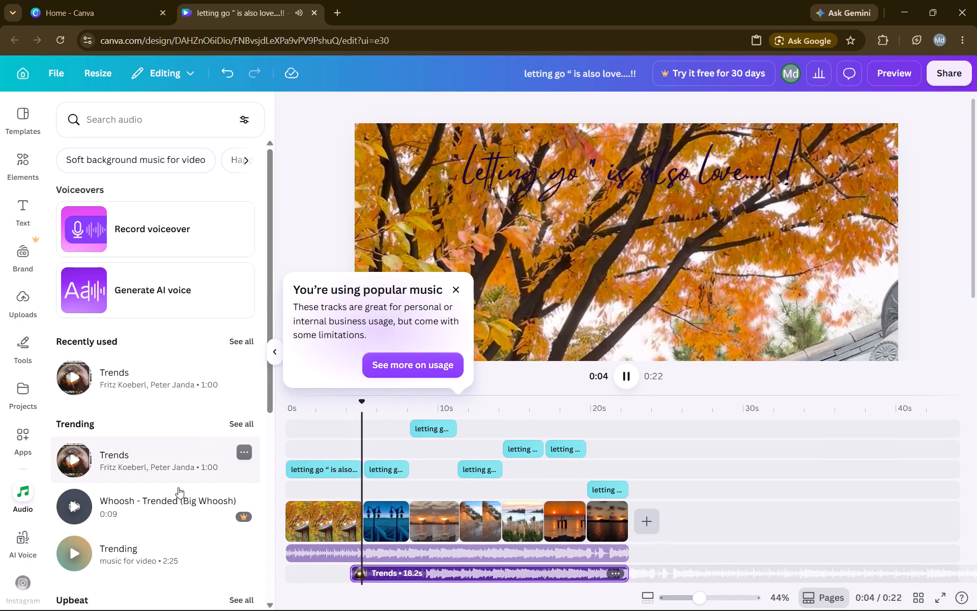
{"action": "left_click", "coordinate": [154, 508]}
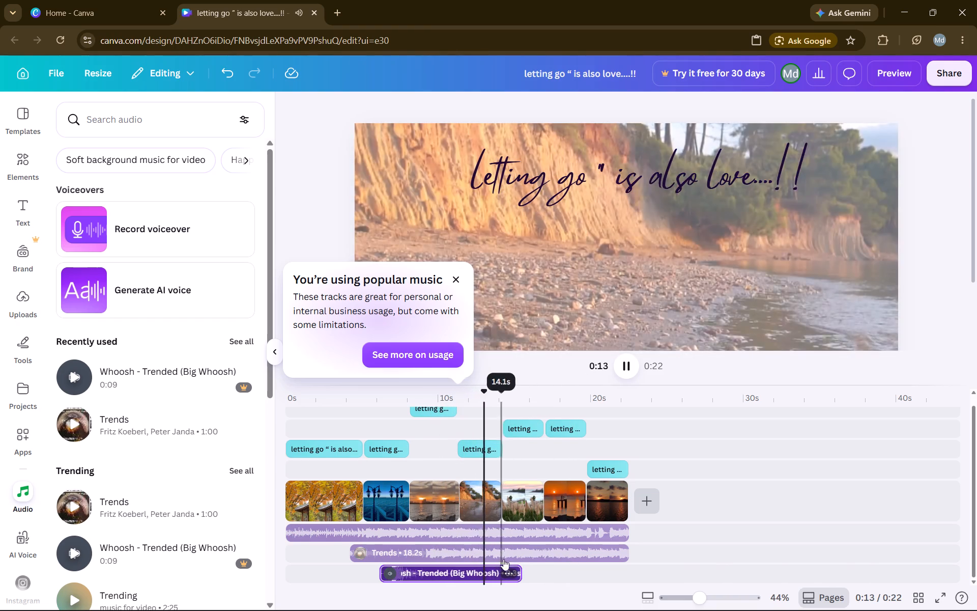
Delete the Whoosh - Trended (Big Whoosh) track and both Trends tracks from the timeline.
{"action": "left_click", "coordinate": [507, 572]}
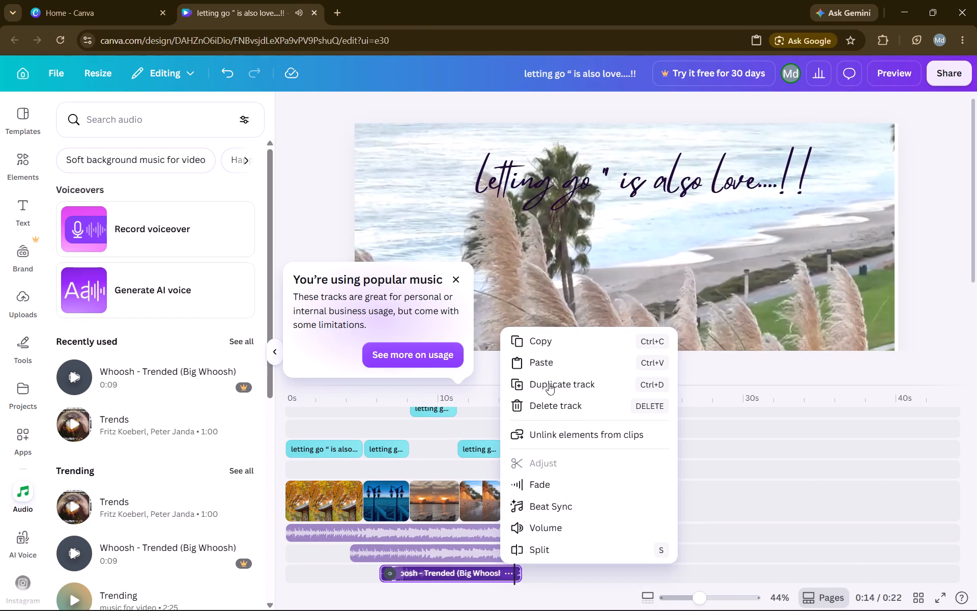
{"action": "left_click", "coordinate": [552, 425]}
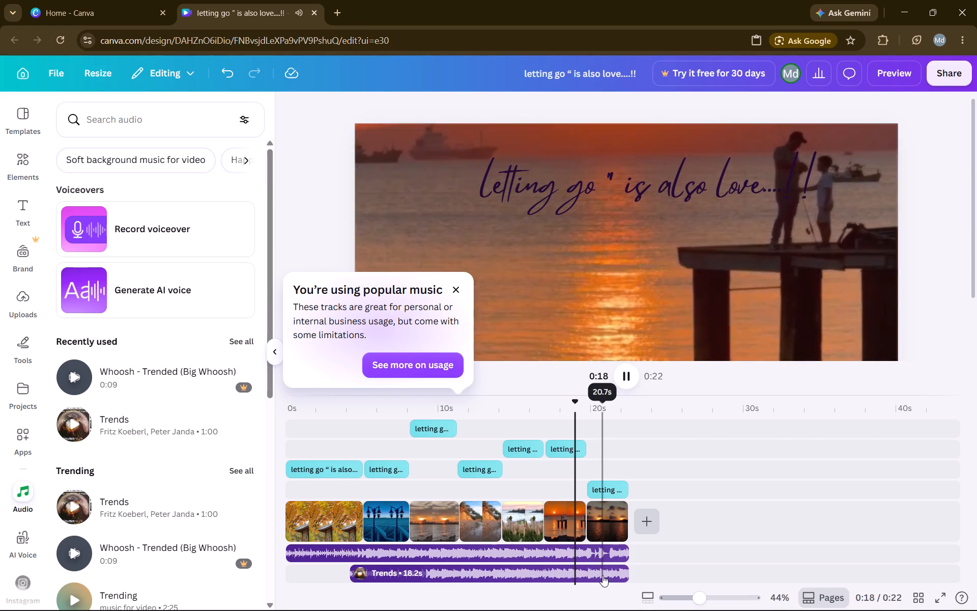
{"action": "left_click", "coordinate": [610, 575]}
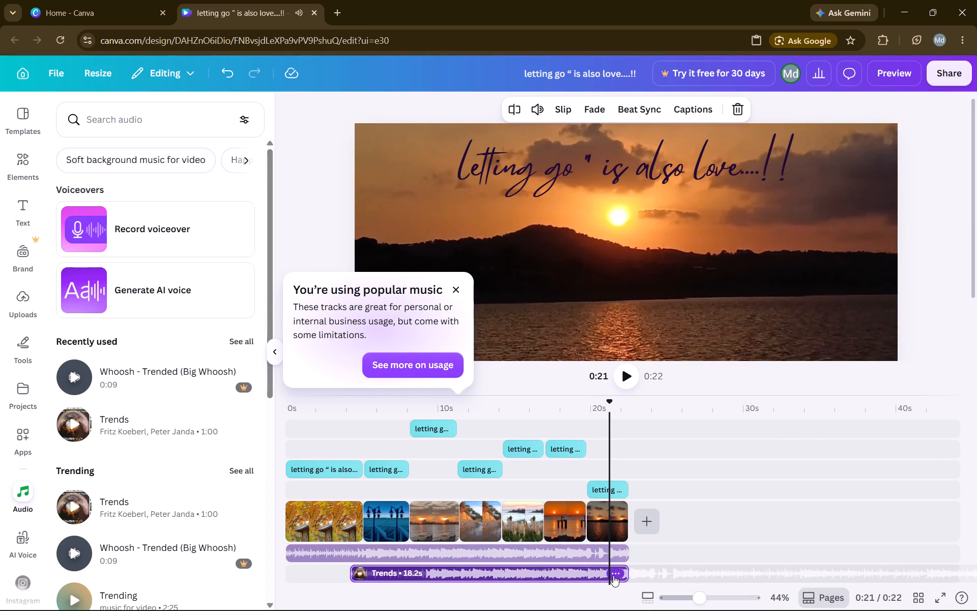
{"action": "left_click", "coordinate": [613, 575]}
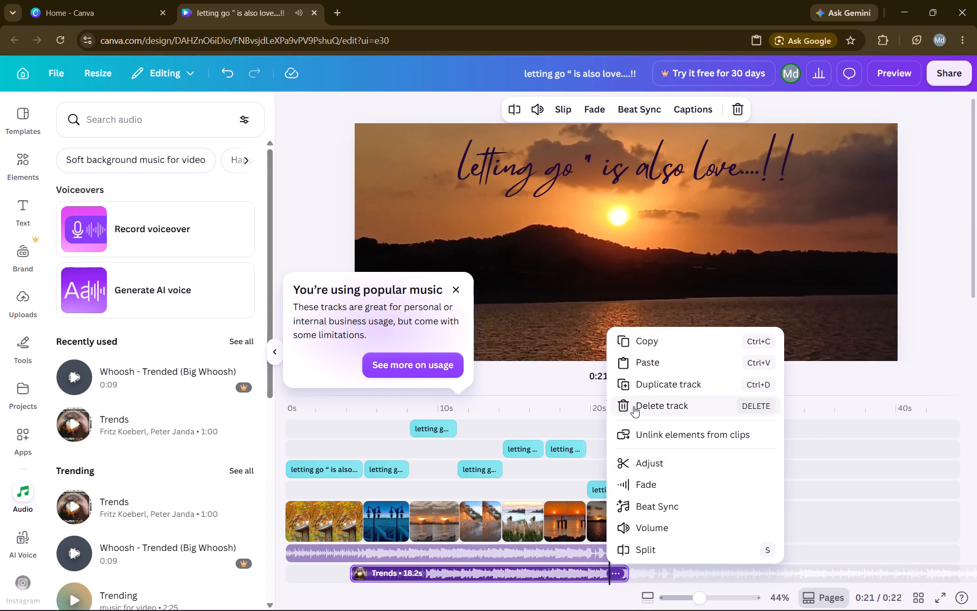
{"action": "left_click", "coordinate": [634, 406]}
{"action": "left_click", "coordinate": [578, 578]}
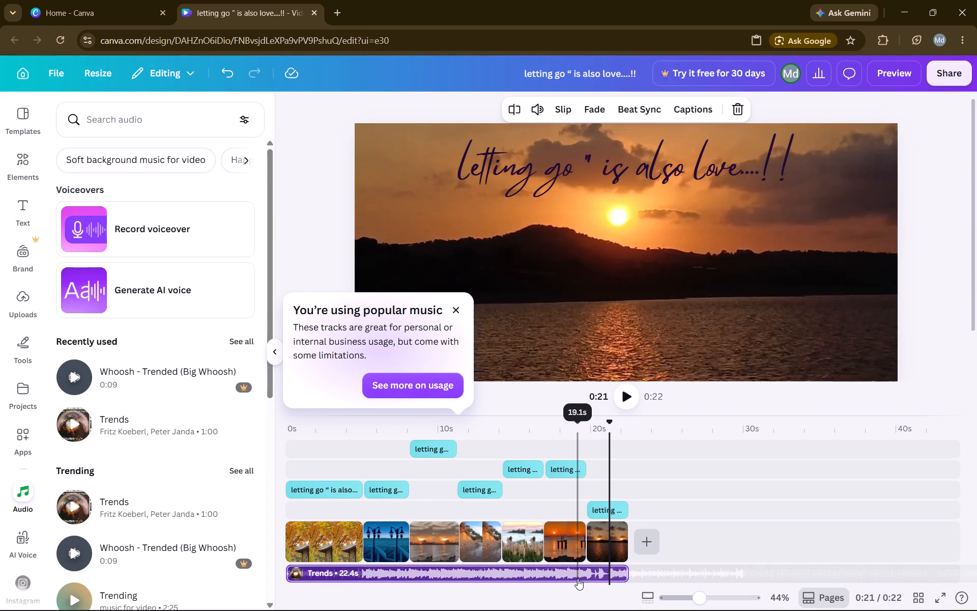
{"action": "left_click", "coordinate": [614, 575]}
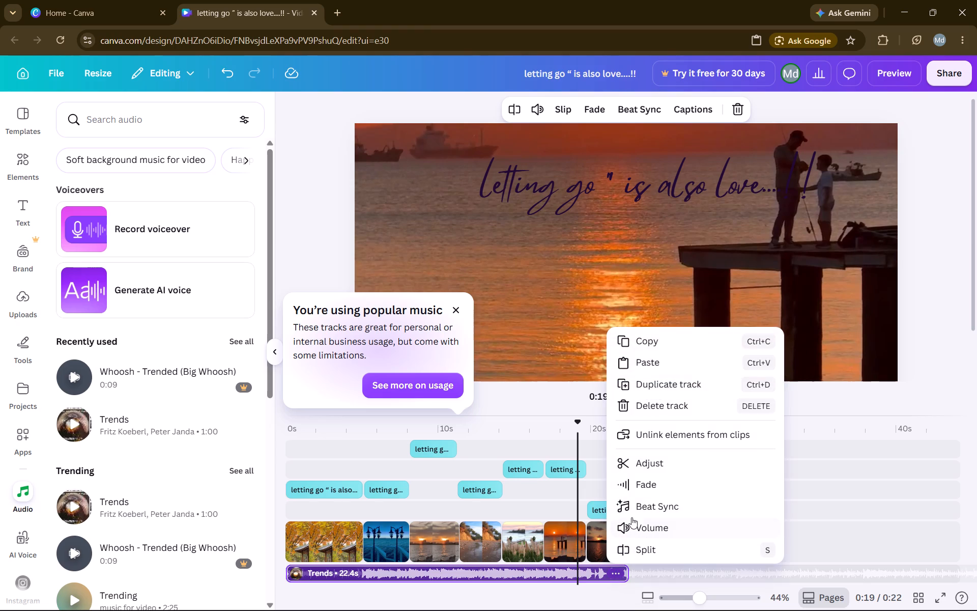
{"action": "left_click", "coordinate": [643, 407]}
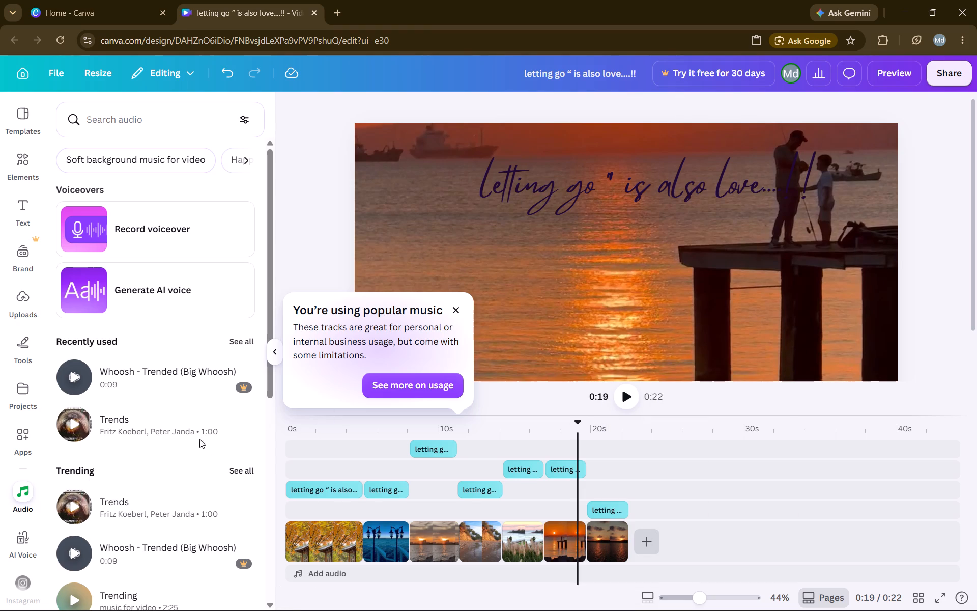
Start a search of the audio library for different background music.
{"action": "left_click", "coordinate": [164, 117]}
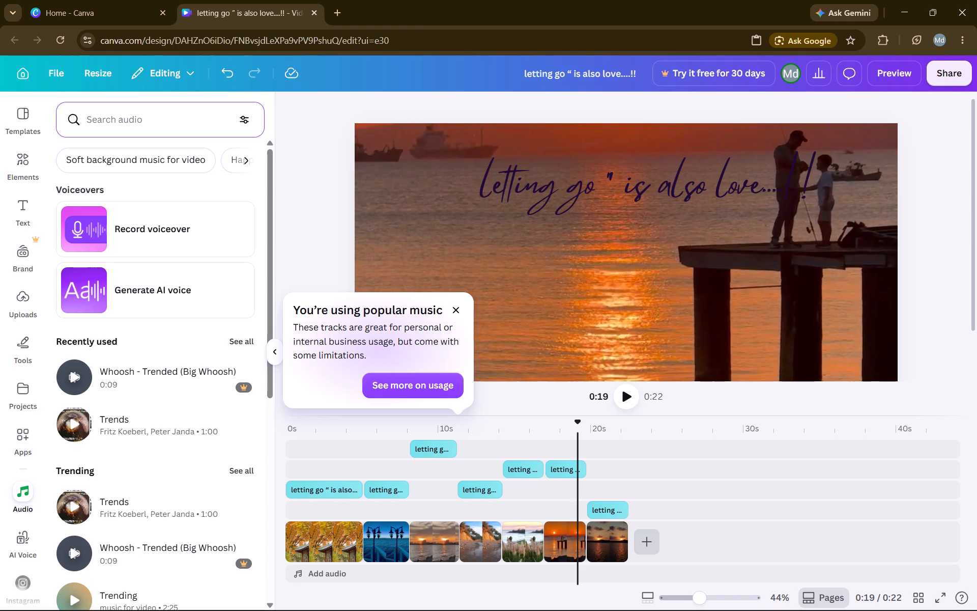
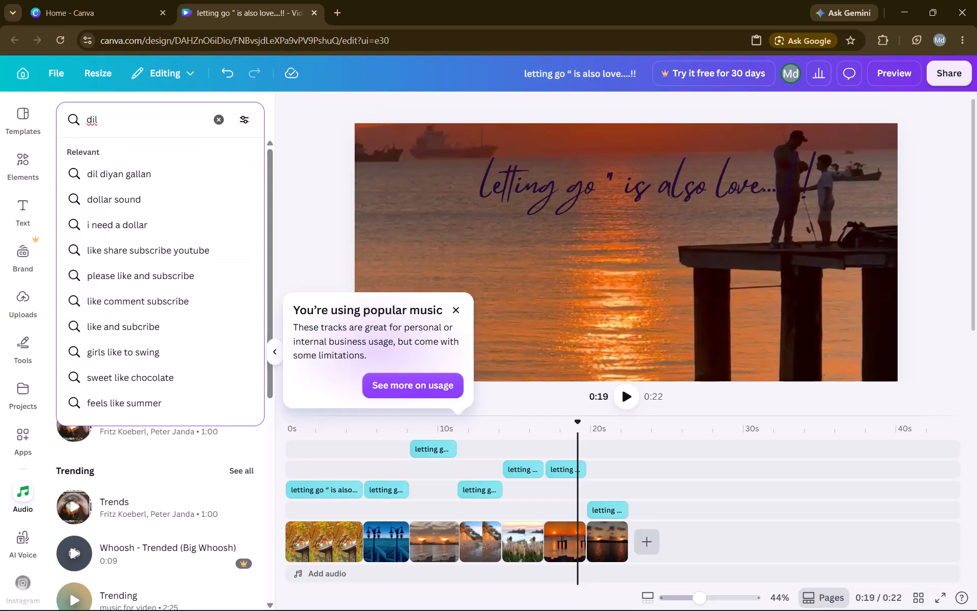
Search the audio library for "dil pe zakhm khate hain".
{"action": "type", "text": "pe"}
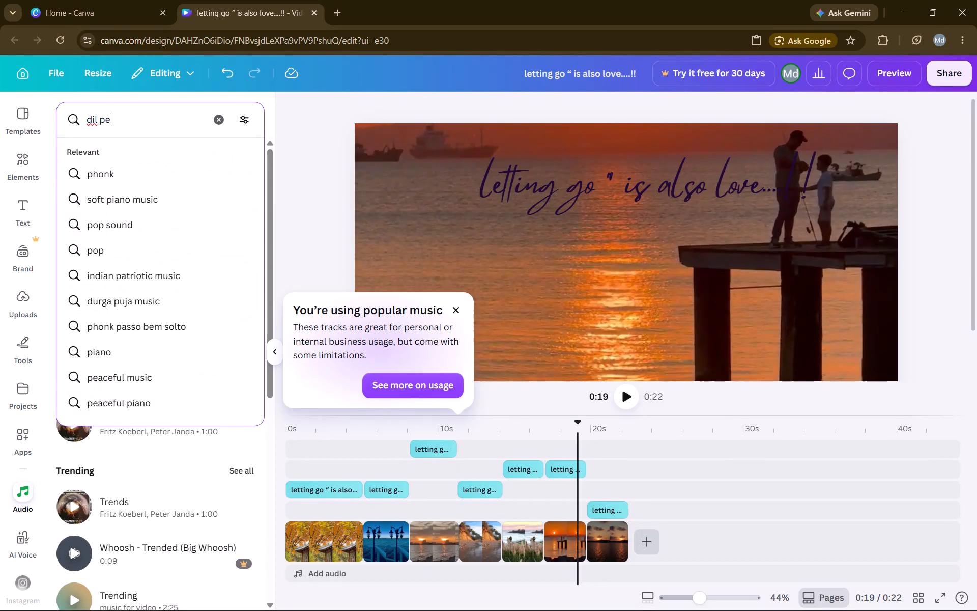
{"action": "key", "text": "space"}
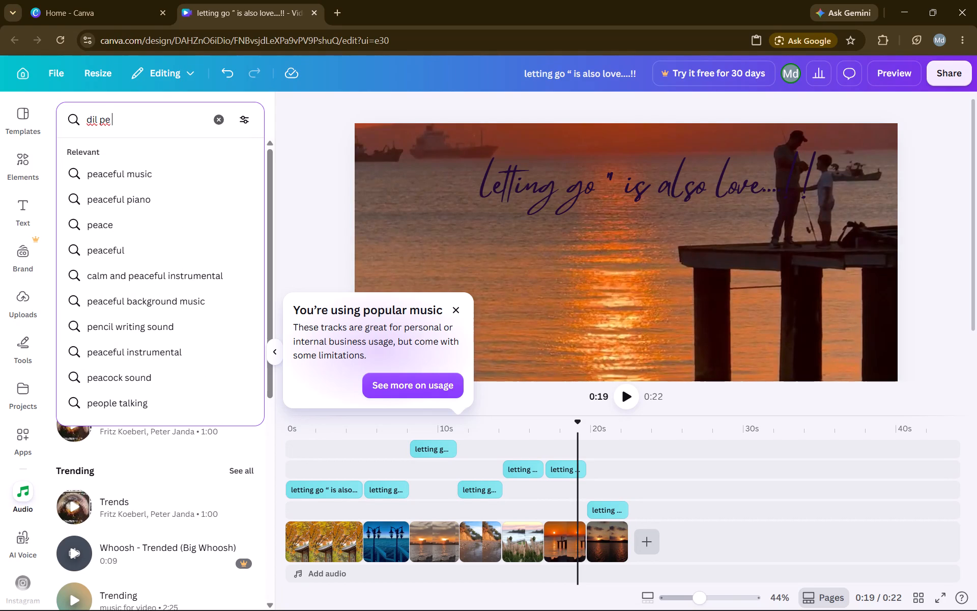
{"action": "type", "text": "zakh"}
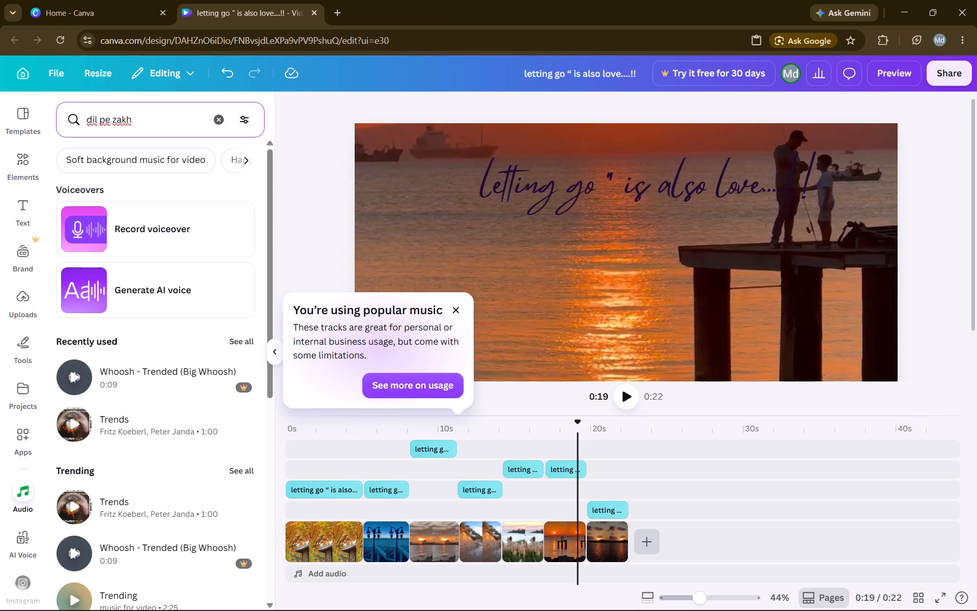
{"action": "type", "text": "m khate"}
{"action": "key", "text": "space"}
{"action": "type", "text": "hain"}
{"action": "key", "text": "Return"}
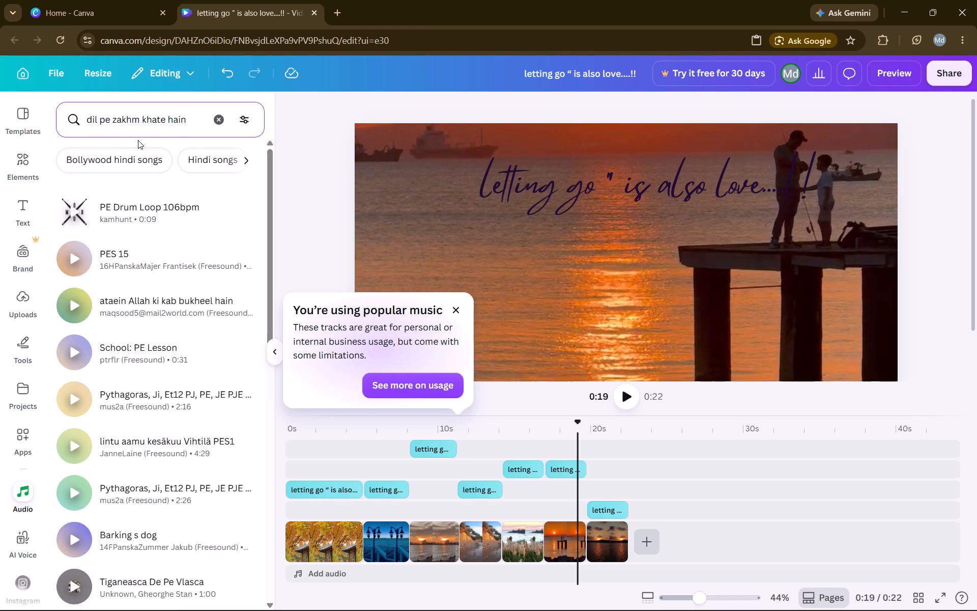
Search the audio library for "qawwali" instead, and clear the search.
{"action": "left_click", "coordinate": [216, 120]}
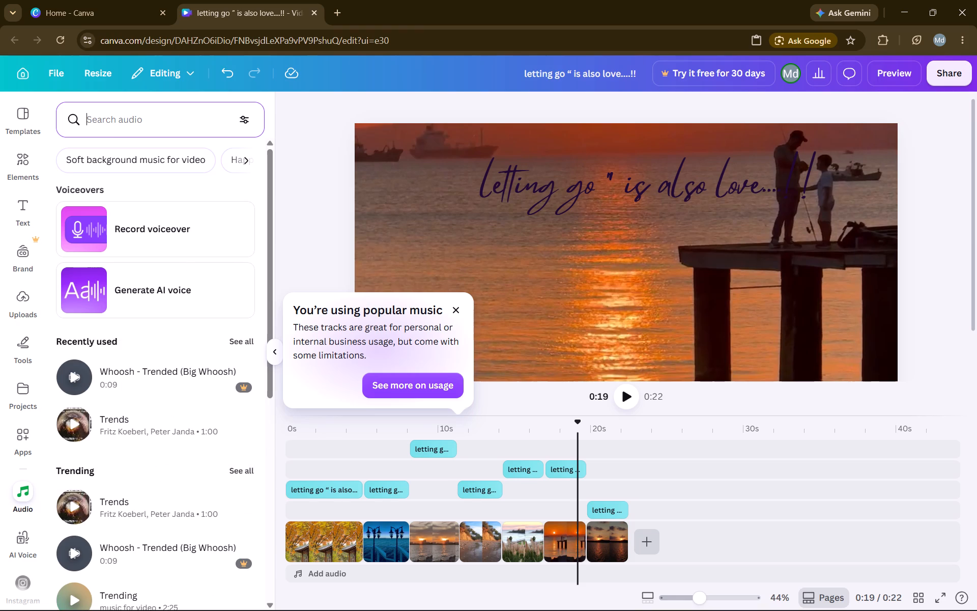
{"action": "key", "text": "q"}
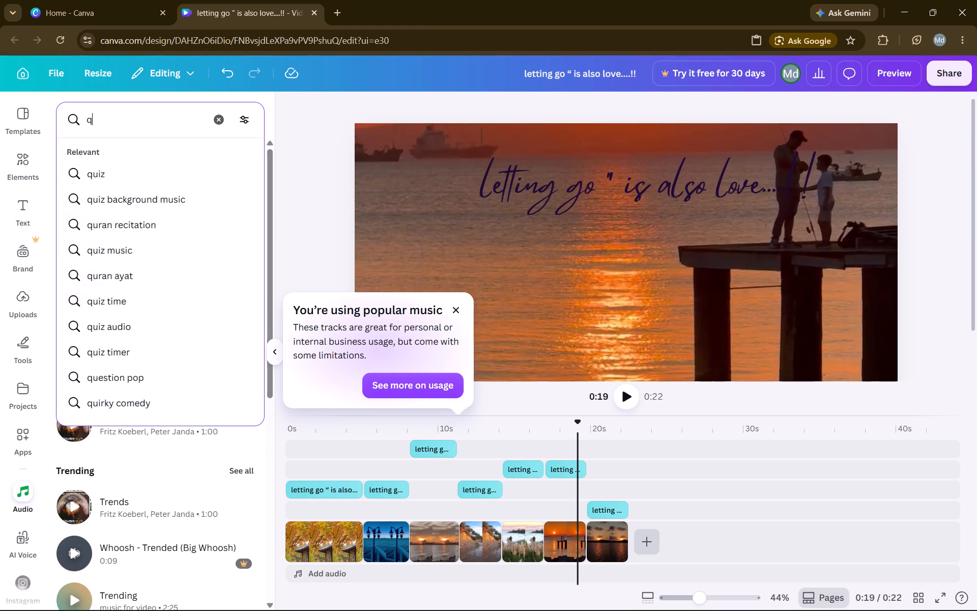
{"action": "key", "text": "a"}
{"action": "type", "text": "wwali"}
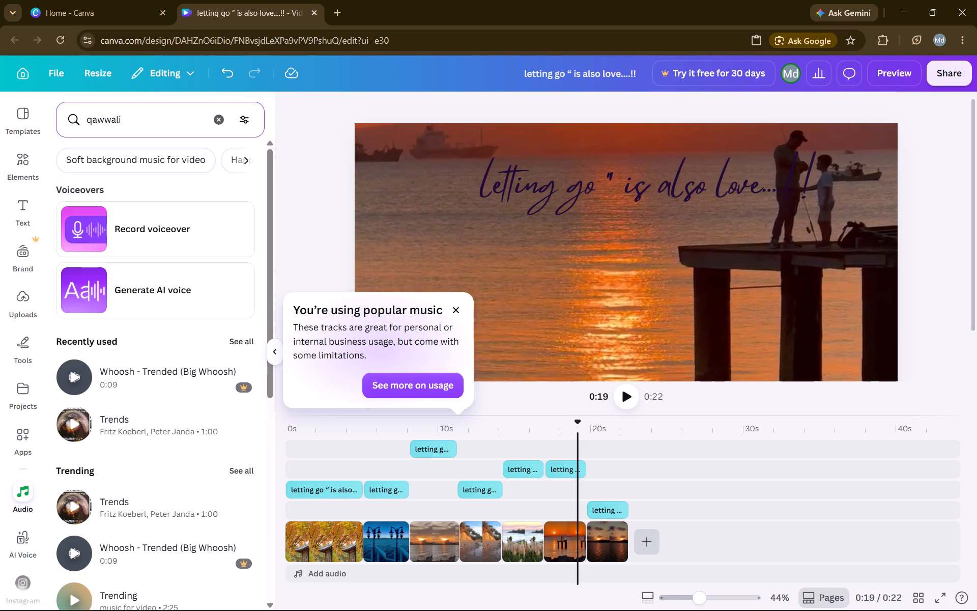
{"action": "key", "text": "Return"}
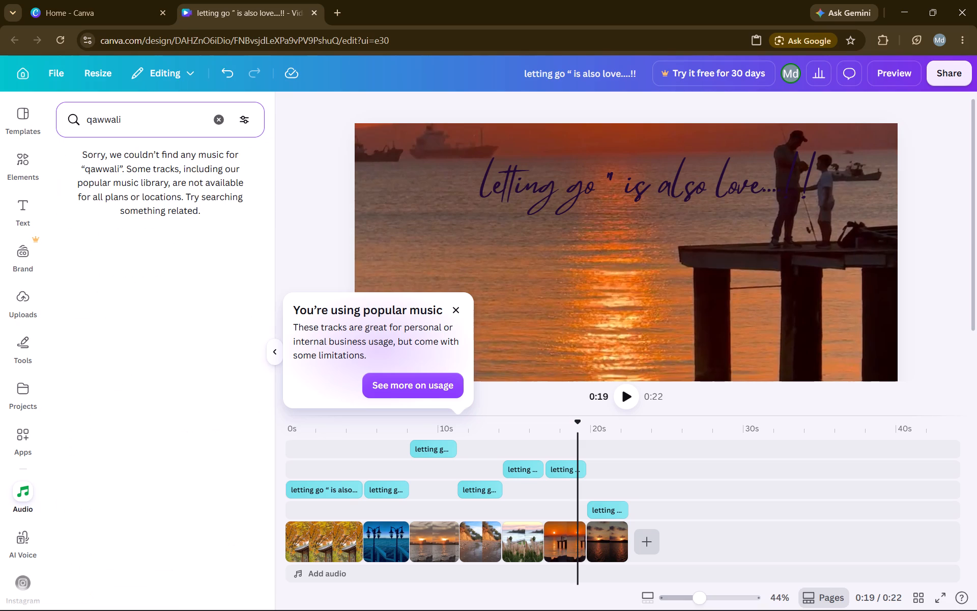
{"action": "left_click", "coordinate": [219, 117]}
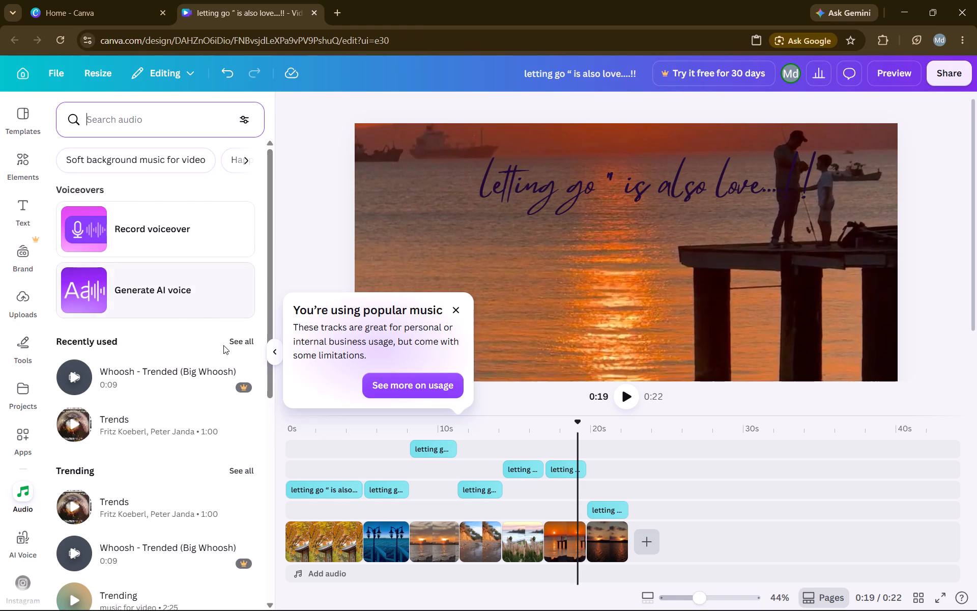
Dismiss the popular music notice and its usage information.
{"action": "left_click", "coordinate": [454, 310]}
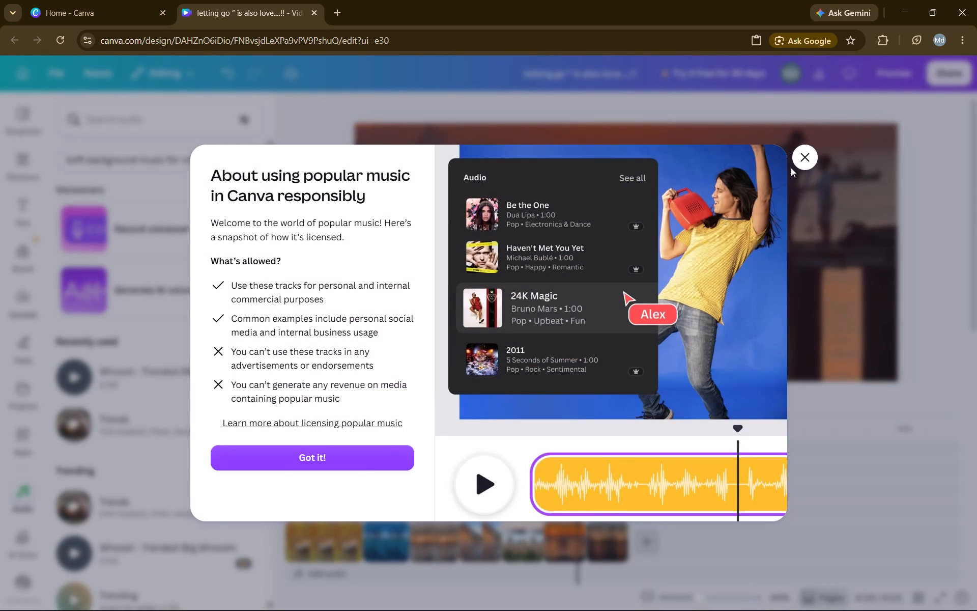
{"action": "left_click", "coordinate": [798, 160]}
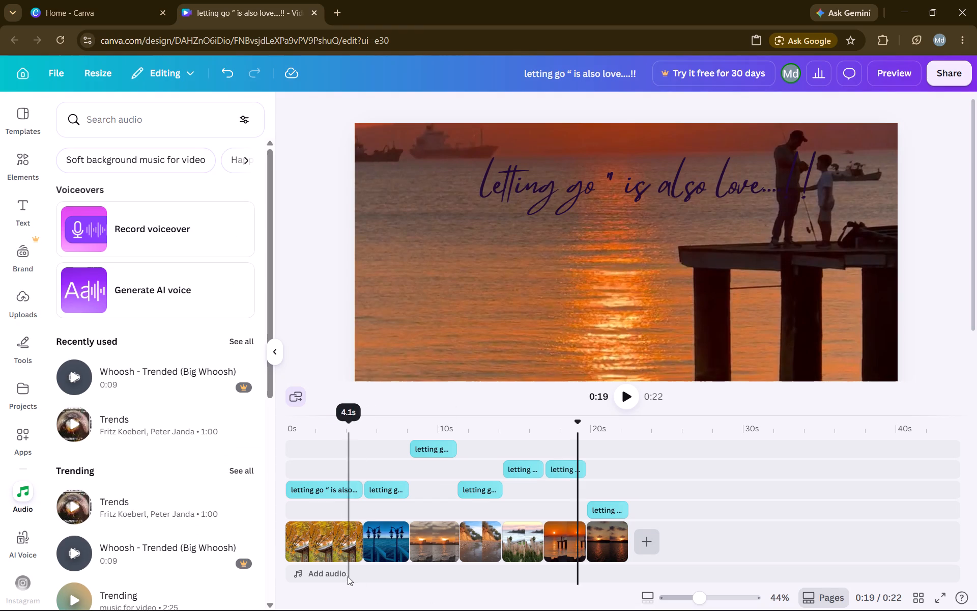
Open the AI Voice generator from the timeline's audio track and enter "dil pe zakhm khate hain" as the text.
{"action": "left_click", "coordinate": [346, 575]}
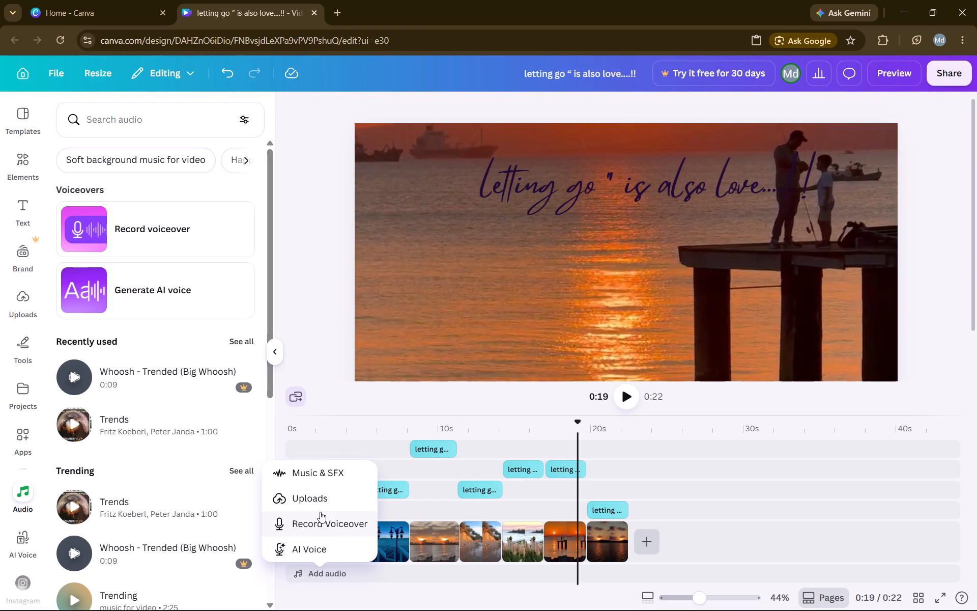
{"action": "left_click", "coordinate": [305, 548]}
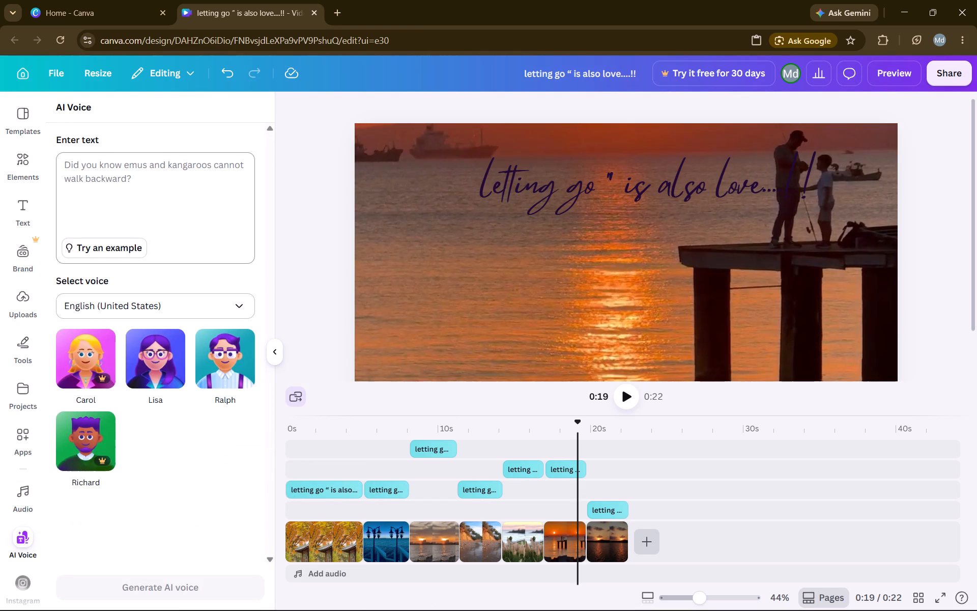
{"action": "left_click", "coordinate": [120, 174]}
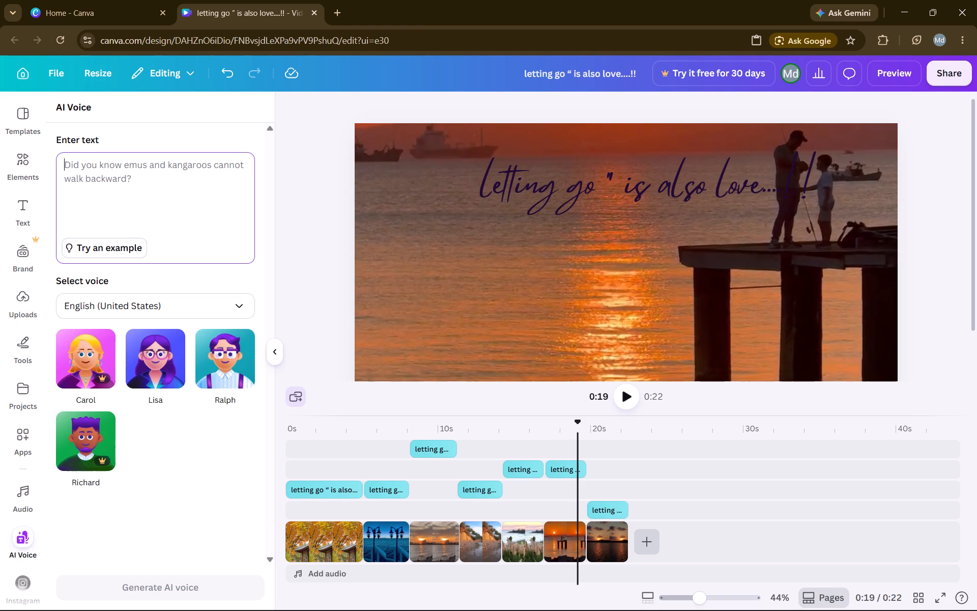
{"action": "type", "text": "dil"}
{"action": "key", "text": "space"}
{"action": "type", "text": "pe"}
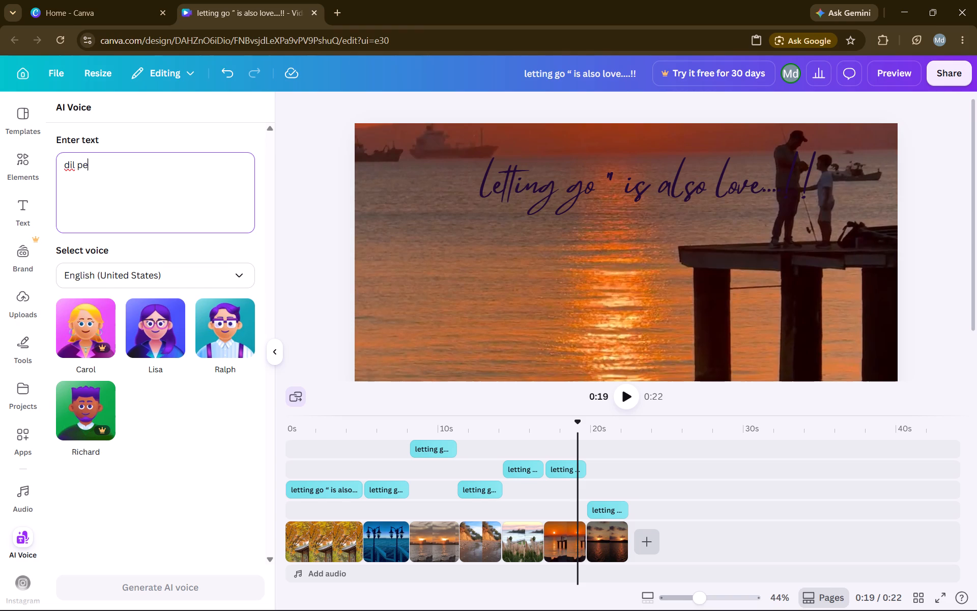
{"action": "key", "text": "space"}
{"action": "type", "text": "zakh"}
{"action": "type", "text": "m khate hain"}
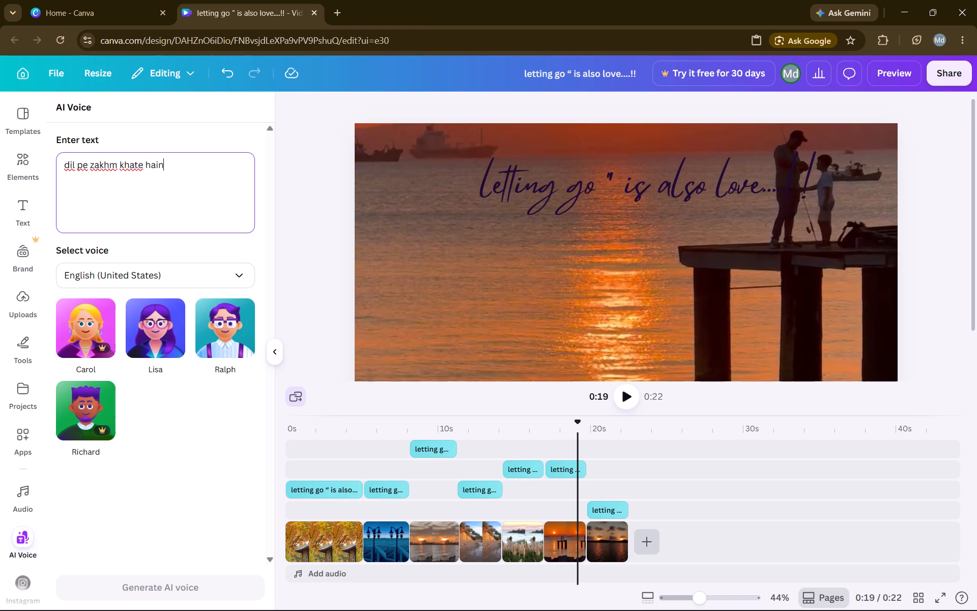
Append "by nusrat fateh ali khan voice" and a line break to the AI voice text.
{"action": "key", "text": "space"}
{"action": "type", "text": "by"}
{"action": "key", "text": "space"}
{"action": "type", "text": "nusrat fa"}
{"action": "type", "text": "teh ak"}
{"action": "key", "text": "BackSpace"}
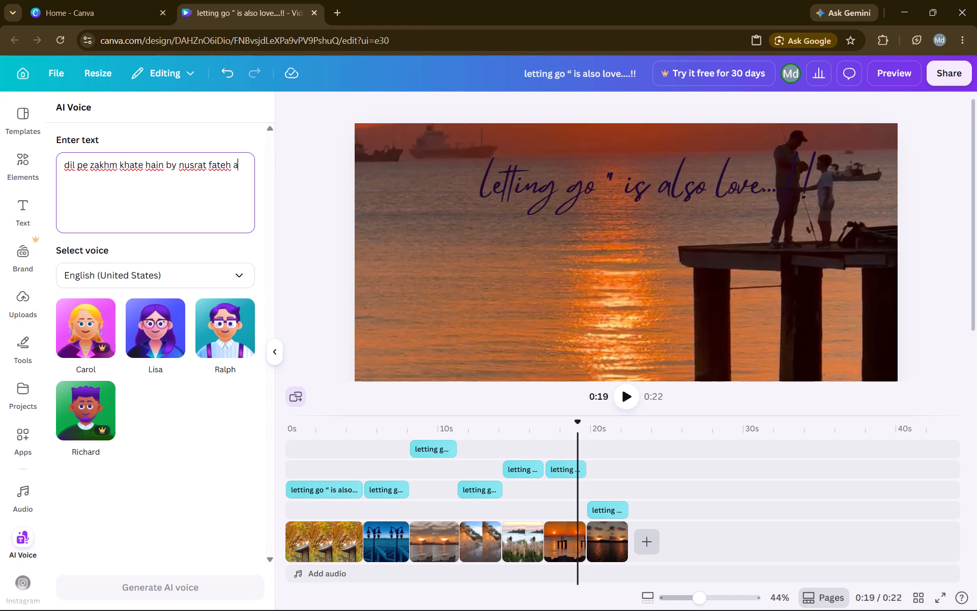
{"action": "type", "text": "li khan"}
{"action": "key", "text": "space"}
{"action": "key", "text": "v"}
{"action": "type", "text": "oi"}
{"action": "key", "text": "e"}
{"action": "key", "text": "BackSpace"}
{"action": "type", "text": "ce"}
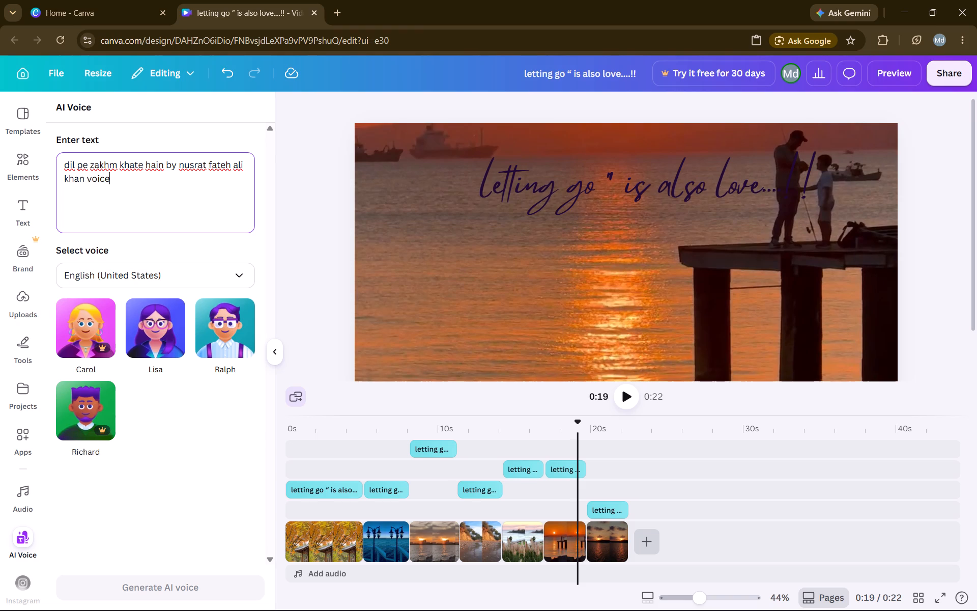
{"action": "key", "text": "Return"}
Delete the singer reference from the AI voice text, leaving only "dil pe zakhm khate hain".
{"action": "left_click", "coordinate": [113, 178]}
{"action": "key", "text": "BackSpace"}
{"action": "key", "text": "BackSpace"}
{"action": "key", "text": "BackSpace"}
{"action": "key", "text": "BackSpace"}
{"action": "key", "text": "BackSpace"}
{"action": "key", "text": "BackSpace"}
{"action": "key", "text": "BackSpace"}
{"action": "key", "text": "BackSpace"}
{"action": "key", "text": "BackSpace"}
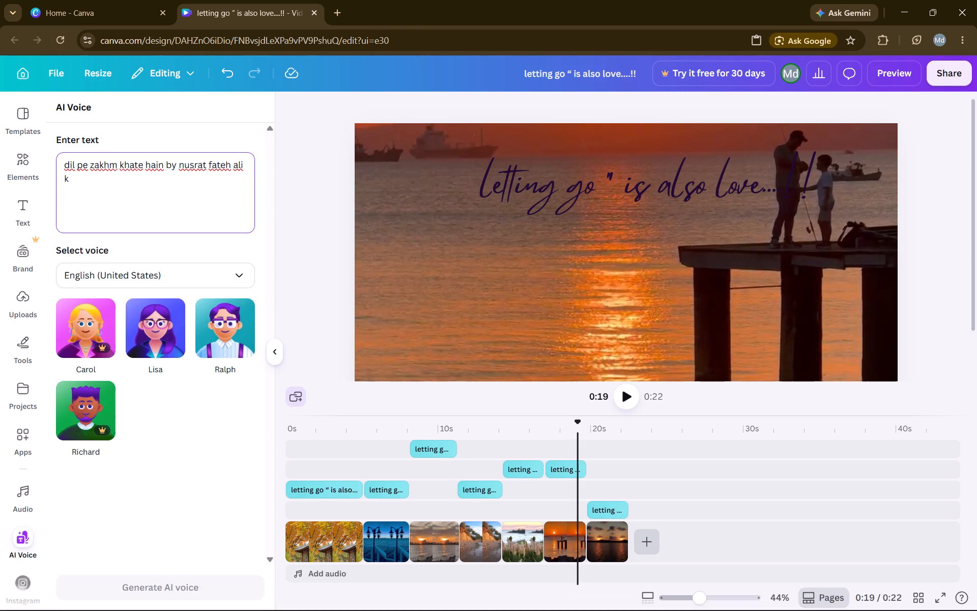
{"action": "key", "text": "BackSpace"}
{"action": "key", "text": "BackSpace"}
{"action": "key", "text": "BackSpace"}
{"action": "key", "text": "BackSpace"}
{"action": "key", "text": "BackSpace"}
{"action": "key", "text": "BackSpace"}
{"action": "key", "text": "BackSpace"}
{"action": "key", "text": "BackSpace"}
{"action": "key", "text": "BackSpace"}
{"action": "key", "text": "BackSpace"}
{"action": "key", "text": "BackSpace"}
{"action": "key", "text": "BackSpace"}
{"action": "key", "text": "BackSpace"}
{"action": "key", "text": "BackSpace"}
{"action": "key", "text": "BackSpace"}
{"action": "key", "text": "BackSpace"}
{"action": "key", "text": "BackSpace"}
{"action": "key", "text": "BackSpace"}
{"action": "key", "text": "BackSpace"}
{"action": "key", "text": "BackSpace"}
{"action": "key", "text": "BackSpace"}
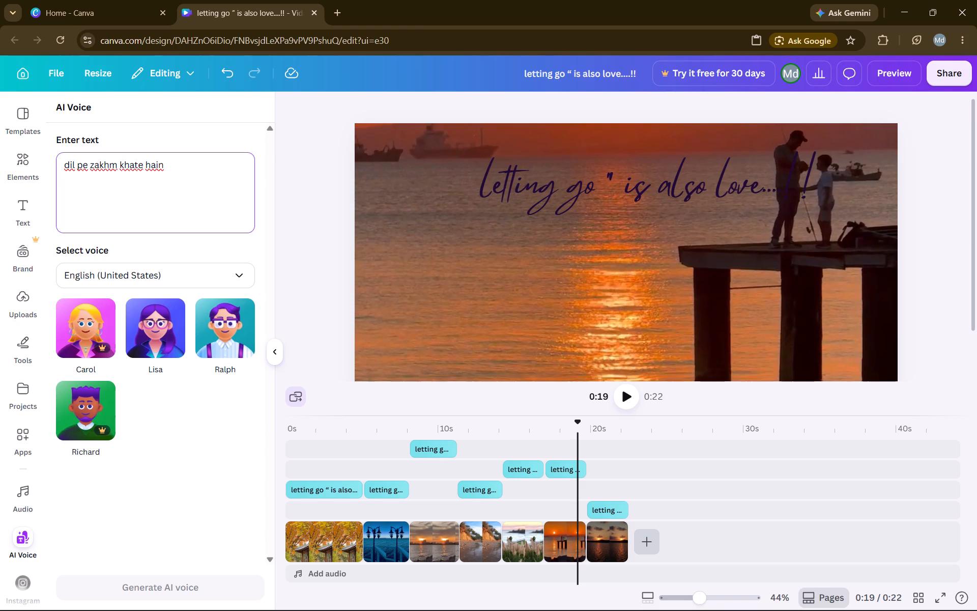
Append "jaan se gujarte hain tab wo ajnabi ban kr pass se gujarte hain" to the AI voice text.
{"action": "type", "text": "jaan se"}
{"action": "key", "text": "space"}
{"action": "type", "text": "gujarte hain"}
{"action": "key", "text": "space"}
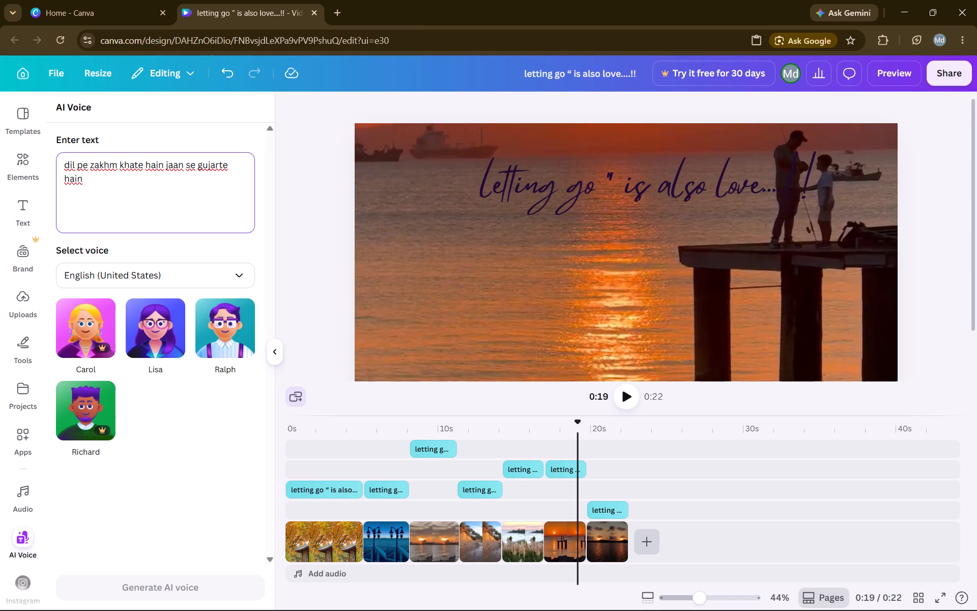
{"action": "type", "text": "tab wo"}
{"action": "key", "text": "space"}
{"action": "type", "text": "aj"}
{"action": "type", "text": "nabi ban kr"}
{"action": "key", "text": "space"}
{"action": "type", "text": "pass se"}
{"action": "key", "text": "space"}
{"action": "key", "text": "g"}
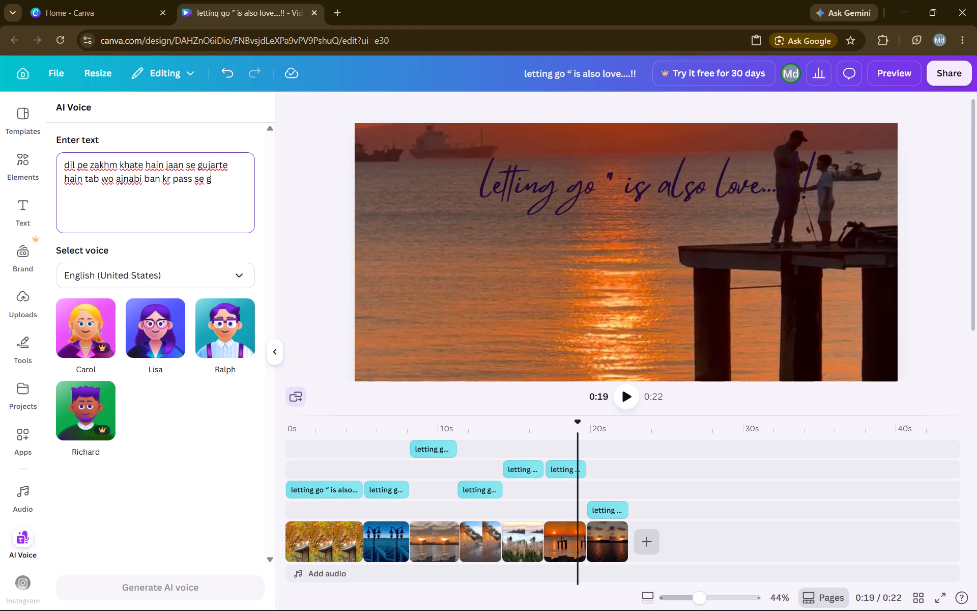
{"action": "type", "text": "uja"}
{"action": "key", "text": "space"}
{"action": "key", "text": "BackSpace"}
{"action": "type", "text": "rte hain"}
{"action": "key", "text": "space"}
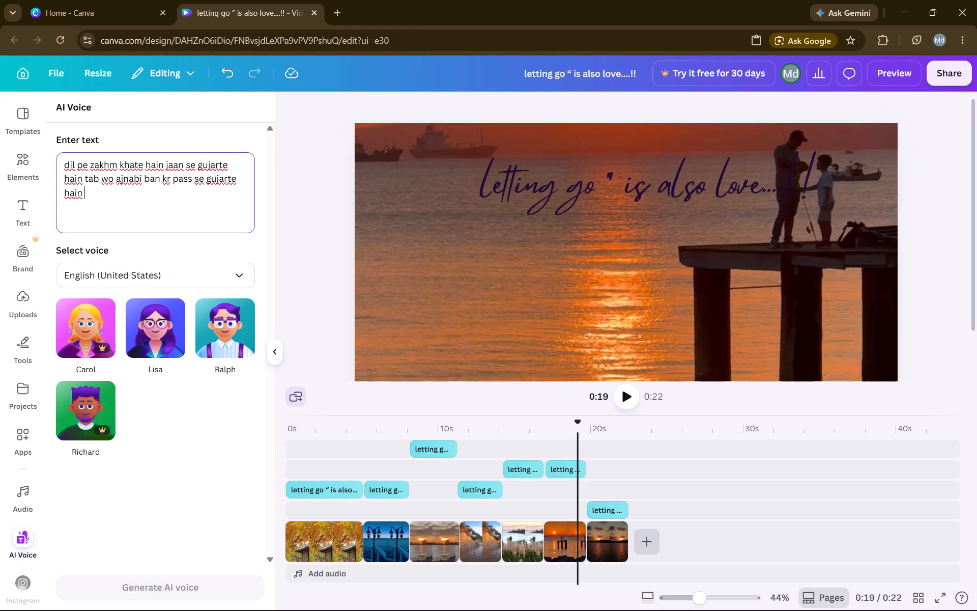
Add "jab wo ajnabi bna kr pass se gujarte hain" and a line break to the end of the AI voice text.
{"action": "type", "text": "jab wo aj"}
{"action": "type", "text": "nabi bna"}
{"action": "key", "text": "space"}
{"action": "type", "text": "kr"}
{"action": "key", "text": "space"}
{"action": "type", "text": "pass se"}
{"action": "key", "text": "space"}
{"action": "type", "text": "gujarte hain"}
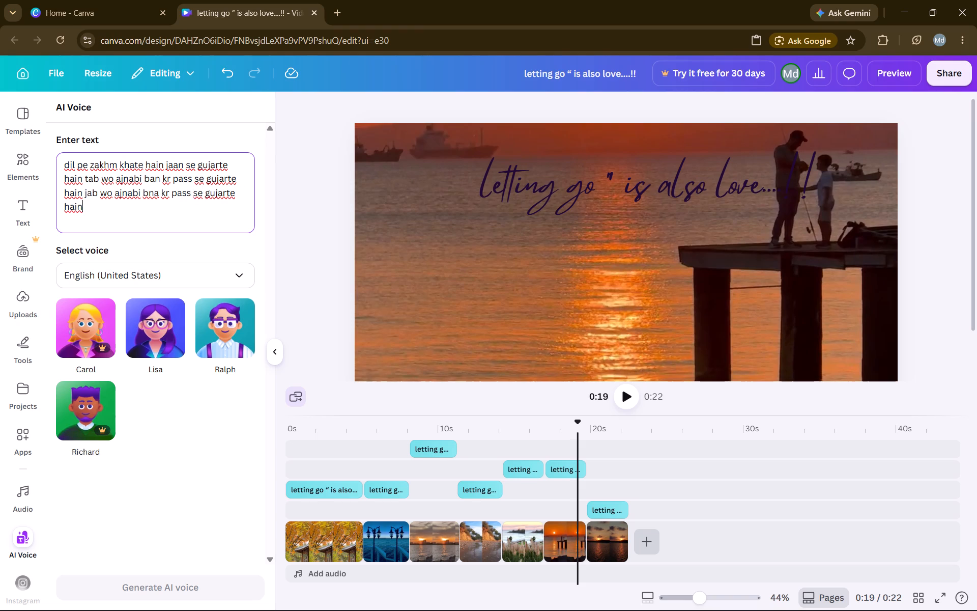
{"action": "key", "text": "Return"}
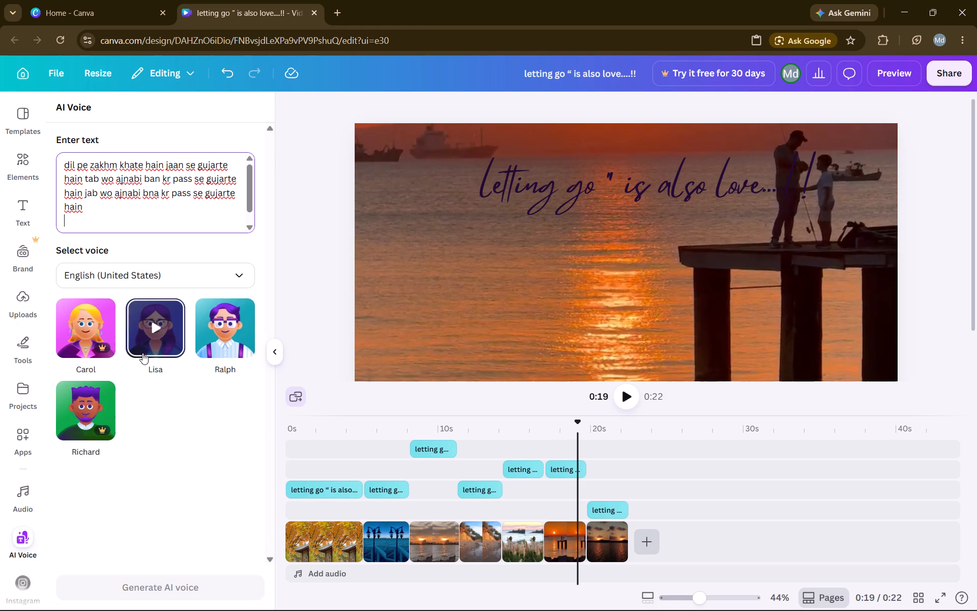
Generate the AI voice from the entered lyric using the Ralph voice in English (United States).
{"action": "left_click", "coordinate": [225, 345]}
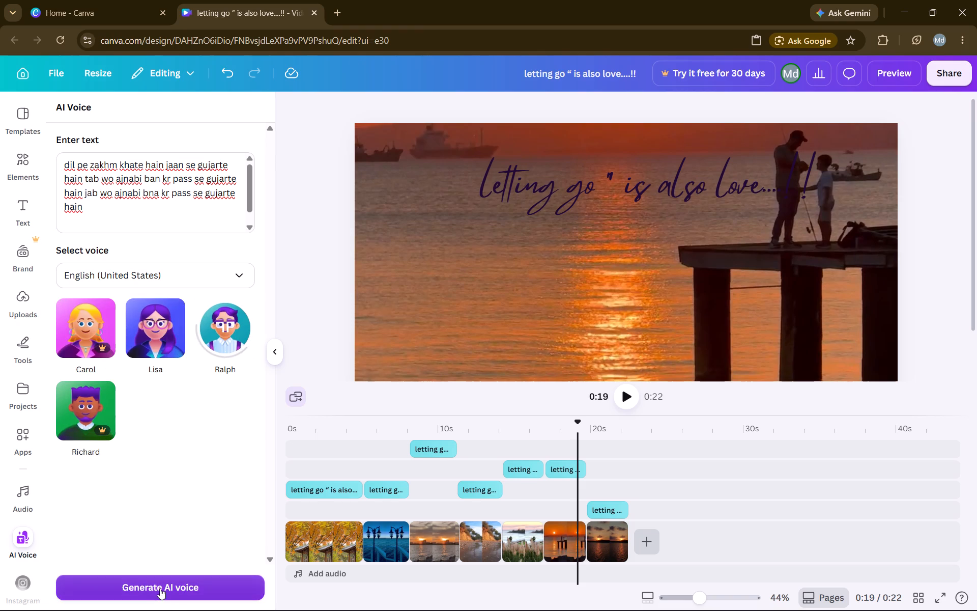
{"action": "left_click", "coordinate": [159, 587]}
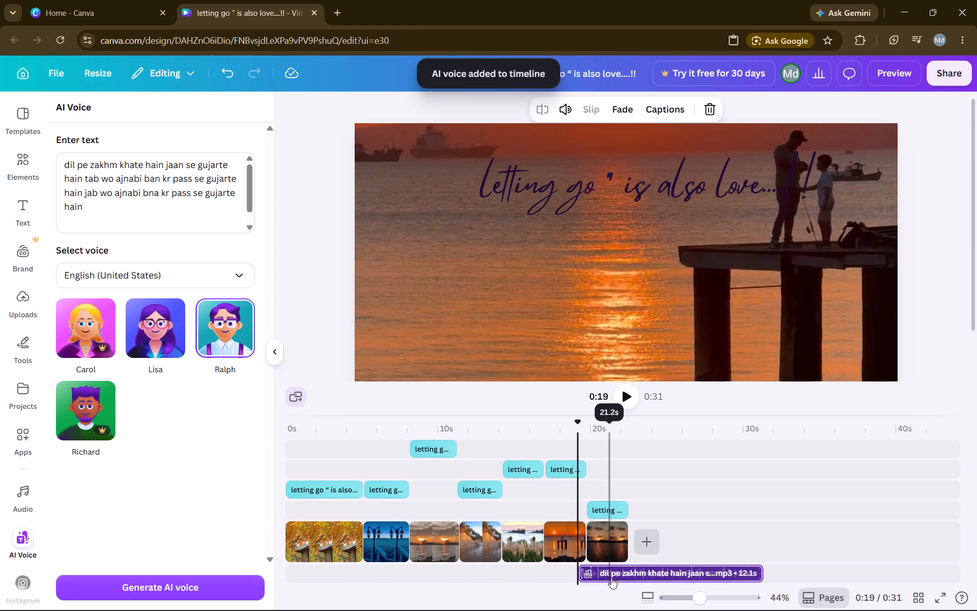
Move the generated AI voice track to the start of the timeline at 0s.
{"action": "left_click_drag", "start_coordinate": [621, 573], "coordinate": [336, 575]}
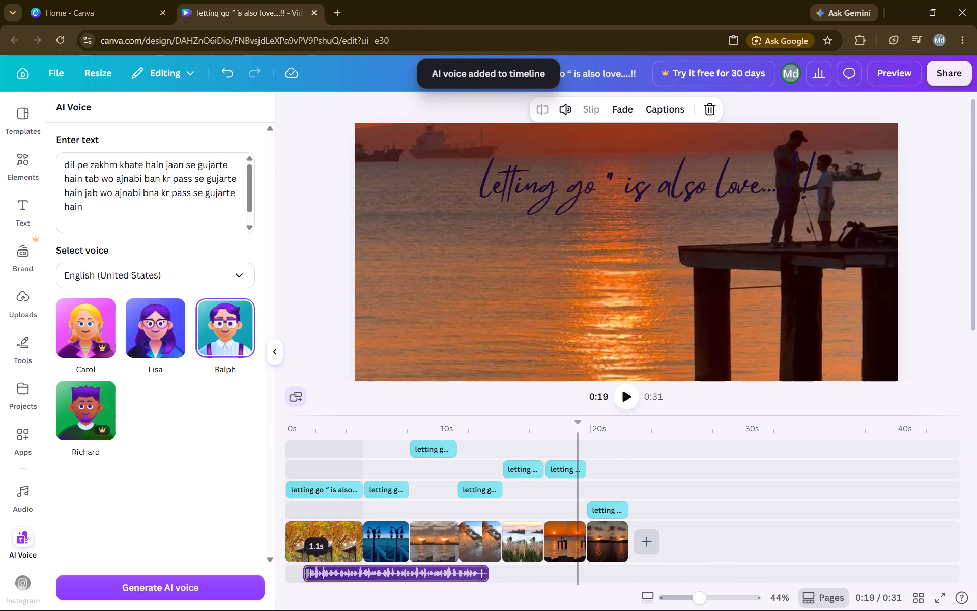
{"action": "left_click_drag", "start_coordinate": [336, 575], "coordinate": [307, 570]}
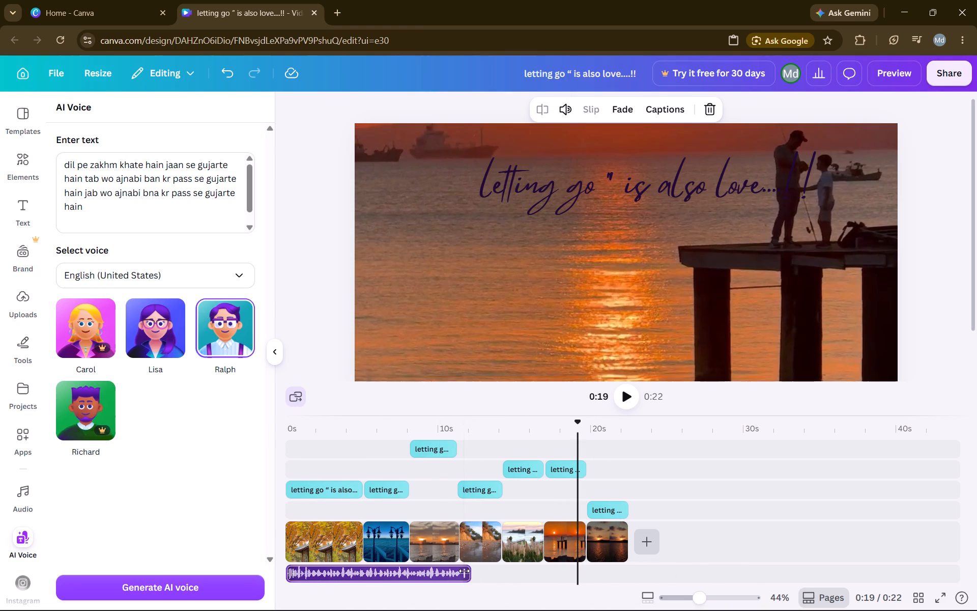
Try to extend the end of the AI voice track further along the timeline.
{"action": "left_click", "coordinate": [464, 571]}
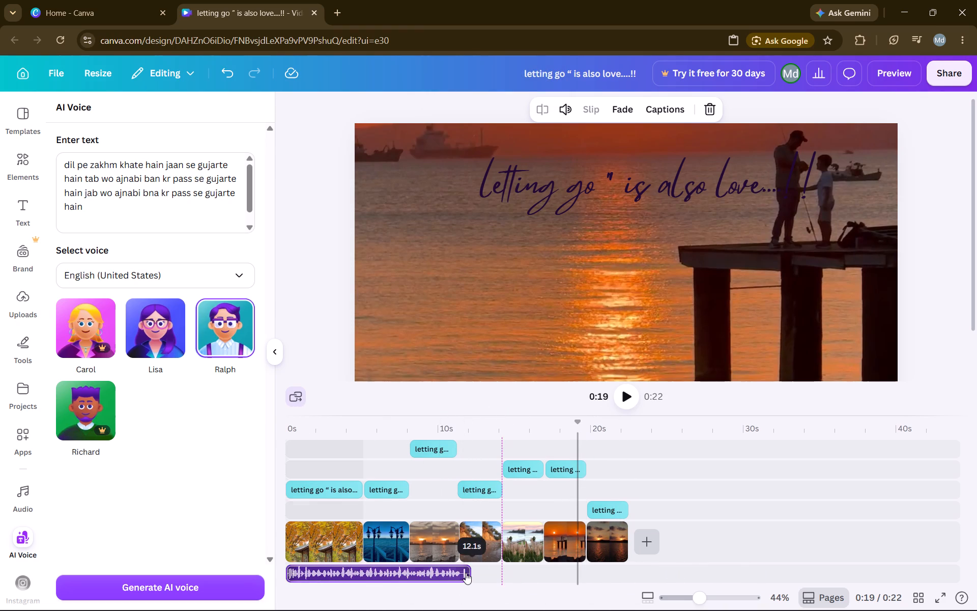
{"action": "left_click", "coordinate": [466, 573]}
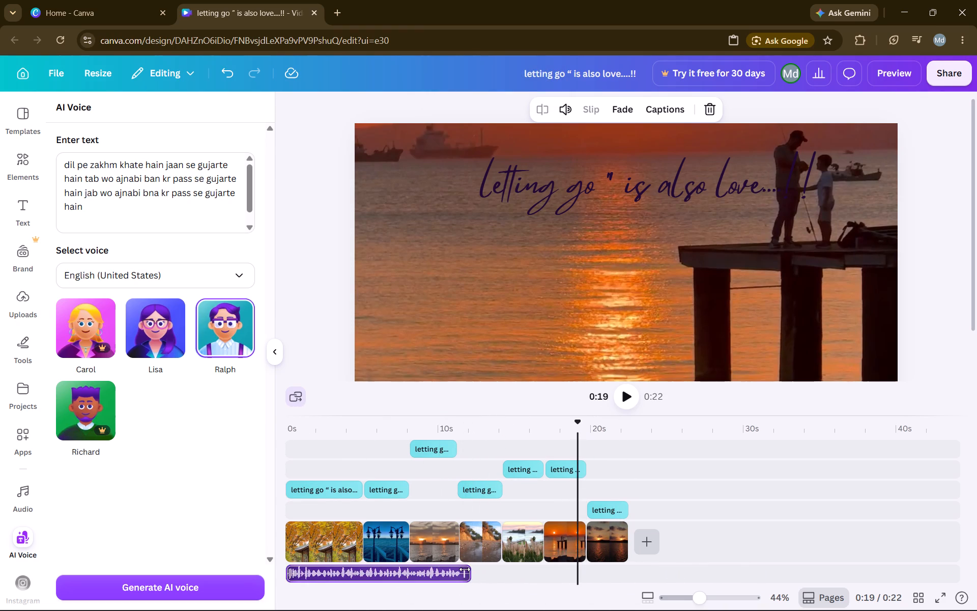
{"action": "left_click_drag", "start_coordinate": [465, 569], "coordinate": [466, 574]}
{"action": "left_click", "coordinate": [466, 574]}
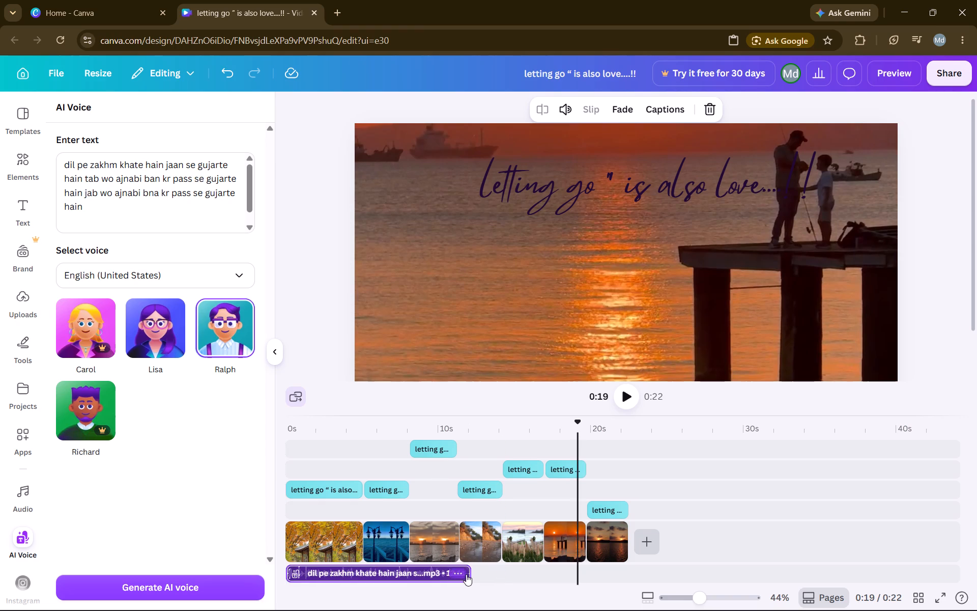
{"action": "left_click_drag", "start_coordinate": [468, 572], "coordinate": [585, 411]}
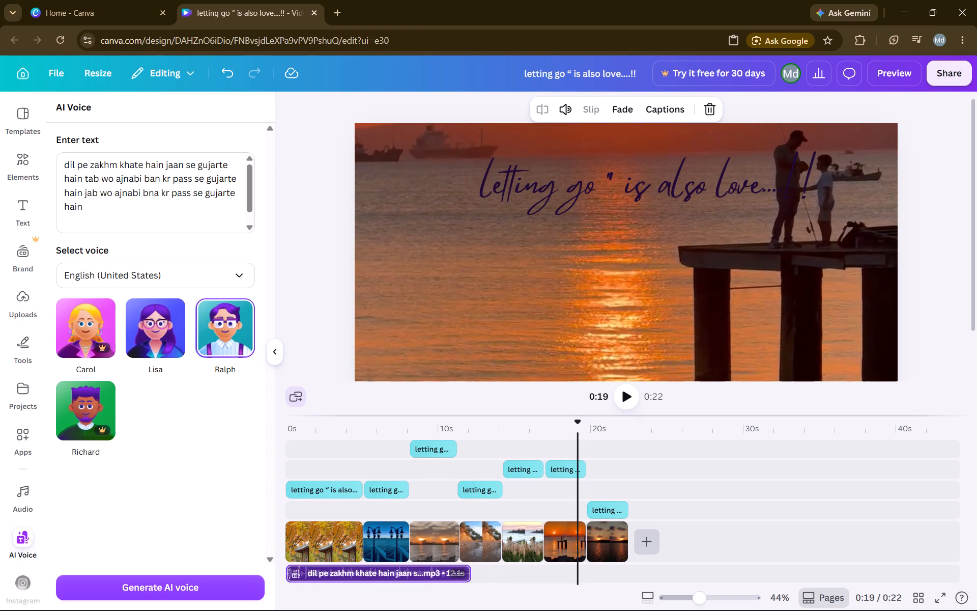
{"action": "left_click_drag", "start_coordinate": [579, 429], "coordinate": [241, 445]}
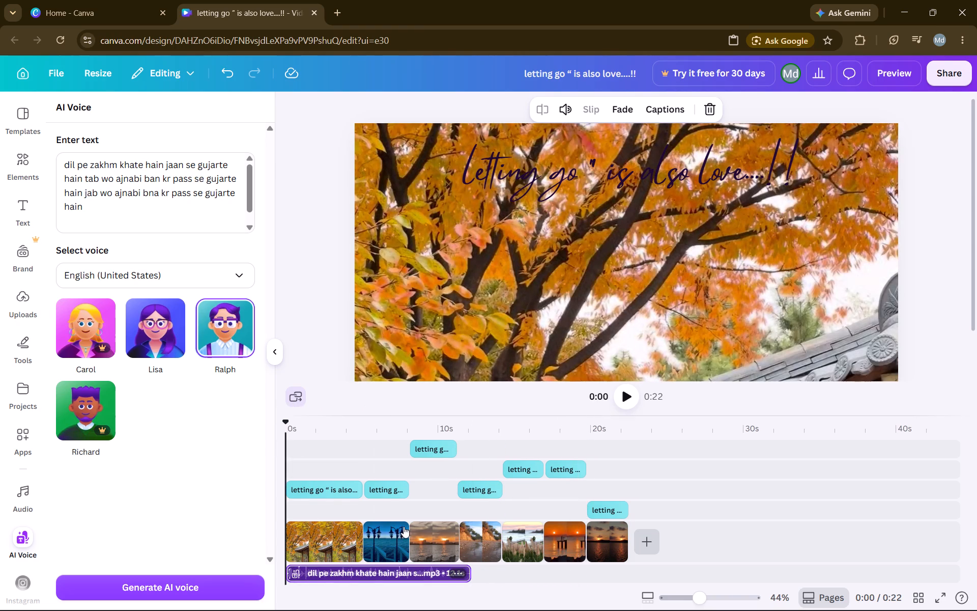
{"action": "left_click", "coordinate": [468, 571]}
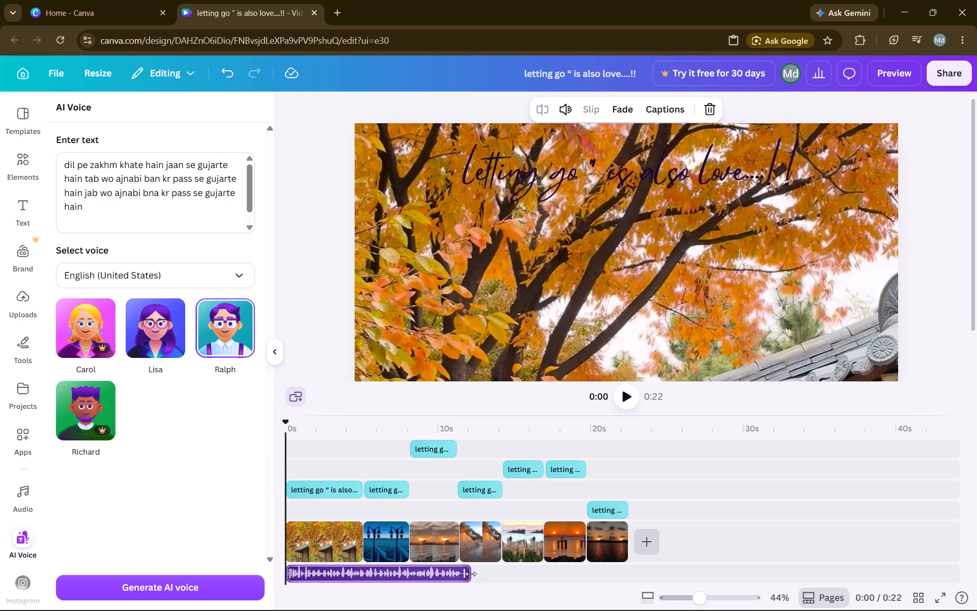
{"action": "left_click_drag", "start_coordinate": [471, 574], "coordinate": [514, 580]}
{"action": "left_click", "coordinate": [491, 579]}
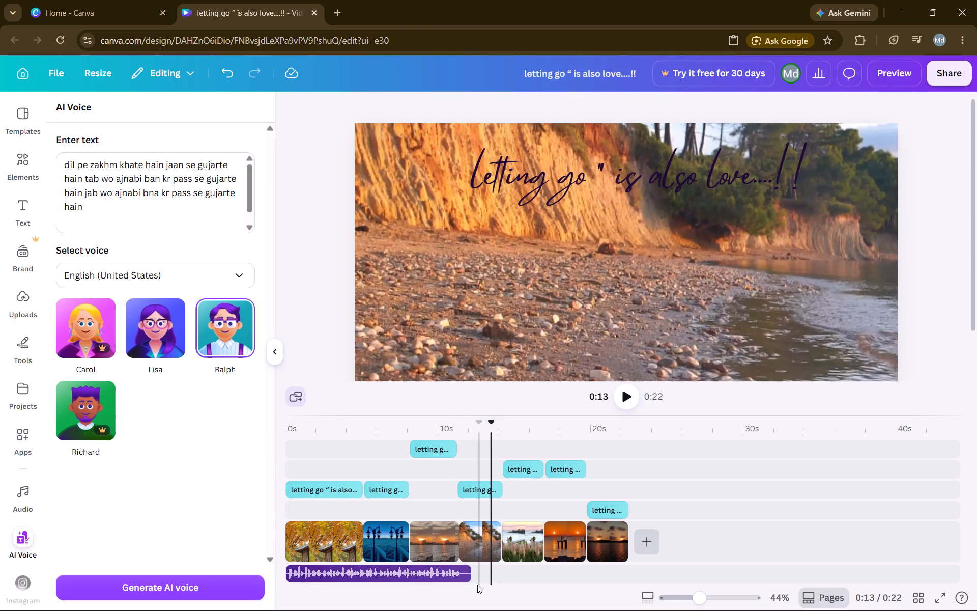
Play the opening of the video from 0:00 to hear the AI voice, and pause it.
{"action": "left_click_drag", "start_coordinate": [489, 431], "coordinate": [278, 413]}
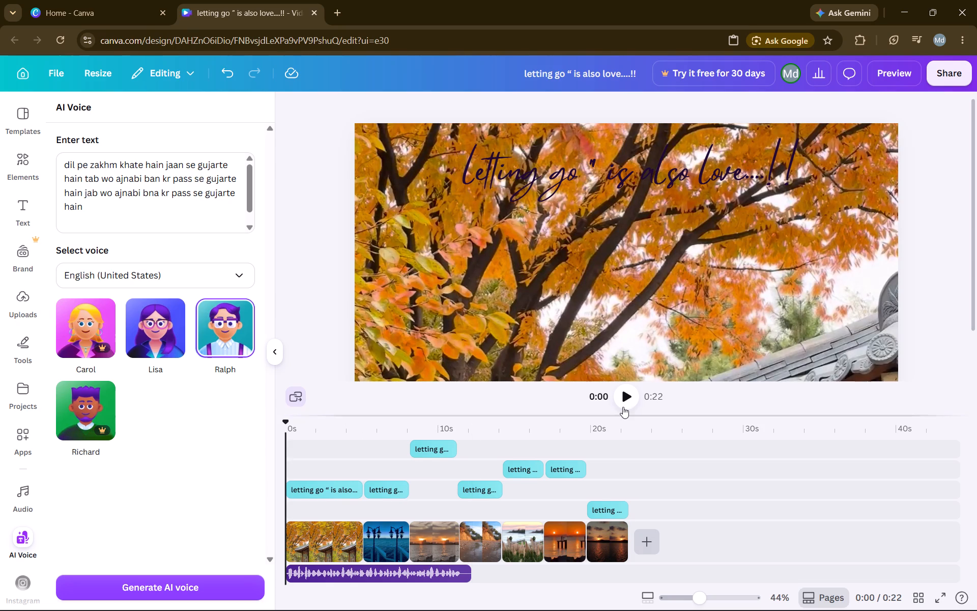
{"action": "left_click", "coordinate": [623, 399]}
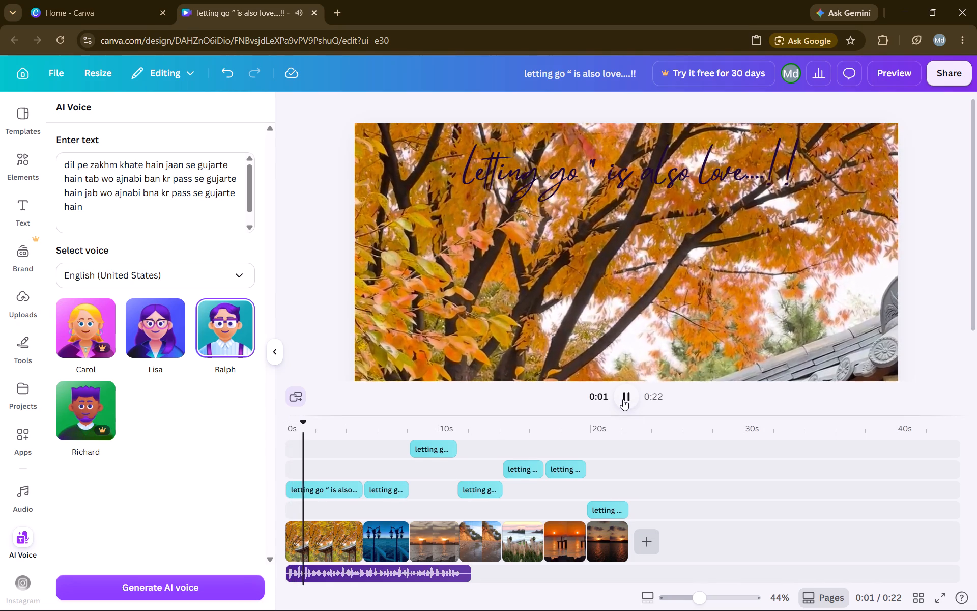
{"action": "left_click", "coordinate": [623, 399]}
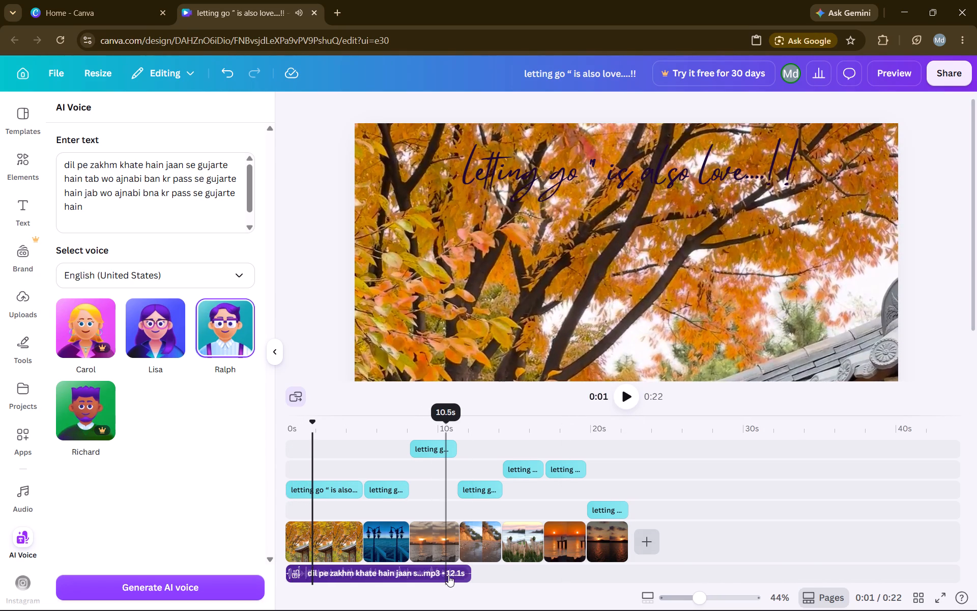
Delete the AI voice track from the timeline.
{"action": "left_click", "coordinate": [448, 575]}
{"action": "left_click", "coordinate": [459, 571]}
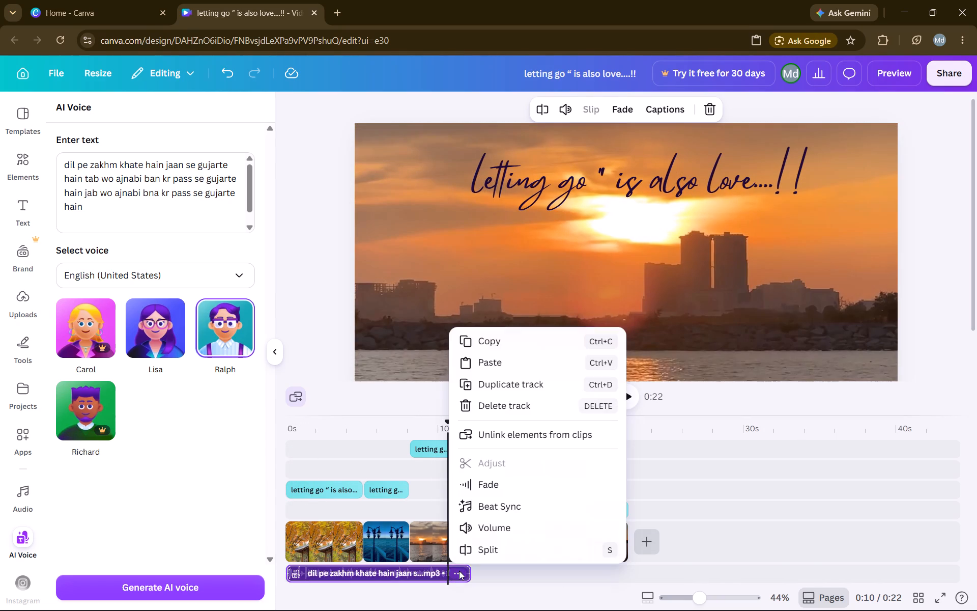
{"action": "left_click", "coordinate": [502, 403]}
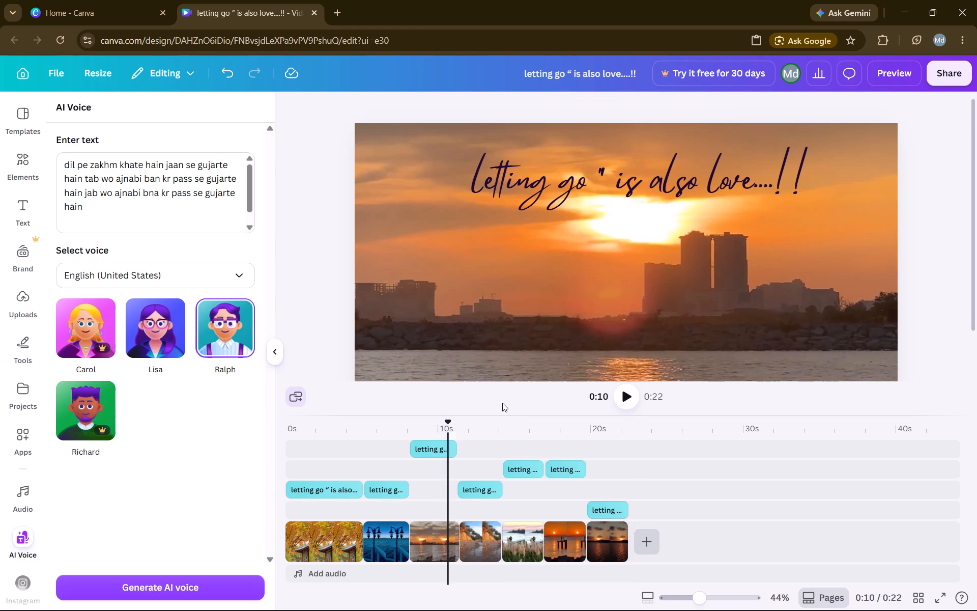
Download the design as an MP4 video at 1080p and close the download notice.
{"action": "left_click", "coordinate": [449, 432]}
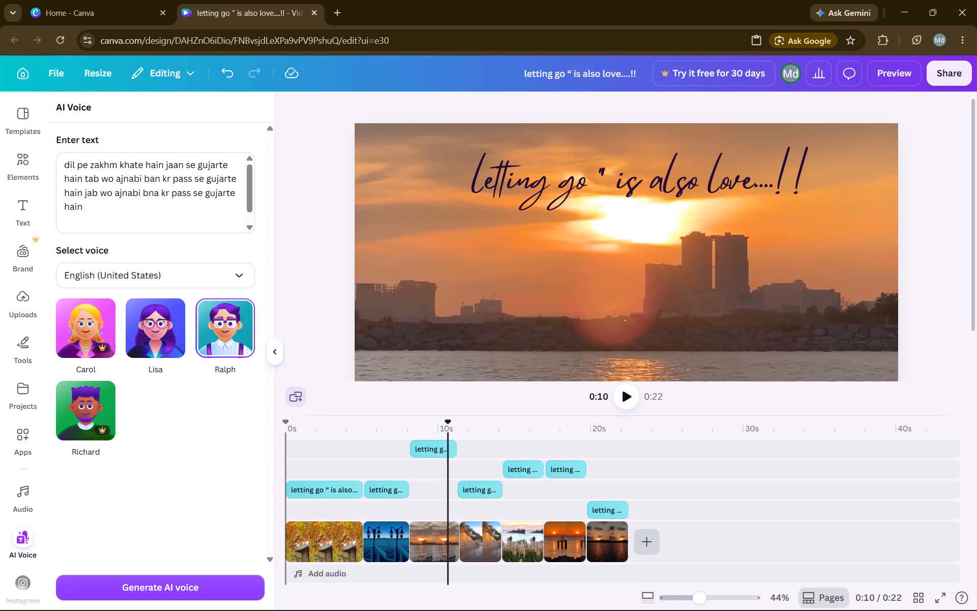
{"action": "left_click", "coordinate": [447, 433]}
{"action": "left_click_drag", "start_coordinate": [447, 433], "coordinate": [251, 432]}
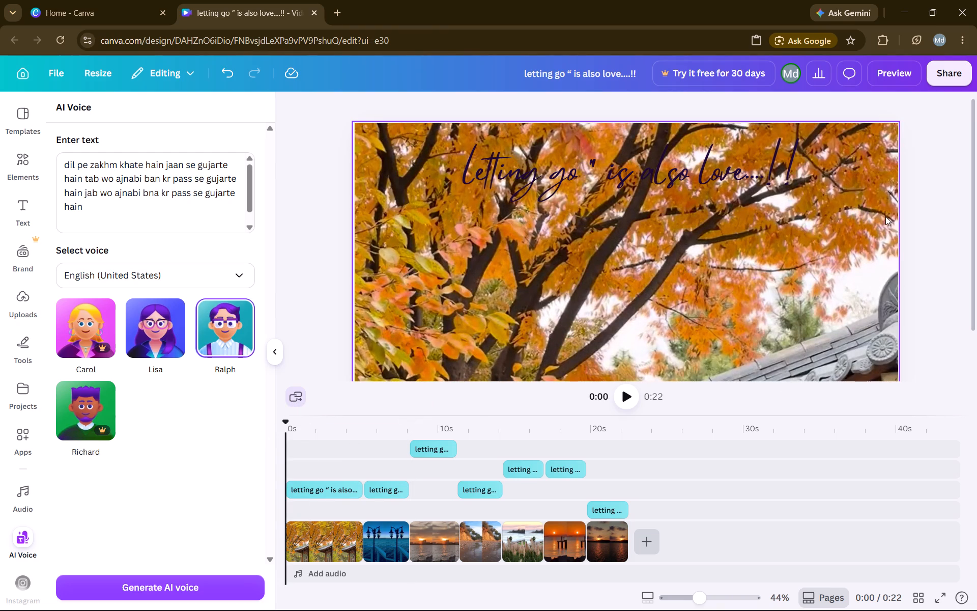
{"action": "left_click", "coordinate": [944, 71]}
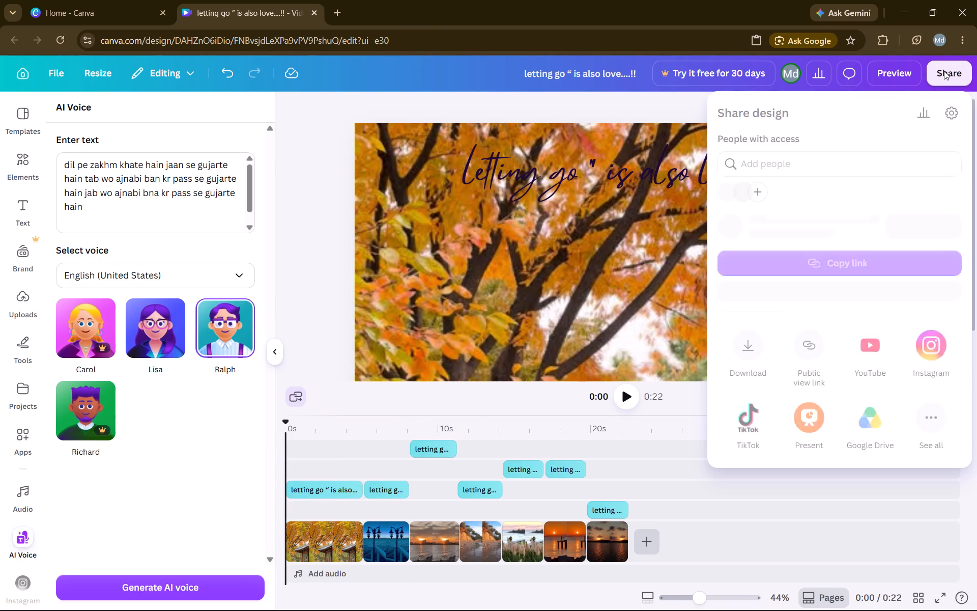
{"action": "left_click", "coordinate": [750, 377]}
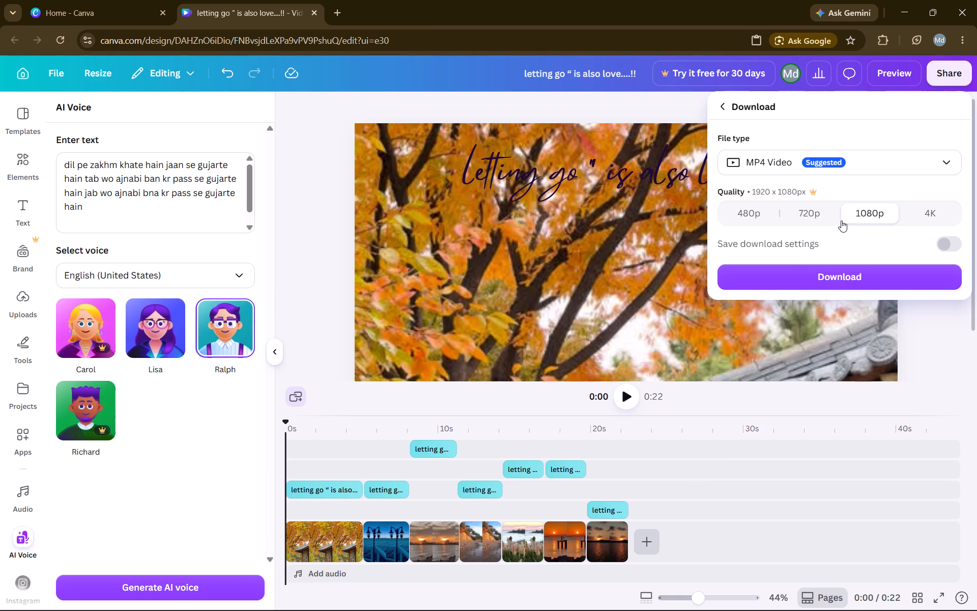
{"action": "left_click", "coordinate": [830, 274]}
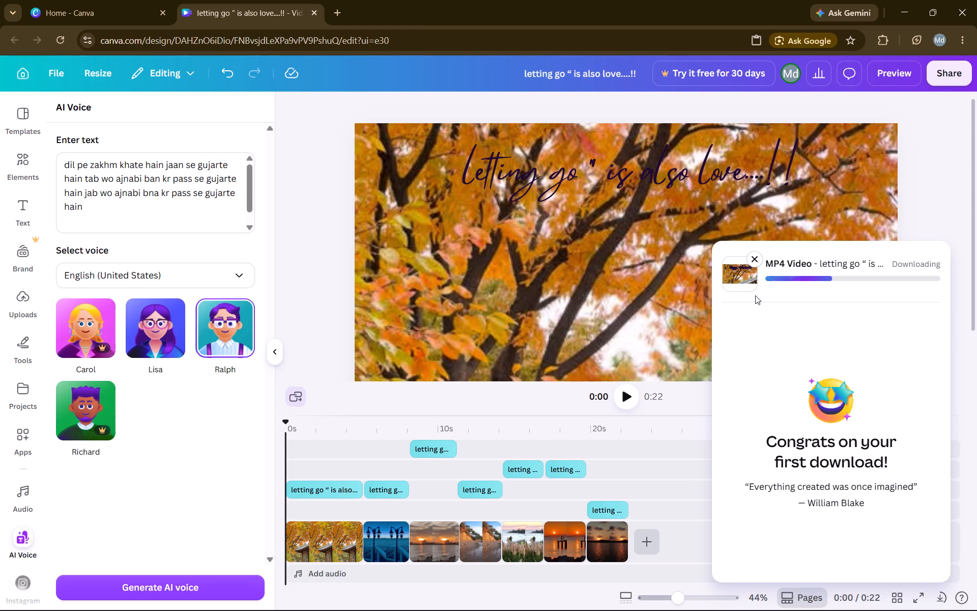
{"action": "left_click", "coordinate": [755, 258]}
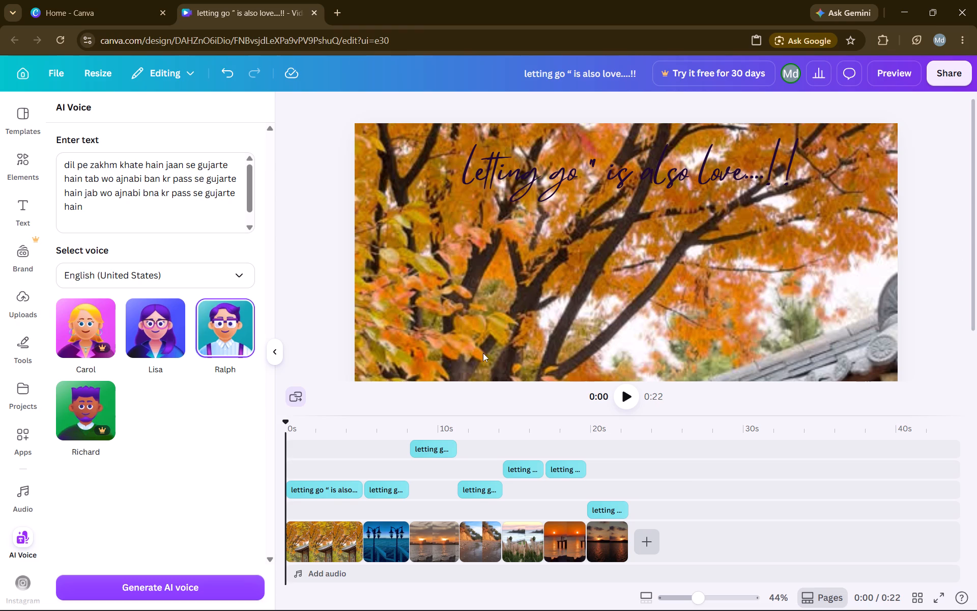
Select the second clip, the blue sea with lamp posts, in the timeline.
{"action": "left_click", "coordinate": [393, 544]}
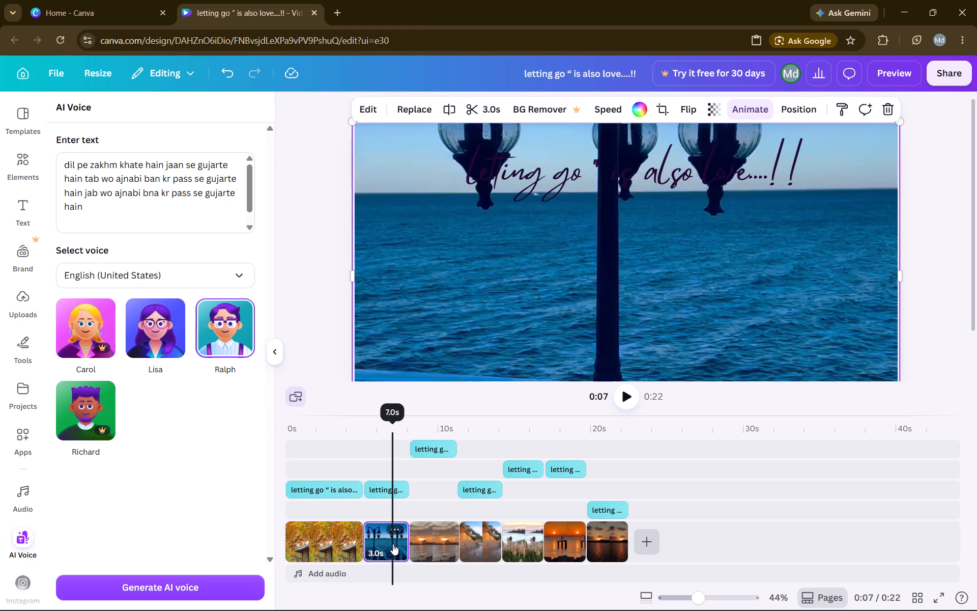
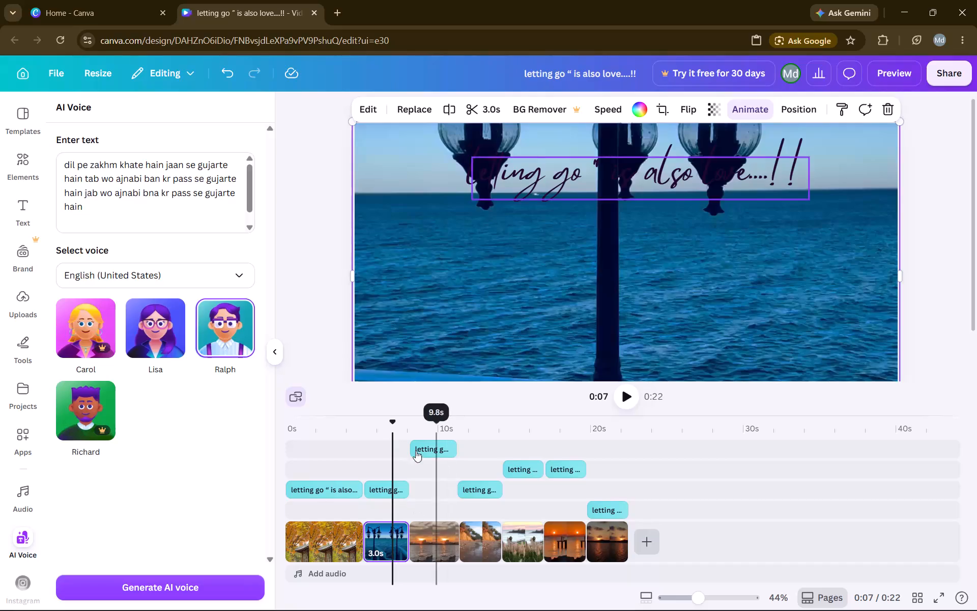
Delete the "letting go" headings from the second through seventh clips, leaving only the heading over the autumn tree clip.
{"action": "left_click", "coordinate": [689, 185]}
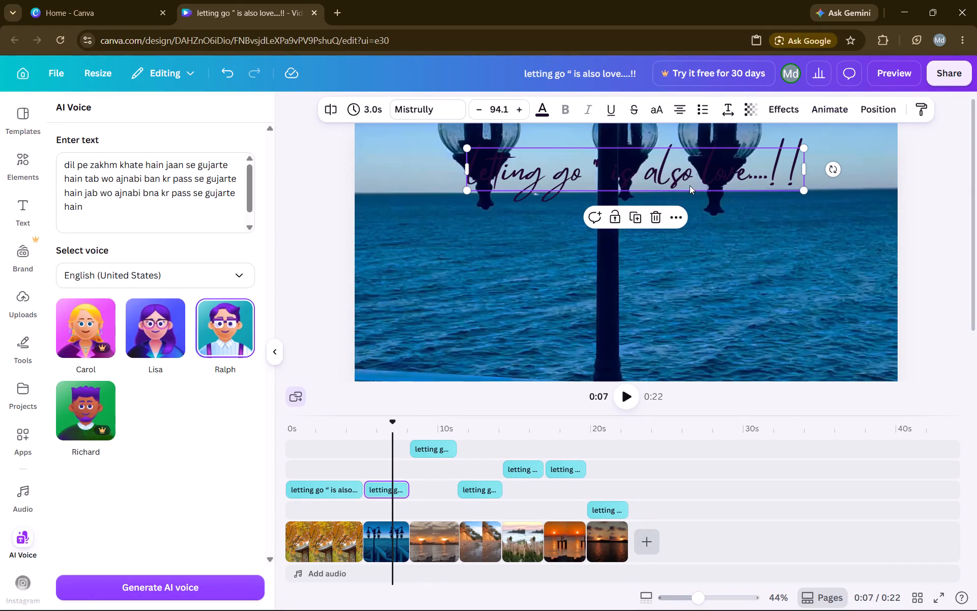
{"action": "left_click", "coordinate": [652, 214]}
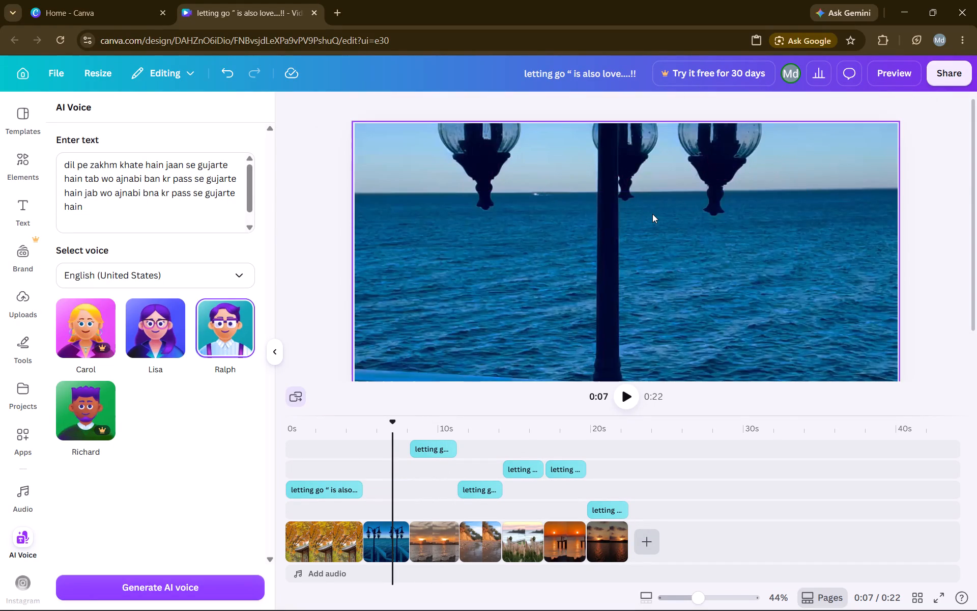
{"action": "left_click", "coordinate": [559, 176]}
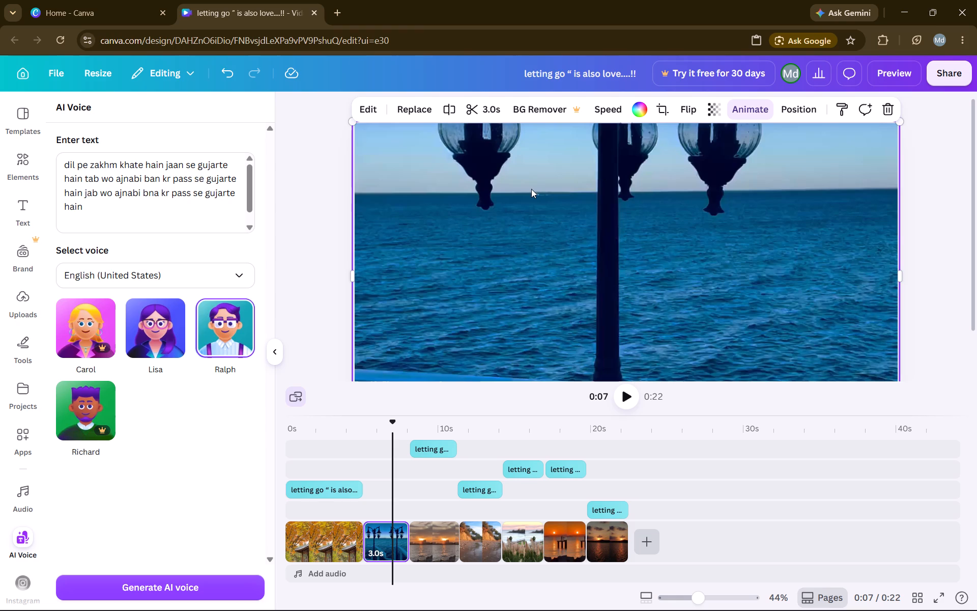
{"action": "left_click", "coordinate": [436, 449]}
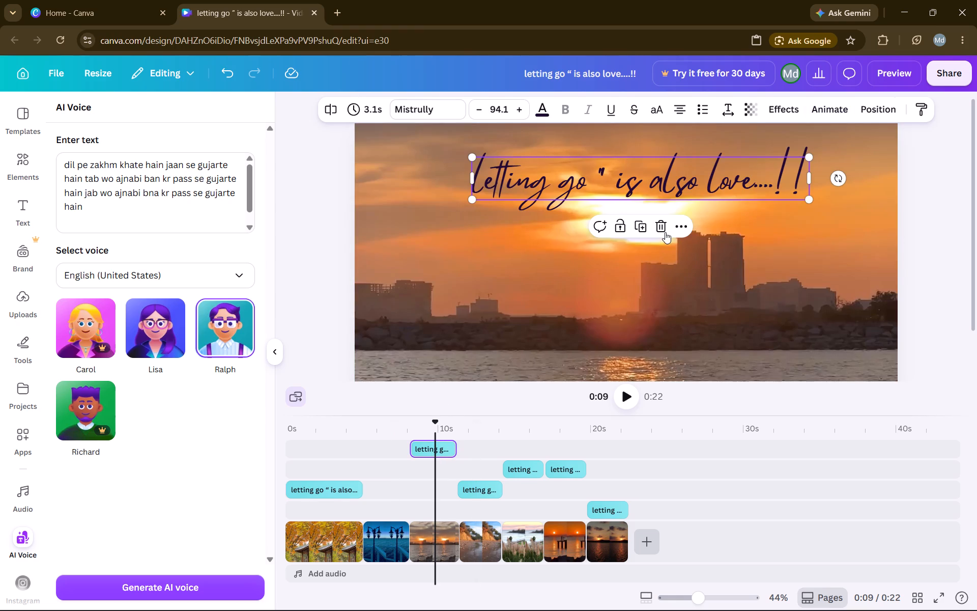
{"action": "left_click", "coordinate": [661, 228]}
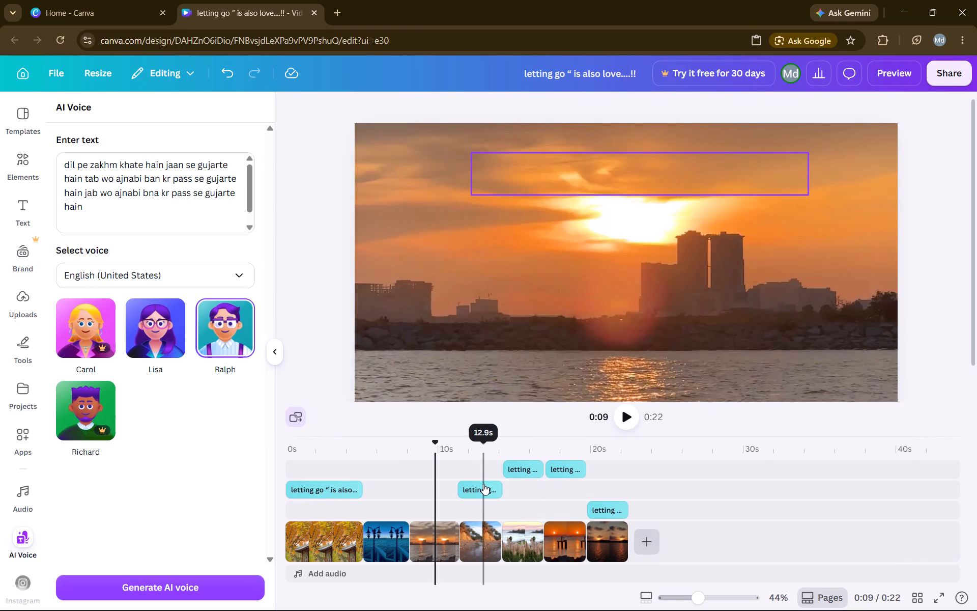
{"action": "left_click", "coordinate": [483, 484]}
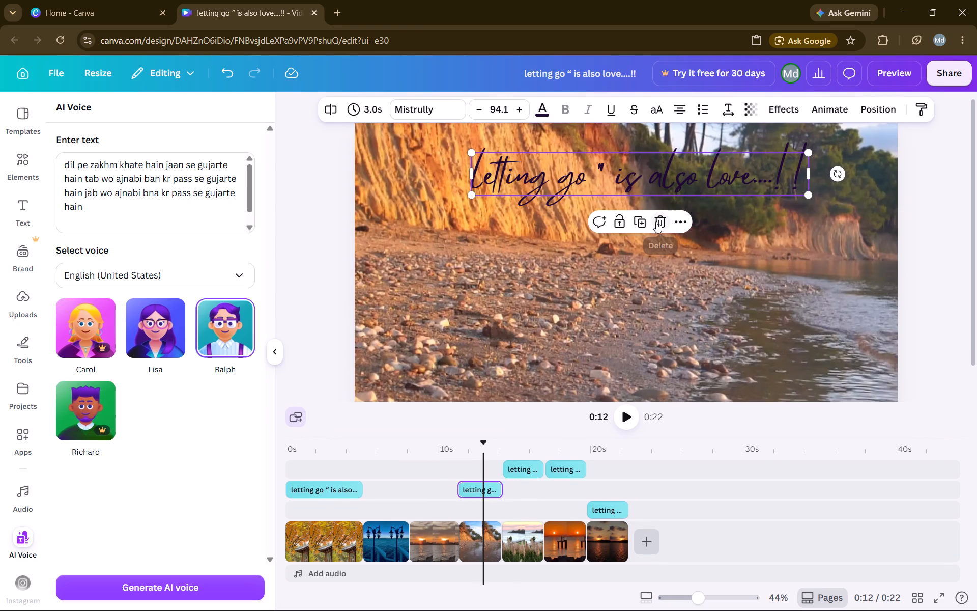
{"action": "left_click", "coordinate": [656, 221]}
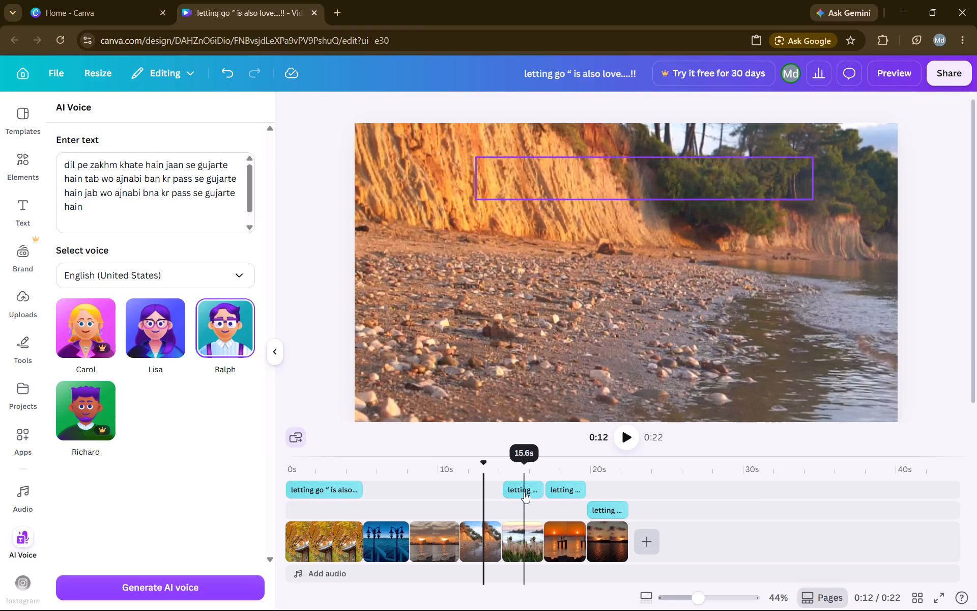
{"action": "left_click", "coordinate": [524, 492]}
{"action": "left_click", "coordinate": [662, 223]}
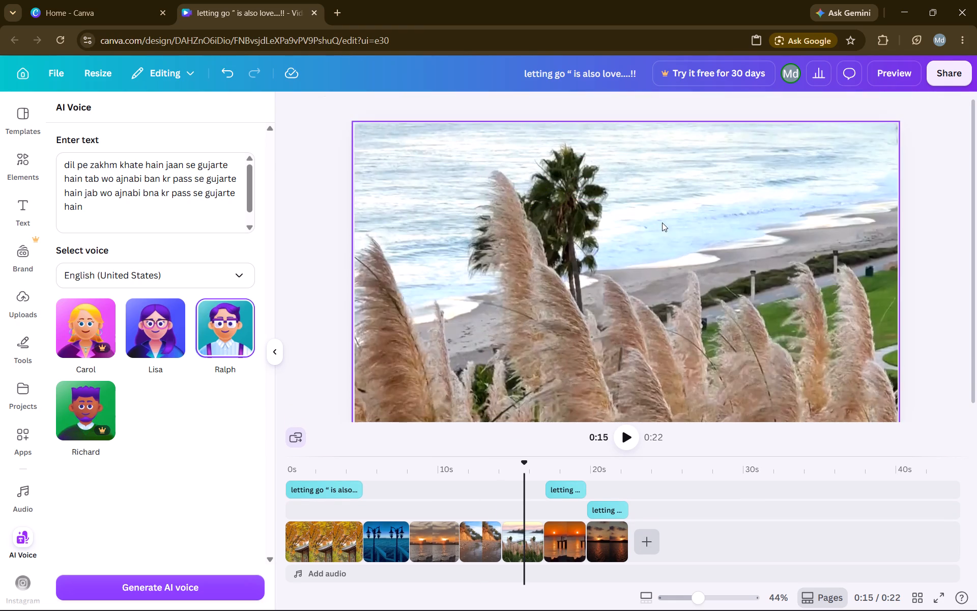
{"action": "left_click", "coordinate": [574, 486]}
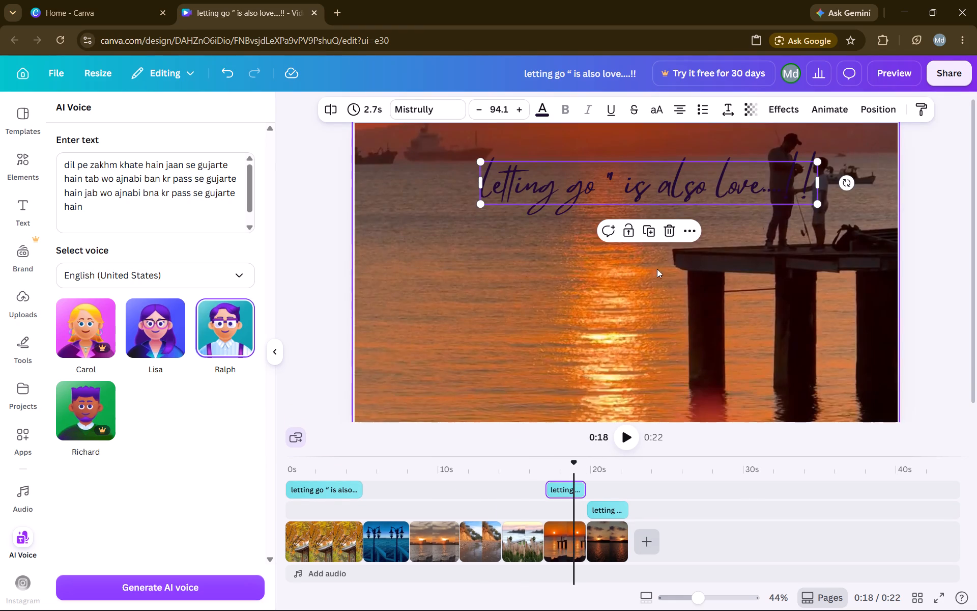
{"action": "left_click", "coordinate": [668, 238]}
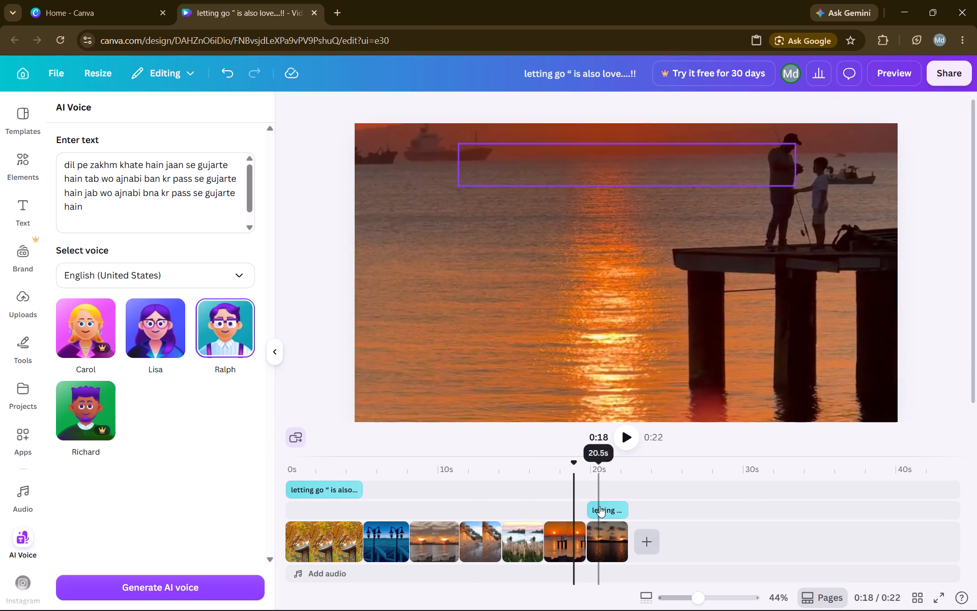
{"action": "left_click", "coordinate": [600, 508]}
{"action": "left_click", "coordinate": [644, 211]}
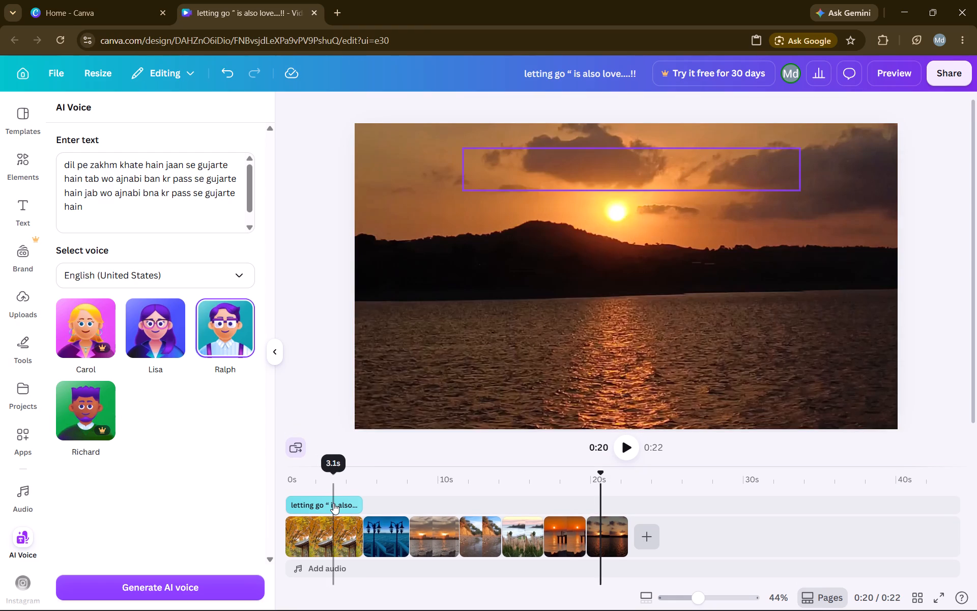
Duplicate the autumn tree clip's heading, move the copy over the final sunset clip in the timeline, and trim it to 2.6 seconds.
{"action": "left_click", "coordinate": [333, 503]}
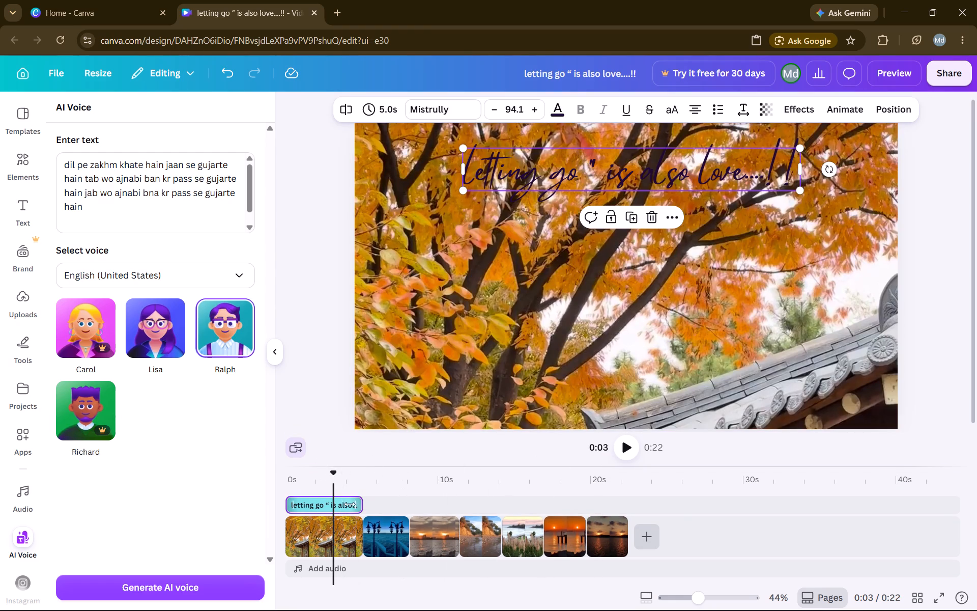
{"action": "left_click", "coordinate": [638, 223]}
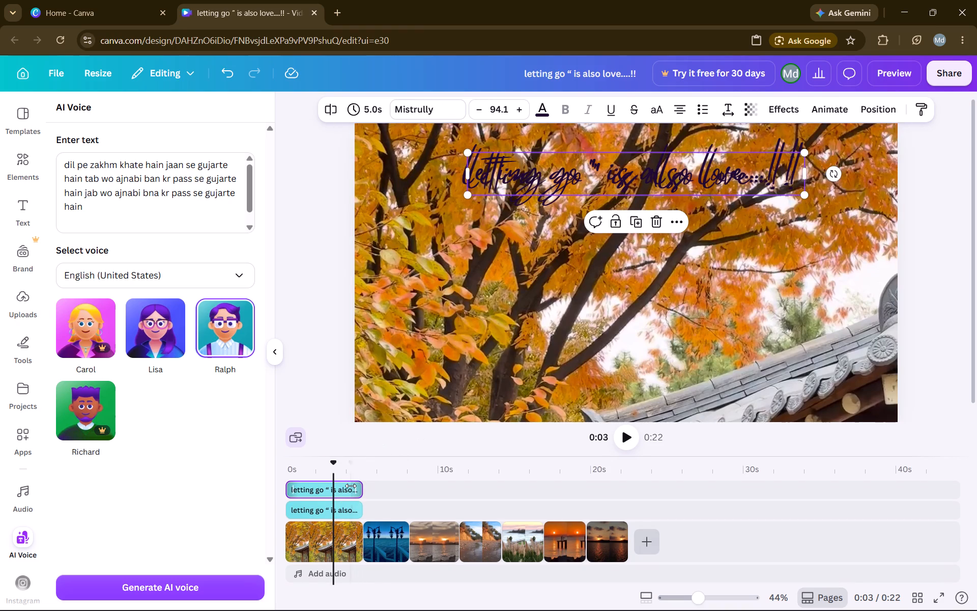
{"action": "left_click_drag", "start_coordinate": [351, 486], "coordinate": [342, 496]}
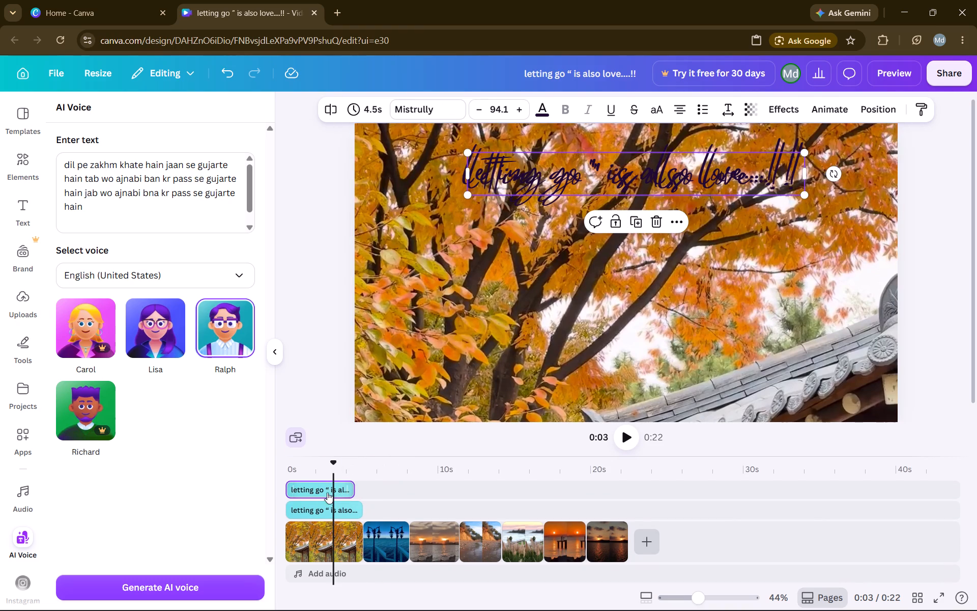
{"action": "left_click_drag", "start_coordinate": [315, 490], "coordinate": [605, 486]}
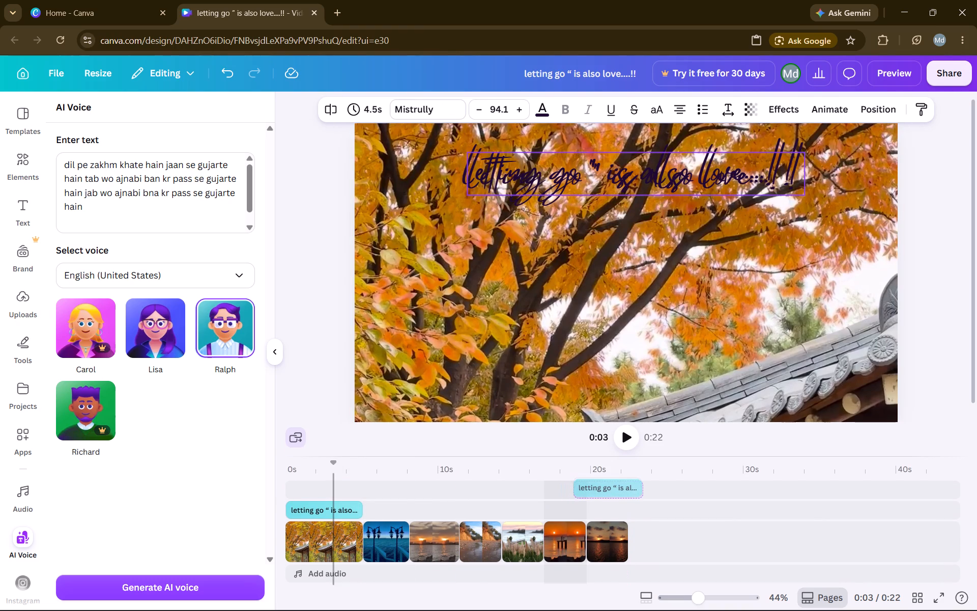
{"action": "left_click_drag", "start_coordinate": [605, 486], "coordinate": [613, 486]}
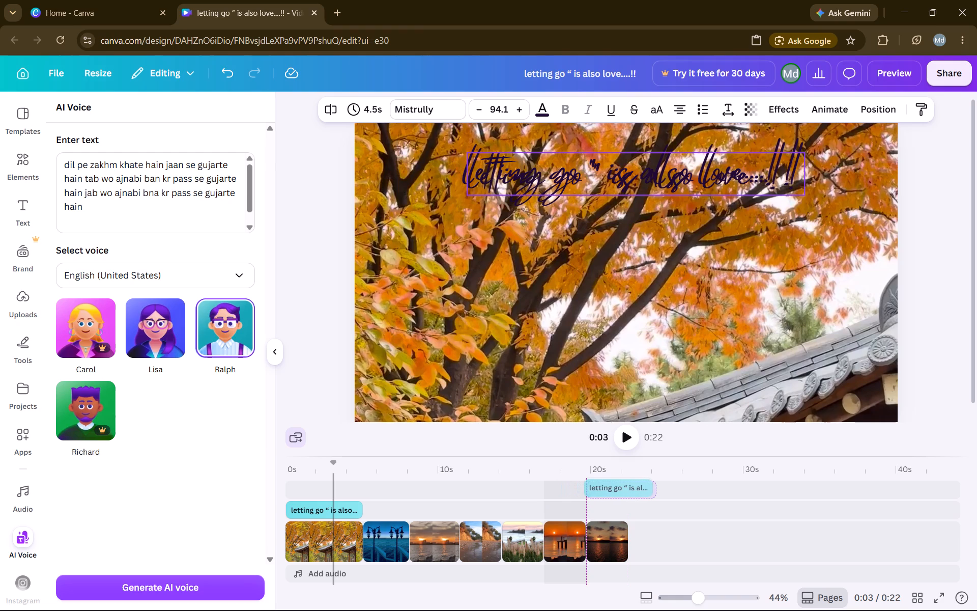
{"action": "left_click_drag", "start_coordinate": [613, 486], "coordinate": [618, 486]}
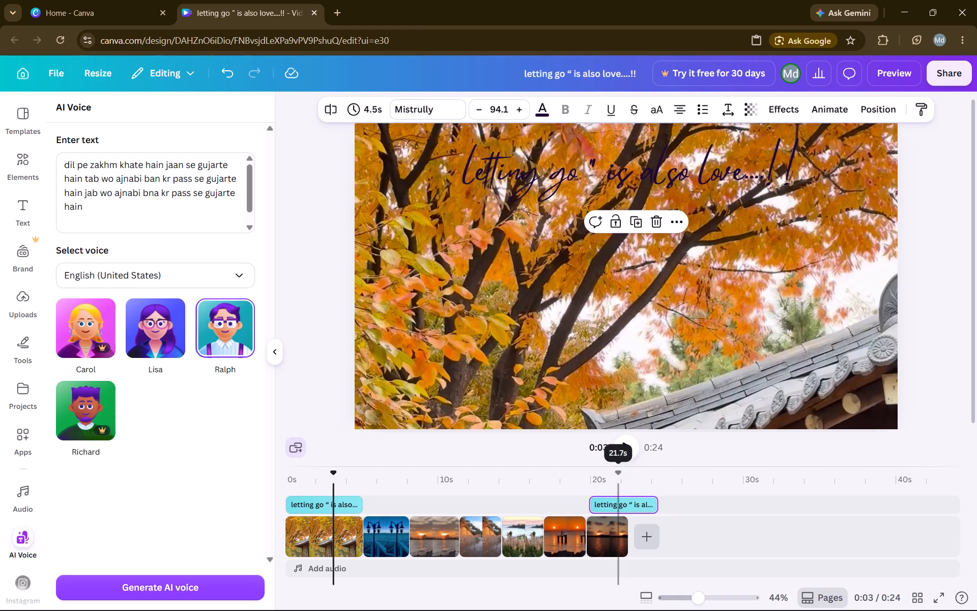
{"action": "left_click_drag", "start_coordinate": [652, 502], "coordinate": [628, 504]}
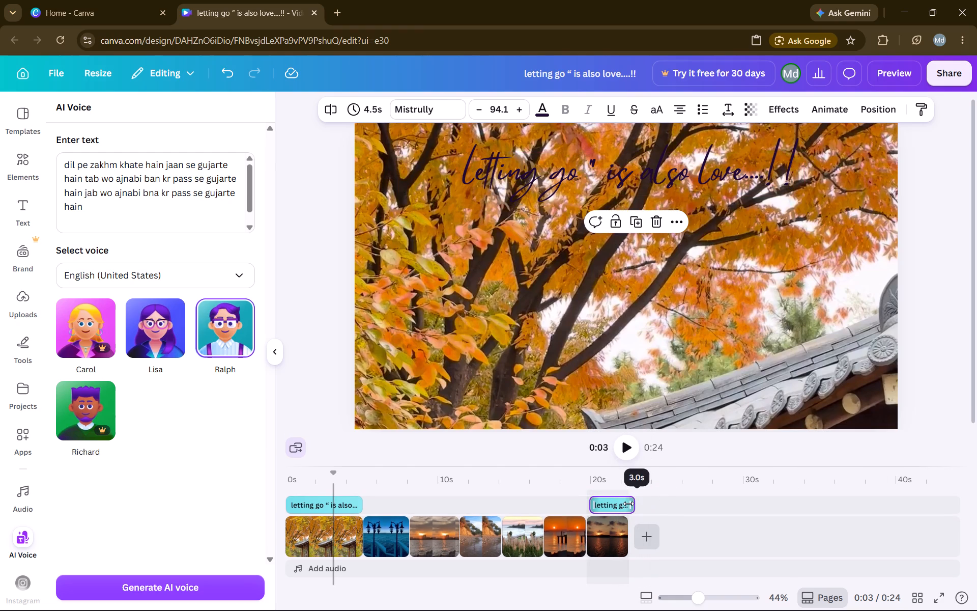
{"action": "left_click_drag", "start_coordinate": [628, 504], "coordinate": [625, 504]}
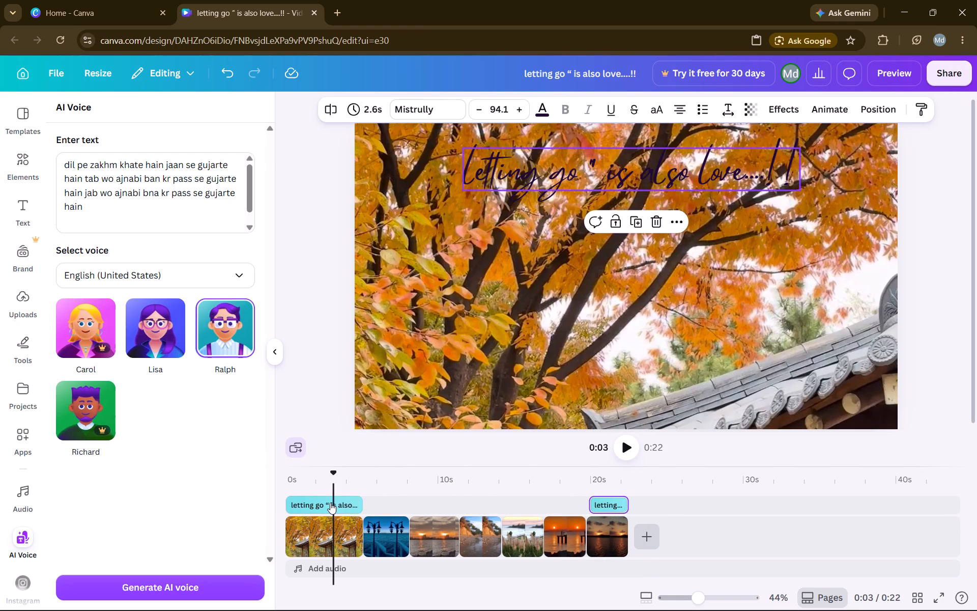
Delete the original heading from the first clip, the autumn tree.
{"action": "left_click", "coordinate": [326, 503]}
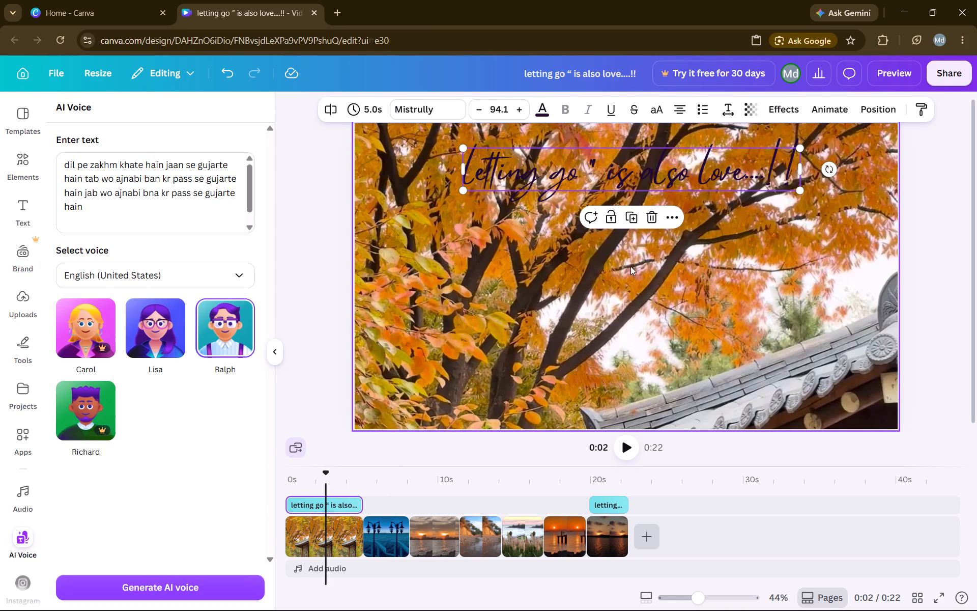
{"action": "left_click", "coordinate": [650, 218]}
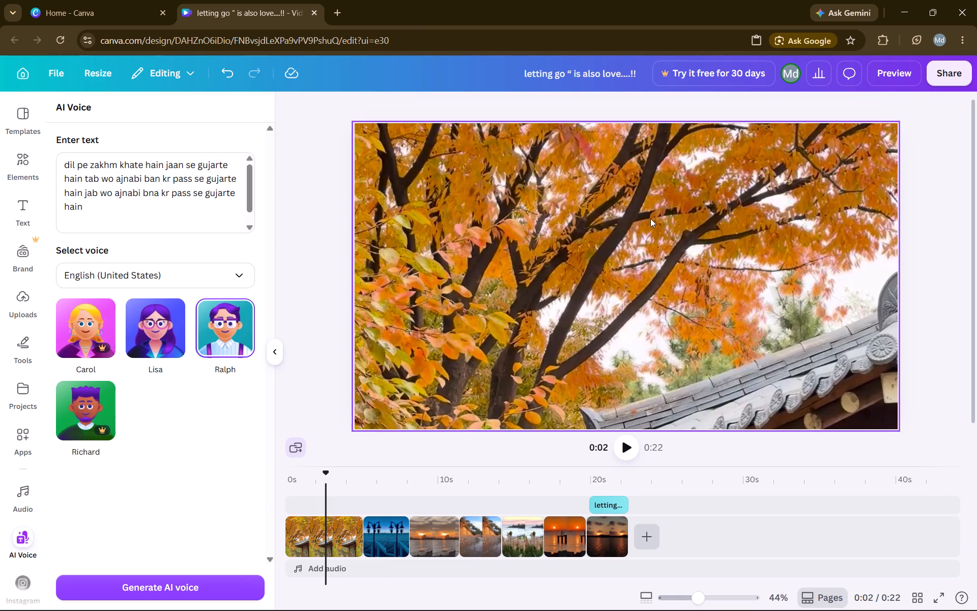
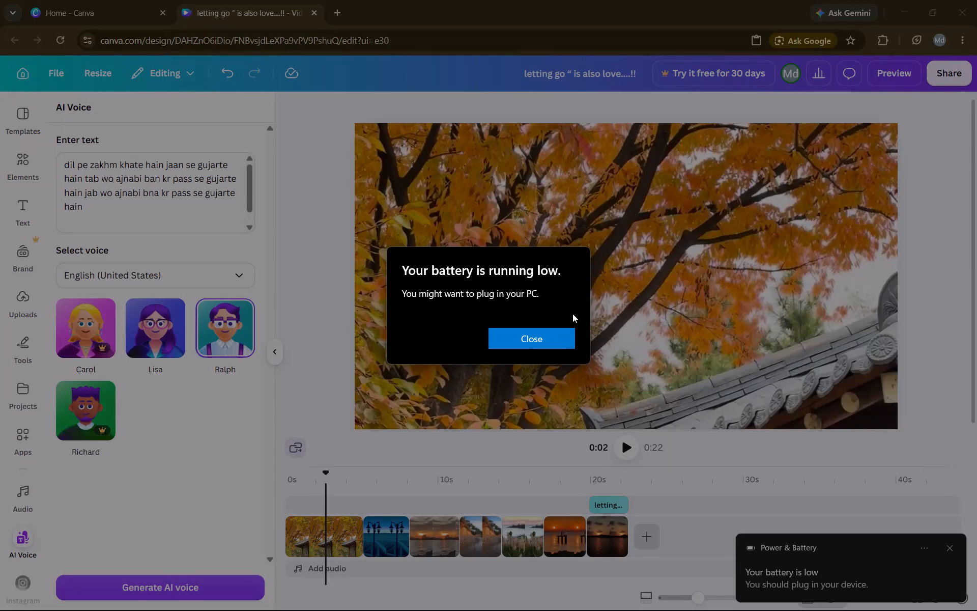
Dismiss the low-battery warning dialog covering the video editor.
{"action": "left_click", "coordinate": [555, 335]}
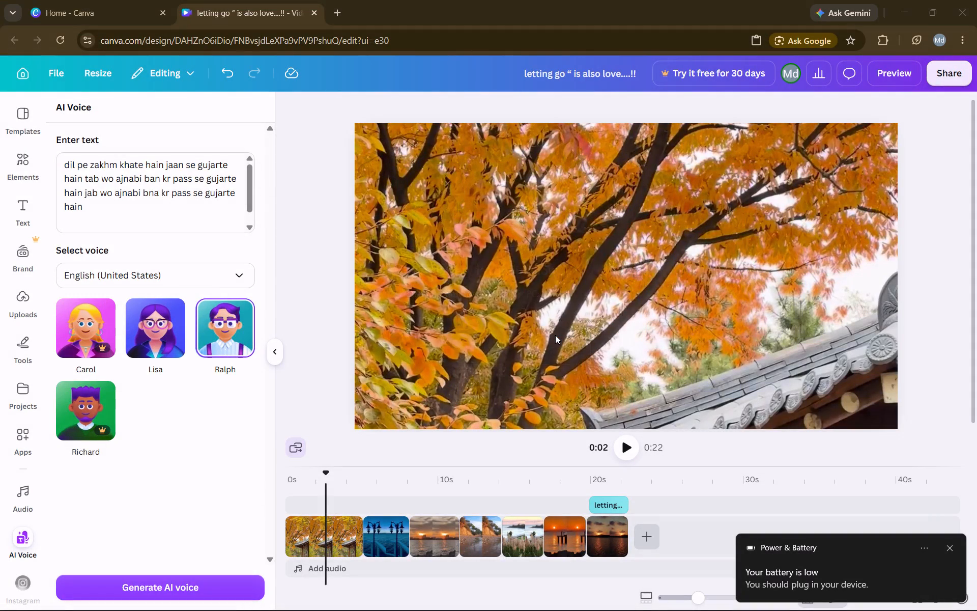
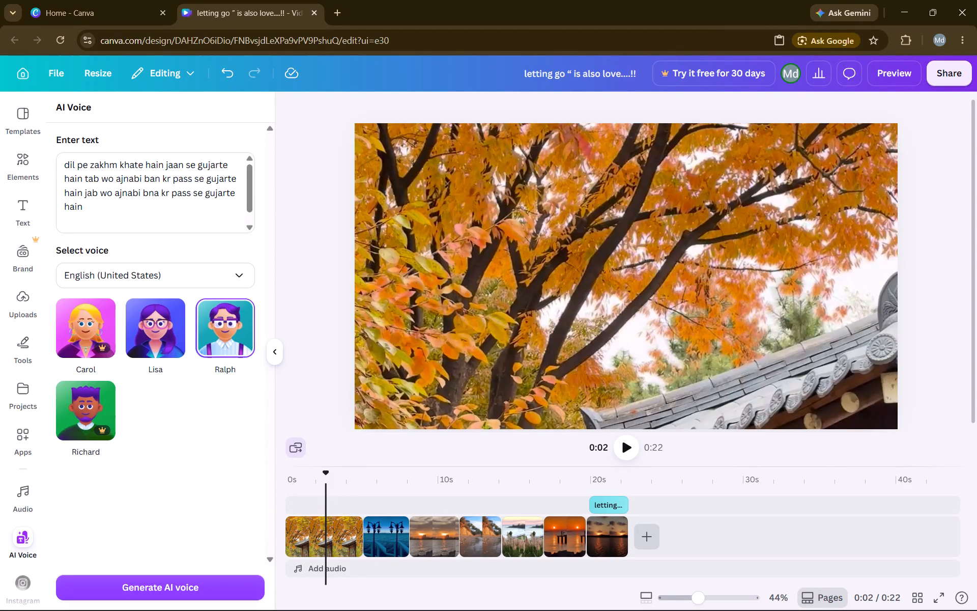
Add a default heading text element over the first clip, the autumn trees.
{"action": "left_click_drag", "start_coordinate": [324, 486], "coordinate": [273, 484]}
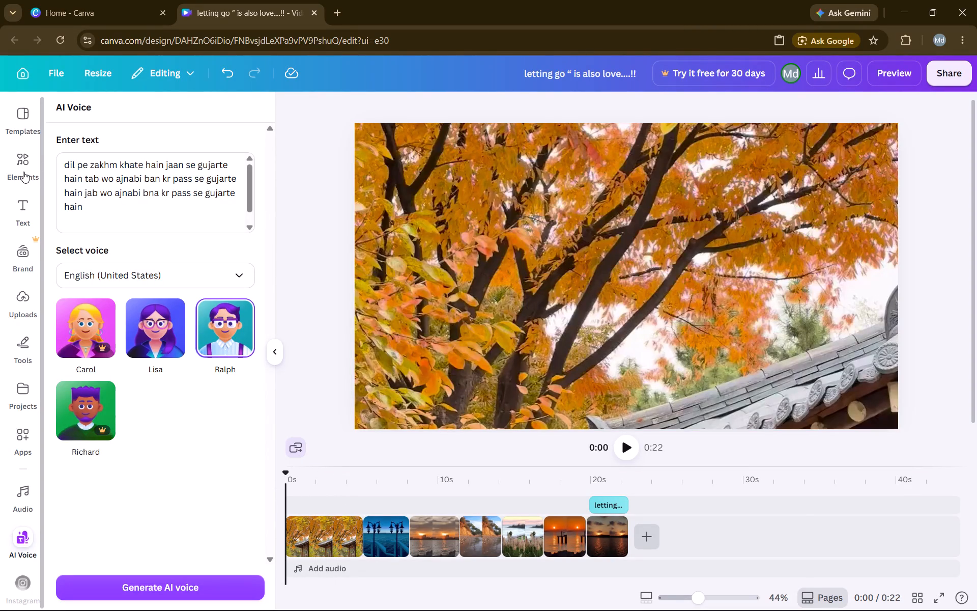
{"action": "left_click", "coordinate": [15, 199]}
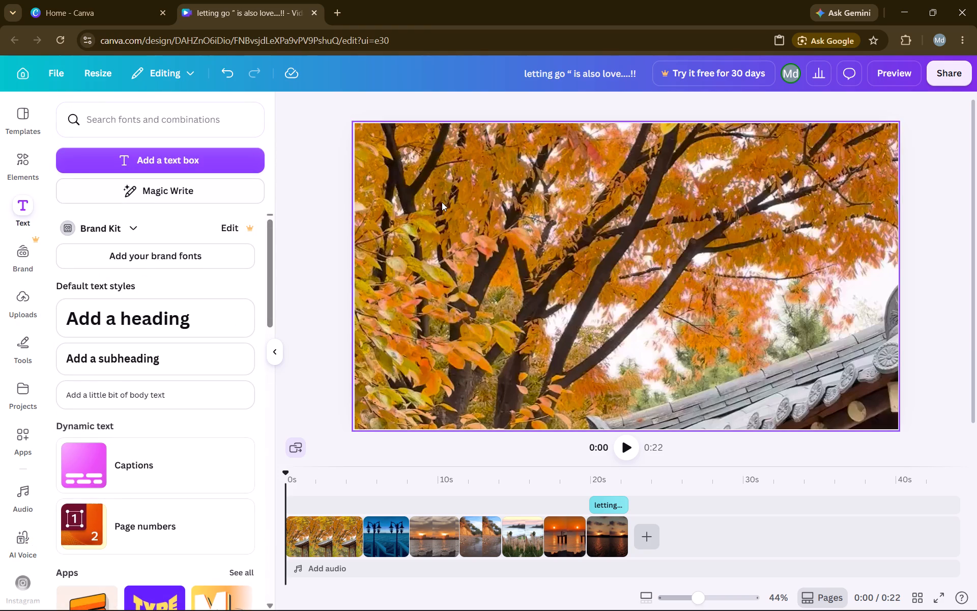
{"action": "left_click", "coordinate": [159, 312]}
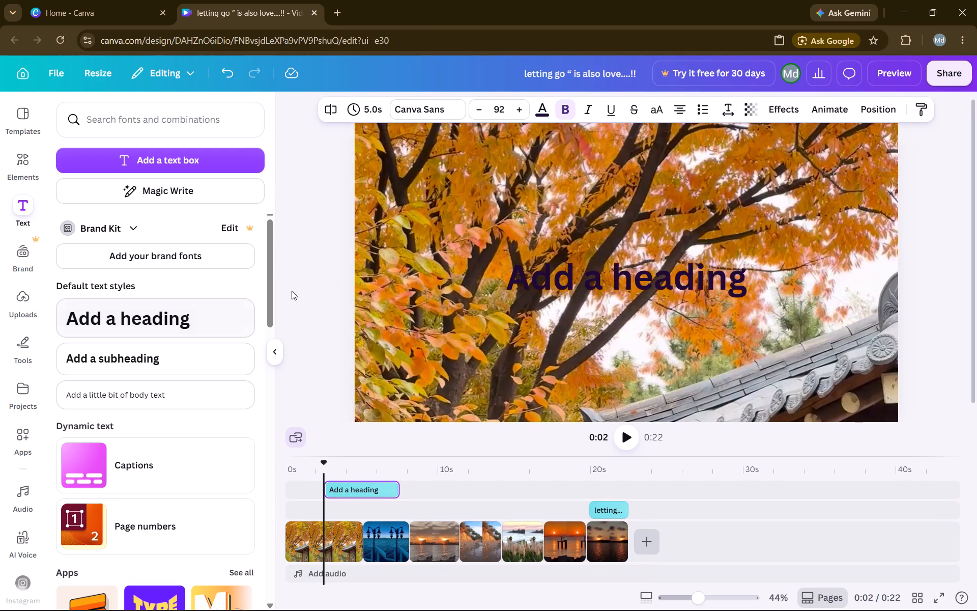
Replace the new heading's placeholder text with "if love is true , then memories cause a lote of pain".
{"action": "left_click", "coordinate": [528, 275]}
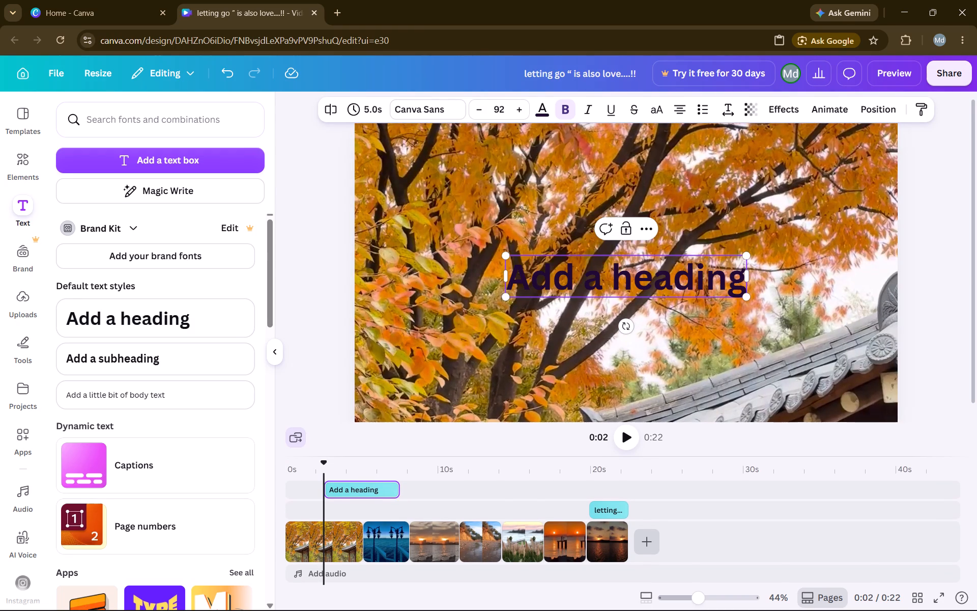
{"action": "left_click", "coordinate": [743, 276]}
{"action": "key", "text": "BackSpace"}
{"action": "key", "text": "BackSpace"}
{"action": "key", "text": "BackSpace"}
{"action": "key", "text": "BackSpace"}
{"action": "key", "text": "BackSpace"}
{"action": "key", "text": "BackSpace"}
{"action": "key", "text": "BackSpace"}
{"action": "key", "text": "BackSpace"}
{"action": "key", "text": "BackSpace"}
{"action": "key", "text": "BackSpace"}
{"action": "key", "text": "BackSpace"}
{"action": "key", "text": "BackSpace"}
{"action": "key", "text": "BackSpace"}
{"action": "key", "text": "BackSpace"}
{"action": "key", "text": "BackSpace"}
{"action": "key", "text": "BackSpace"}
{"action": "key", "text": "BackSpace"}
{"action": "key", "text": "BackSpace"}
{"action": "key", "text": "BackSpace"}
{"action": "key", "text": "BackSpace"}
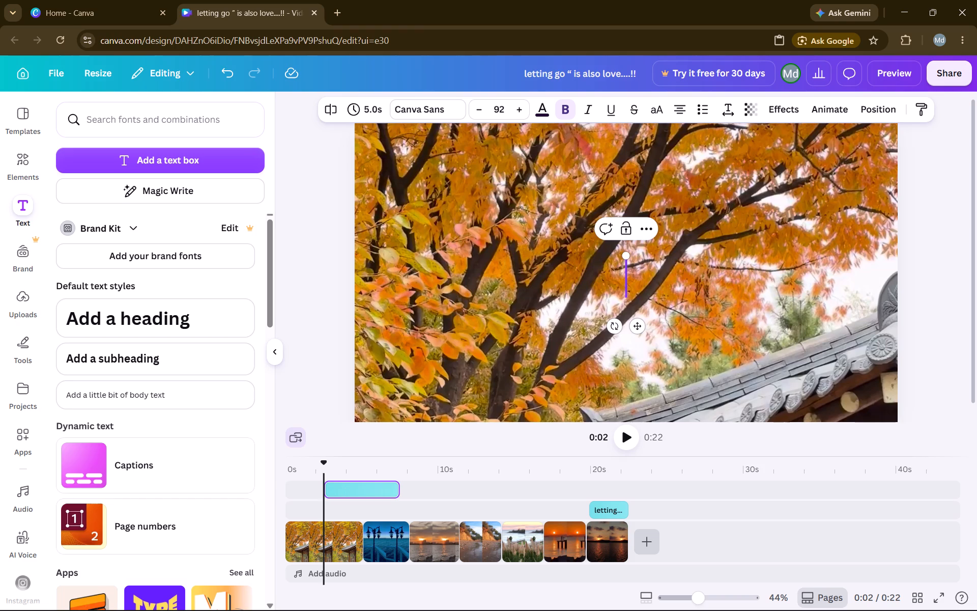
{"action": "type", "text": "if"}
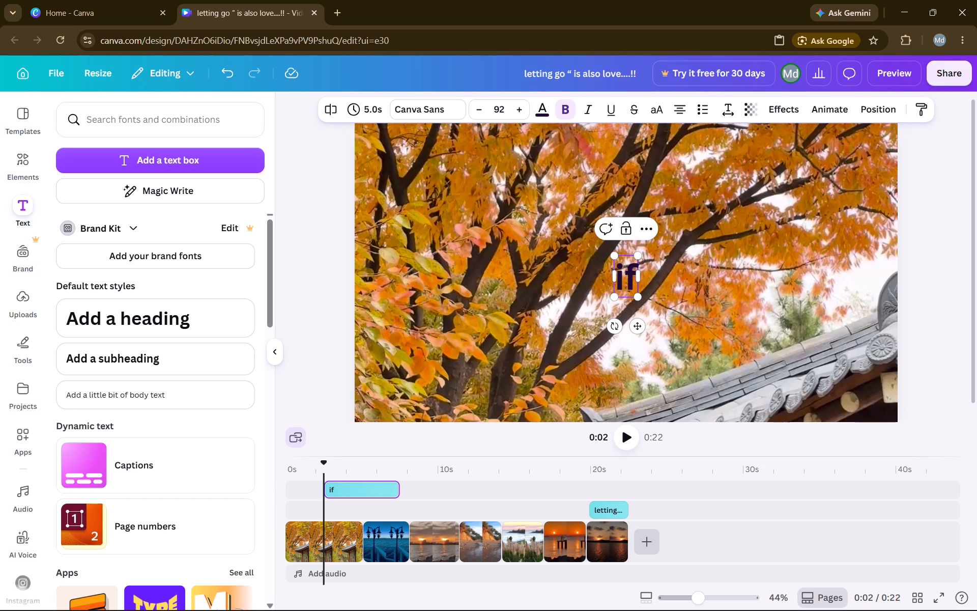
{"action": "key", "text": "space"}
{"action": "type", "text": "love"}
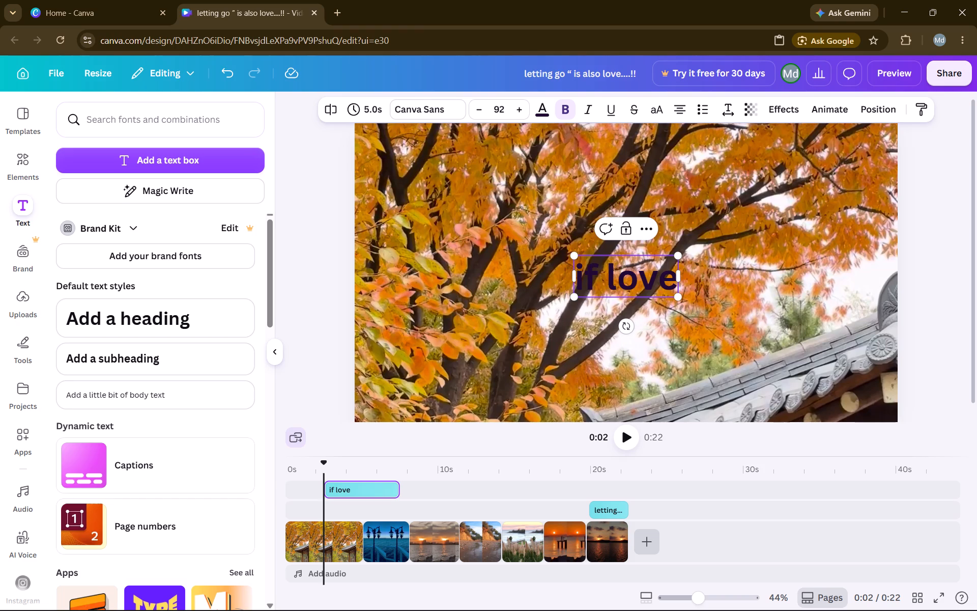
{"action": "key", "text": "space"}
{"action": "type", "text": "is true"}
{"action": "key", "text": "space"}
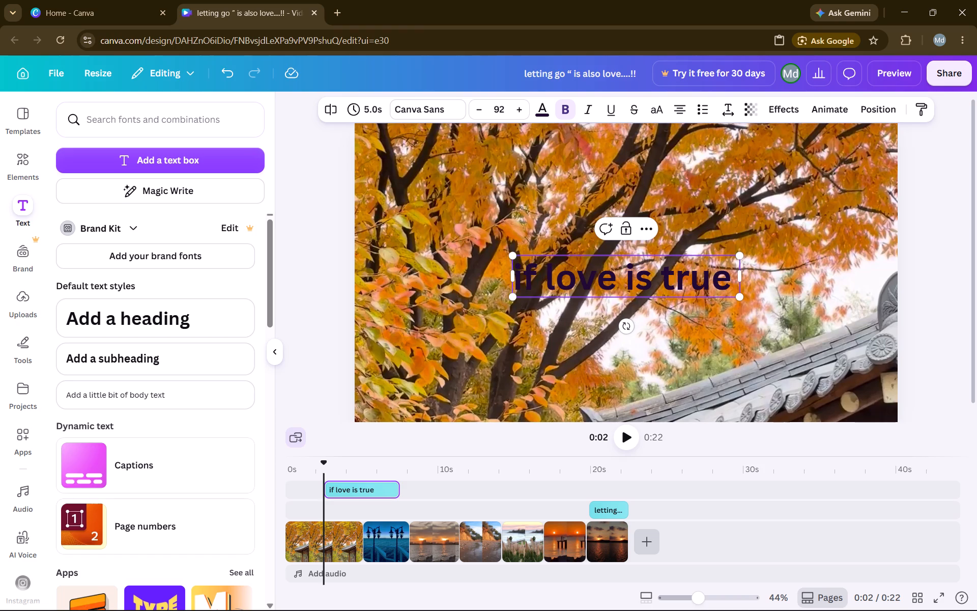
{"action": "key", "text": "comma"}
{"action": "key", "text": "space"}
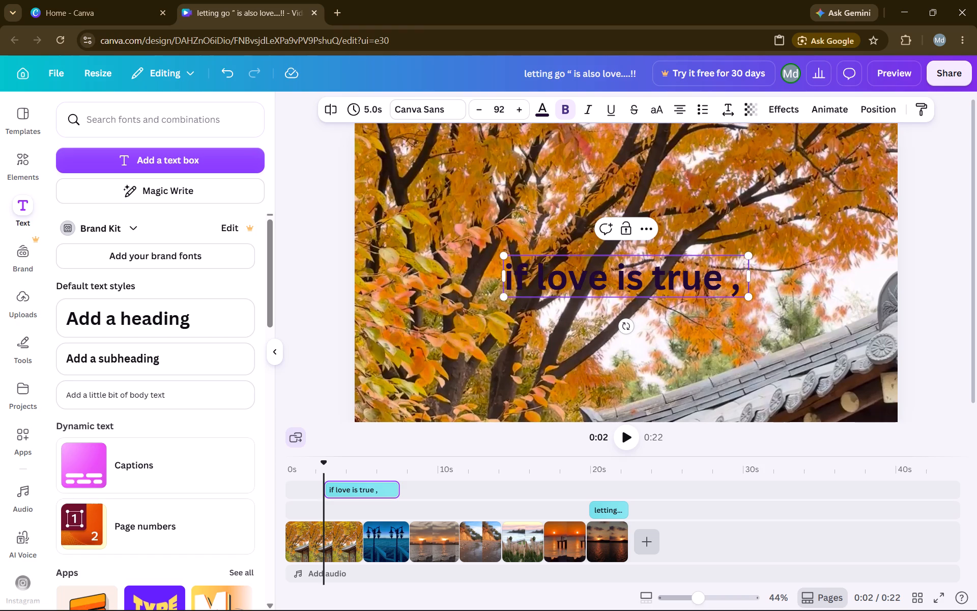
{"action": "type", "text": "th"}
{"action": "type", "text": "en"}
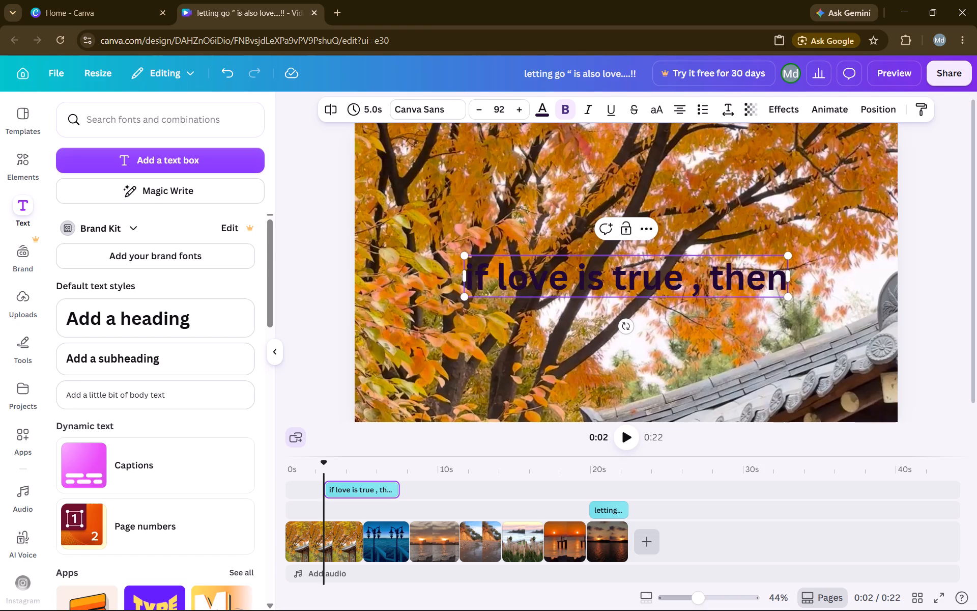
{"action": "key", "text": "space"}
{"action": "type", "text": "memories"}
{"action": "key", "text": "space"}
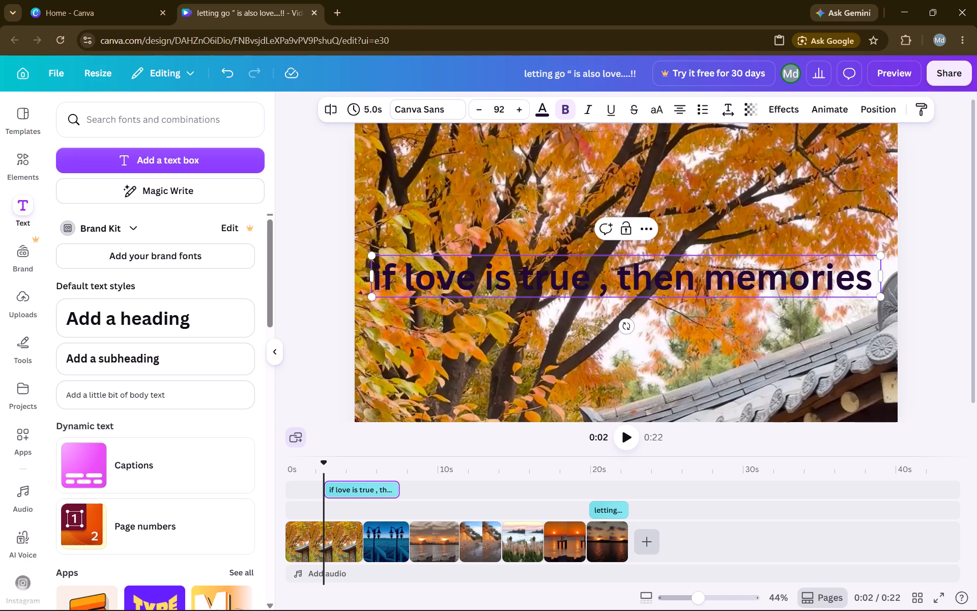
{"action": "type", "text": "ca"}
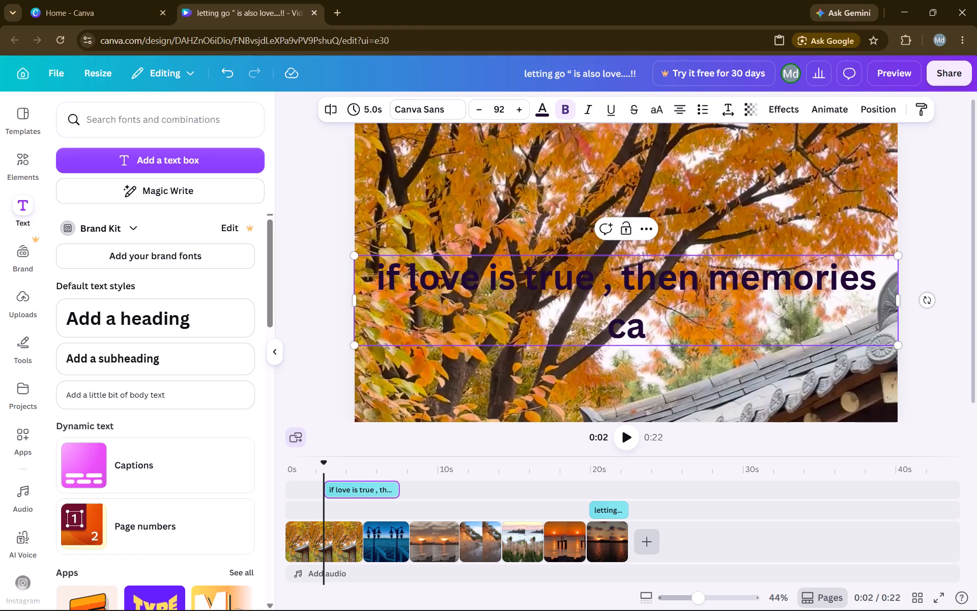
{"action": "type", "text": "use"}
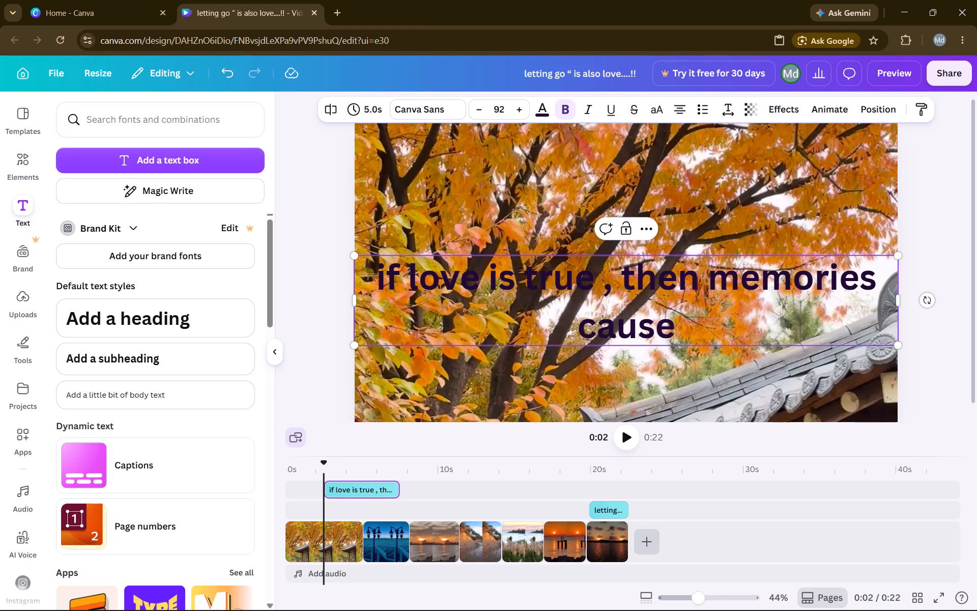
{"action": "key", "text": "space"}
{"action": "type", "text": "a lote of"}
{"action": "key", "text": "space"}
{"action": "type", "text": "pain"}
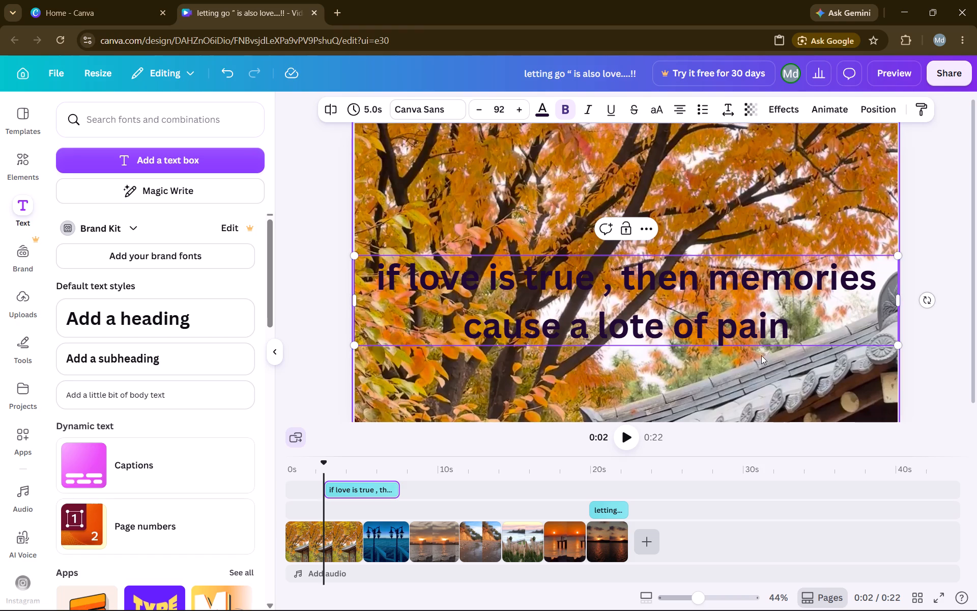
Scale the two-line heading down to a font size of about 63.8.
{"action": "left_click_drag", "start_coordinate": [898, 348], "coordinate": [858, 321]}
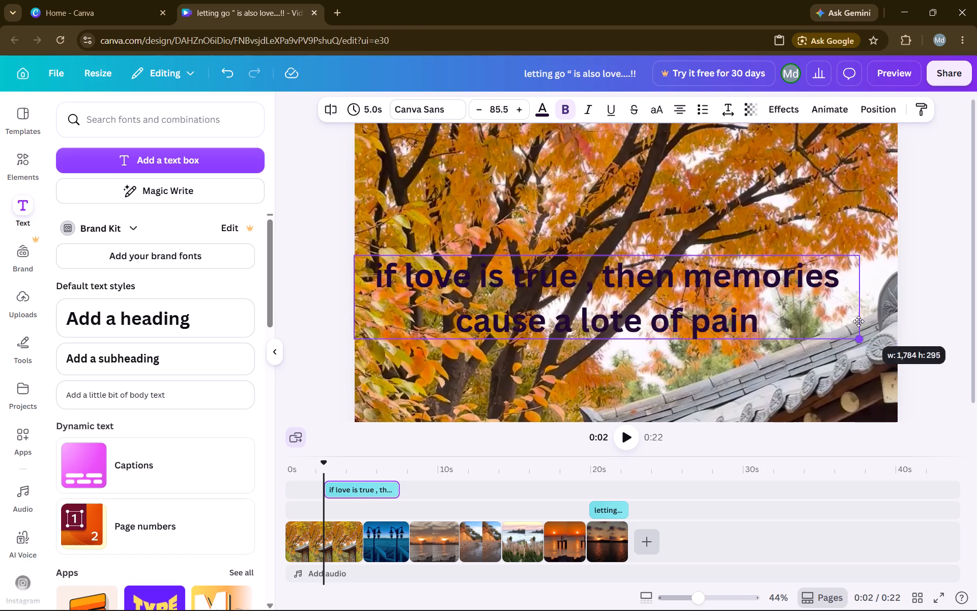
{"action": "left_click_drag", "start_coordinate": [858, 321], "coordinate": [744, 245]}
Move the "if love is true" heading to the upper middle of the video frame.
{"action": "left_click_drag", "start_coordinate": [613, 258], "coordinate": [612, 265]}
{"action": "left_click_drag", "start_coordinate": [602, 285], "coordinate": [599, 281]}
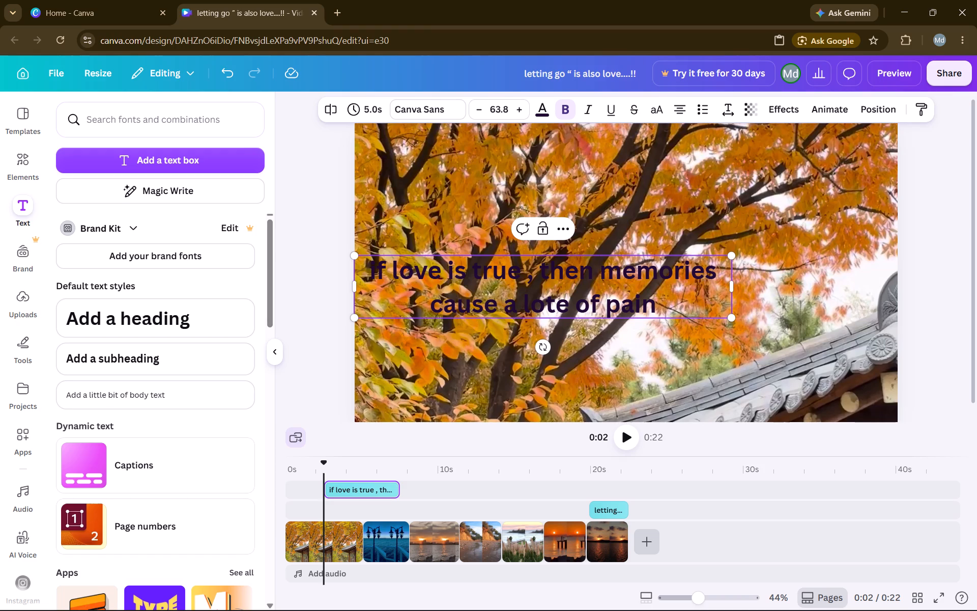
{"action": "left_click", "coordinate": [610, 315]}
{"action": "left_click_drag", "start_coordinate": [610, 315], "coordinate": [600, 290]}
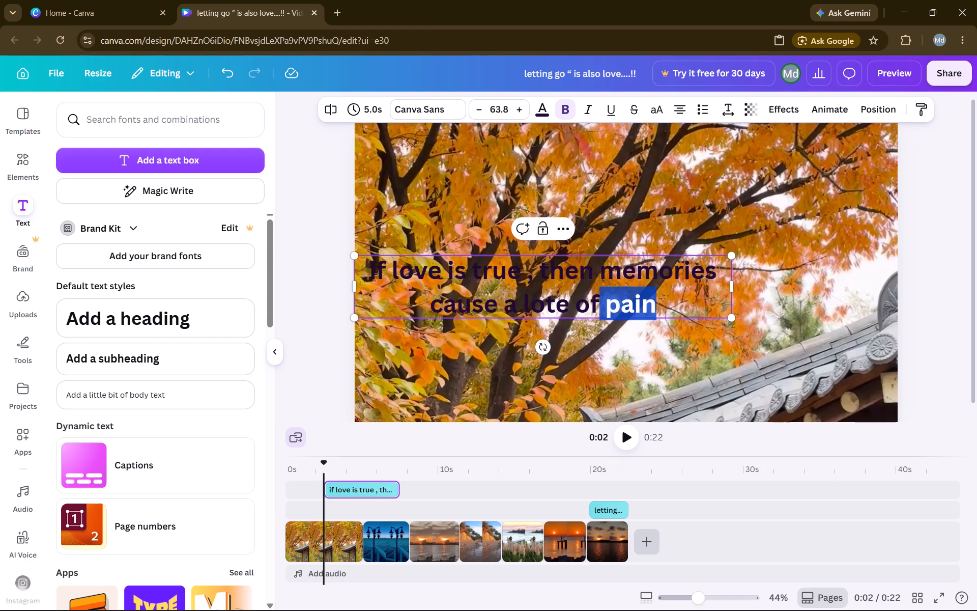
{"action": "left_click_drag", "start_coordinate": [600, 290], "coordinate": [599, 290]}
{"action": "left_click", "coordinate": [678, 304]}
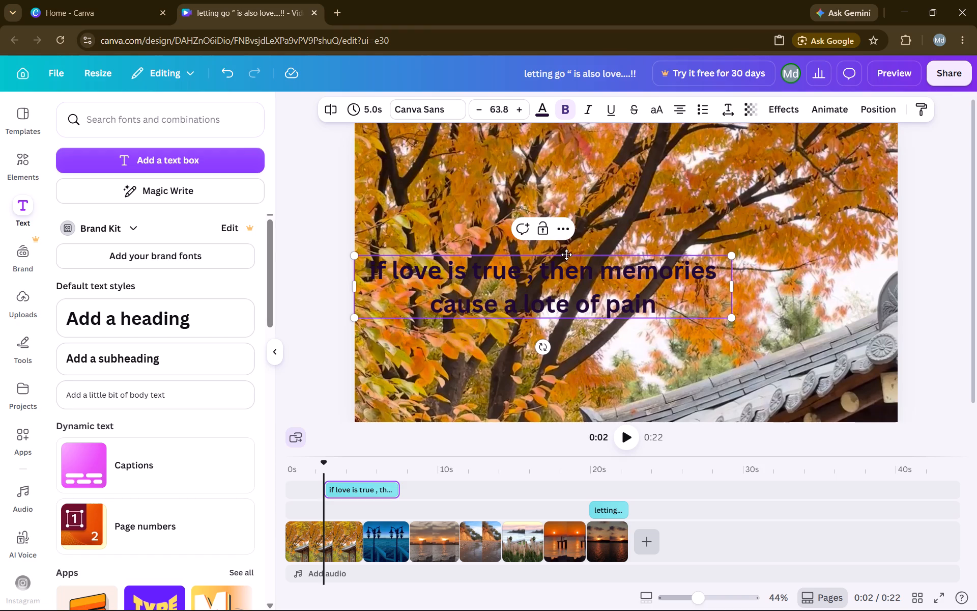
{"action": "left_click_drag", "start_coordinate": [566, 252], "coordinate": [630, 96]}
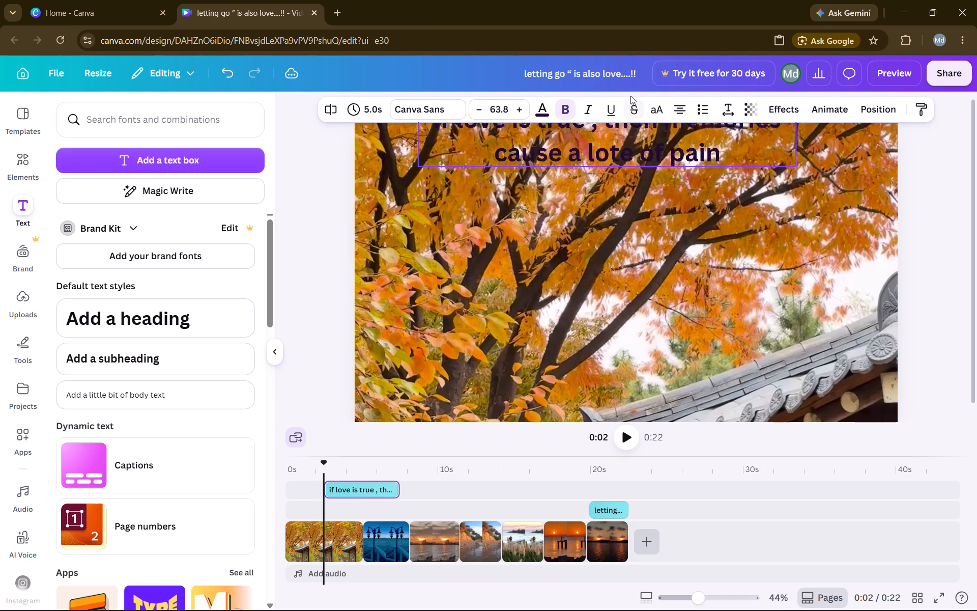
{"action": "left_click_drag", "start_coordinate": [630, 96], "coordinate": [633, 140]}
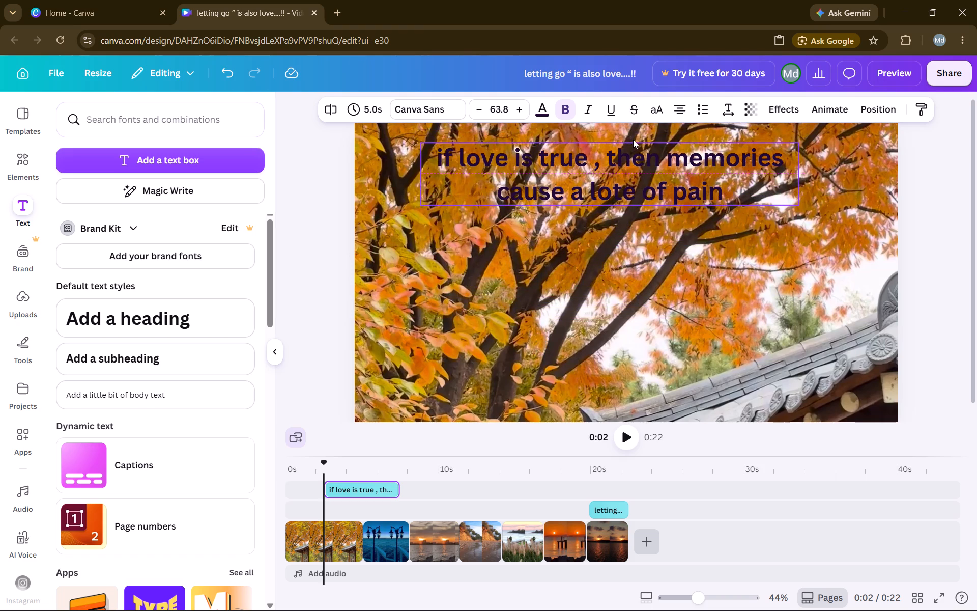
{"action": "left_click_drag", "start_coordinate": [633, 140], "coordinate": [633, 146]}
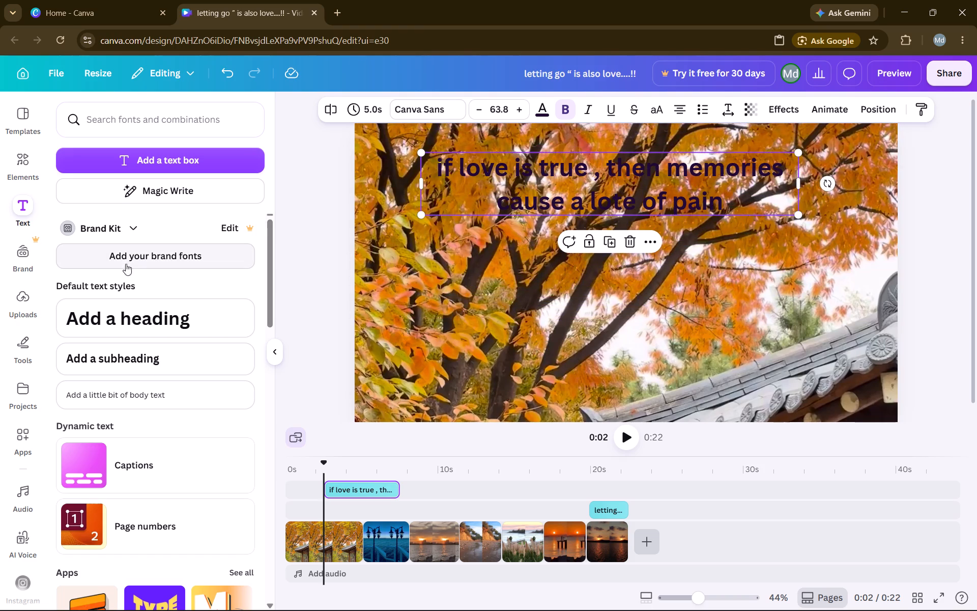
Try Bright Sunshine, Mistrully, Palm Club and Passerelle Bâton on the "if love is true" heading, and settle on the Apricots font.
{"action": "left_click", "coordinate": [397, 111]}
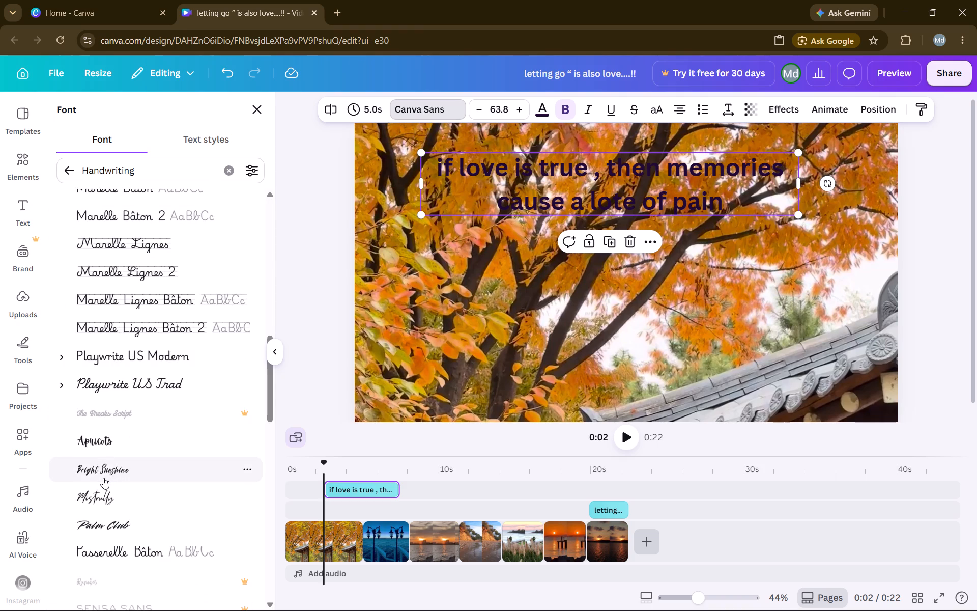
{"action": "left_click", "coordinate": [103, 478]}
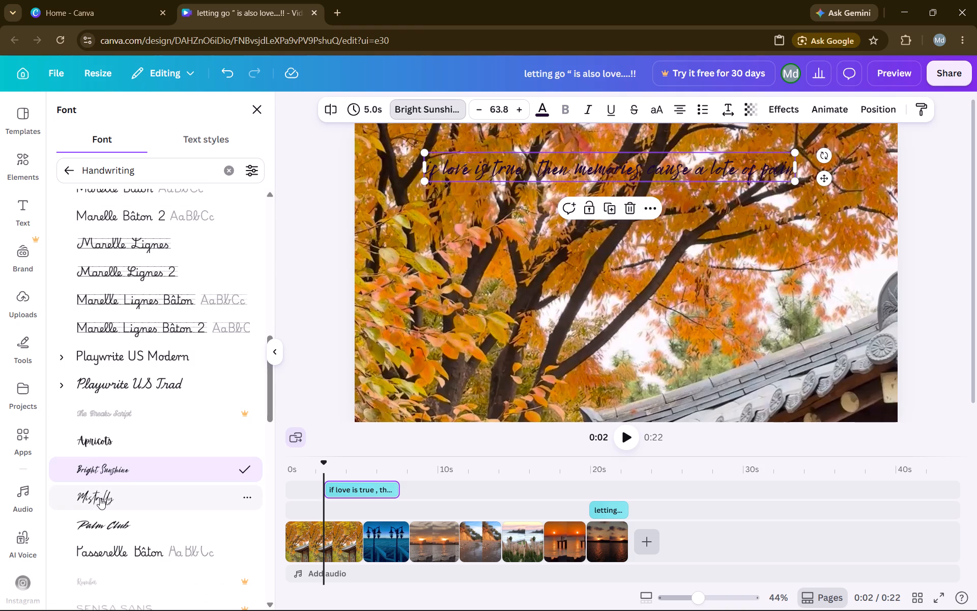
{"action": "left_click", "coordinate": [99, 498]}
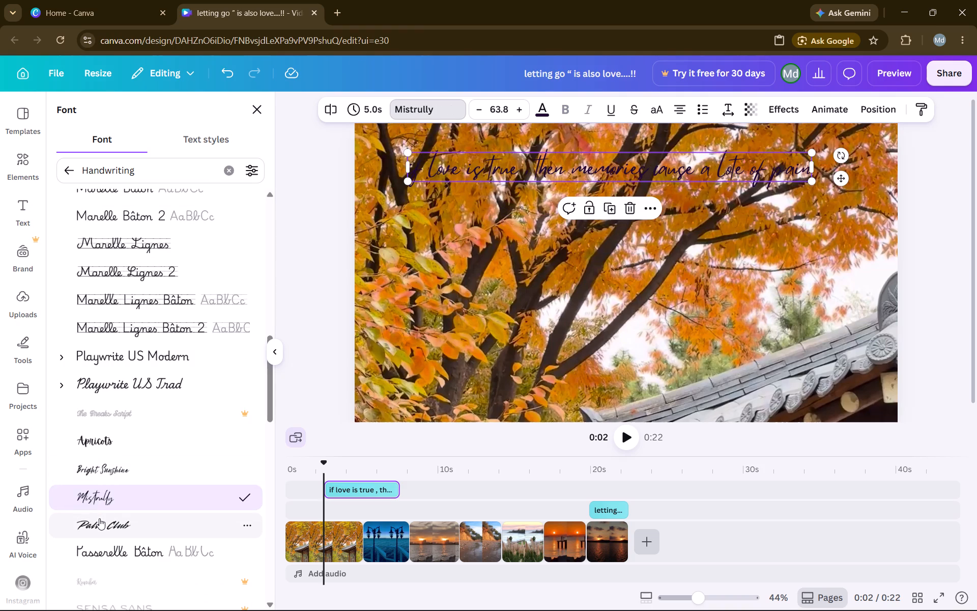
{"action": "left_click", "coordinate": [99, 518]}
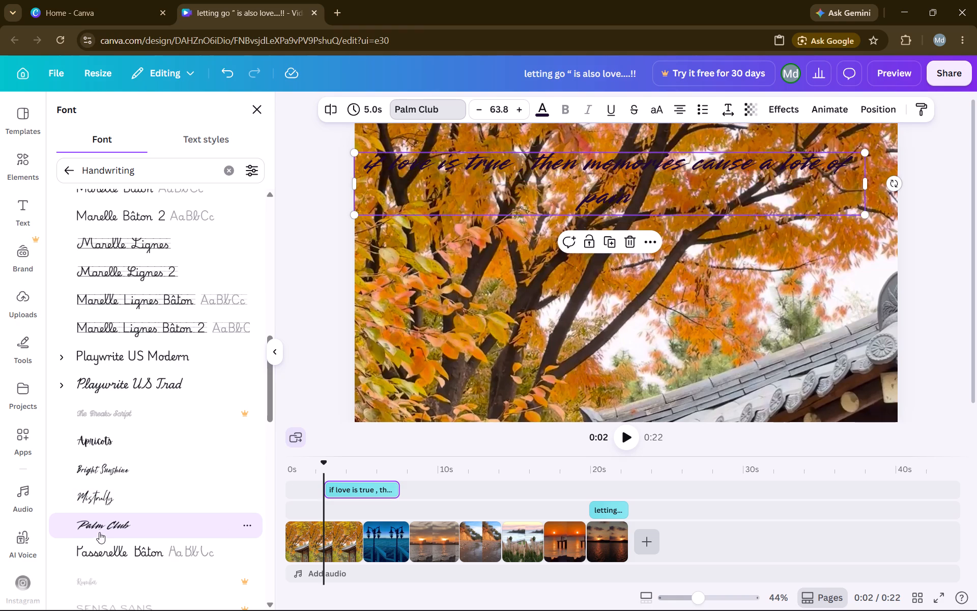
{"action": "left_click", "coordinate": [99, 548]}
{"action": "left_click", "coordinate": [106, 433]}
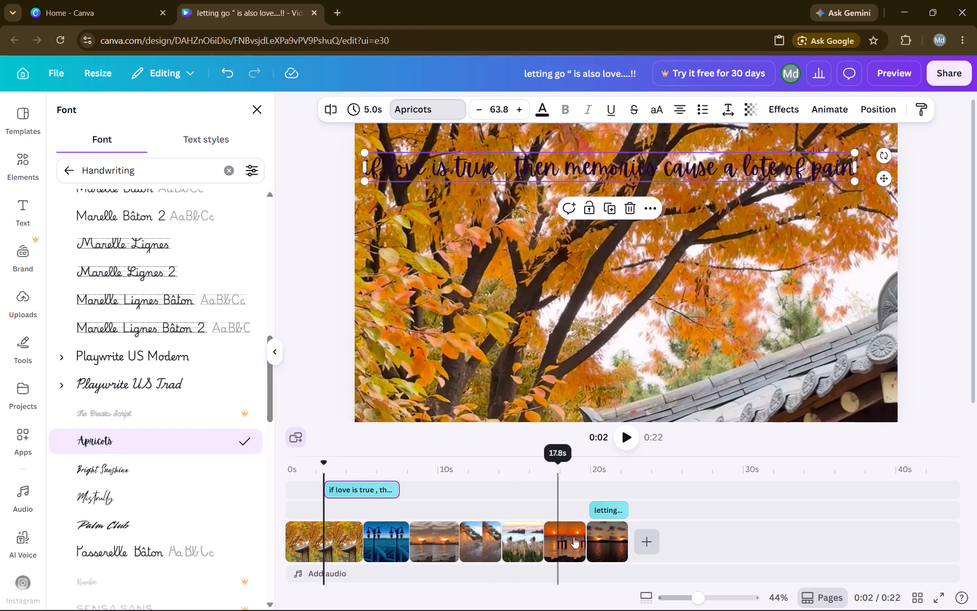
Check which font the "letting go" heading over the final sunset clip uses.
{"action": "left_click", "coordinate": [604, 547]}
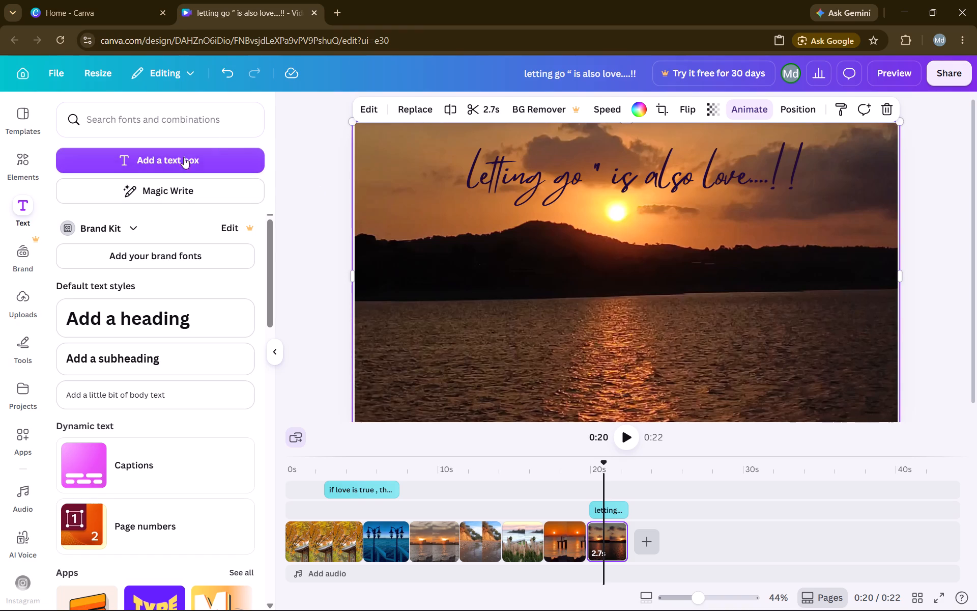
{"action": "left_click", "coordinate": [24, 212]}
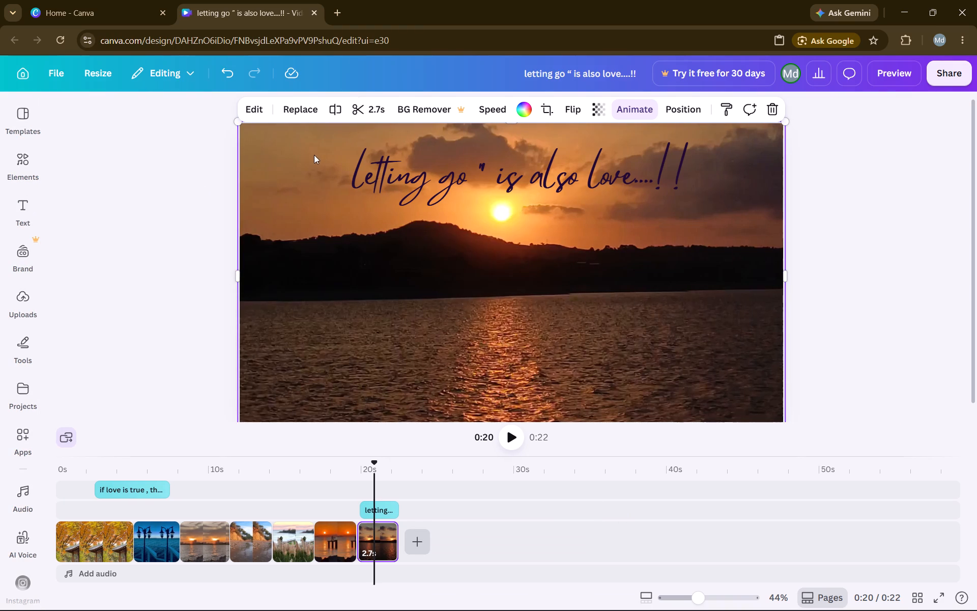
{"action": "left_click", "coordinate": [375, 172]}
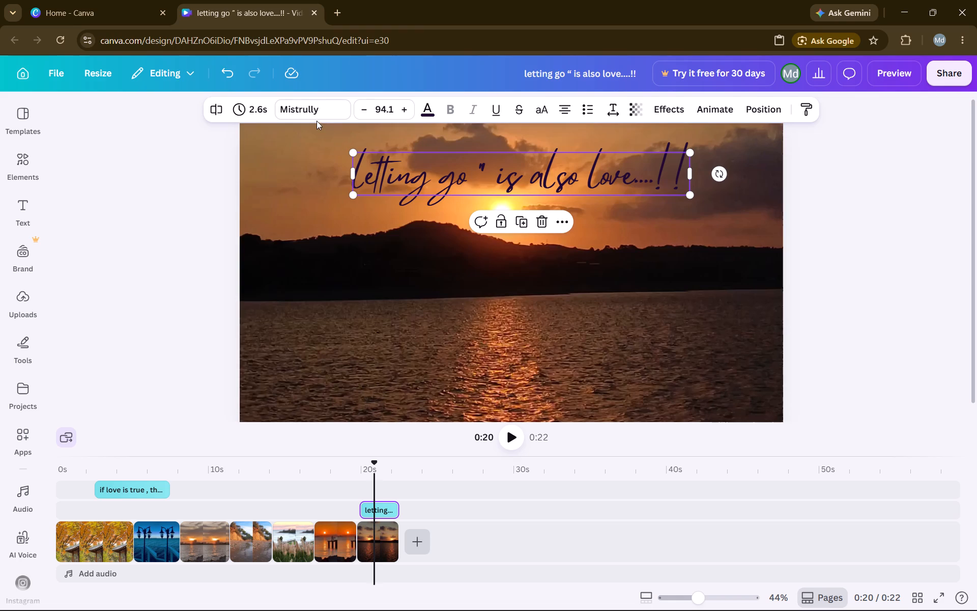
{"action": "left_click", "coordinate": [304, 108]}
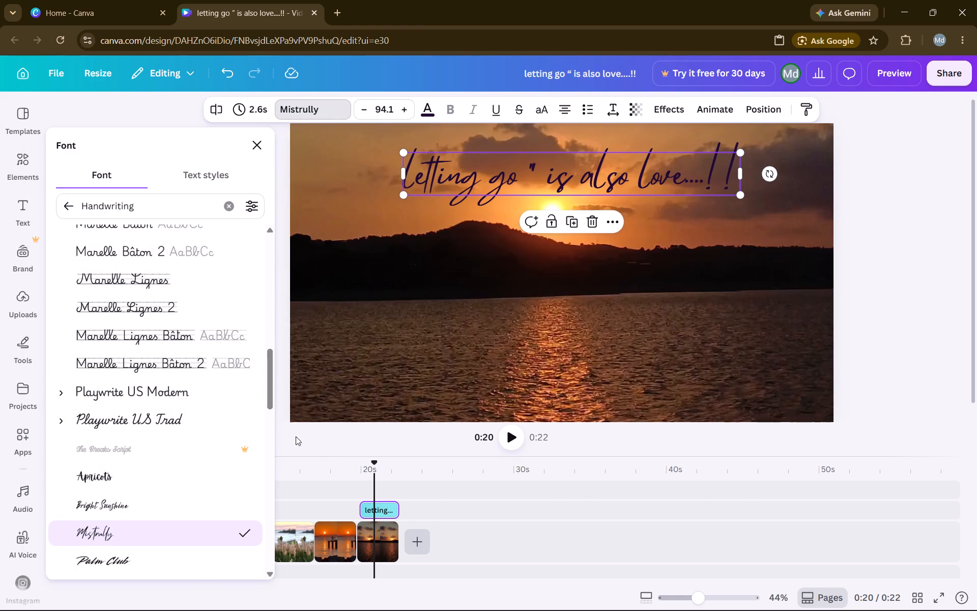
{"action": "left_click", "coordinate": [259, 144]}
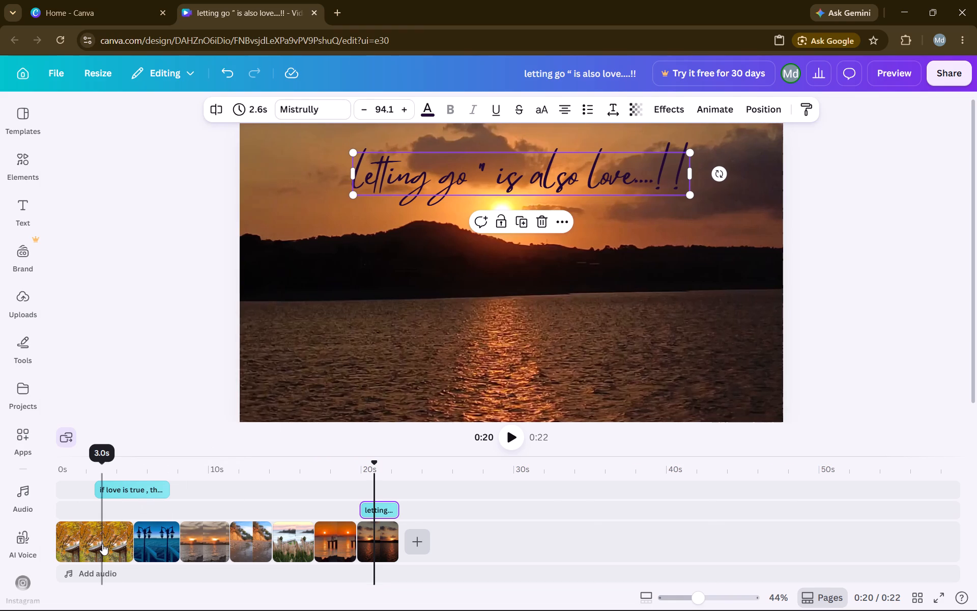
Shift the "if love is true" heading on the timeline to start at 0 seconds, aligned with the first clip.
{"action": "left_click", "coordinate": [102, 544]}
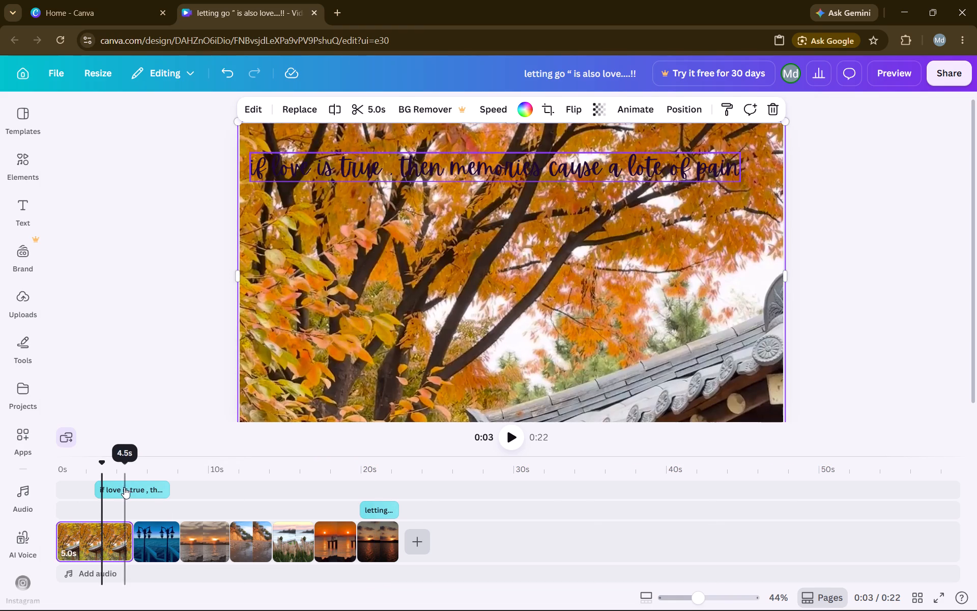
{"action": "left_click_drag", "start_coordinate": [119, 487], "coordinate": [88, 486]}
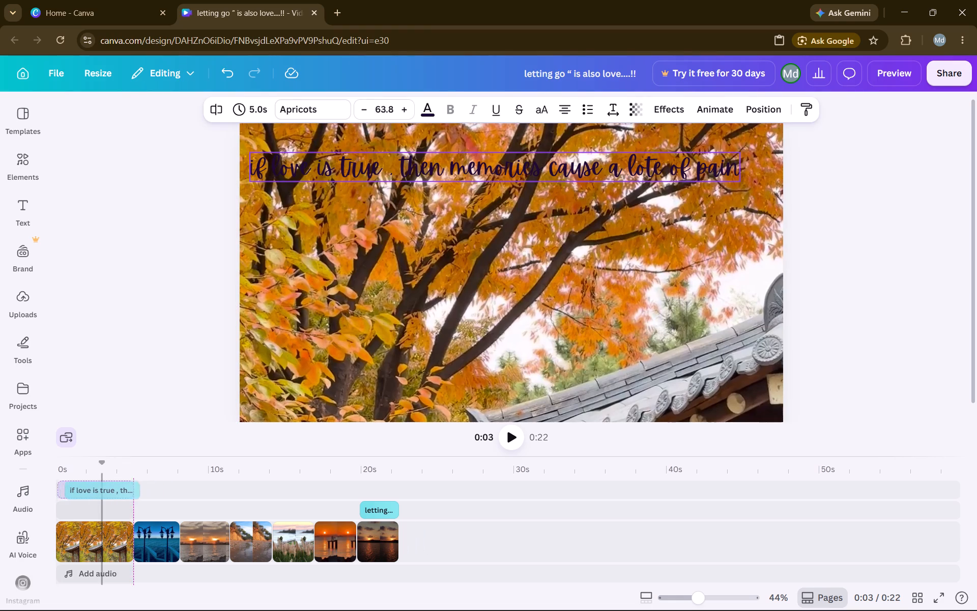
{"action": "left_click_drag", "start_coordinate": [88, 486], "coordinate": [80, 485]}
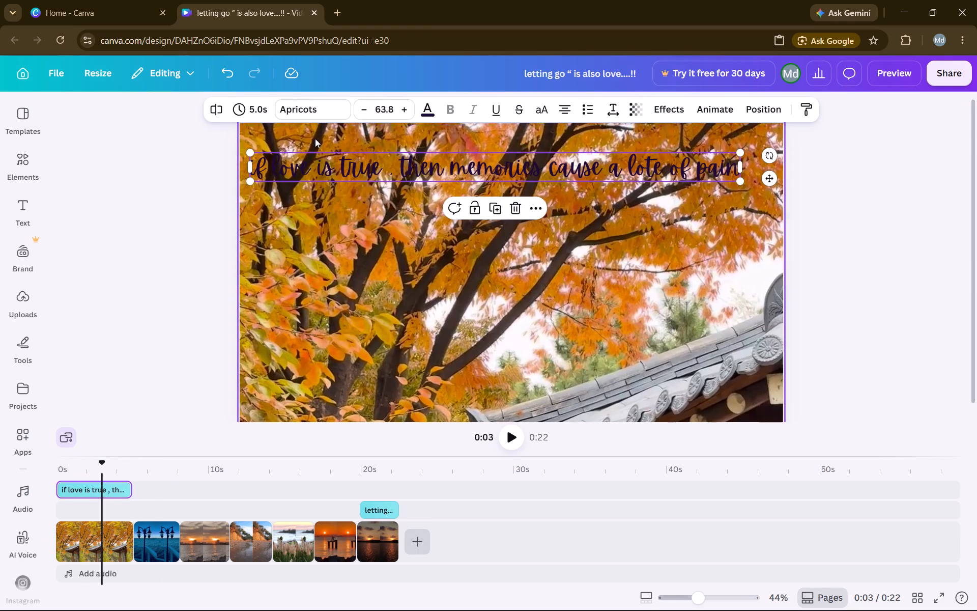
Change the "if love is true" heading's font to Mistrully and scale it to about size 64.1.
{"action": "left_click", "coordinate": [308, 113]}
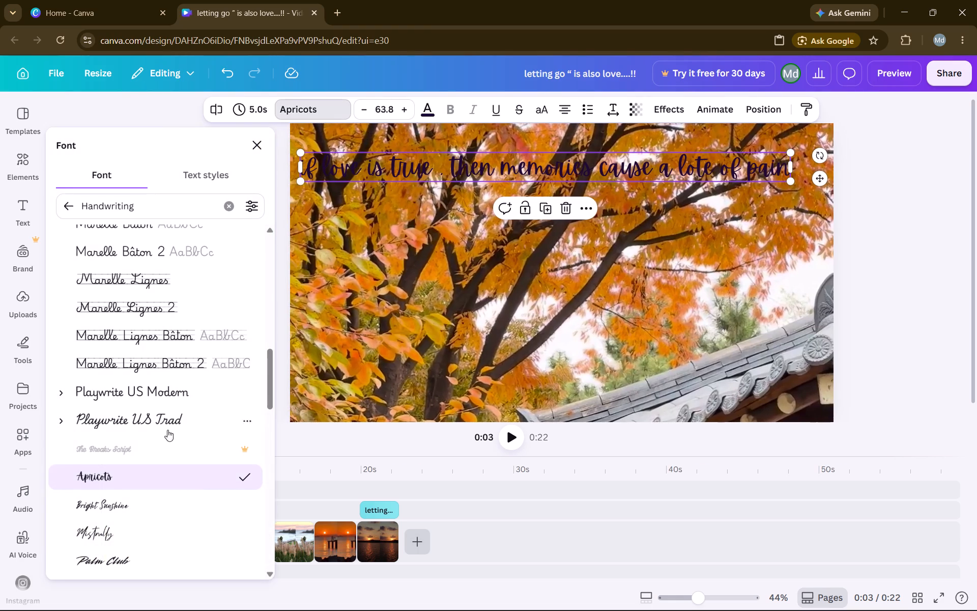
{"action": "left_click", "coordinate": [117, 529]}
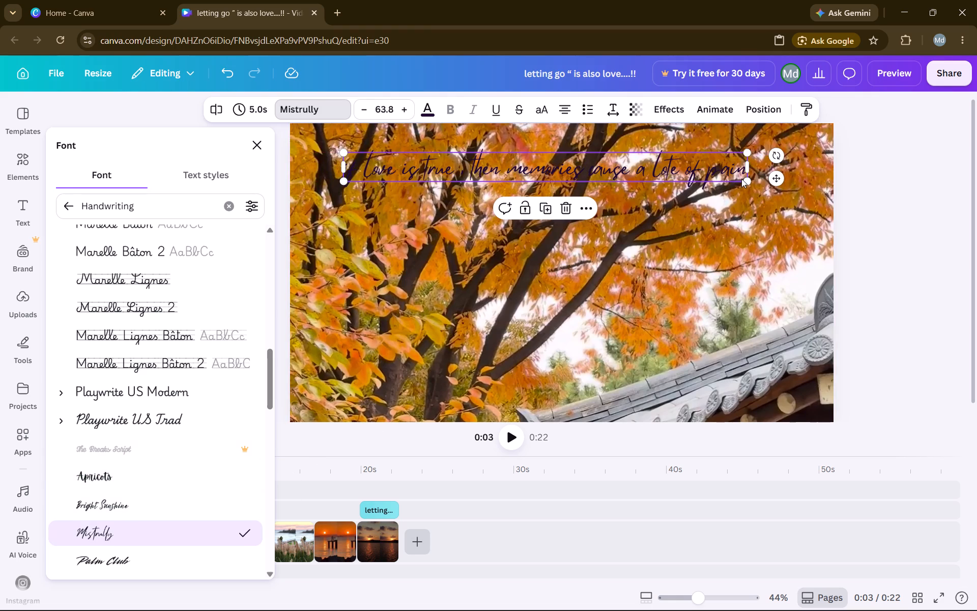
{"action": "left_click_drag", "start_coordinate": [751, 178], "coordinate": [754, 198]}
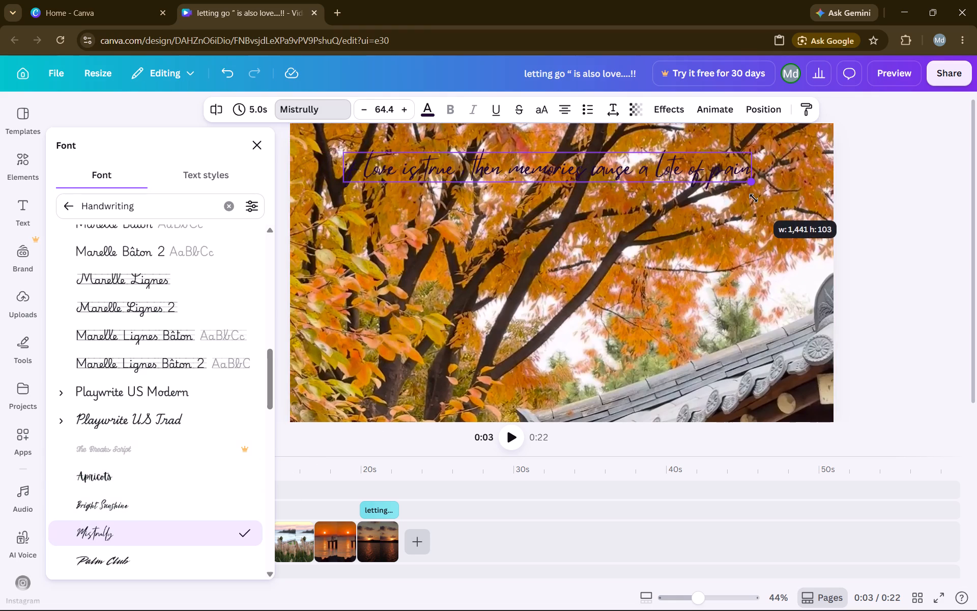
{"action": "left_click_drag", "start_coordinate": [754, 198], "coordinate": [748, 218]}
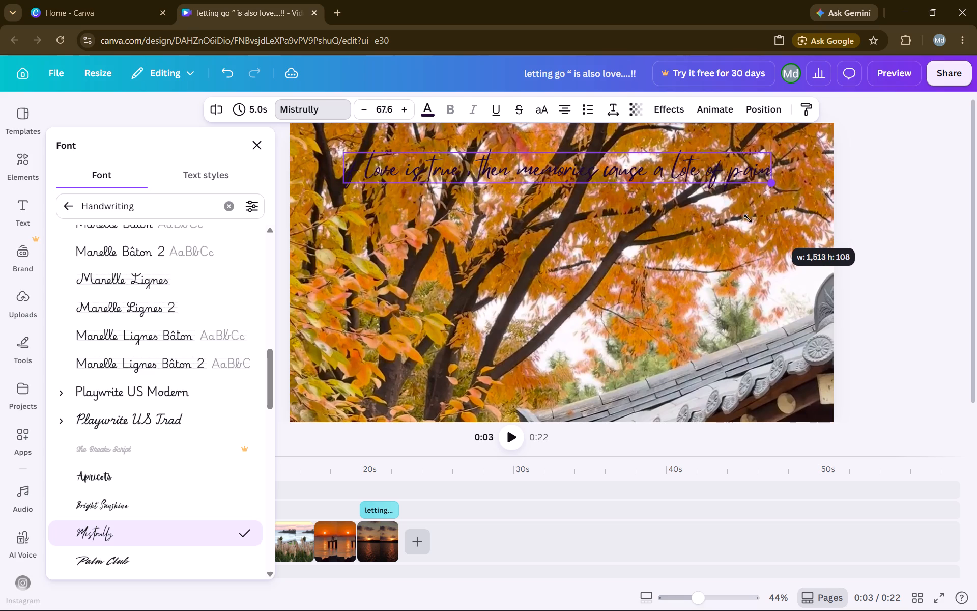
{"action": "left_click_drag", "start_coordinate": [748, 218], "coordinate": [750, 217]}
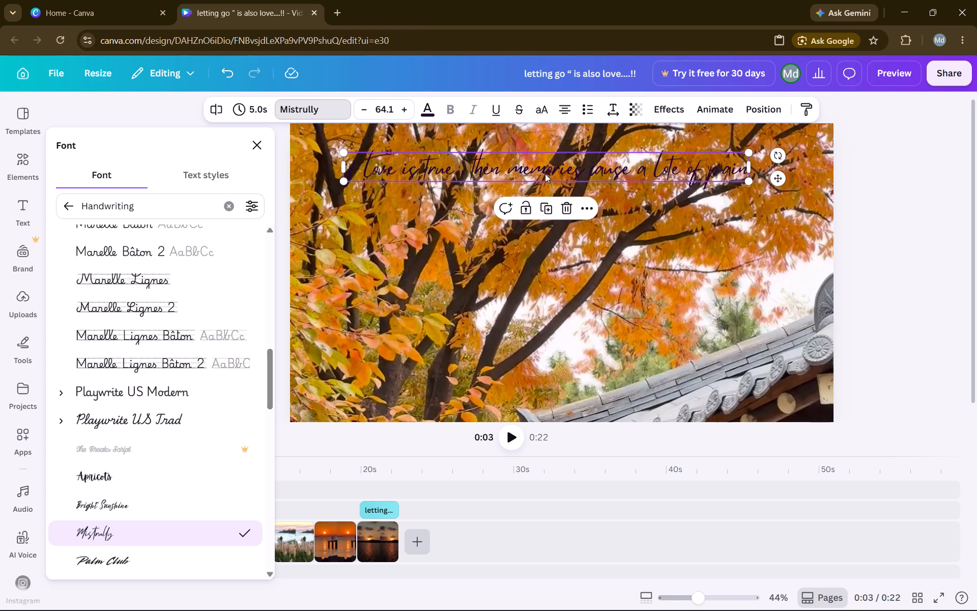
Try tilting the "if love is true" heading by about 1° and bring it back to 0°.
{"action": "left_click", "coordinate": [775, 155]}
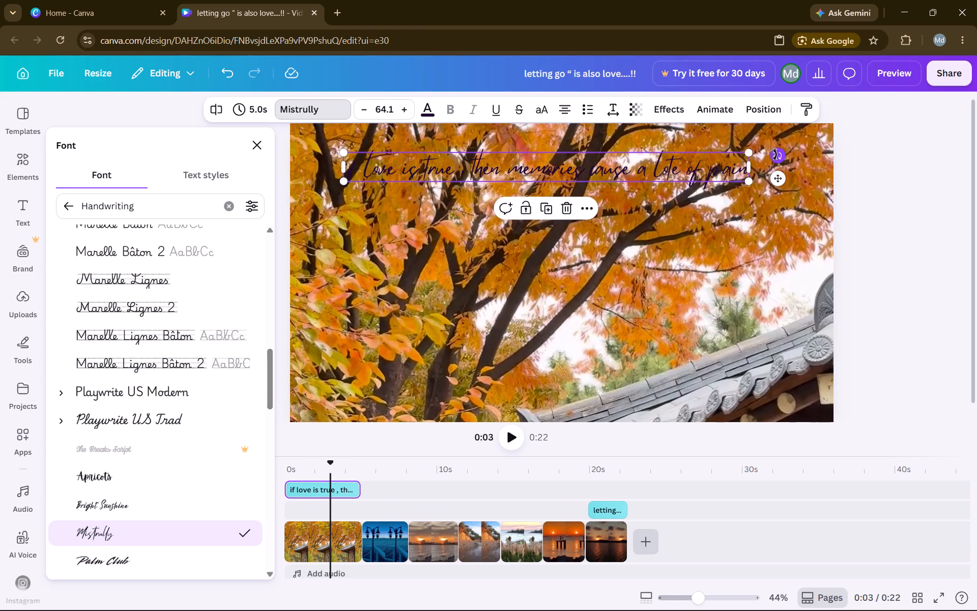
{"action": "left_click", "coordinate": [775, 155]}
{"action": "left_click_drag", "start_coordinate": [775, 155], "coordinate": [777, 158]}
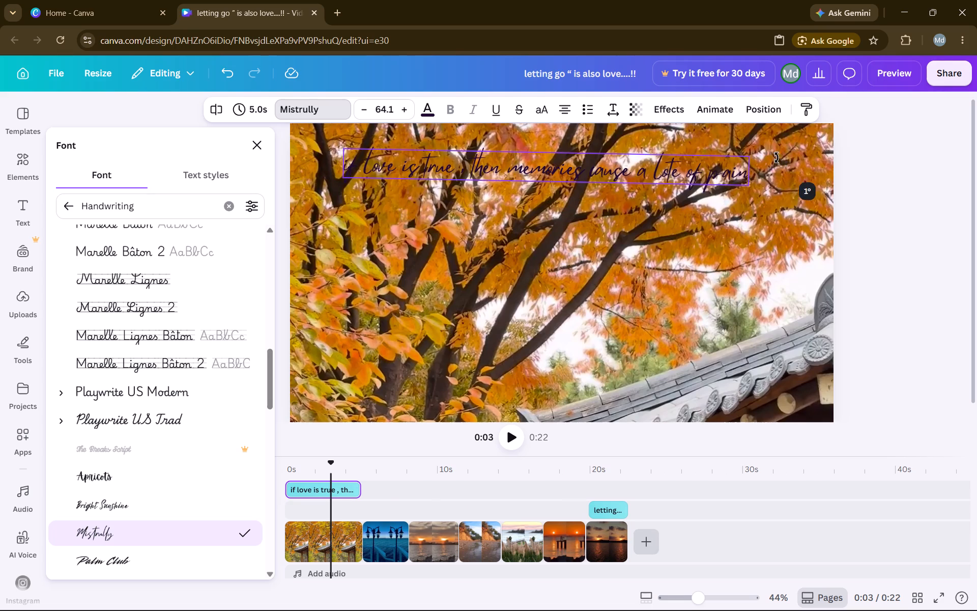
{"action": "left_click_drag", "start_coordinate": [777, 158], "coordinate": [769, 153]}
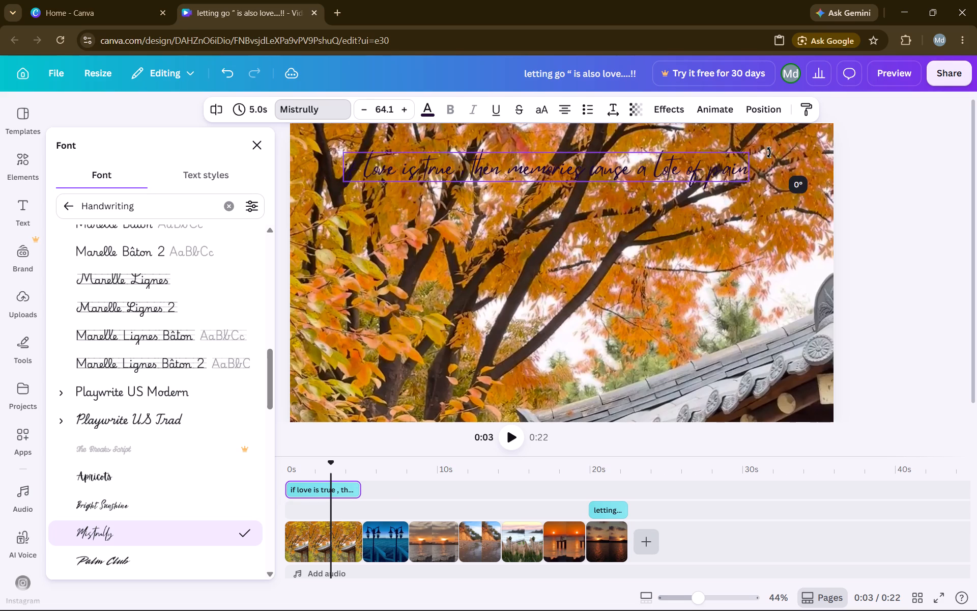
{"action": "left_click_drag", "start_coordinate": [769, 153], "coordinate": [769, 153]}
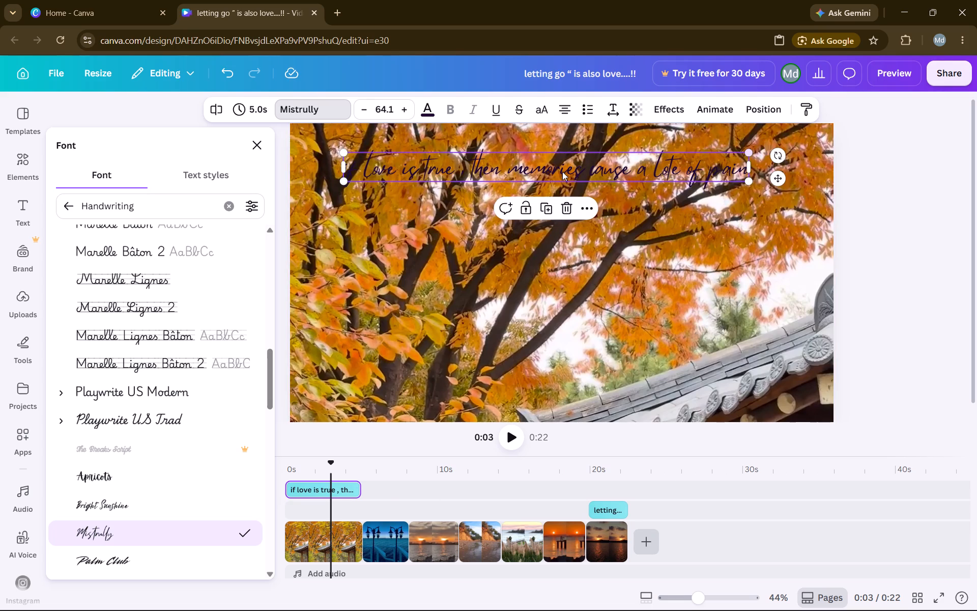
Move the "if love is true" heading slightly higher, closer to the top edge of the video frame.
{"action": "left_click_drag", "start_coordinate": [556, 172], "coordinate": [553, 168]}
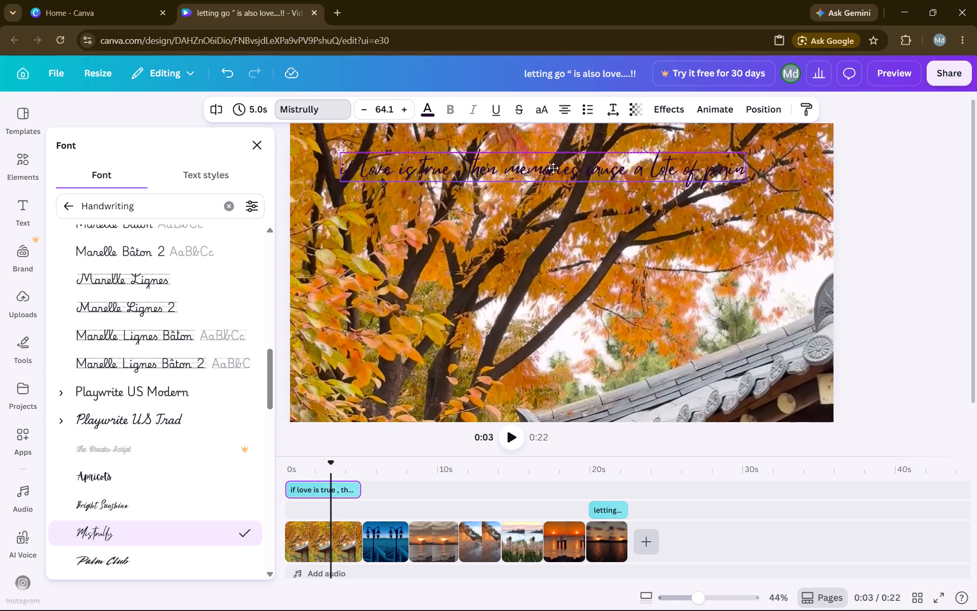
{"action": "left_click_drag", "start_coordinate": [553, 168], "coordinate": [555, 163]}
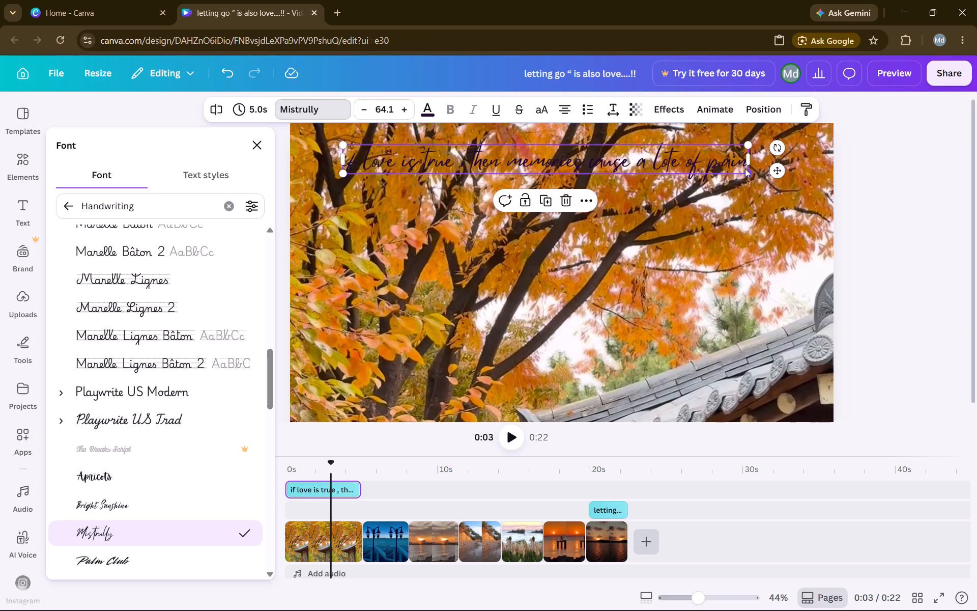
{"action": "left_click", "coordinate": [745, 157]}
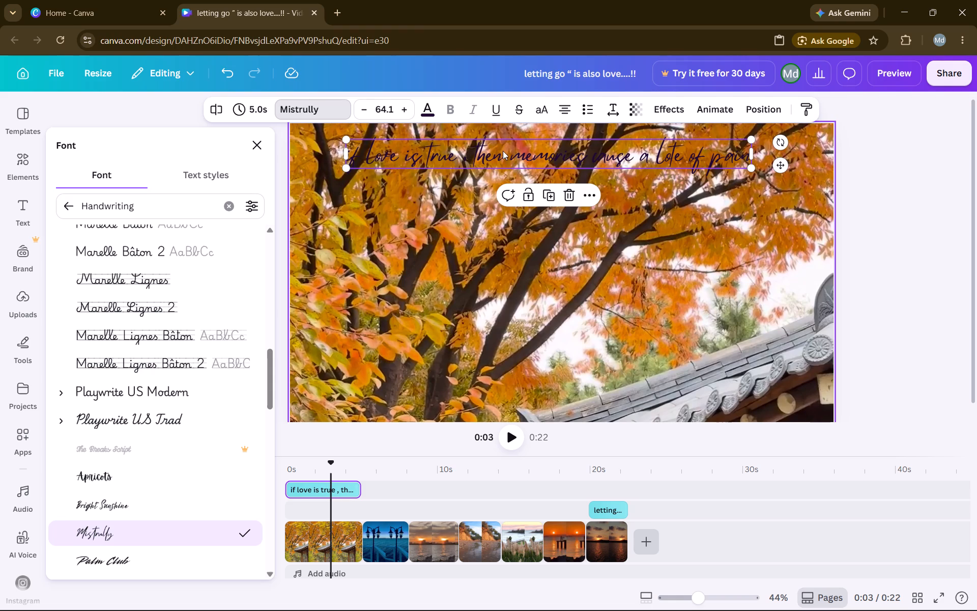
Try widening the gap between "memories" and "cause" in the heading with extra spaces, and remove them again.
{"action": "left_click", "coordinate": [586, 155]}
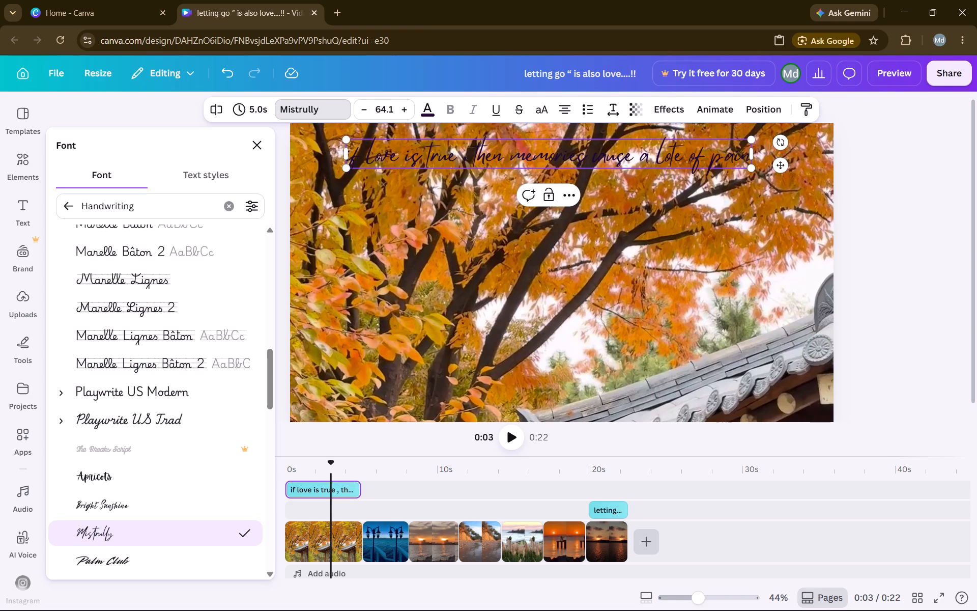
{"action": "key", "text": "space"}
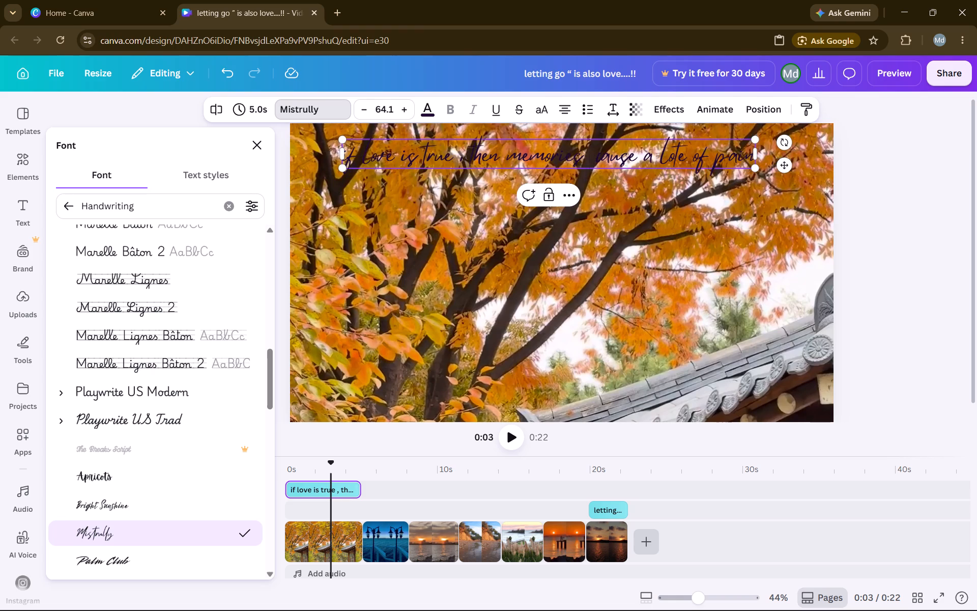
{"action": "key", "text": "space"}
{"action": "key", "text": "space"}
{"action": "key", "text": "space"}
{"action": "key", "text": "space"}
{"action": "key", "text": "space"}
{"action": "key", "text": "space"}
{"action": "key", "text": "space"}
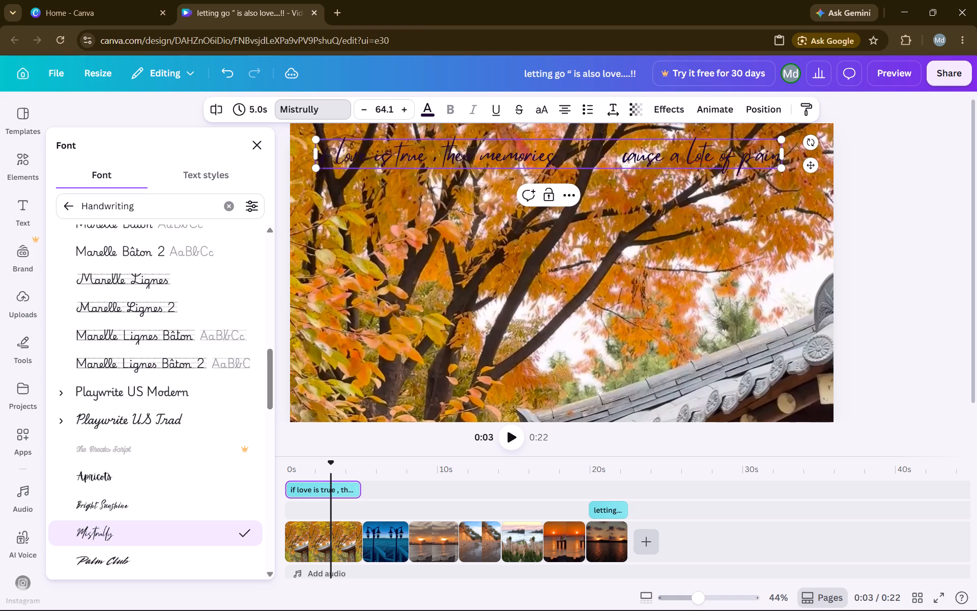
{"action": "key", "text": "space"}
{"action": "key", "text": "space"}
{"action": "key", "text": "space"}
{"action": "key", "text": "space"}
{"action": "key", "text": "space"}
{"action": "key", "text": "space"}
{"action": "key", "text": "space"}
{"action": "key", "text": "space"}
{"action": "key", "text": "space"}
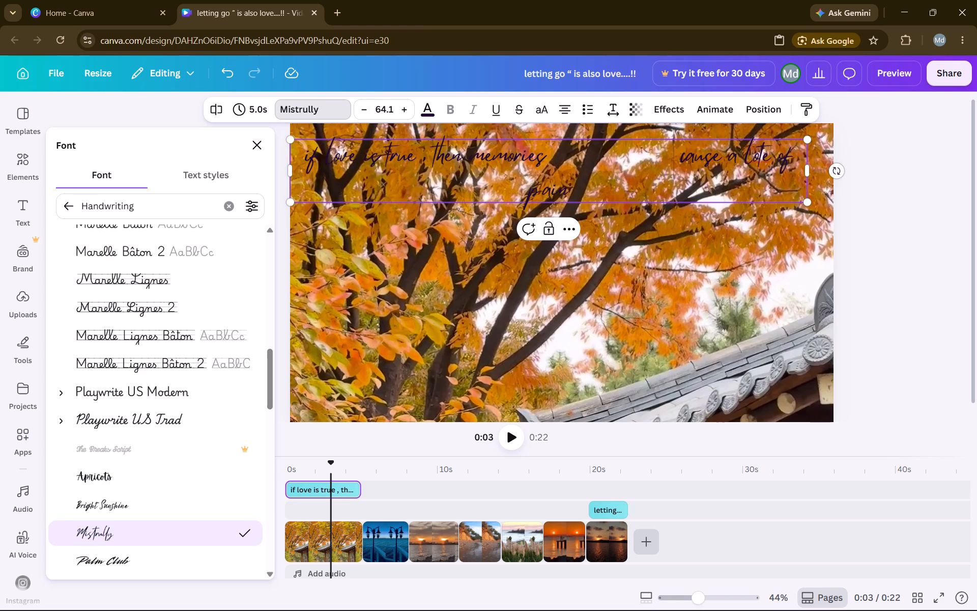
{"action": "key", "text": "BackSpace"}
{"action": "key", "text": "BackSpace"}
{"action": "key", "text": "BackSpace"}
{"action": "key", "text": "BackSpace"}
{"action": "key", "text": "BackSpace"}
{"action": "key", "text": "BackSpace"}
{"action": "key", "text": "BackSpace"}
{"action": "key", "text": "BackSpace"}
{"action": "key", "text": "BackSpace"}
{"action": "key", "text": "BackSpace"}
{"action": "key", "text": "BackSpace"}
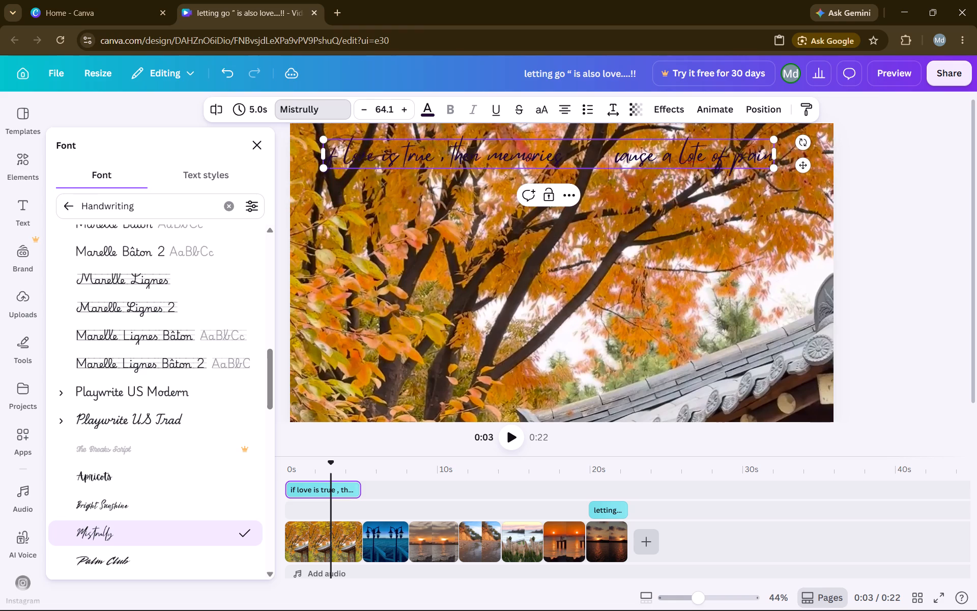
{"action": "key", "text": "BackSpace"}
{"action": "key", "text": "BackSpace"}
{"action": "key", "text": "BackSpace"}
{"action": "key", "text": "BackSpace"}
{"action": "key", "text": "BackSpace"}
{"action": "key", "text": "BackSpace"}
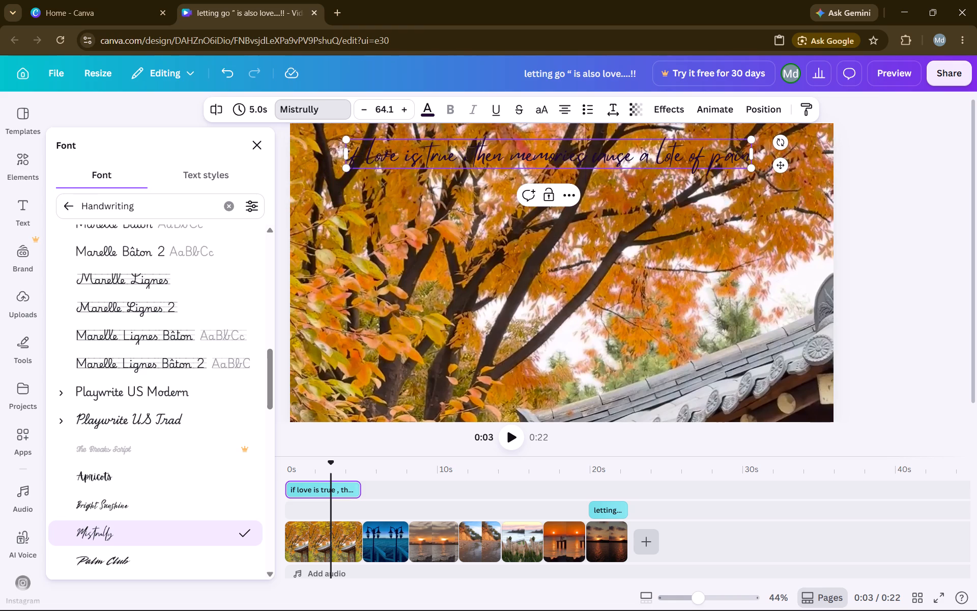
Replace the final "s" of "memories" in the heading with a space.
{"action": "key", "text": "BackSpace"}
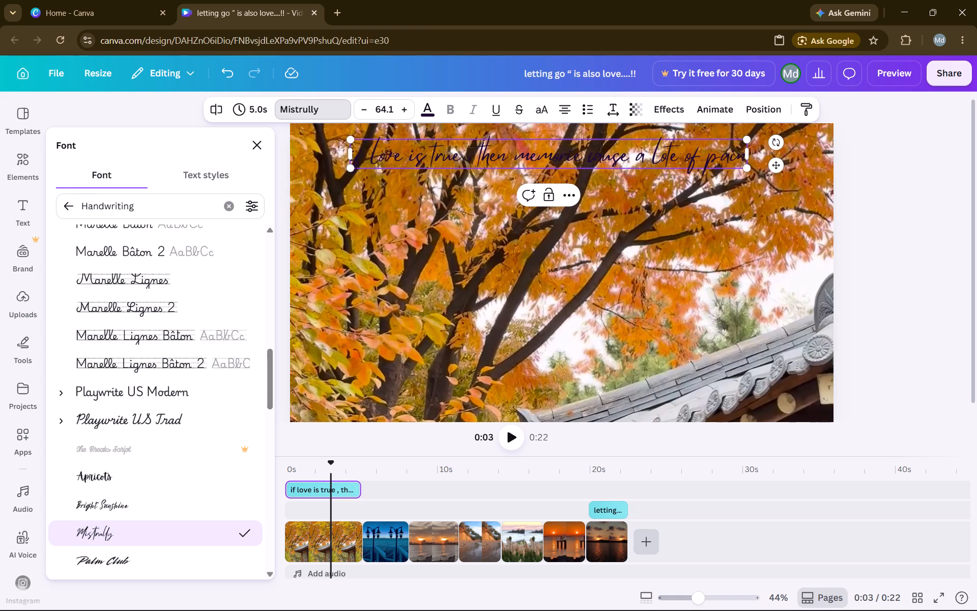
{"action": "key", "text": "space"}
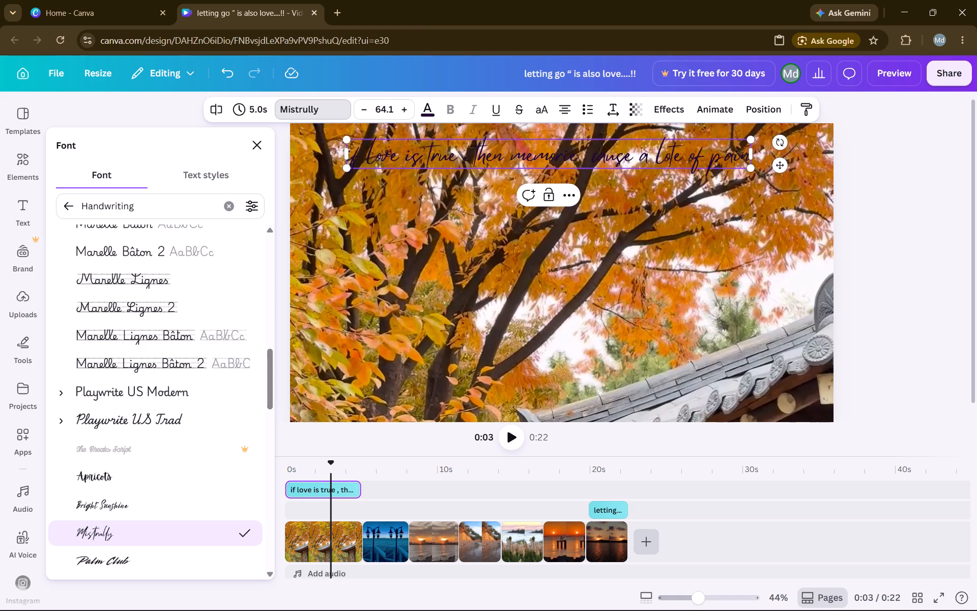
Send the "if love is true" heading backward one layer.
{"action": "left_click", "coordinate": [564, 195]}
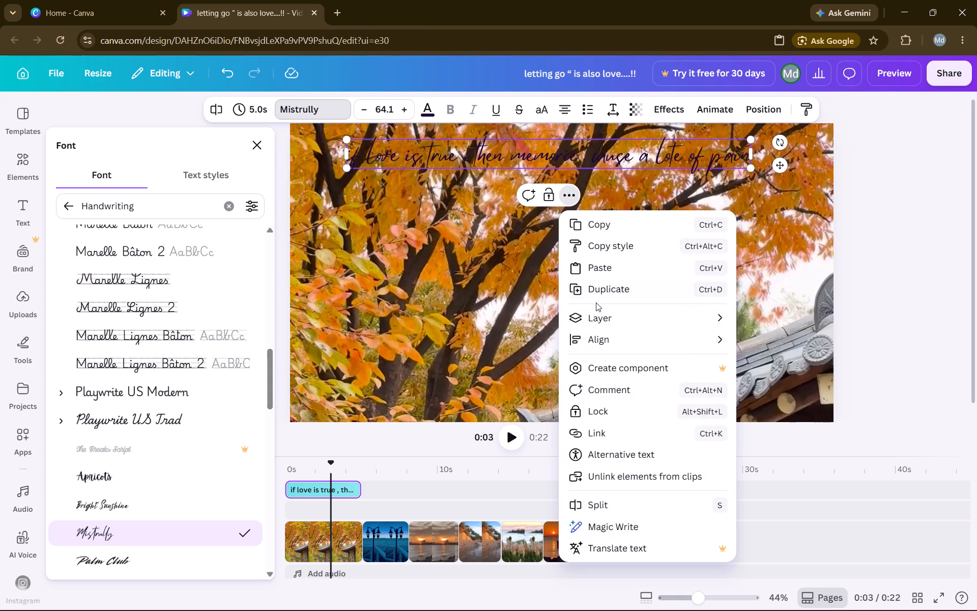
{"action": "left_click", "coordinate": [600, 315]}
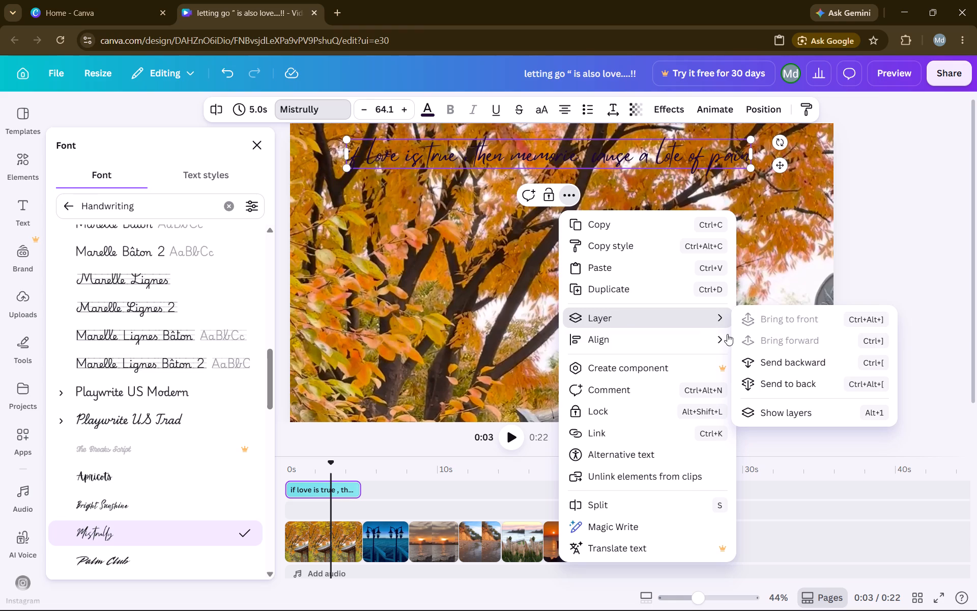
{"action": "left_click", "coordinate": [772, 367]}
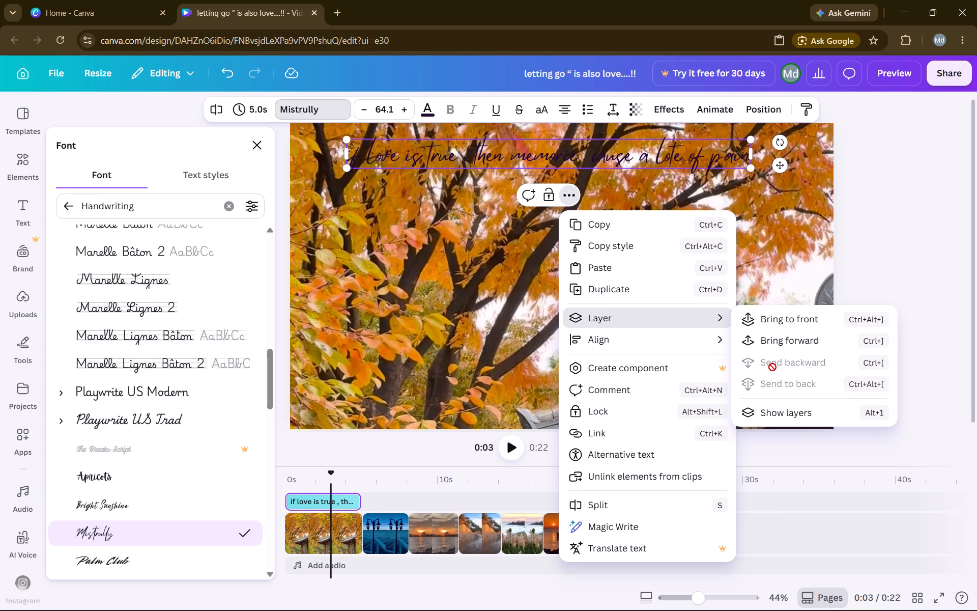
{"action": "left_click", "coordinate": [772, 367]}
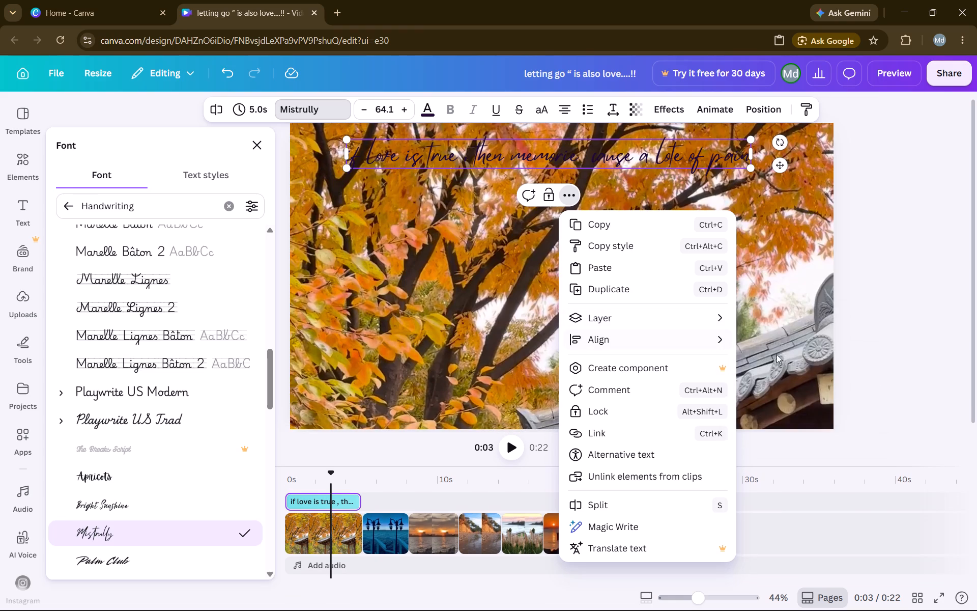
{"action": "left_click", "coordinate": [499, 306]}
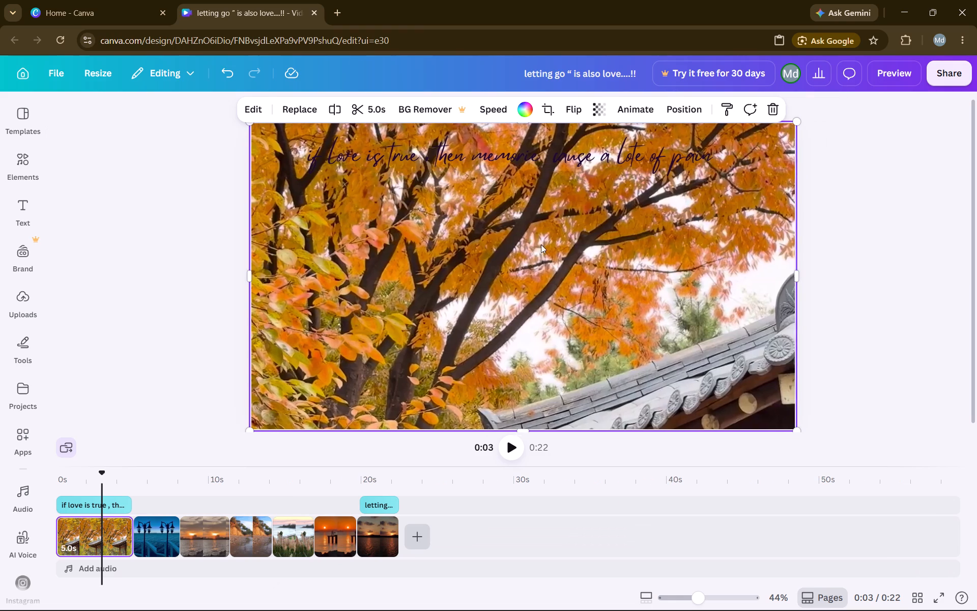
Shift the "if love is true" heading slightly down and to the left in the frame, and enlarge it to size 69.
{"action": "left_click", "coordinate": [559, 153]}
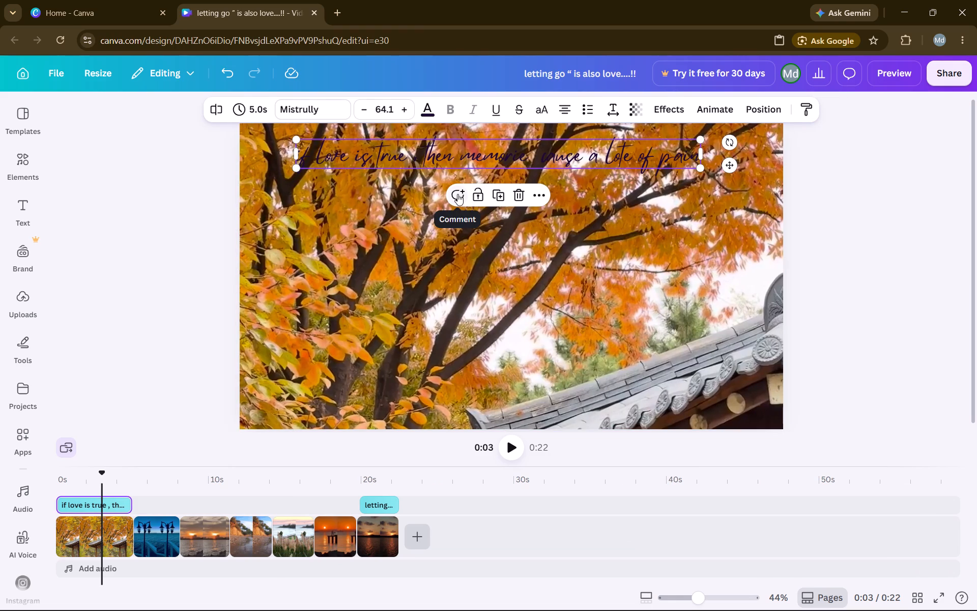
{"action": "left_click", "coordinate": [530, 161]}
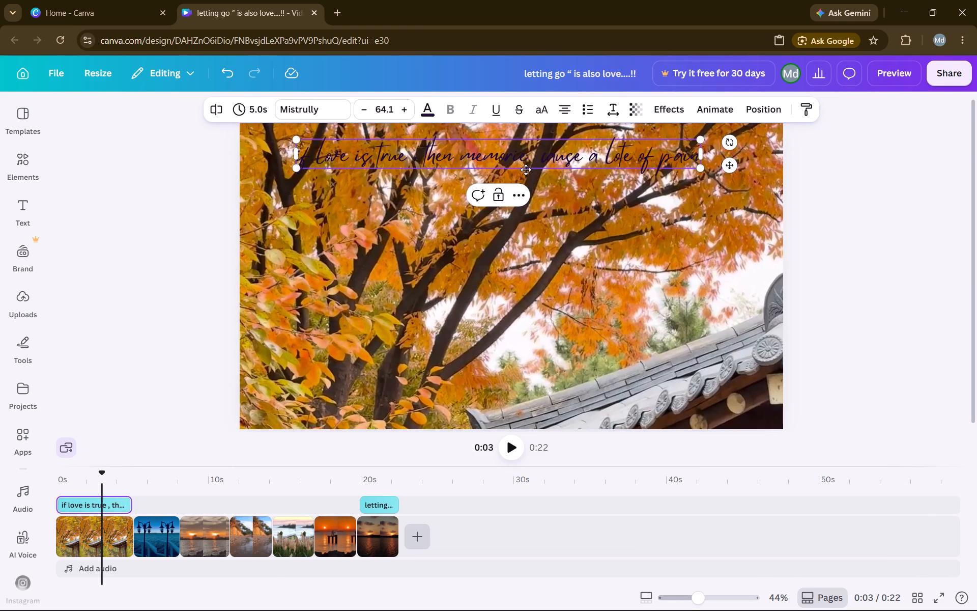
{"action": "left_click_drag", "start_coordinate": [526, 170], "coordinate": [525, 182]}
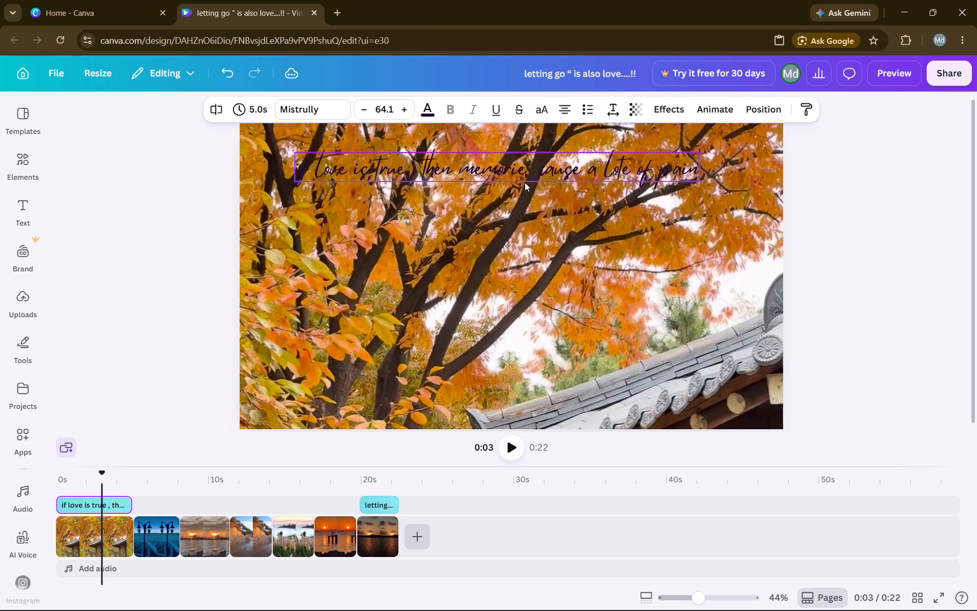
{"action": "left_click_drag", "start_coordinate": [525, 182], "coordinate": [518, 177]}
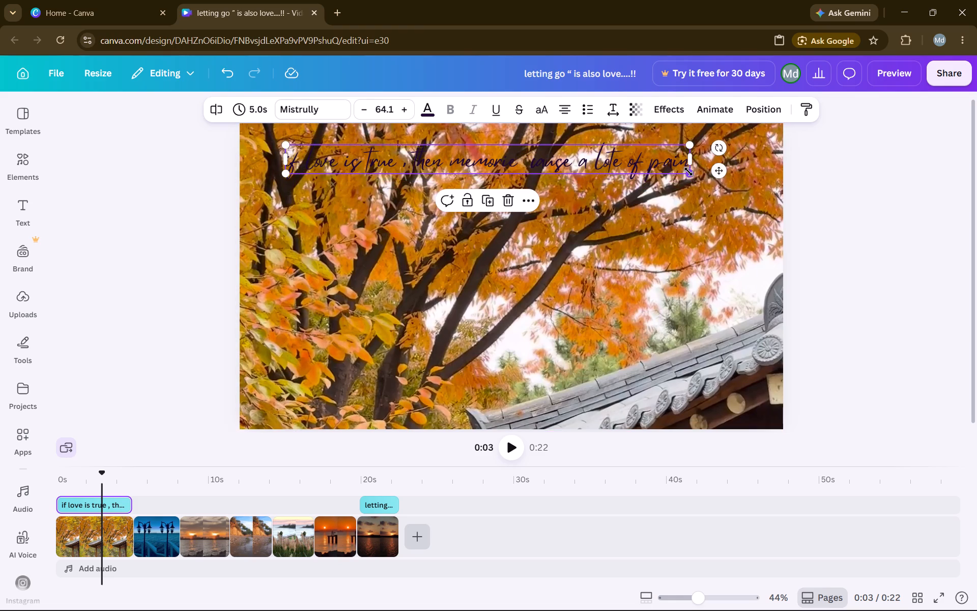
{"action": "left_click_drag", "start_coordinate": [688, 172], "coordinate": [719, 184]}
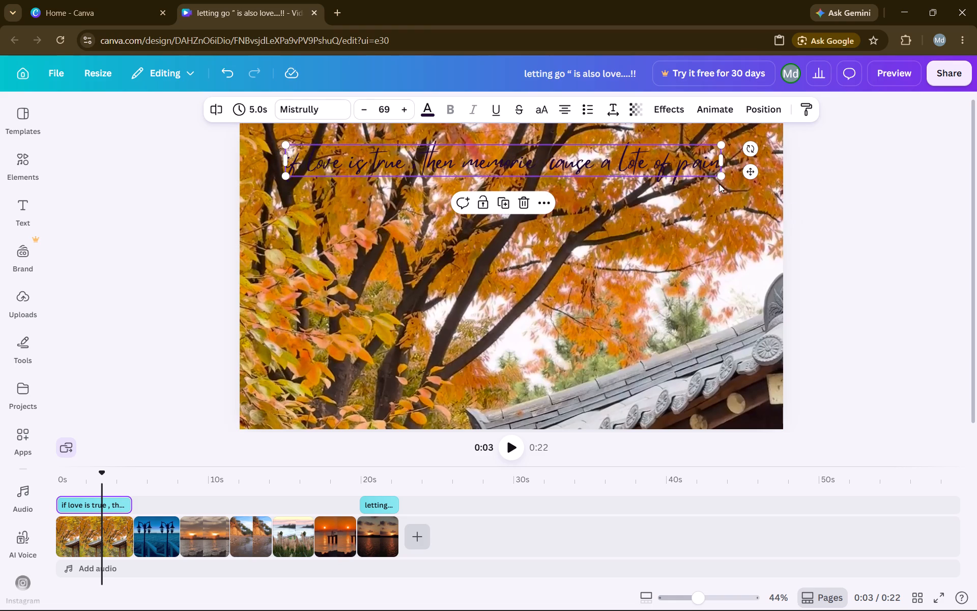
{"action": "left_click", "coordinate": [680, 256]}
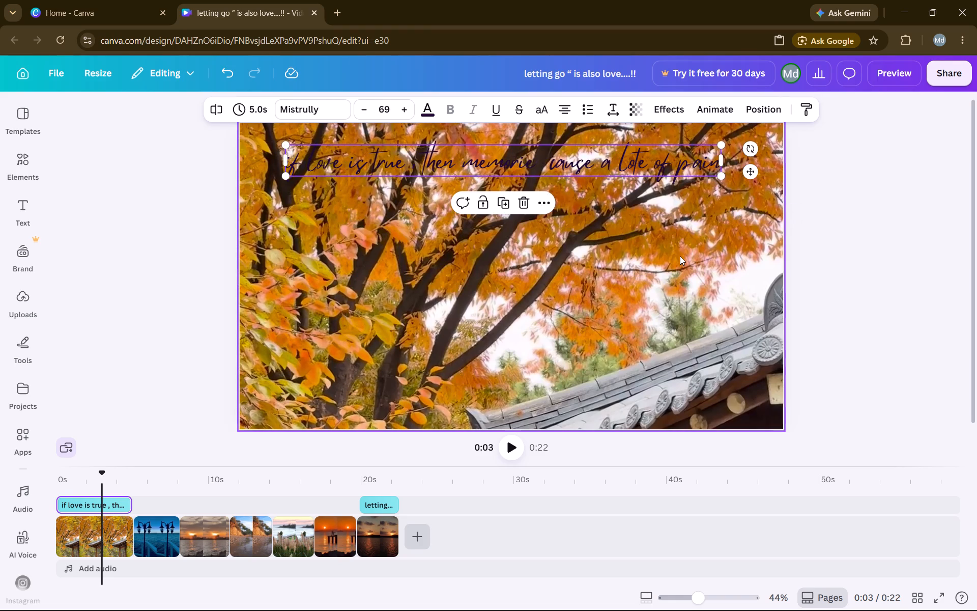
Add a default heading over the second clip, the blue sea with lamp posts, starting at about 7 seconds.
{"action": "left_click", "coordinate": [164, 548]}
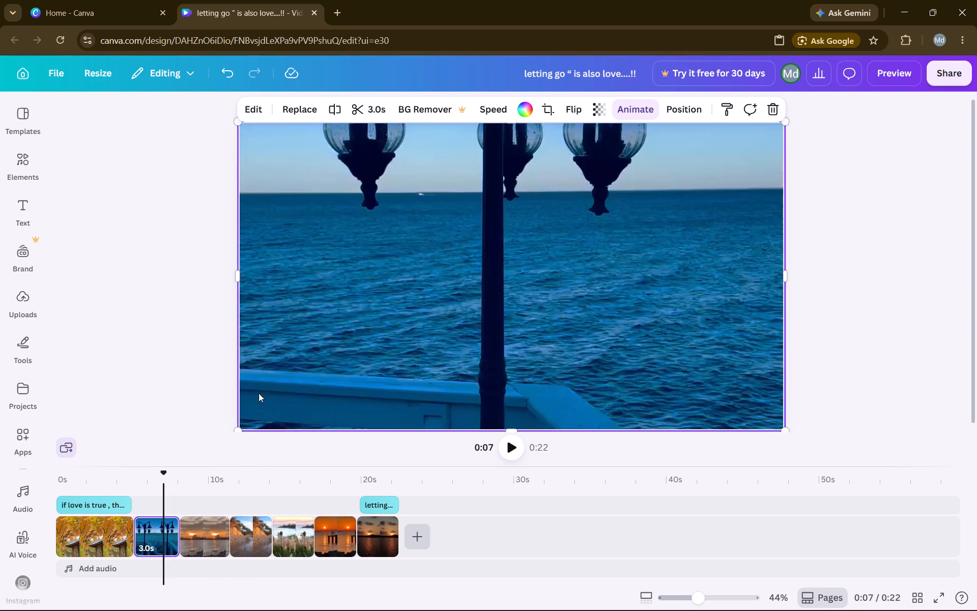
{"action": "left_click", "coordinate": [18, 207]}
{"action": "left_click", "coordinate": [145, 312]}
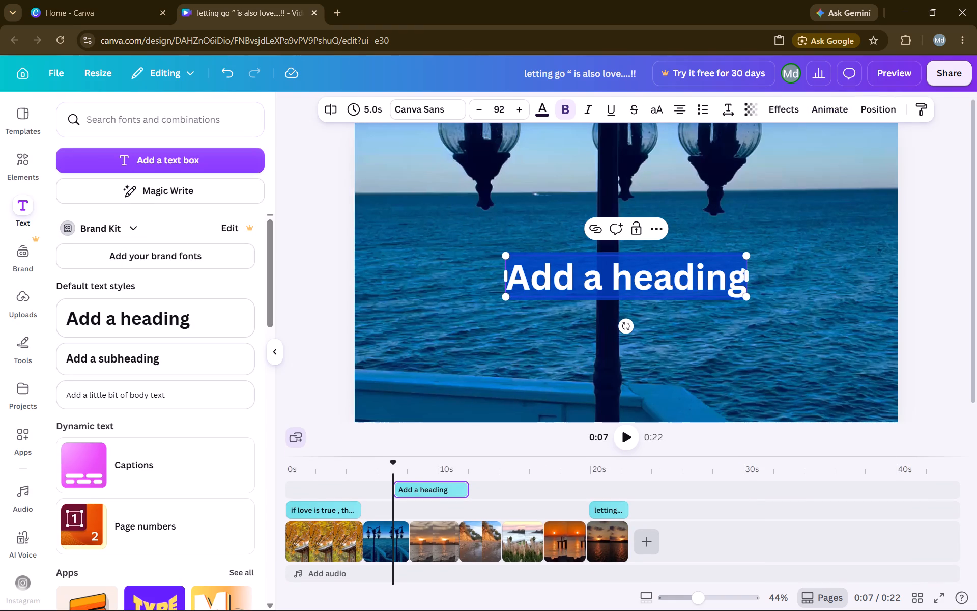
Replace the placeholder text of the heading over the second clip with "butt your memories are still hunting me".
{"action": "left_click", "coordinate": [738, 279]}
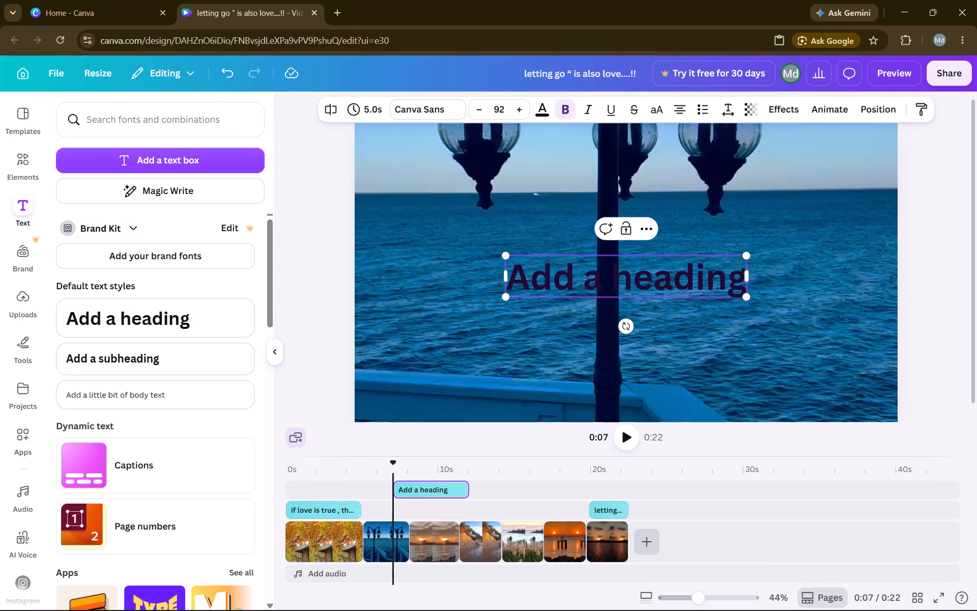
{"action": "key", "text": "BackSpace"}
{"action": "key", "text": "BackSpace"}
{"action": "key", "text": "BackSpace"}
{"action": "key", "text": "BackSpace"}
{"action": "key", "text": "BackSpace"}
{"action": "key", "text": "BackSpace"}
{"action": "key", "text": "BackSpace"}
{"action": "key", "text": "BackSpace"}
{"action": "key", "text": "BackSpace"}
{"action": "key", "text": "BackSpace"}
{"action": "key", "text": "BackSpace"}
{"action": "key", "text": "BackSpace"}
{"action": "key", "text": "BackSpace"}
{"action": "key", "text": "BackSpace"}
{"action": "key", "text": "BackSpace"}
{"action": "key", "text": "BackSpace"}
{"action": "key", "text": "BackSpace"}
{"action": "key", "text": "BackSpace"}
{"action": "key", "text": "BackSpace"}
{"action": "key", "text": "BackSpace"}
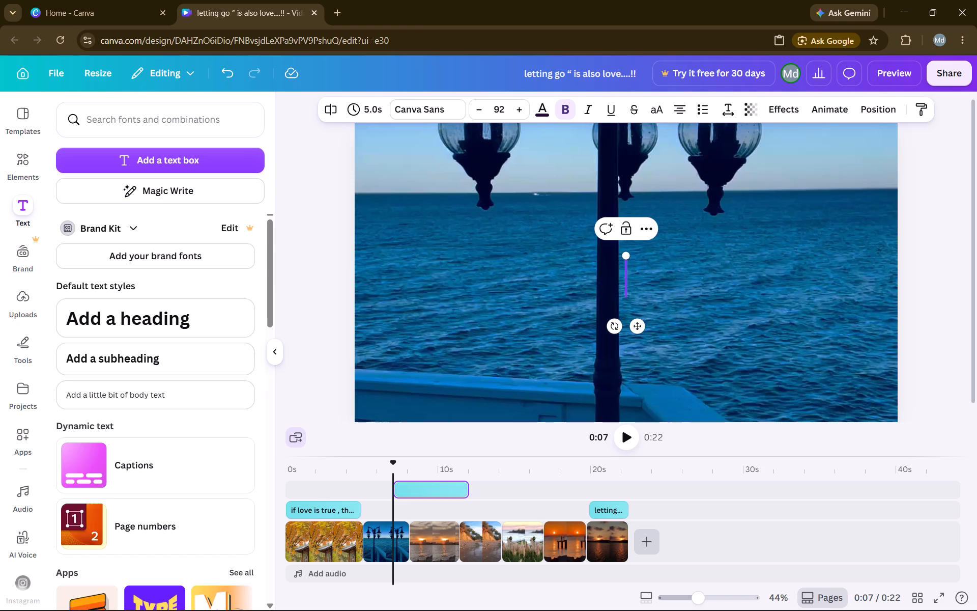
{"action": "type", "text": "butt"}
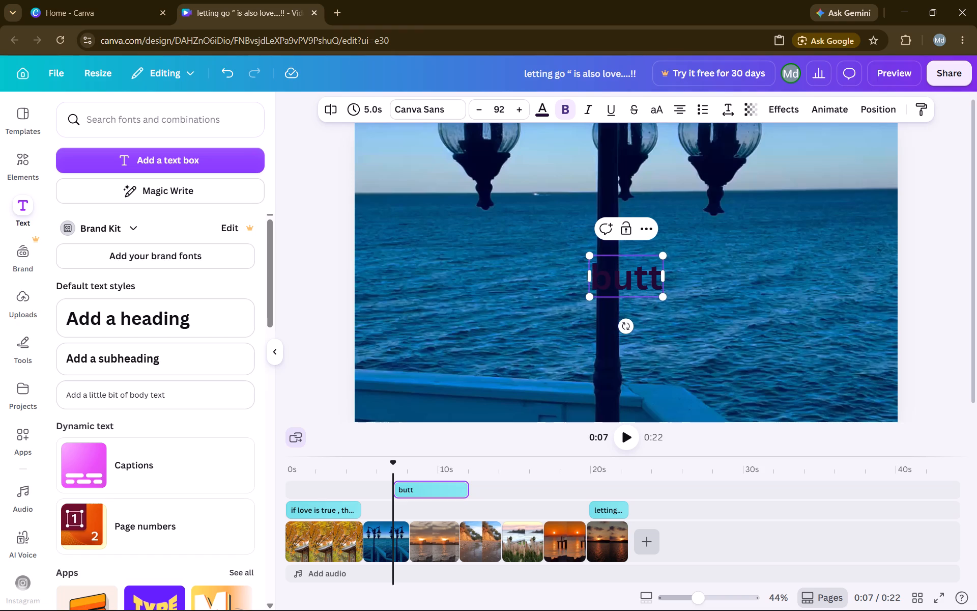
{"action": "key", "text": "space"}
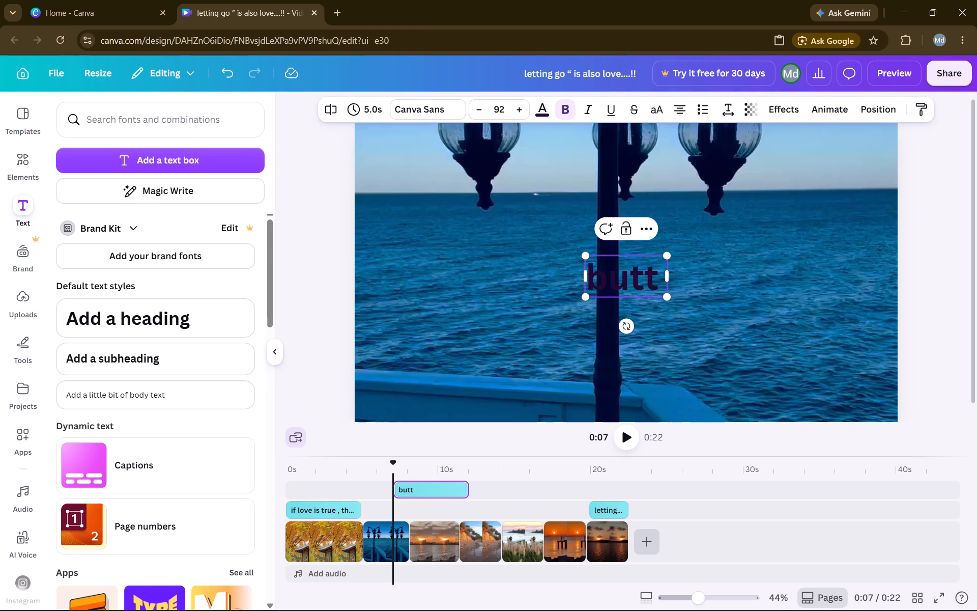
{"action": "key", "text": "y"}
{"action": "type", "text": "our memories"}
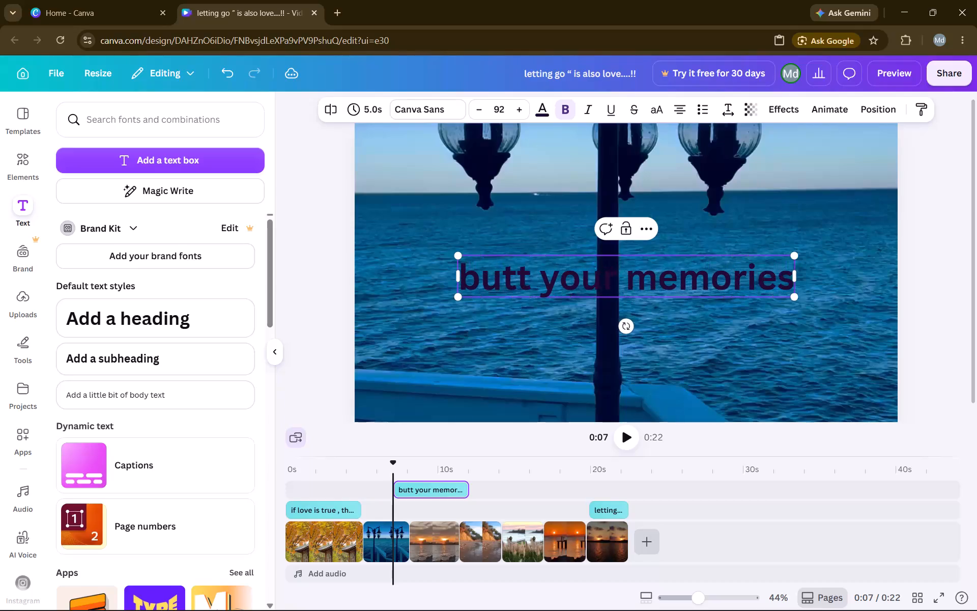
{"action": "key", "text": "space"}
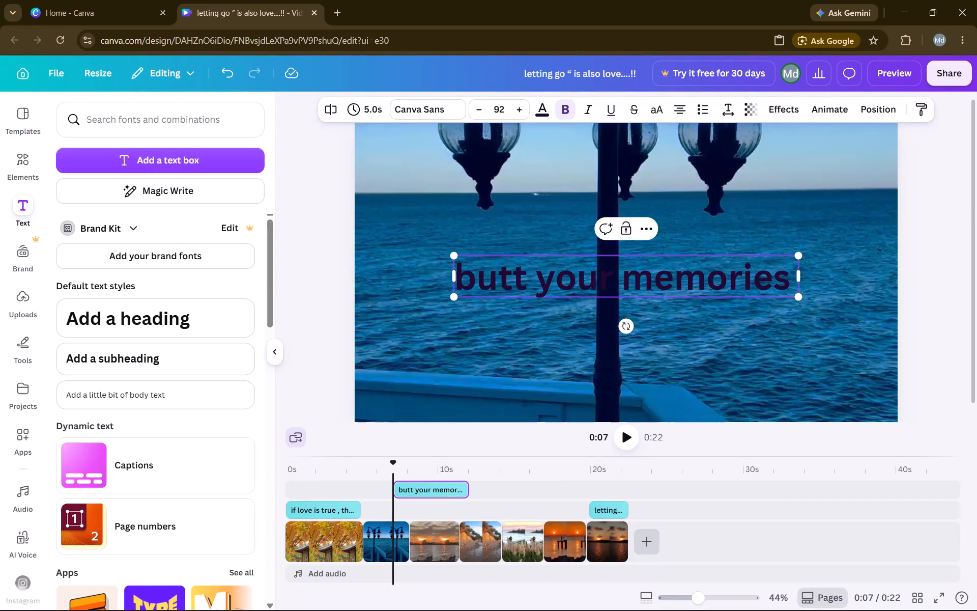
{"action": "type", "text": "are s"}
{"action": "key", "text": "t"}
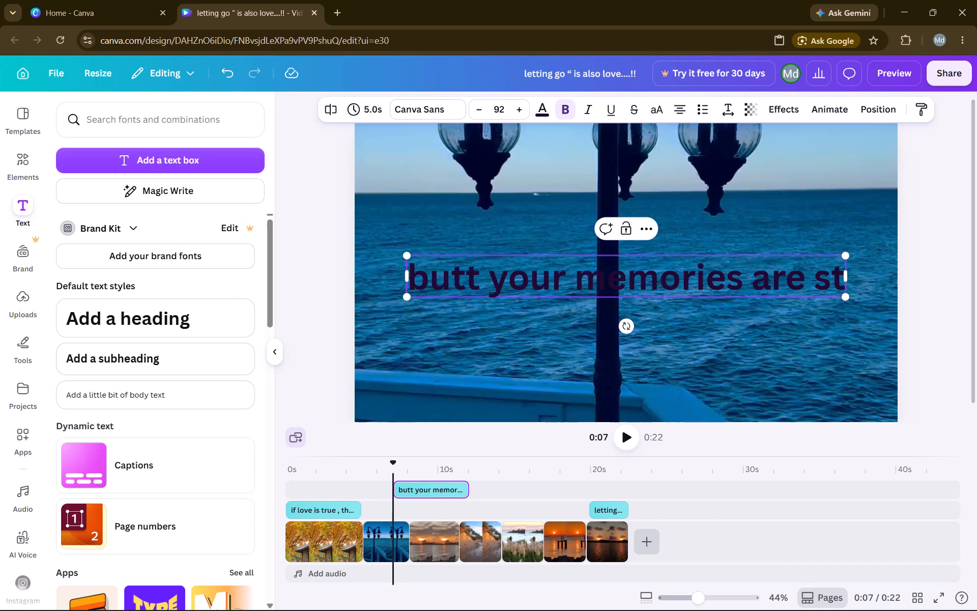
{"action": "type", "text": "ill hun"}
{"action": "type", "text": "ting me"}
{"action": "key", "text": "space"}
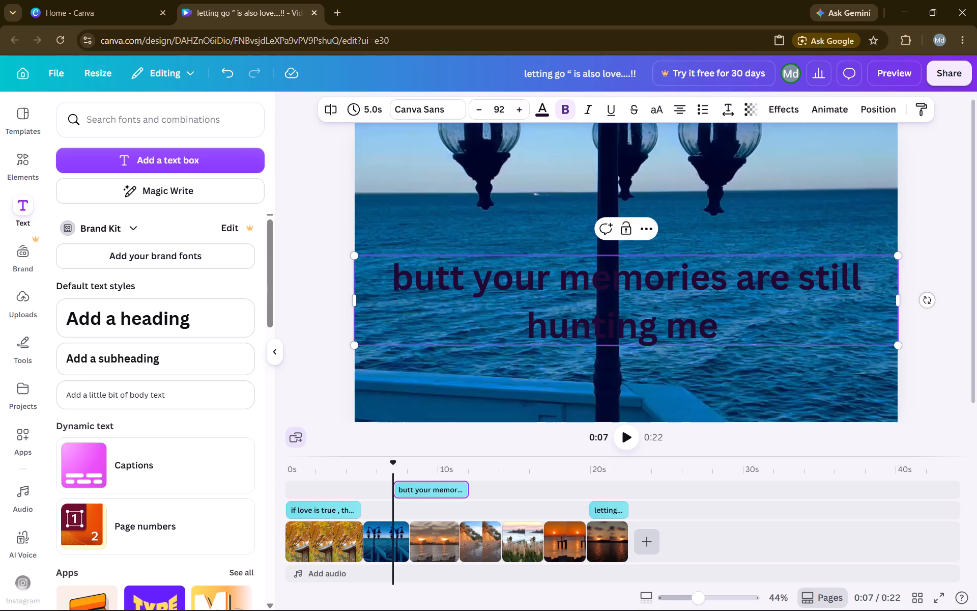
Change the font of the "butt your memories" heading to Mistrully from the Handwriting fonts.
{"action": "left_click", "coordinate": [438, 110]}
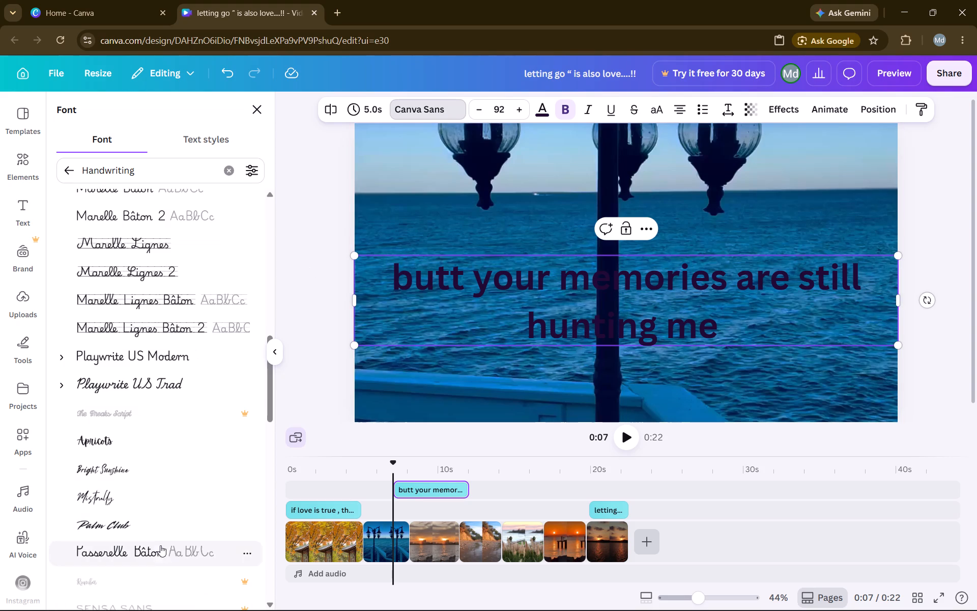
{"action": "scroll", "coordinate": [163, 484], "scroll_direction": "down", "scroll_amount": 2}
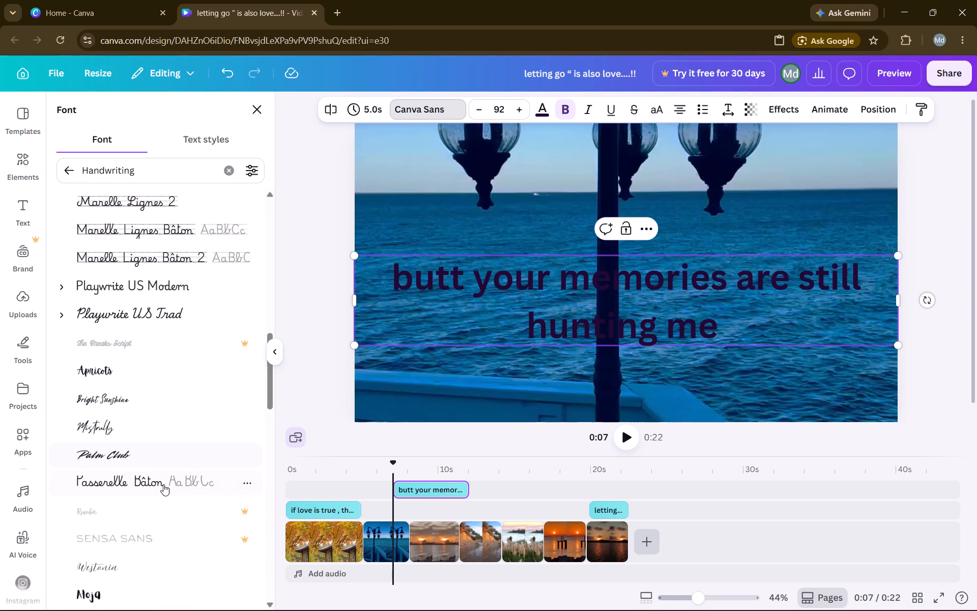
{"action": "left_click", "coordinate": [130, 425]}
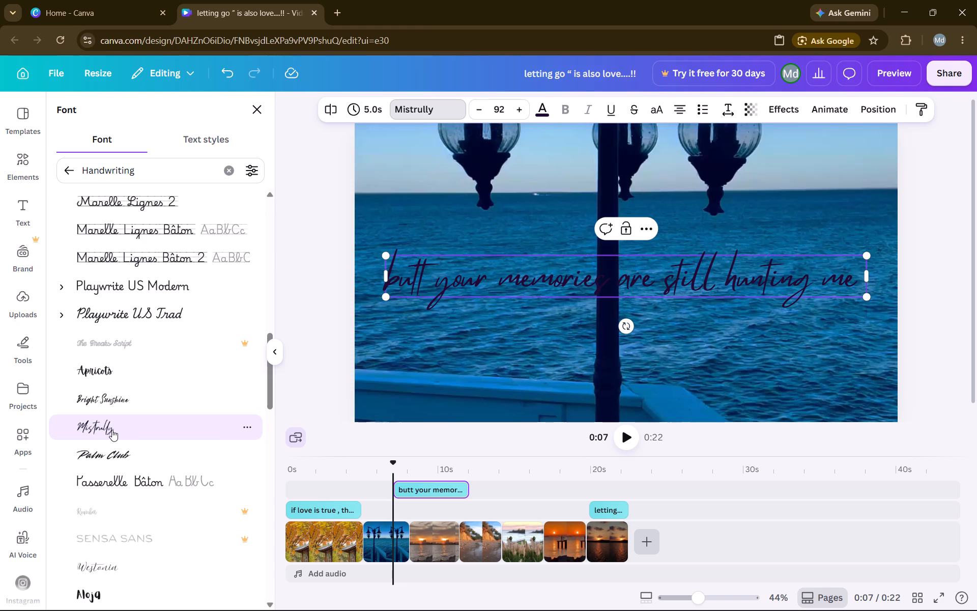
Remove the trailing space after "me" in the heading and end the text with ".....!!".
{"action": "key", "text": "BackSpace"}
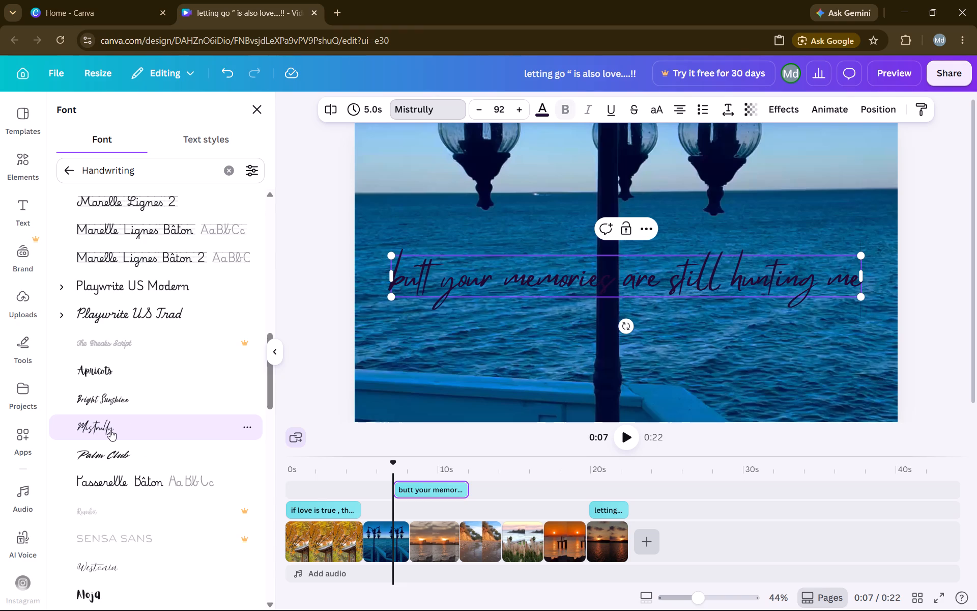
{"action": "type", "text": "....."}
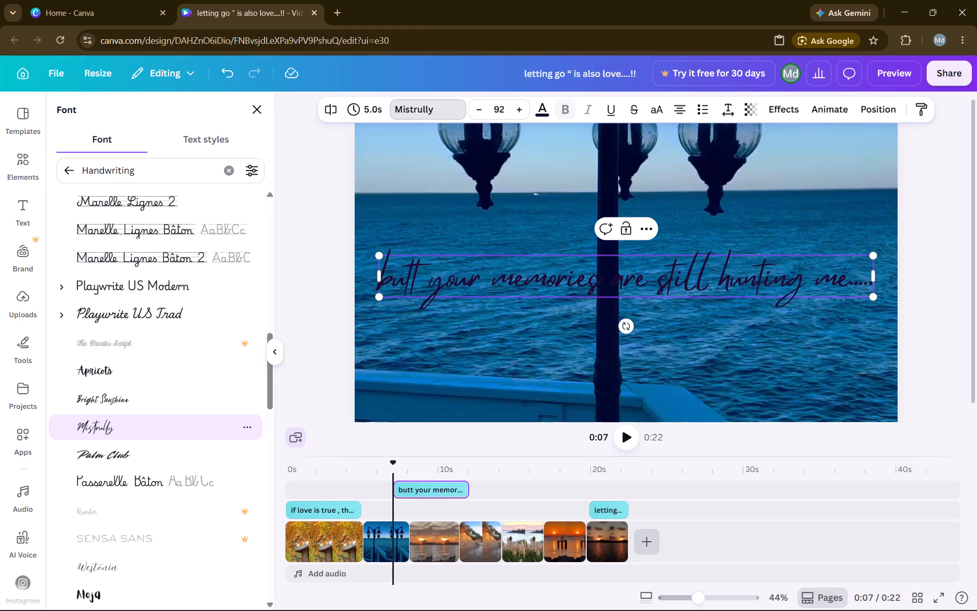
{"action": "type", "text": "!!"}
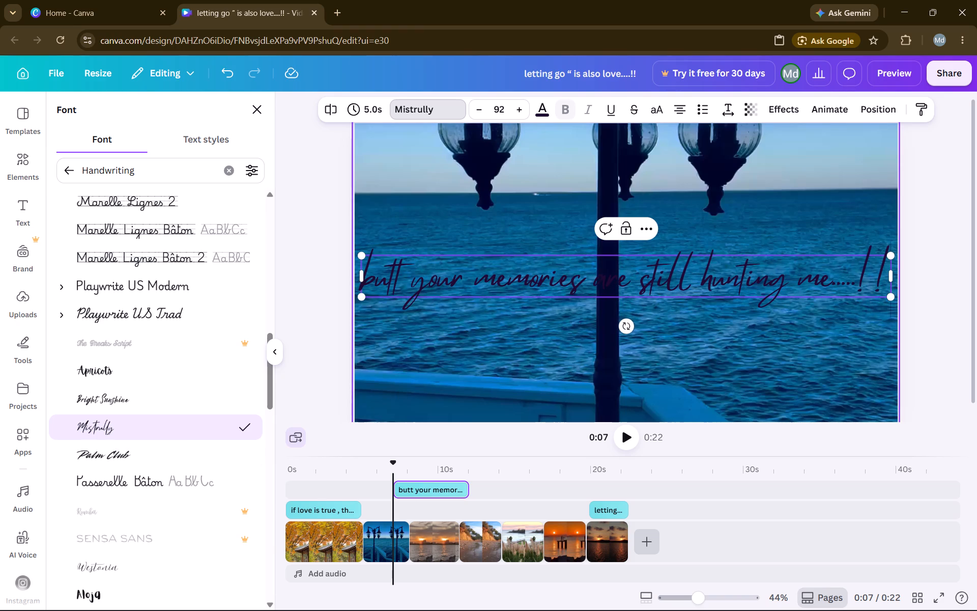
Move the "butt your memories" heading up to the sea's horizon line and resize it to about 89.8.
{"action": "left_click_drag", "start_coordinate": [889, 300], "coordinate": [872, 298]}
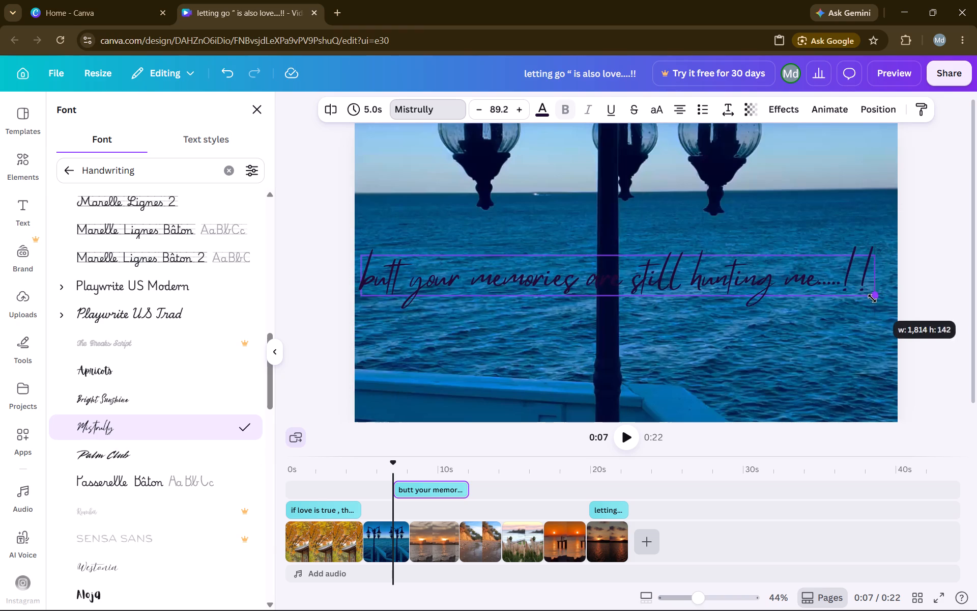
{"action": "left_click_drag", "start_coordinate": [872, 298], "coordinate": [840, 281]}
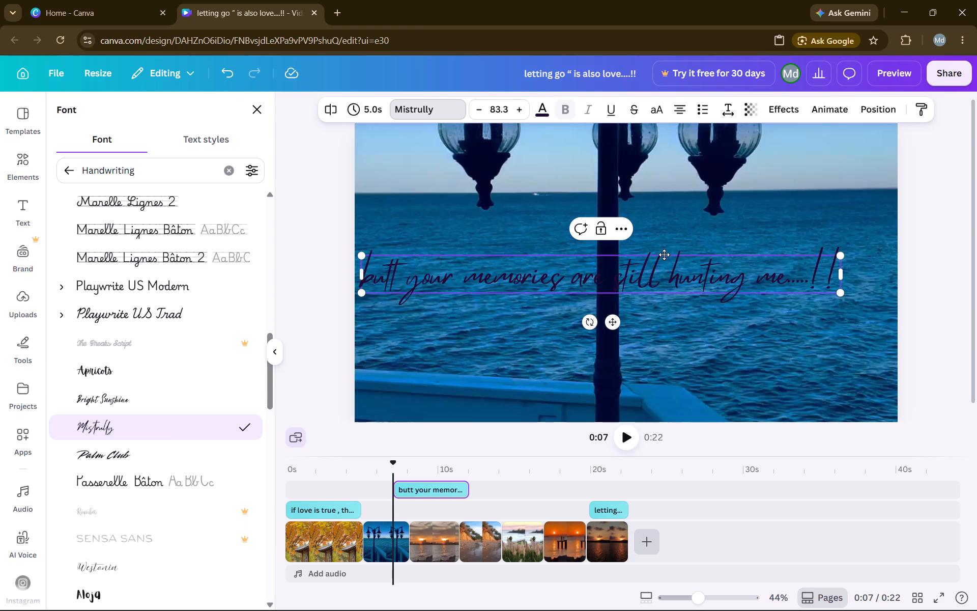
{"action": "left_click_drag", "start_coordinate": [665, 253], "coordinate": [667, 232]}
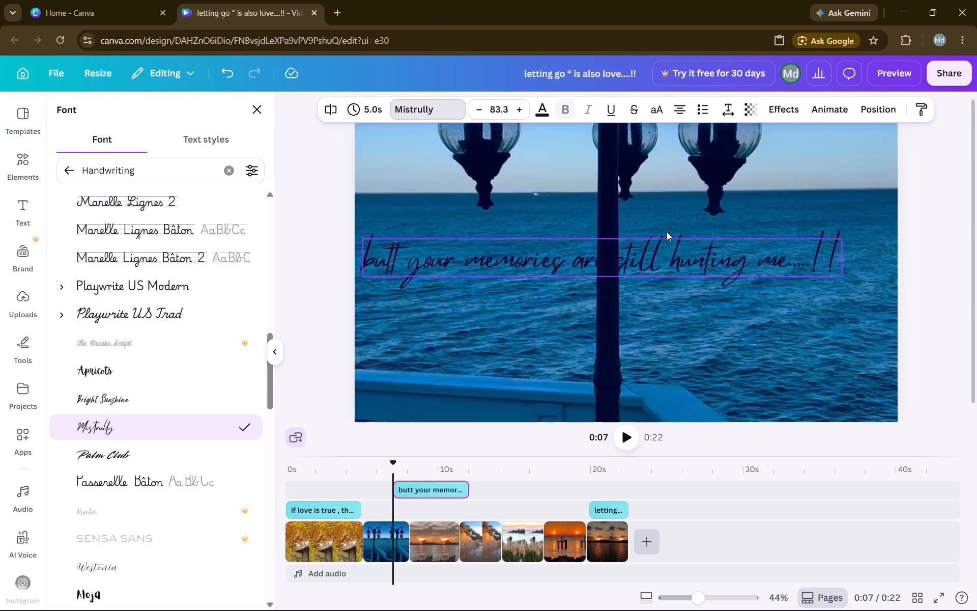
{"action": "left_click_drag", "start_coordinate": [667, 232], "coordinate": [668, 181]}
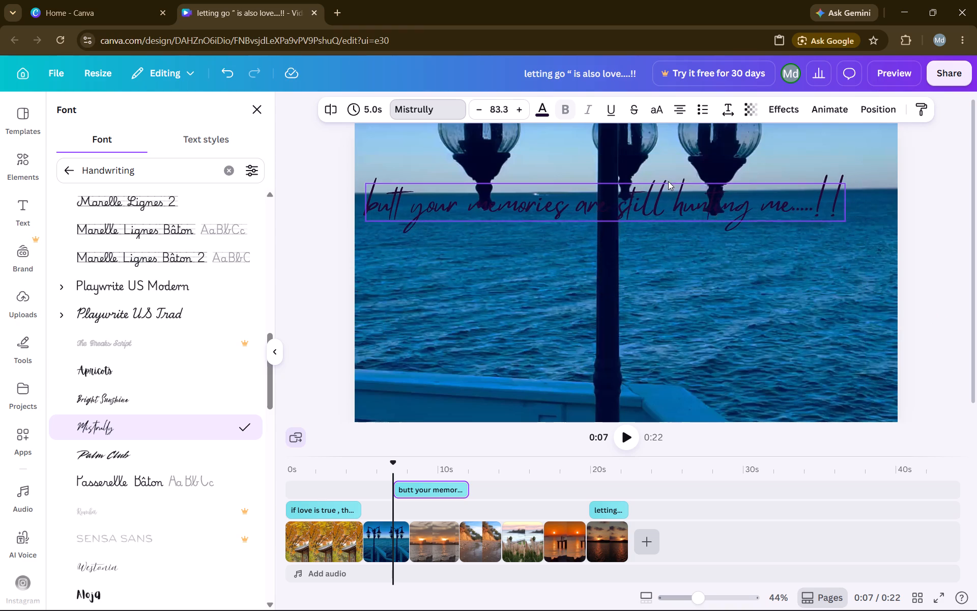
{"action": "left_click_drag", "start_coordinate": [668, 181], "coordinate": [681, 201]}
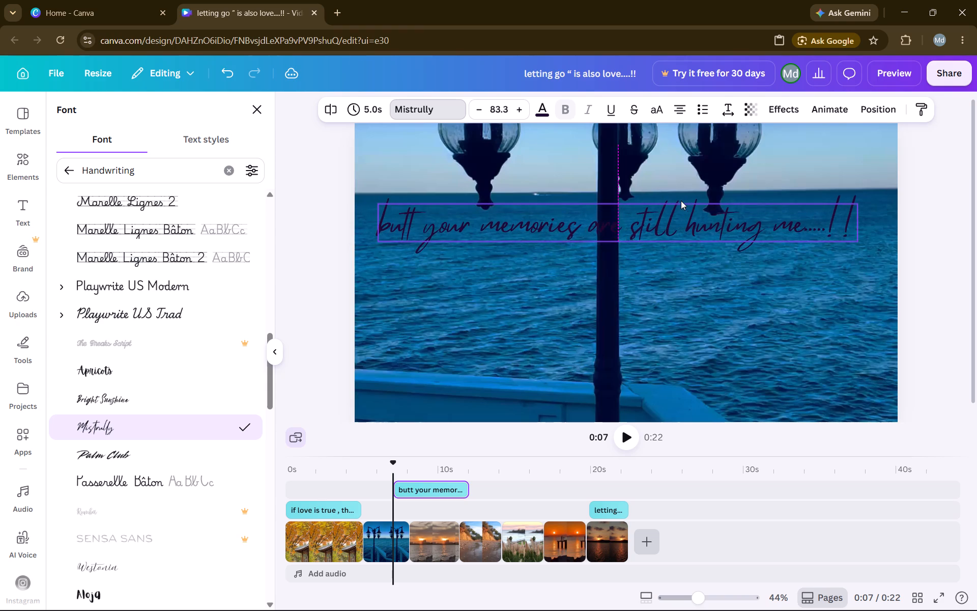
{"action": "left_click_drag", "start_coordinate": [681, 201], "coordinate": [671, 189]}
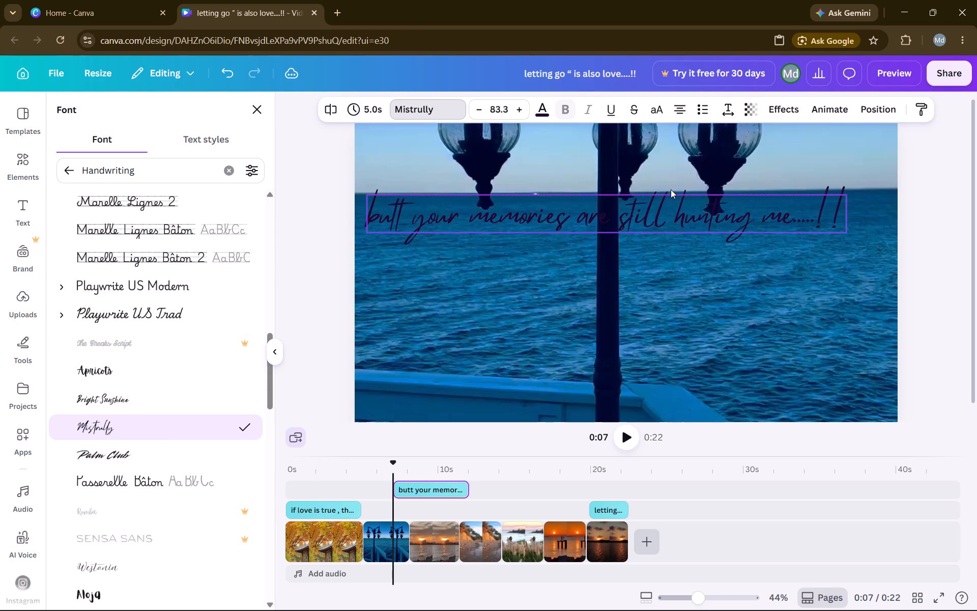
{"action": "left_click_drag", "start_coordinate": [671, 189], "coordinate": [675, 180]}
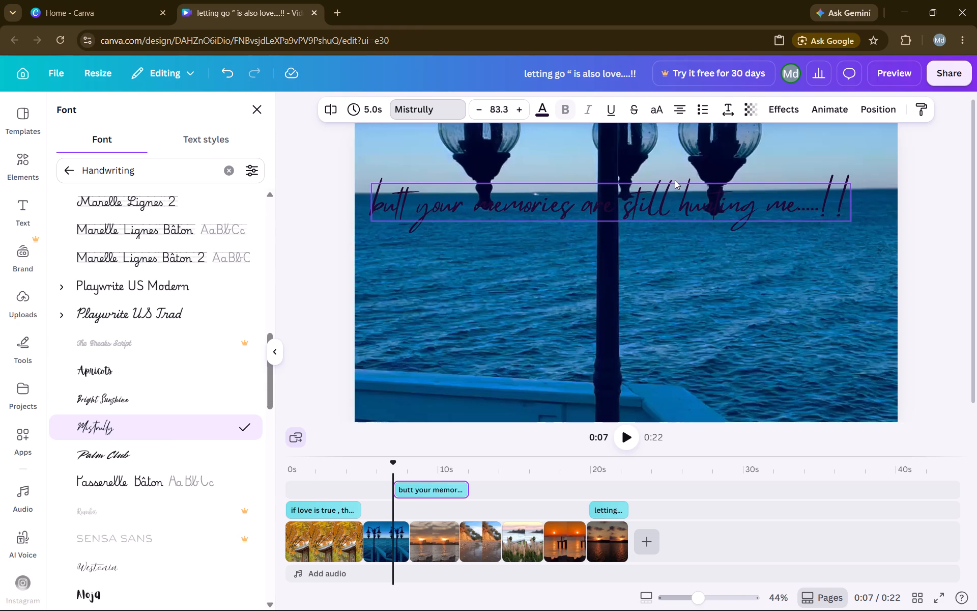
{"action": "left_click_drag", "start_coordinate": [675, 180], "coordinate": [675, 181]}
{"action": "left_click", "coordinate": [850, 216]}
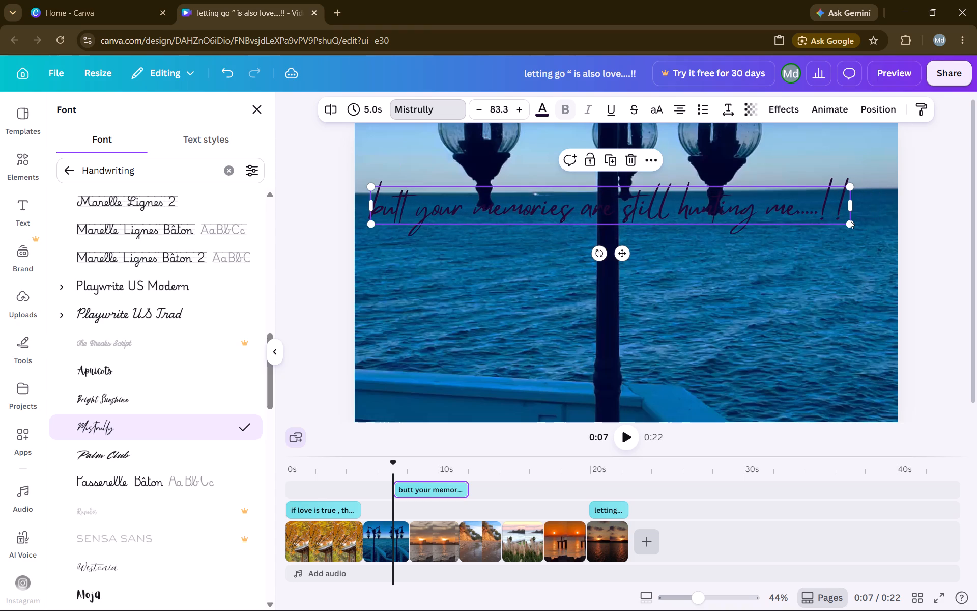
{"action": "left_click_drag", "start_coordinate": [849, 223], "coordinate": [859, 238]}
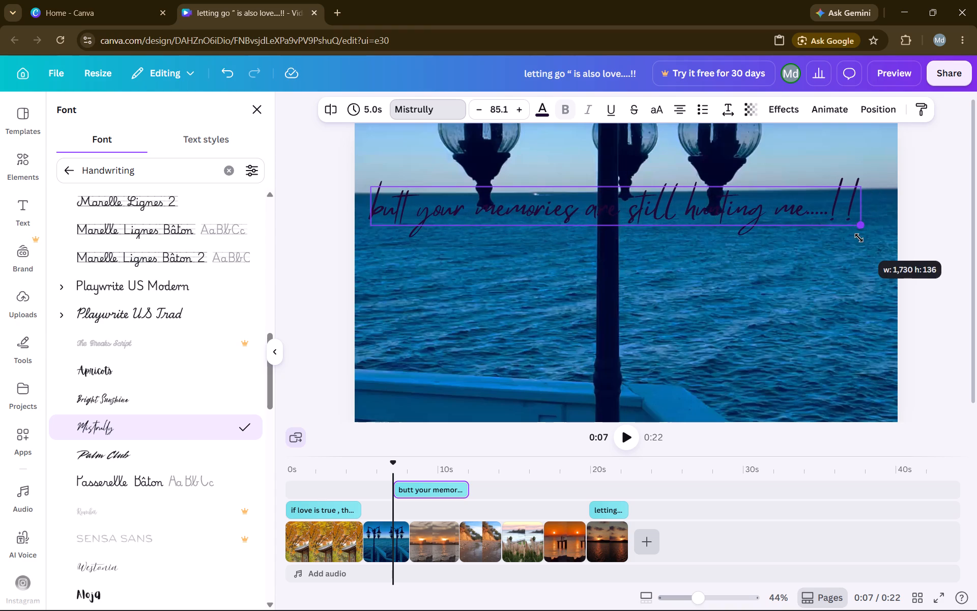
{"action": "left_click_drag", "start_coordinate": [859, 238], "coordinate": [884, 248]}
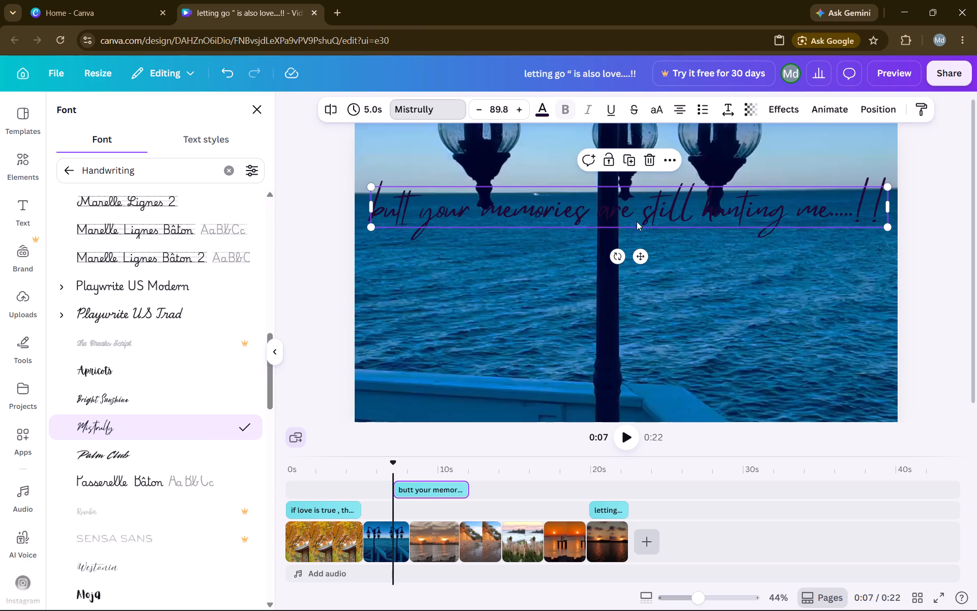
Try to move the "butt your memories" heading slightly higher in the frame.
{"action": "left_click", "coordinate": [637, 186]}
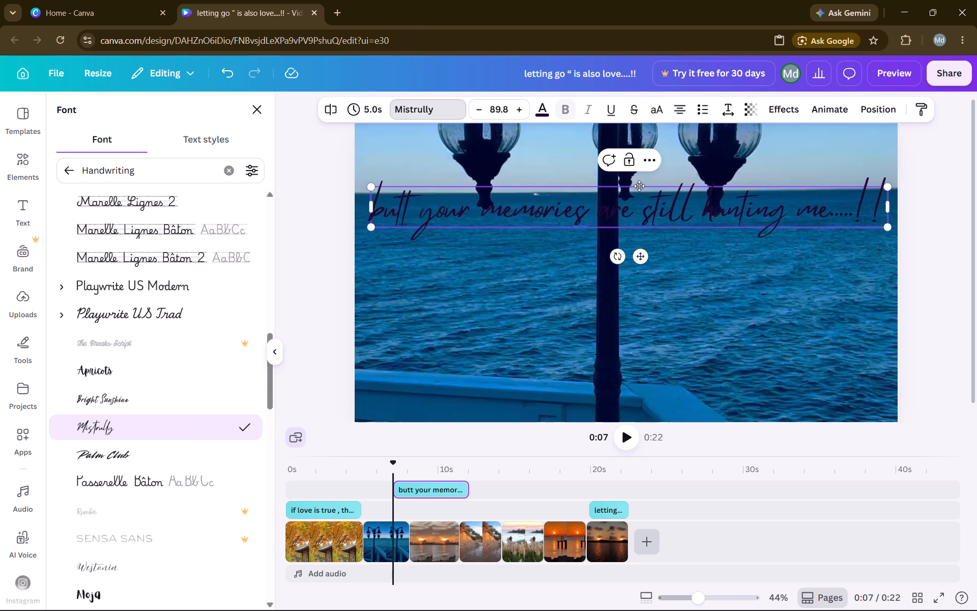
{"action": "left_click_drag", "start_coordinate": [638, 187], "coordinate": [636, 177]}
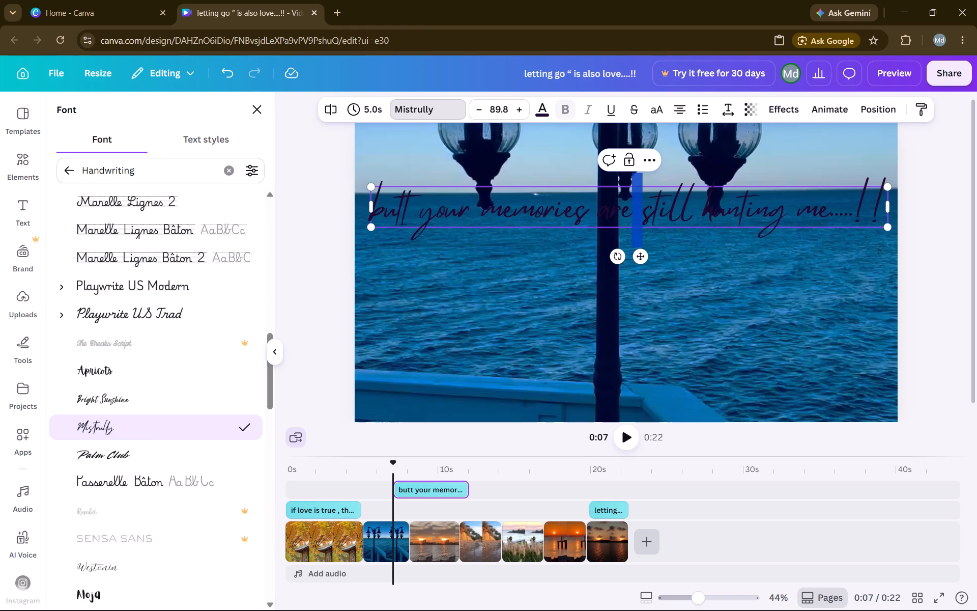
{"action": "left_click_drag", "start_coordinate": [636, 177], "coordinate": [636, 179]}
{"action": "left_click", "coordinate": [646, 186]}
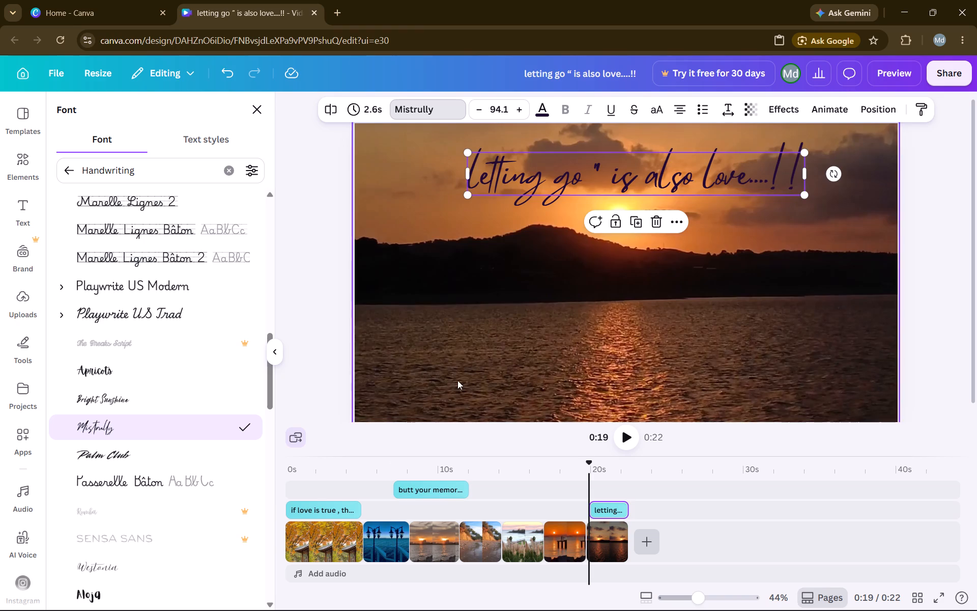
Retime the "butt your memories" heading to span the second clip, starting at about 5 seconds and lasting 3.2 seconds.
{"action": "left_click", "coordinate": [414, 488]}
{"action": "left_click_drag", "start_coordinate": [400, 488], "coordinate": [370, 488]}
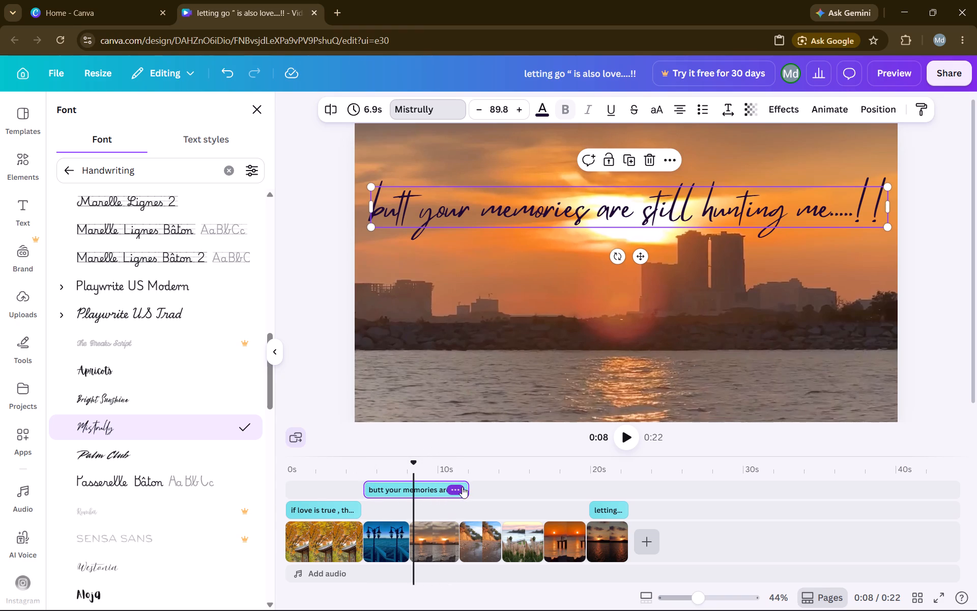
{"action": "left_click_drag", "start_coordinate": [465, 487], "coordinate": [422, 486]}
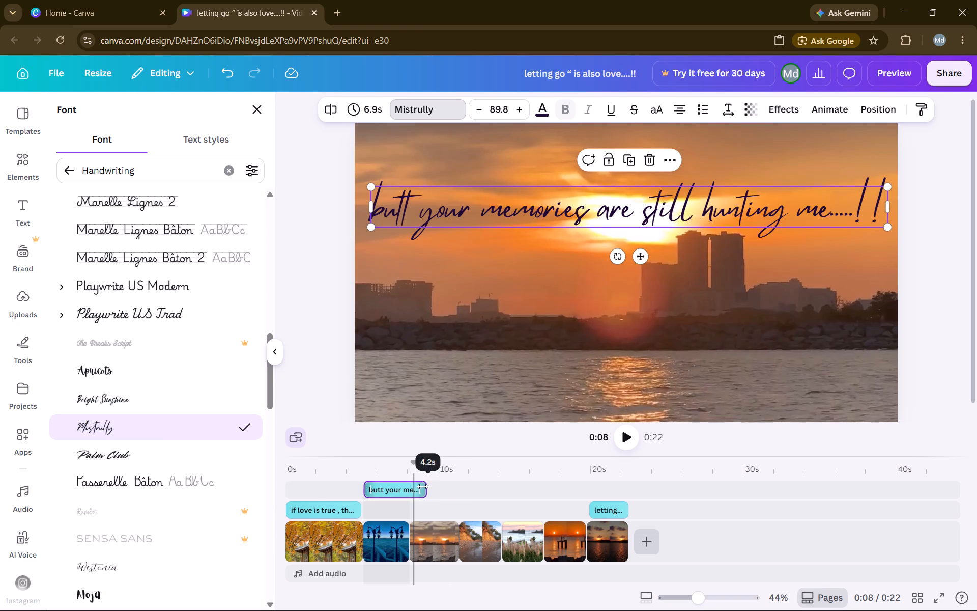
{"action": "left_click_drag", "start_coordinate": [422, 486], "coordinate": [412, 487]}
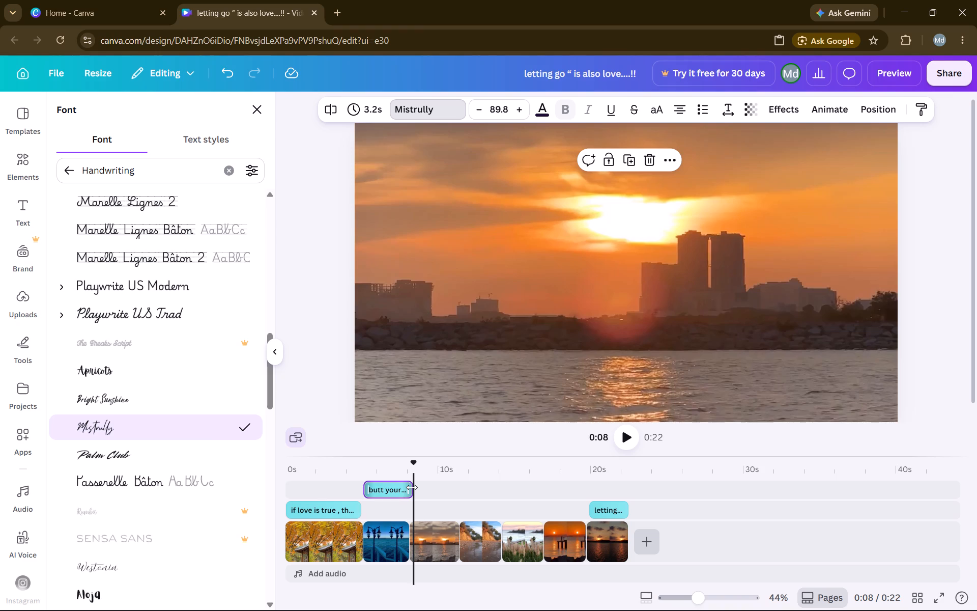
Move the "butt your memories" heading slightly up, just above the horizon, and centre it horizontally in the frame.
{"action": "left_click", "coordinate": [385, 495]}
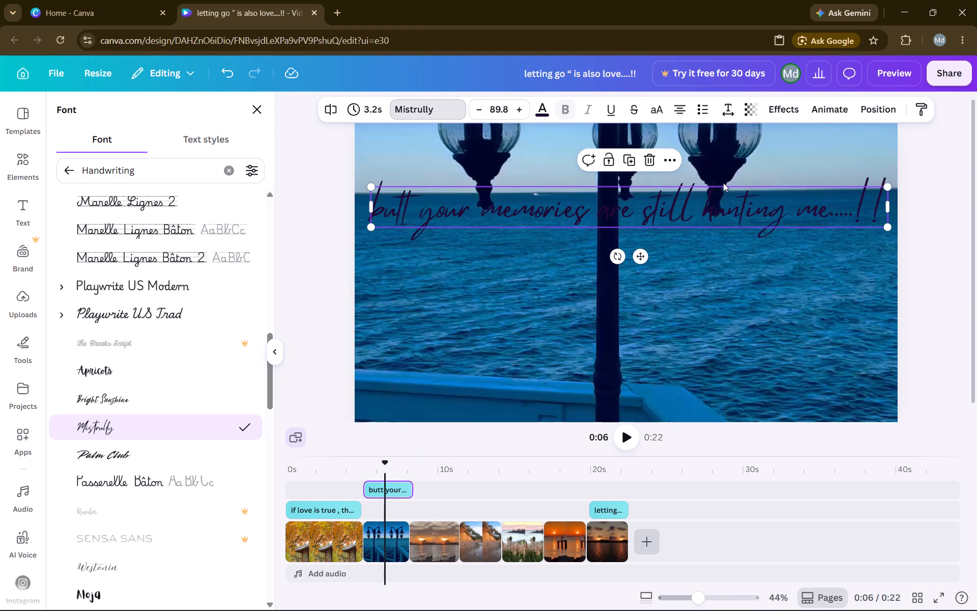
{"action": "left_click", "coordinate": [634, 193]}
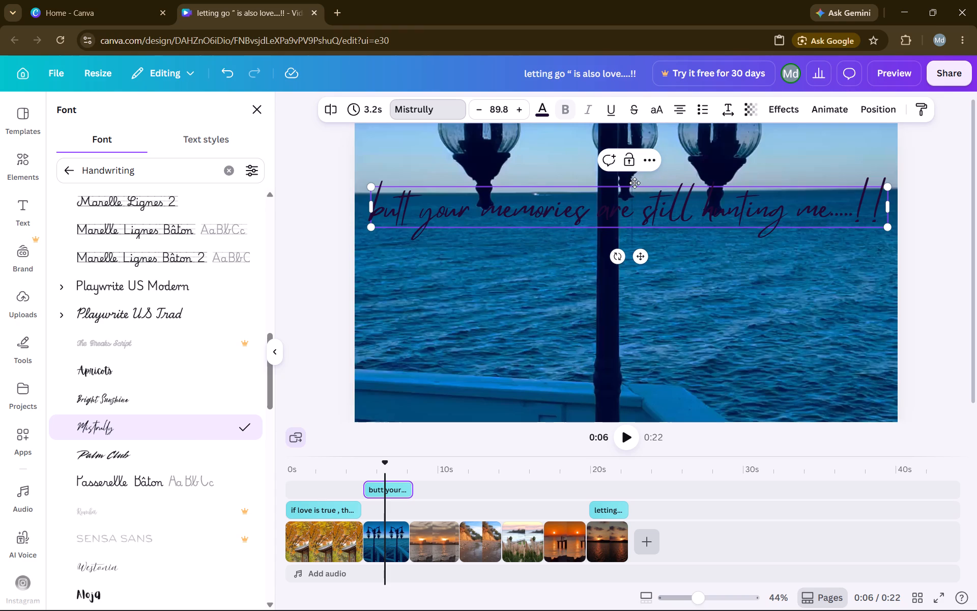
{"action": "left_click_drag", "start_coordinate": [635, 183], "coordinate": [648, 183]}
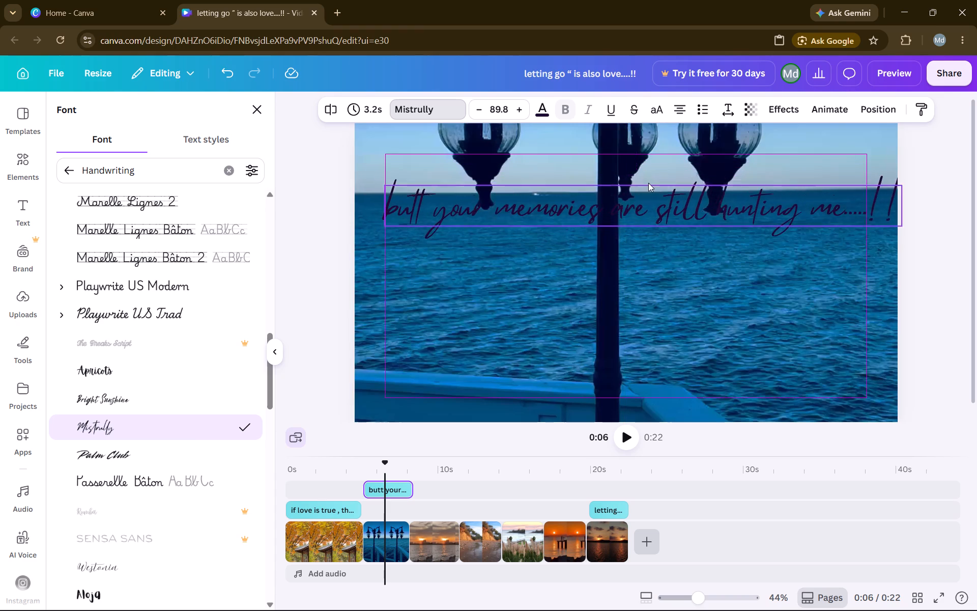
{"action": "left_click_drag", "start_coordinate": [648, 183], "coordinate": [626, 173]}
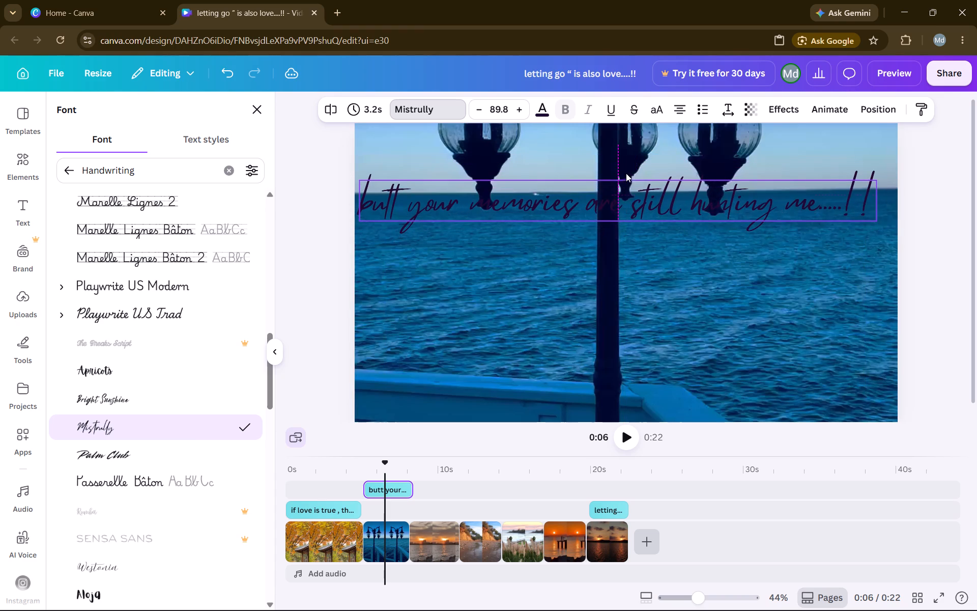
{"action": "left_click_drag", "start_coordinate": [626, 173], "coordinate": [629, 166]}
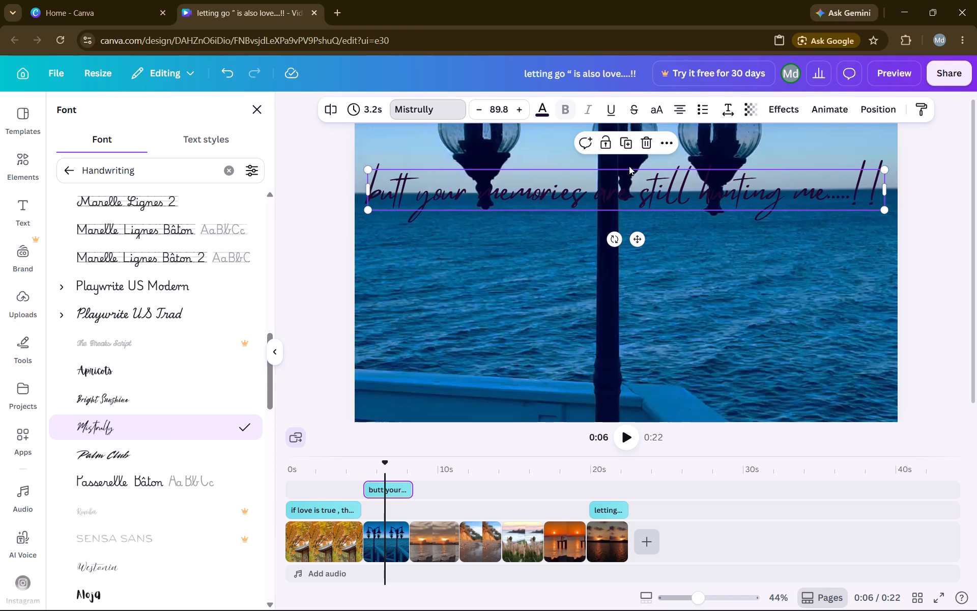
Add a default heading over the third clip, the orange sunset skyline, and clear its placeholder text.
{"action": "left_click", "coordinate": [434, 530]}
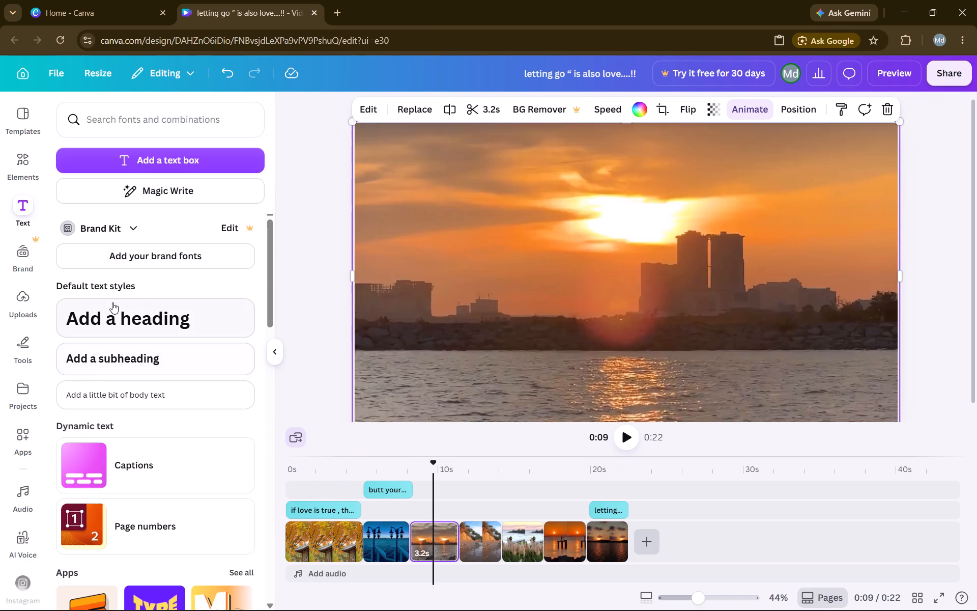
{"action": "left_click", "coordinate": [115, 321]}
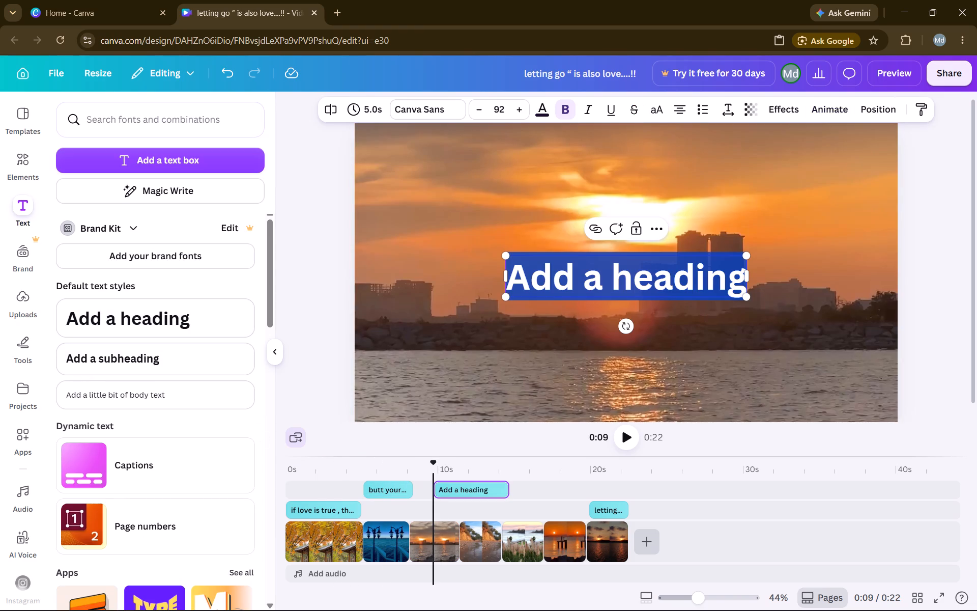
{"action": "left_click_drag", "start_coordinate": [742, 271], "coordinate": [673, 273]}
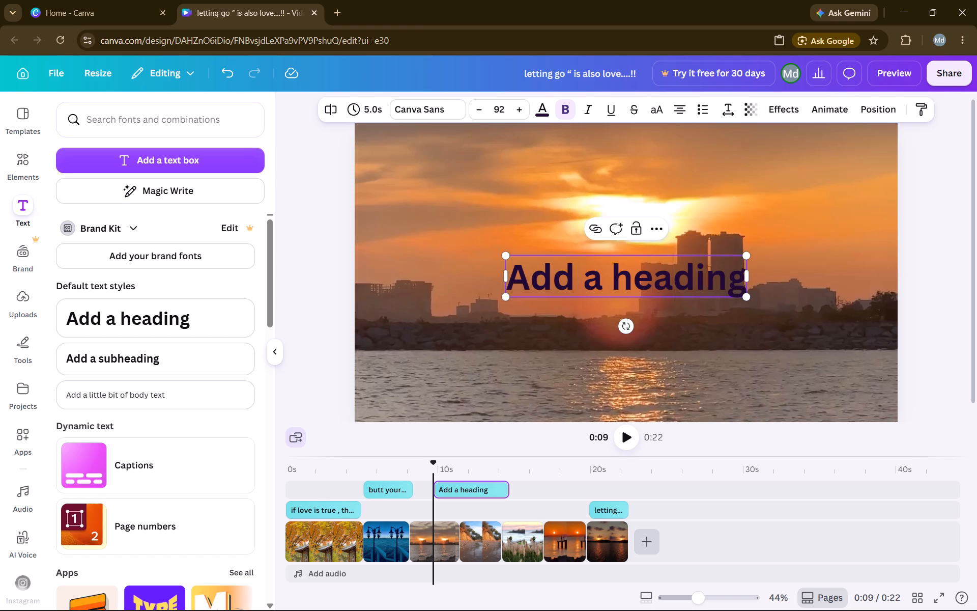
{"action": "left_click_drag", "start_coordinate": [673, 273], "coordinate": [639, 275]}
{"action": "left_click_drag", "start_coordinate": [639, 275], "coordinate": [515, 272]}
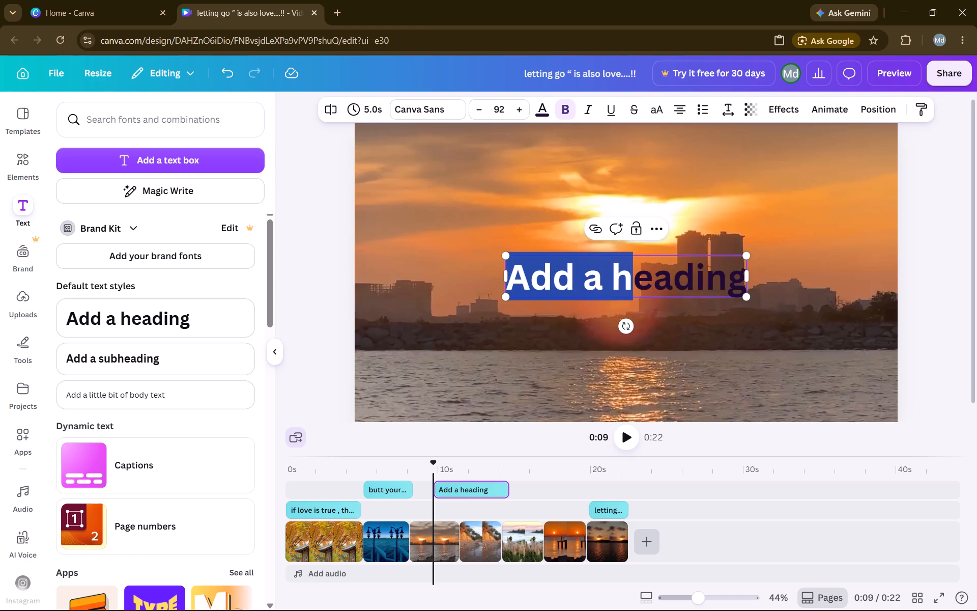
{"action": "key", "text": "BackSpace"}
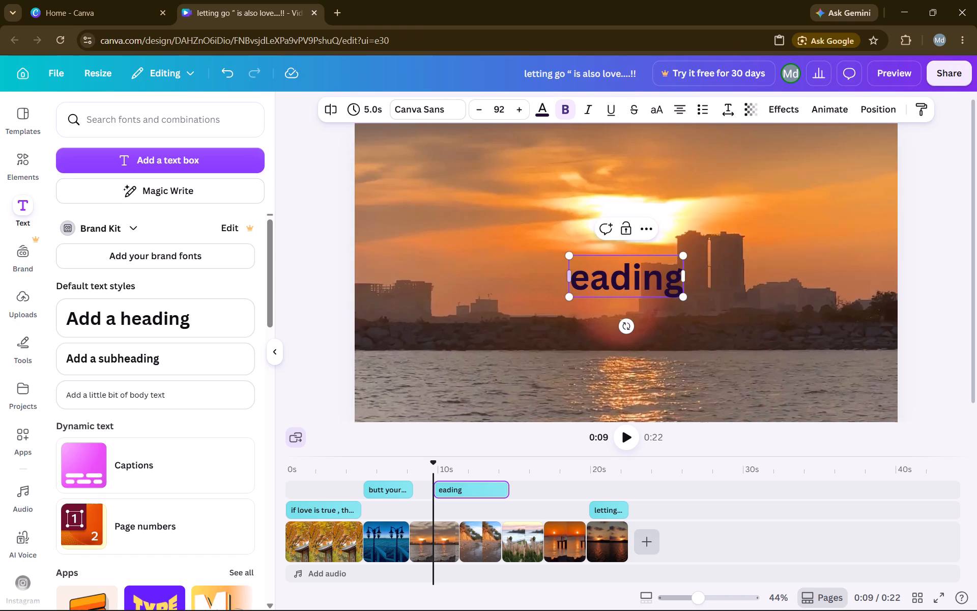
{"action": "left_click", "coordinate": [679, 286]}
{"action": "left_click_drag", "start_coordinate": [679, 286], "coordinate": [633, 284]}
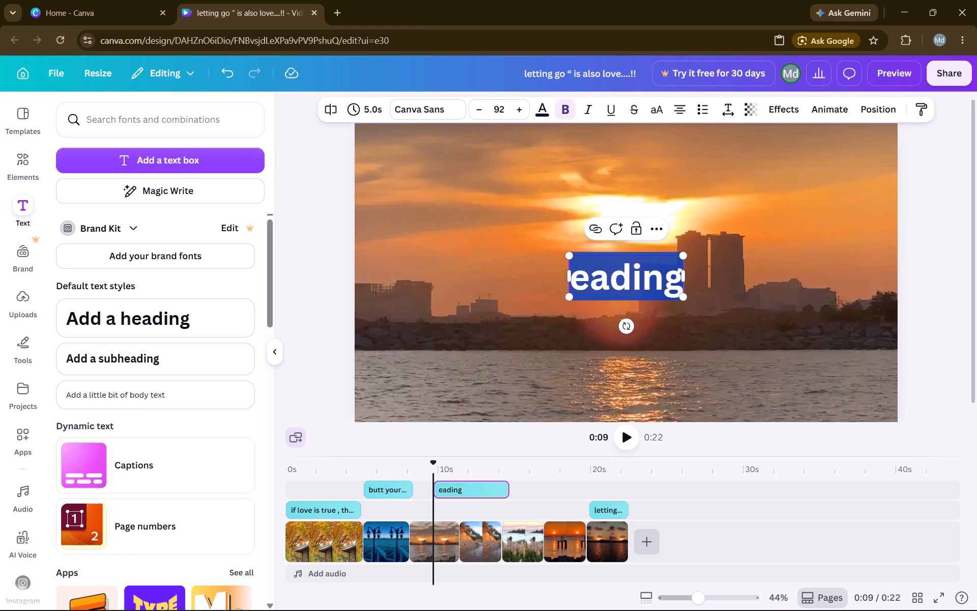
{"action": "key", "text": "BackSpace"}
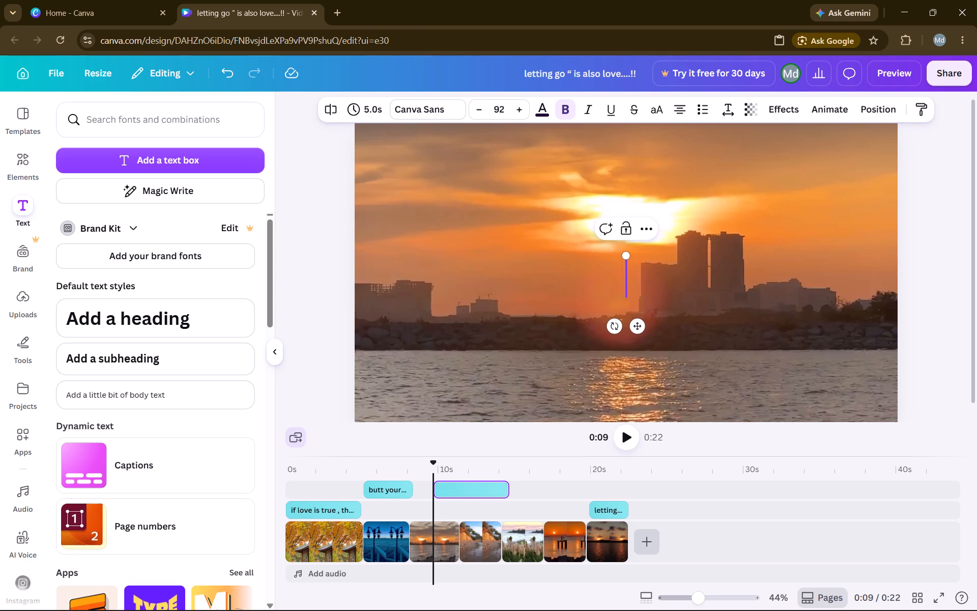
Enter "then i loved into oblivion...!!" as the text of the heading on the third clip.
{"action": "type", "text": "then"}
{"action": "key", "text": "space"}
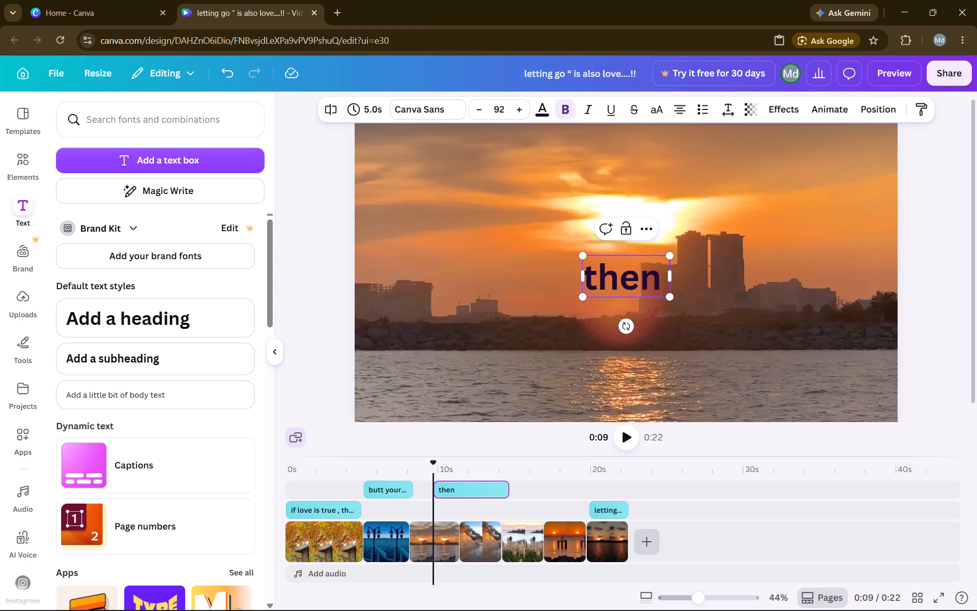
{"action": "key", "text": "i"}
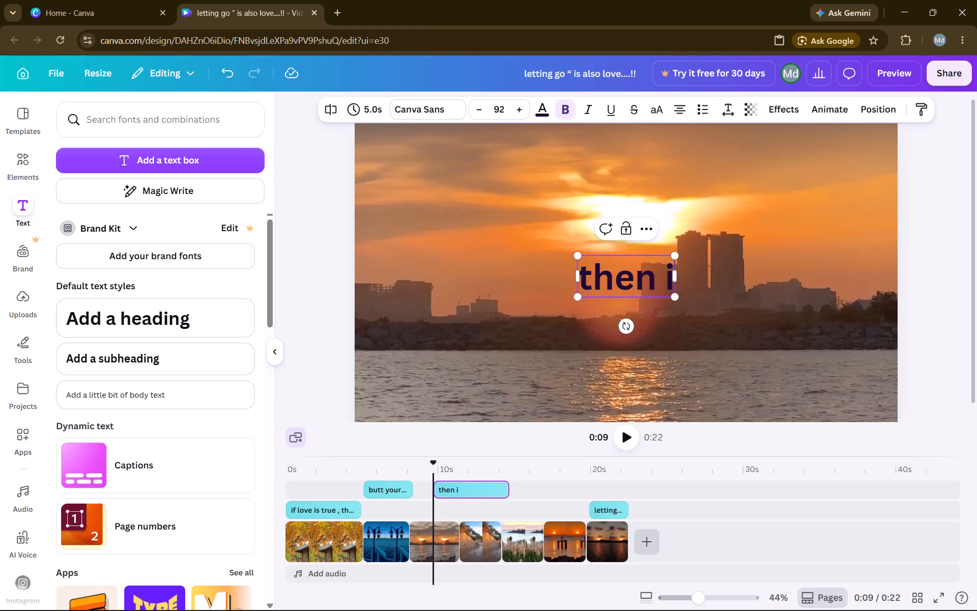
{"action": "key", "text": "BackSpace"}
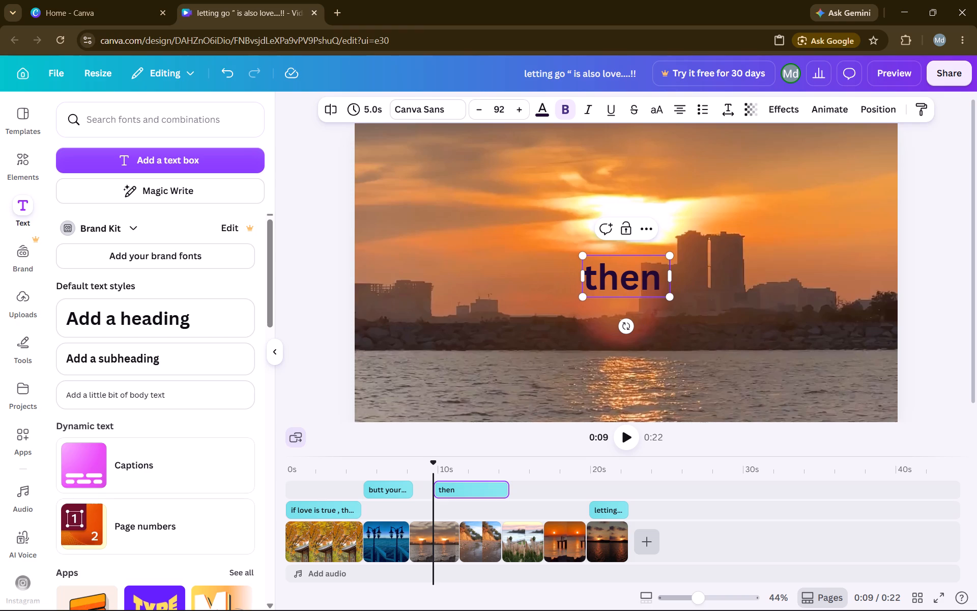
{"action": "type", "text": "i loved"}
{"action": "key", "text": "space"}
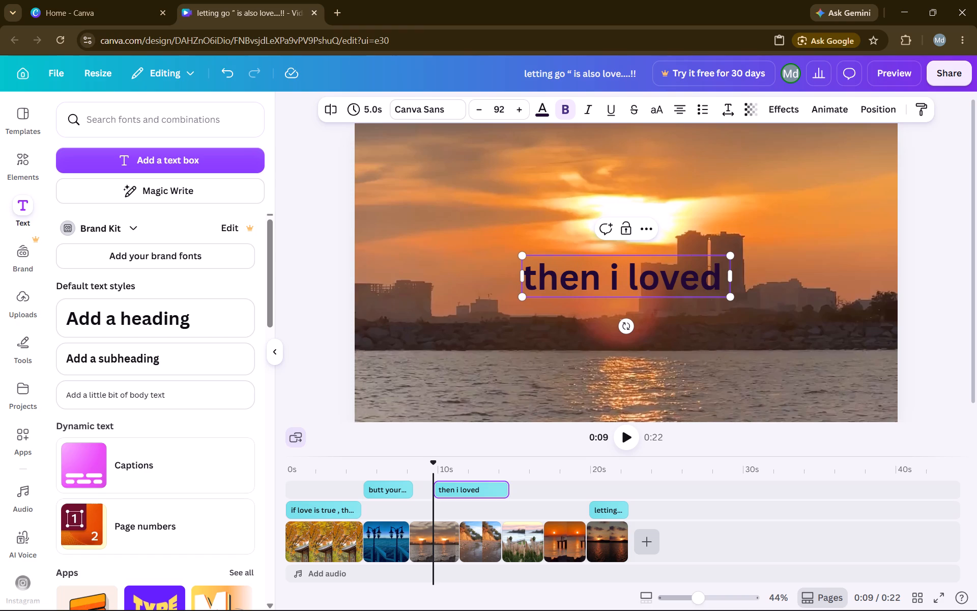
{"action": "type", "text": "into"}
{"action": "key", "text": "space"}
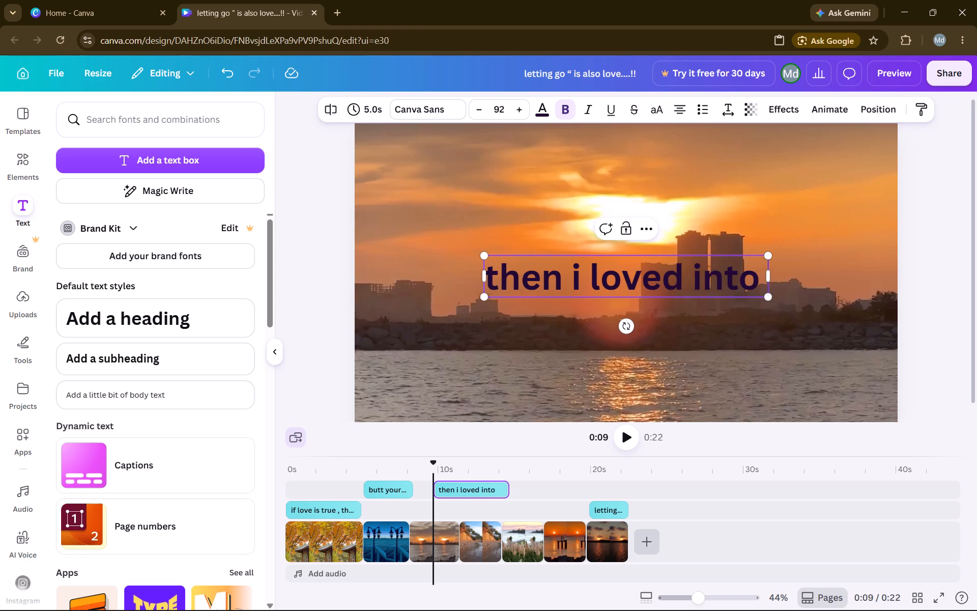
{"action": "type", "text": "obli"}
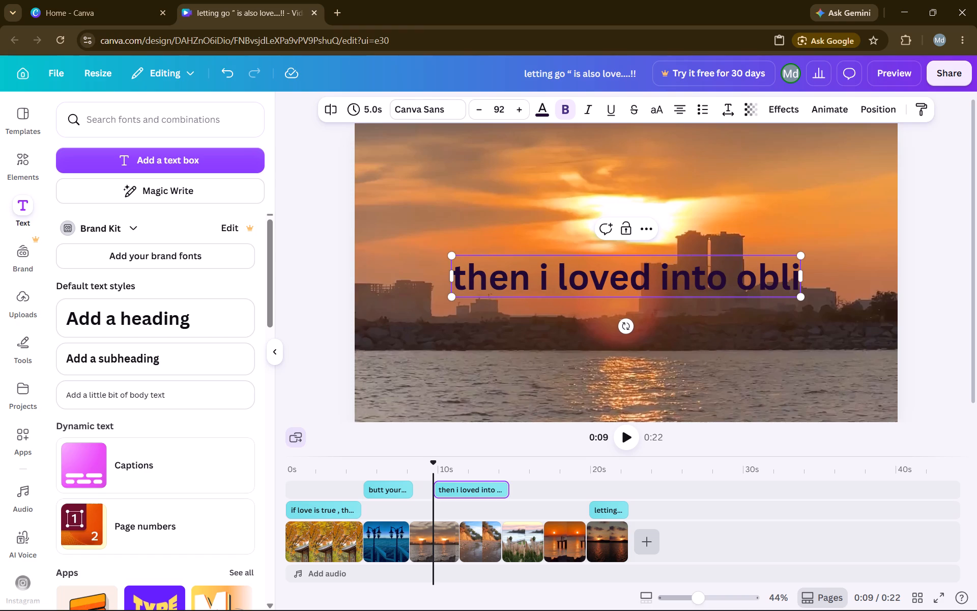
{"action": "type", "text": "vion"}
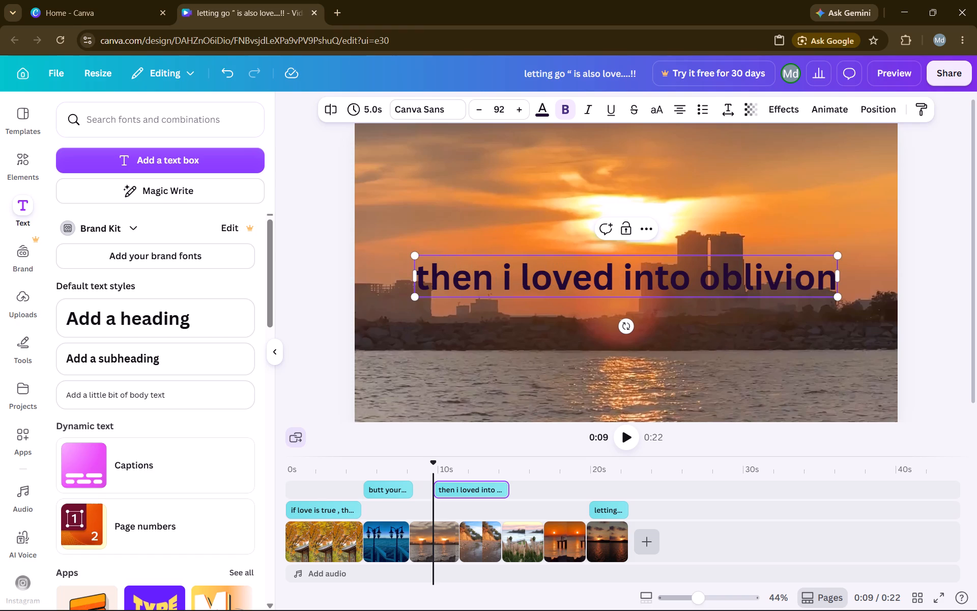
{"action": "type", "text": "..."}
{"action": "type", "text": "!!"}
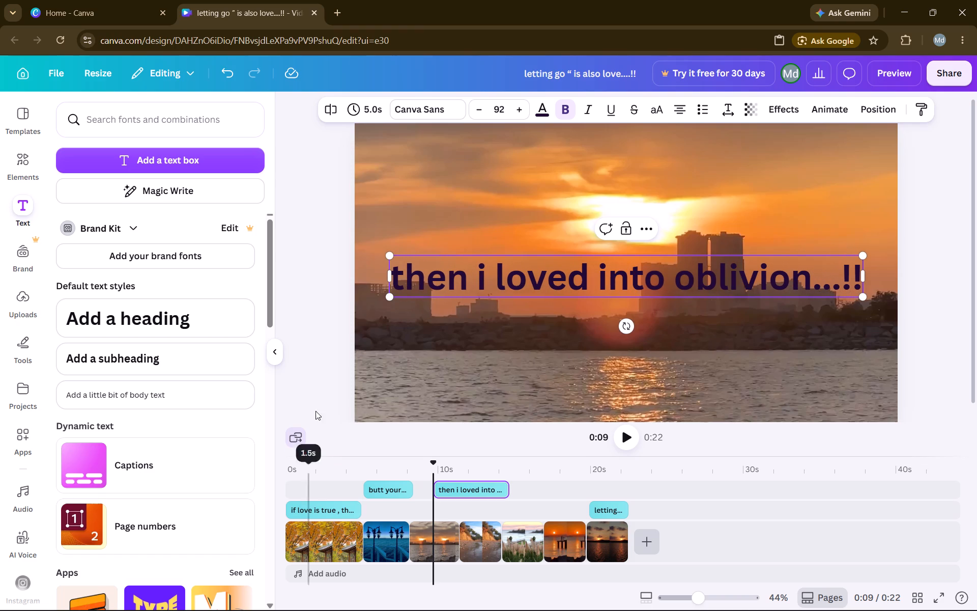
Set the "then i loved into oblivion" heading in the Mistrully font and enlarge it to about 108.
{"action": "left_click", "coordinate": [401, 106]}
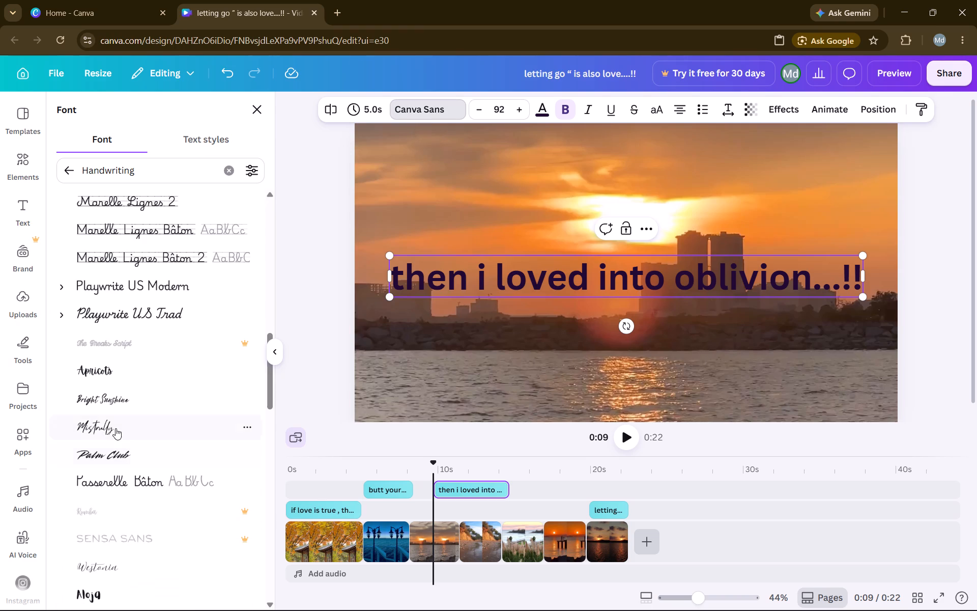
{"action": "left_click", "coordinate": [113, 424]}
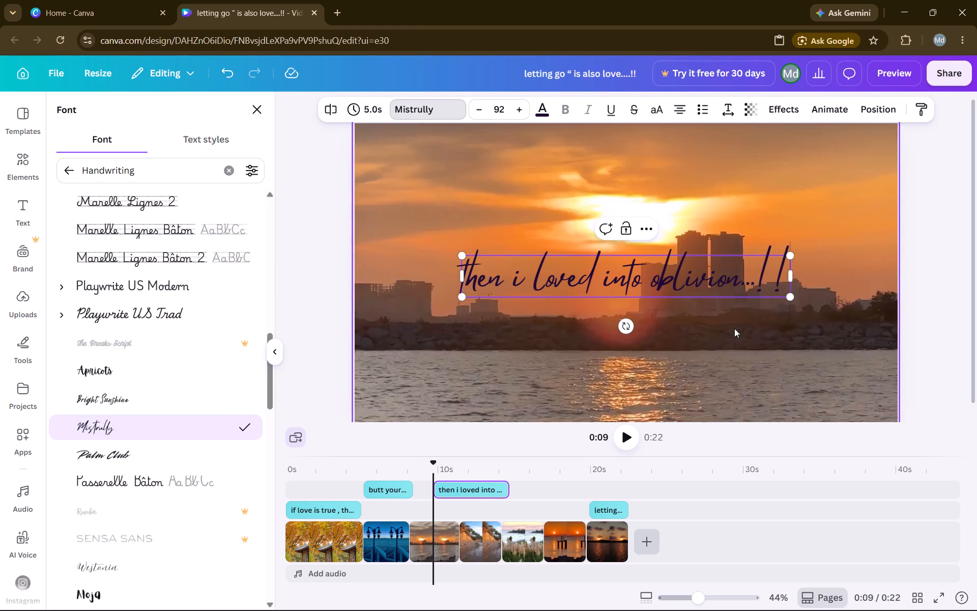
{"action": "left_click_drag", "start_coordinate": [791, 299], "coordinate": [821, 316]}
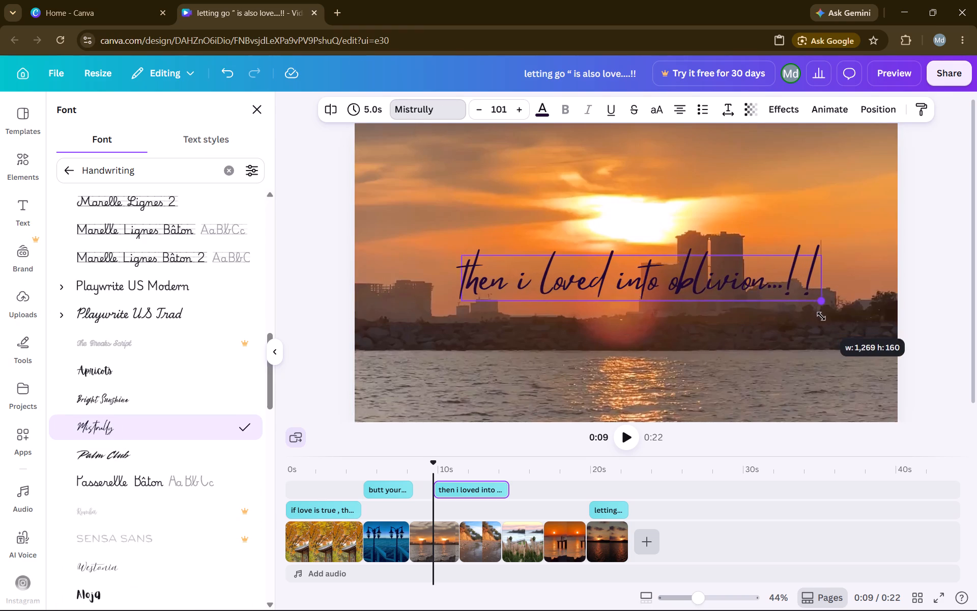
{"action": "left_click_drag", "start_coordinate": [821, 316], "coordinate": [845, 317]}
Move the "then i loved into oblivion" heading up into the sky, just above the sun.
{"action": "left_click_drag", "start_coordinate": [642, 253], "coordinate": [639, 250]}
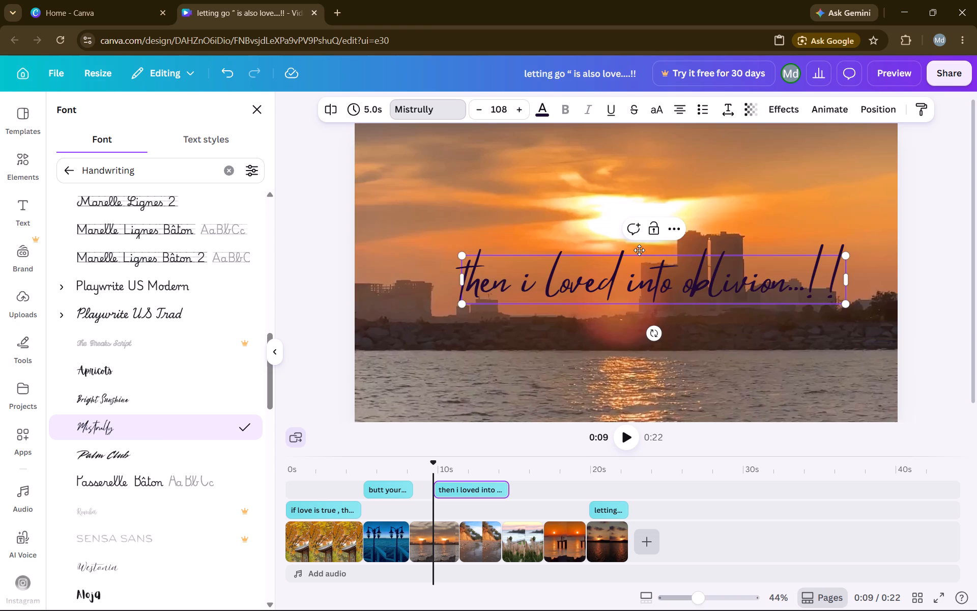
{"action": "left_click_drag", "start_coordinate": [639, 250], "coordinate": [606, 118]}
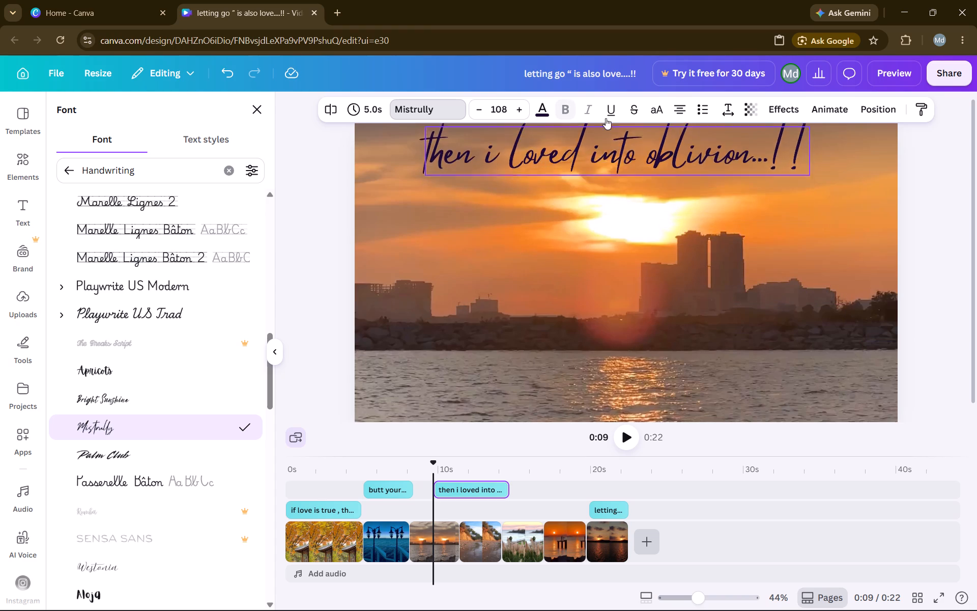
{"action": "left_click_drag", "start_coordinate": [606, 118], "coordinate": [601, 151]}
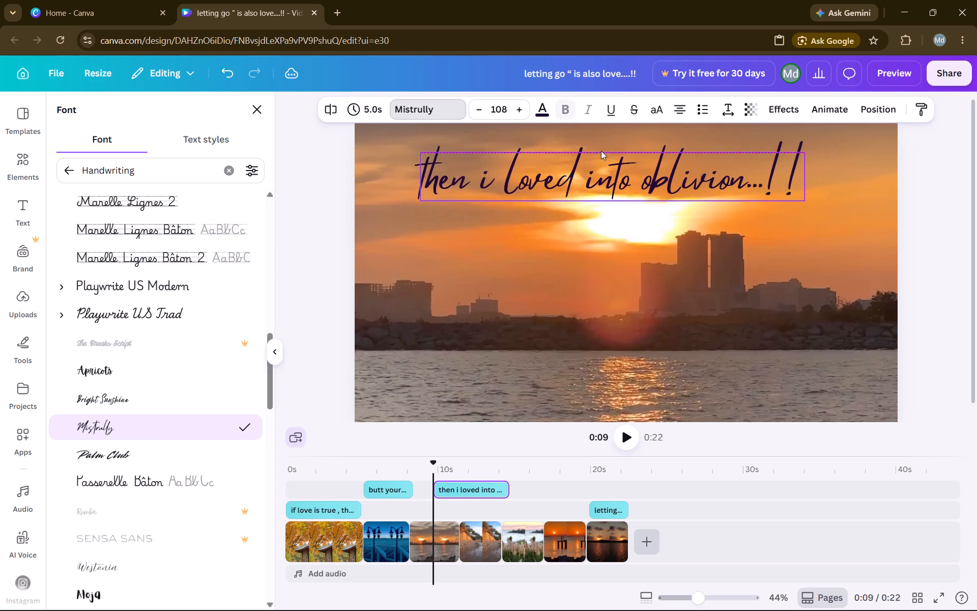
{"action": "left_click_drag", "start_coordinate": [601, 151], "coordinate": [599, 157]}
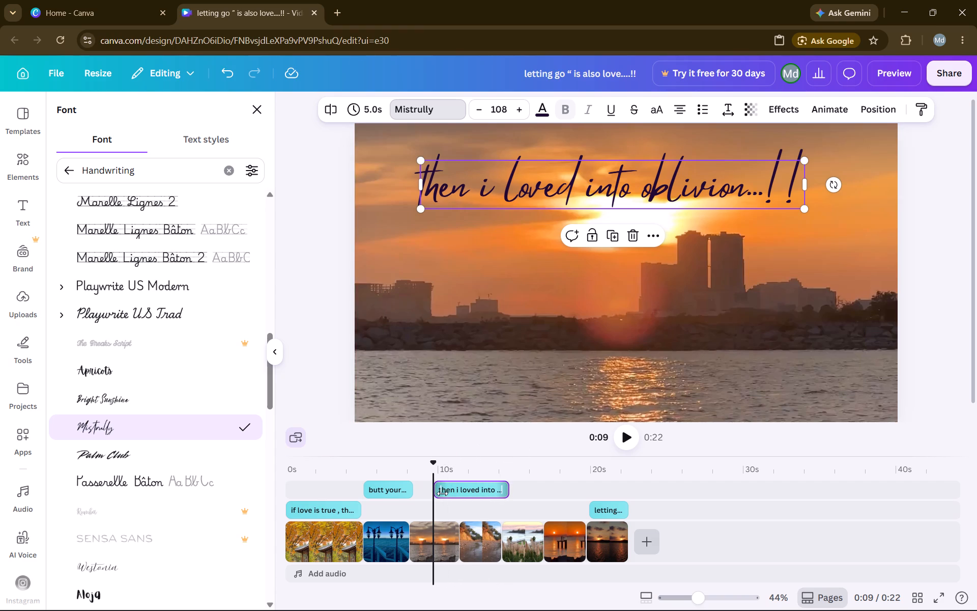
Retime the "then i loved into oblivion" heading to match the third clip, starting at about 8 seconds and lasting about 3 seconds.
{"action": "left_click_drag", "start_coordinate": [441, 491], "coordinate": [419, 494]}
{"action": "left_click_drag", "start_coordinate": [503, 494], "coordinate": [458, 499]}
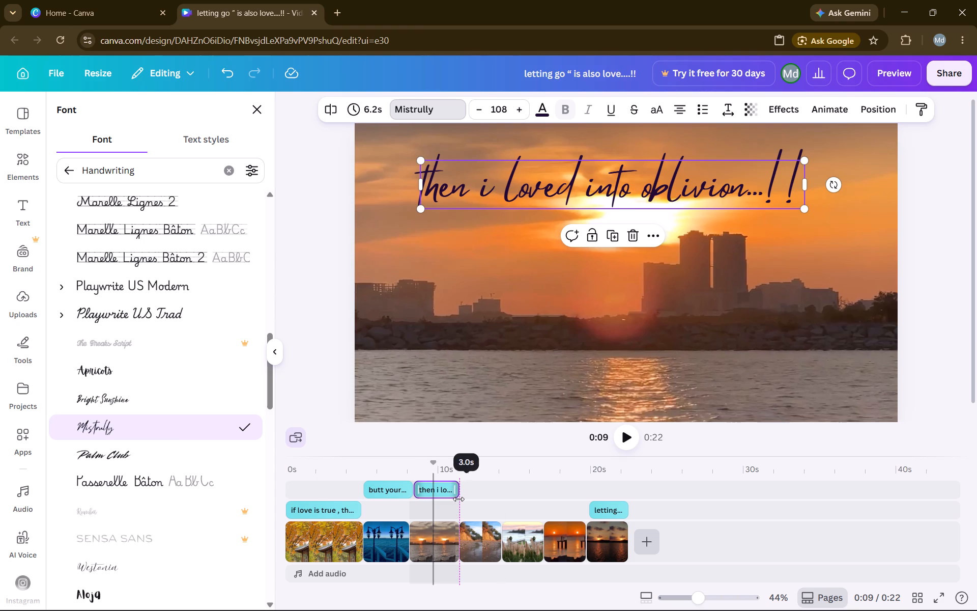
{"action": "left_click_drag", "start_coordinate": [458, 499], "coordinate": [457, 500]}
Add a heading on the fourth clip reading "butt that destiny belonged to someone else , yet i was the one who fell for it...!!".
{"action": "left_click", "coordinate": [486, 531]}
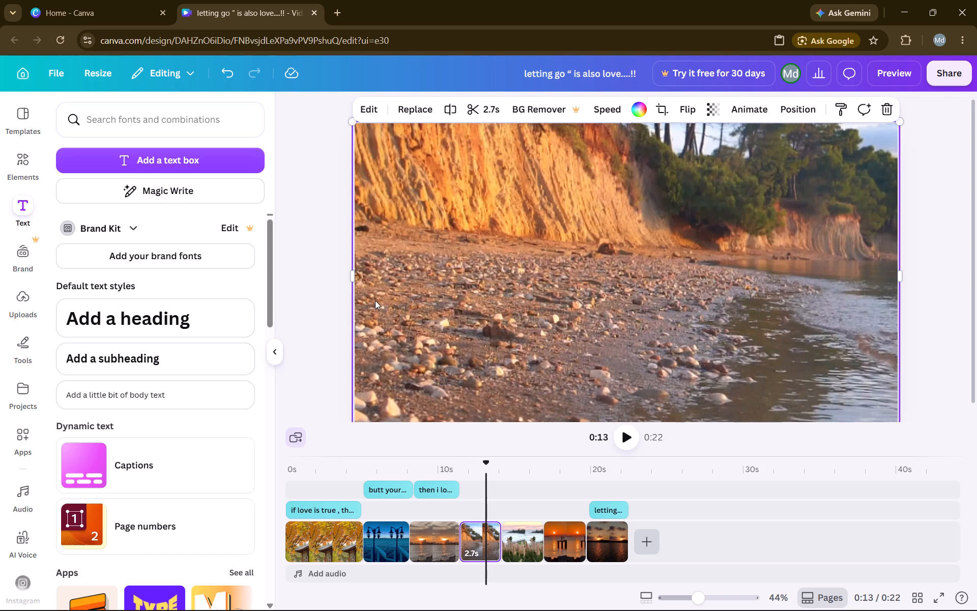
{"action": "left_click", "coordinate": [170, 312]}
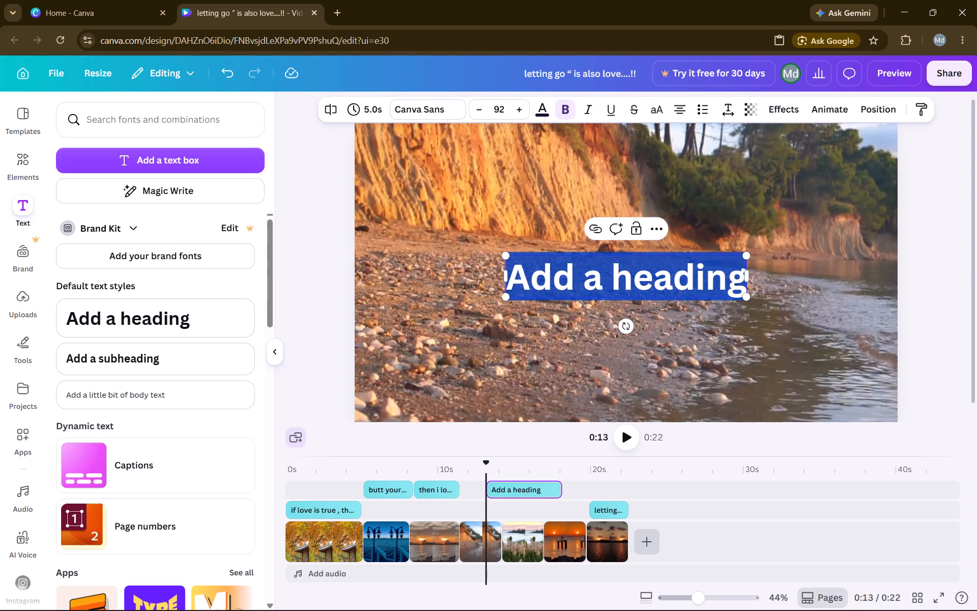
{"action": "key", "text": "BackSpace"}
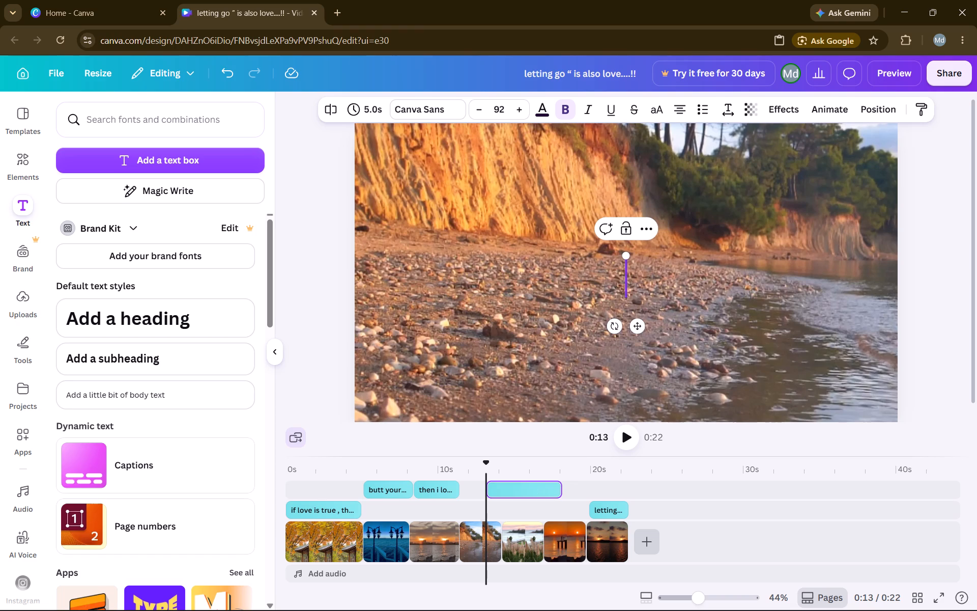
{"action": "type", "text": "butt"}
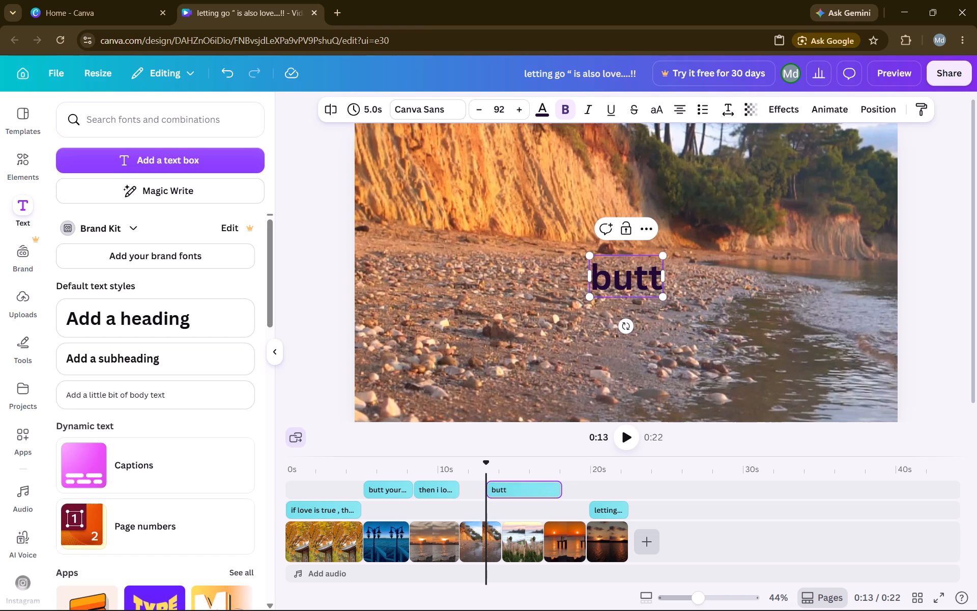
{"action": "key", "text": "space"}
{"action": "type", "text": "that destiny"}
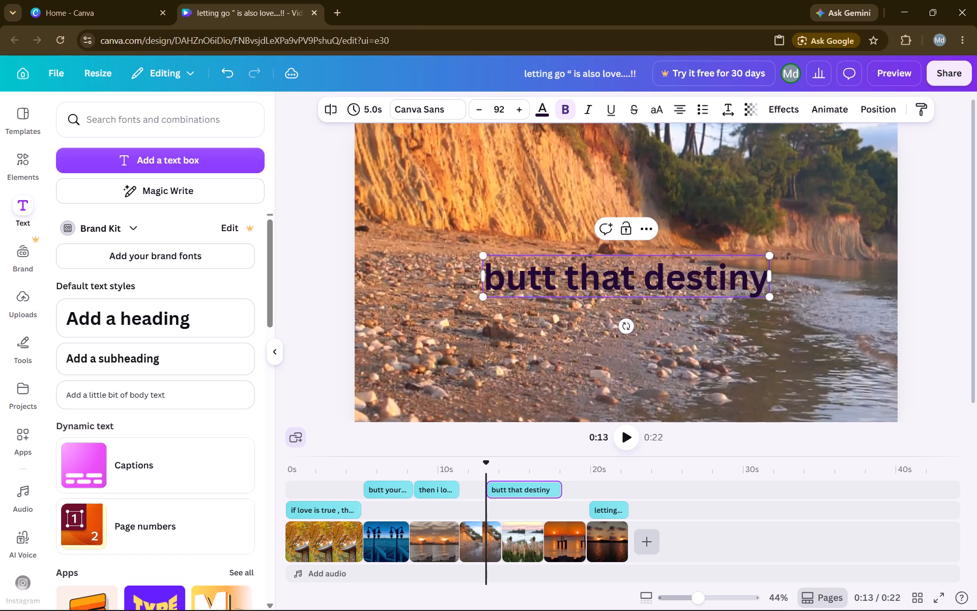
{"action": "key", "text": "space"}
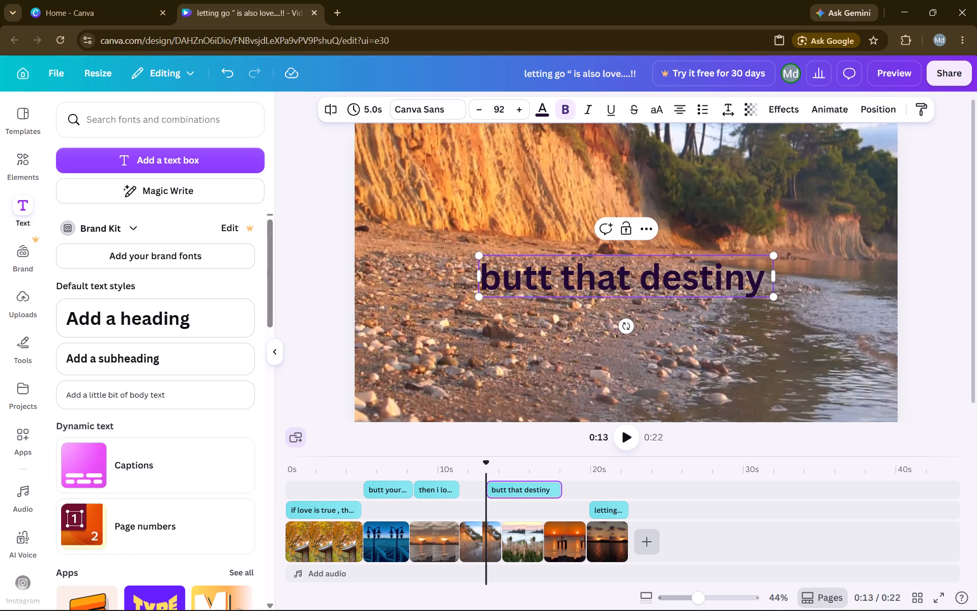
{"action": "type", "text": "belo"}
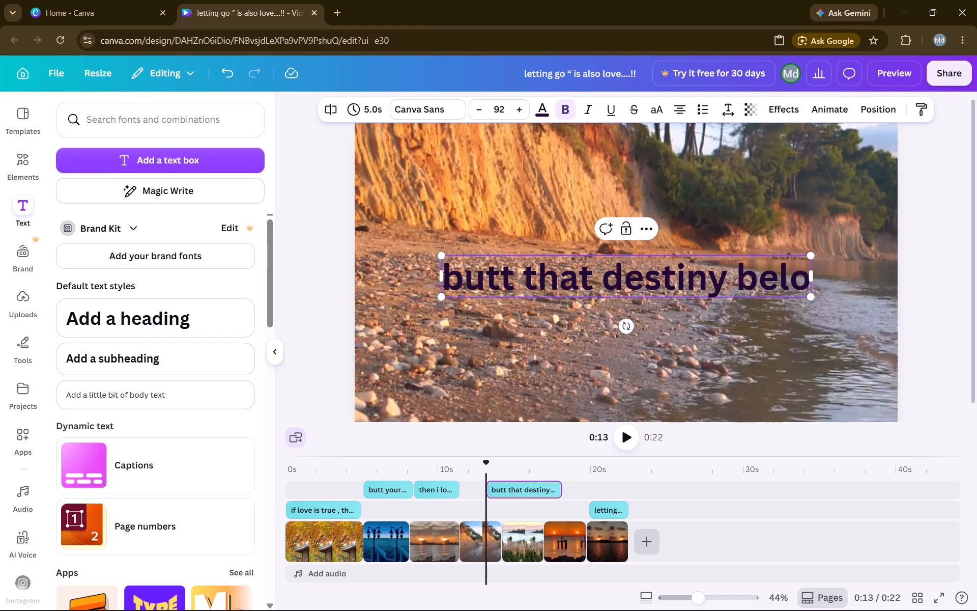
{"action": "type", "text": "nged to"}
{"action": "key", "text": "space"}
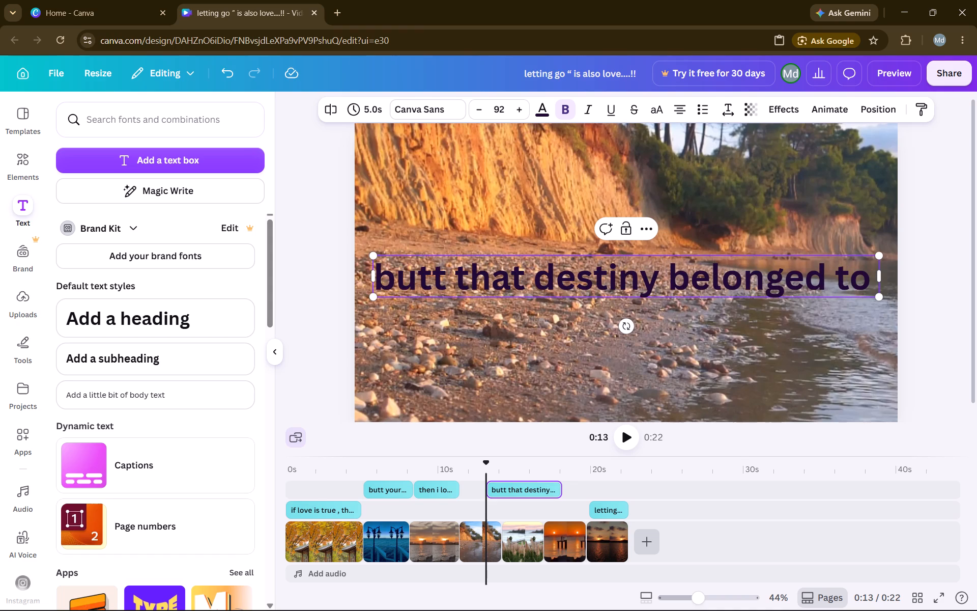
{"action": "type", "text": "some"}
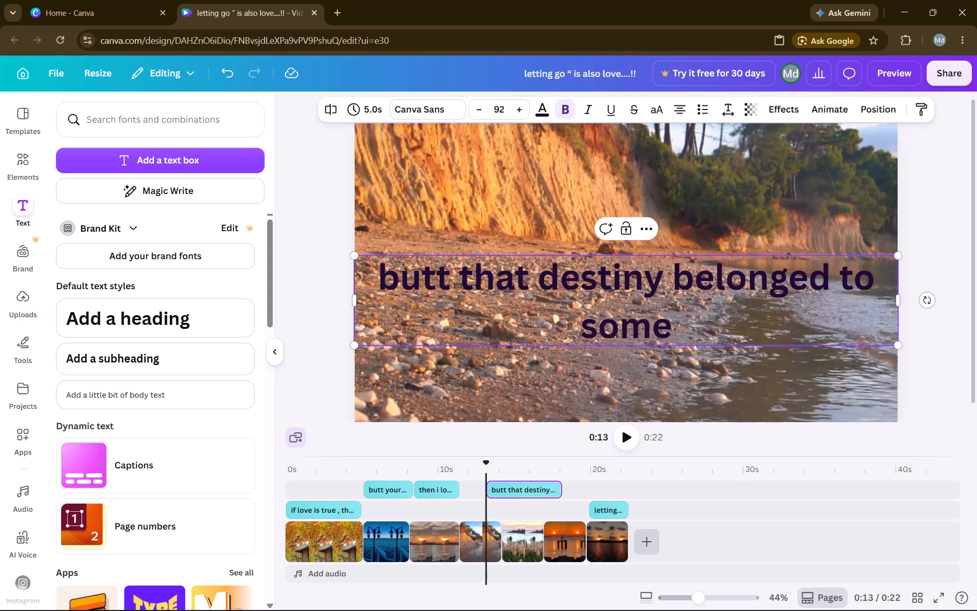
{"action": "key", "text": "o"}
{"action": "type", "text": "ne e"}
{"action": "key", "text": "l"}
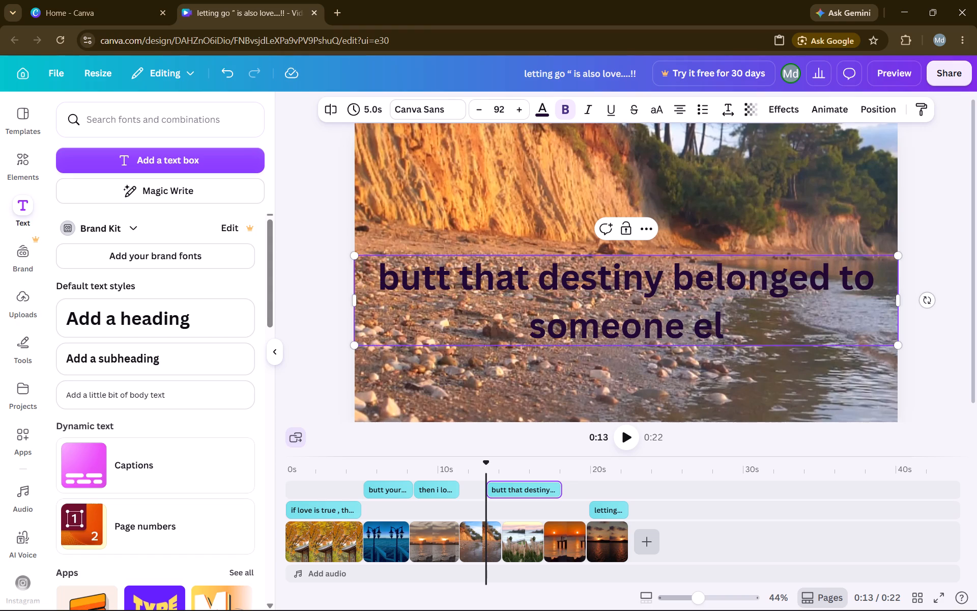
{"action": "type", "text": "se"}
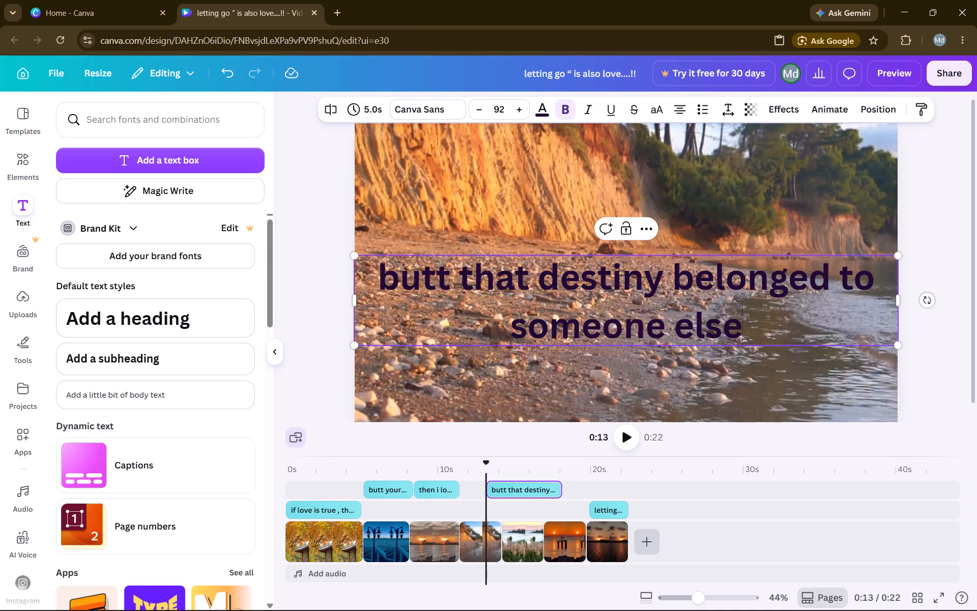
{"action": "key", "text": "space"}
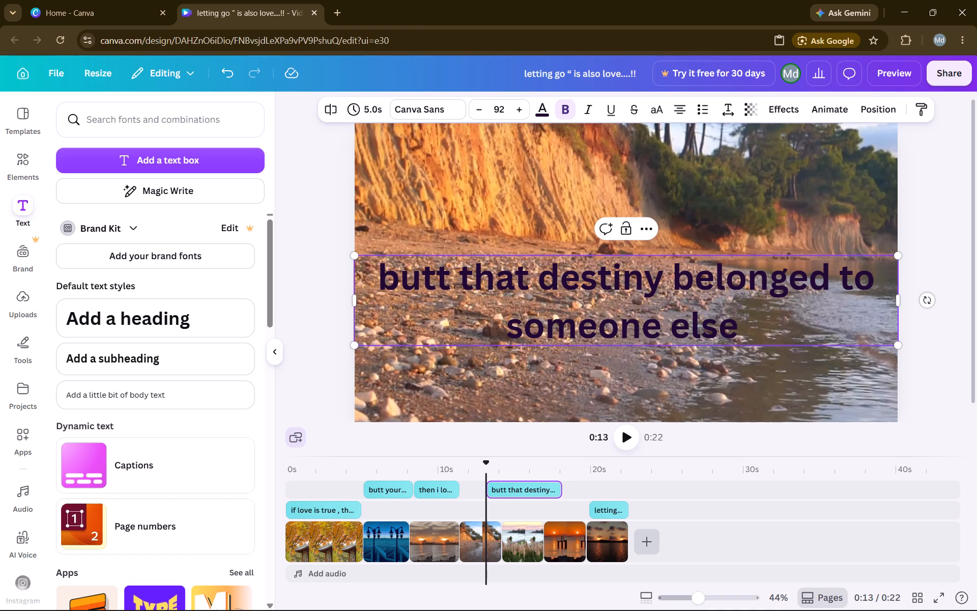
{"action": "type", "text": ","}
{"action": "key", "text": "space"}
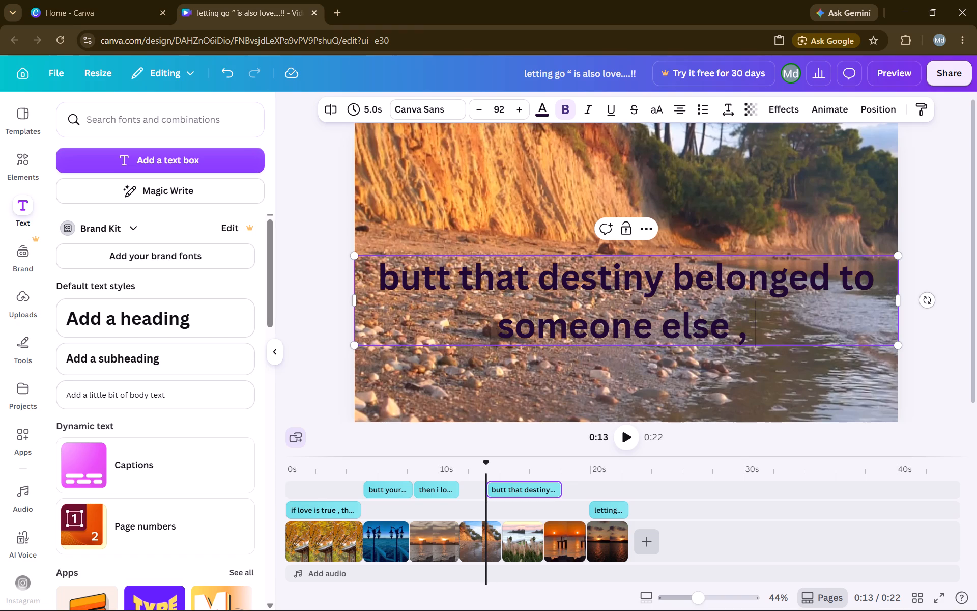
{"action": "type", "text": "yet i was the"}
{"action": "key", "text": "space"}
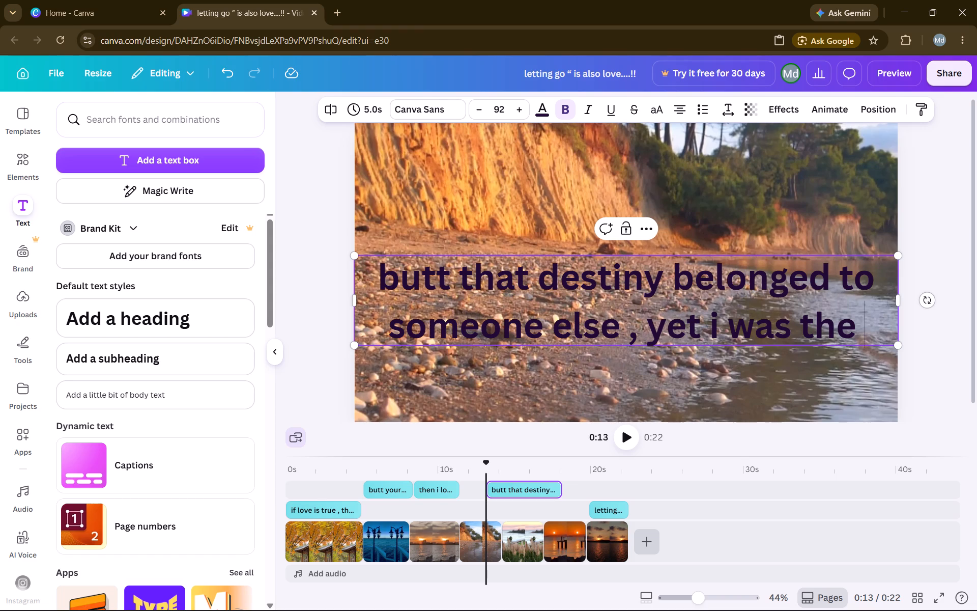
{"action": "type", "text": "one"}
{"action": "key", "text": "space"}
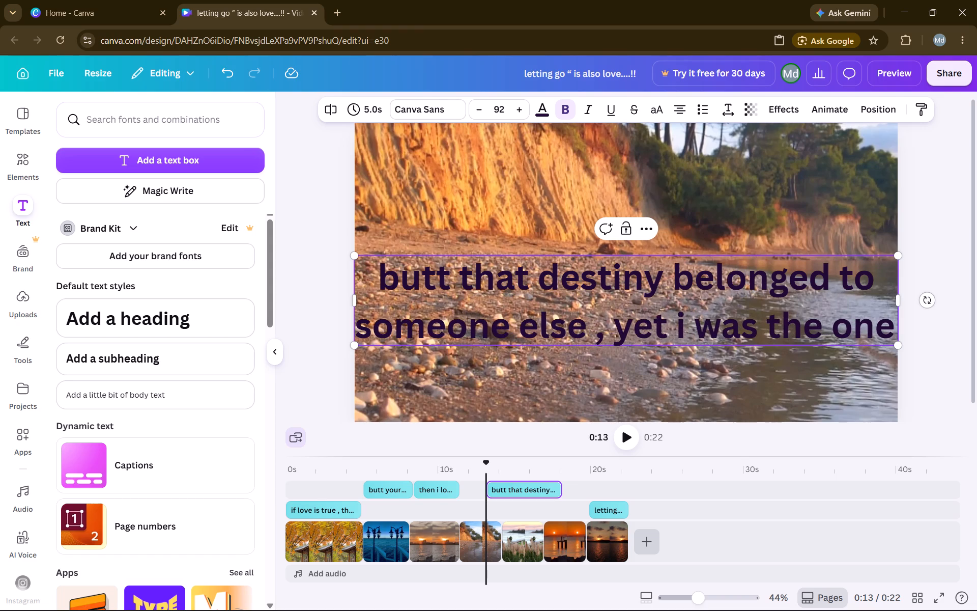
{"action": "type", "text": "who fell"}
{"action": "key", "text": "space"}
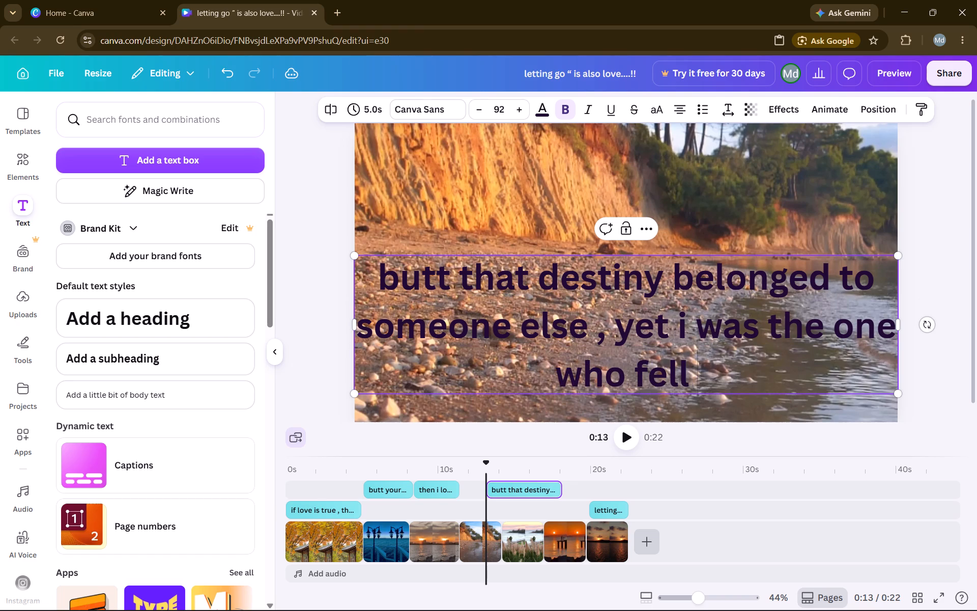
{"action": "type", "text": "for it"}
{"action": "key", "text": "space"}
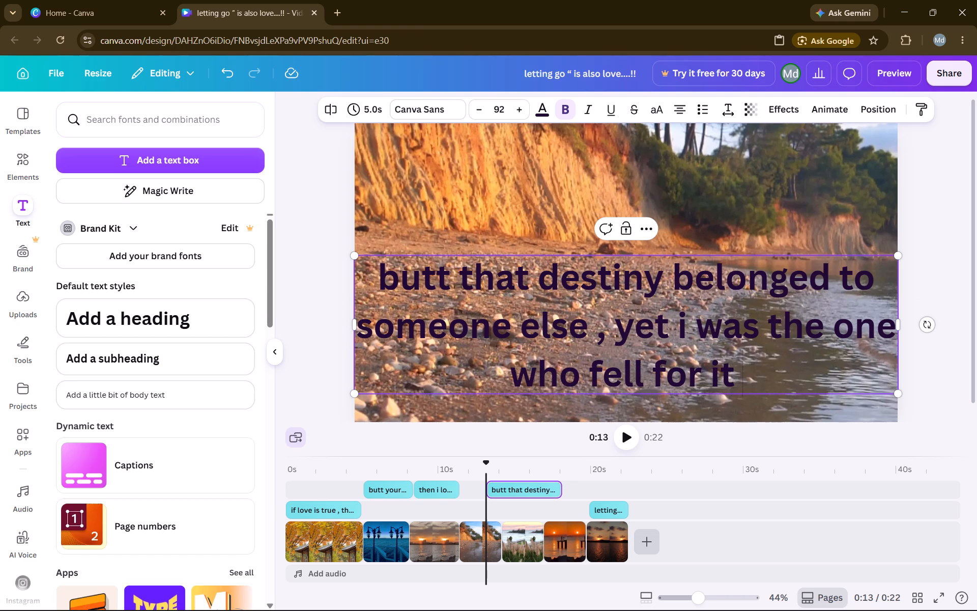
{"action": "key", "text": "BackSpace"}
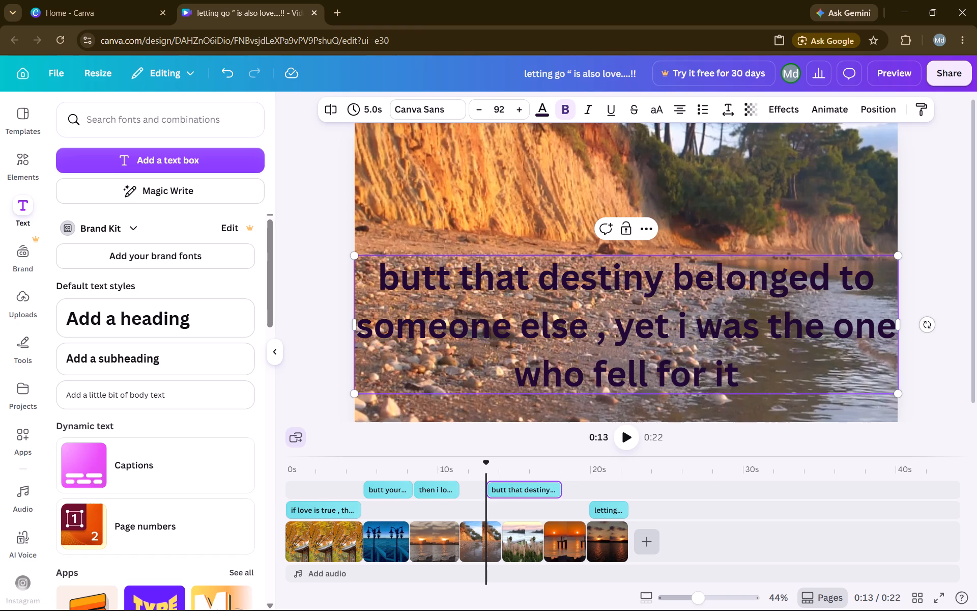
{"action": "type", "text": "..."}
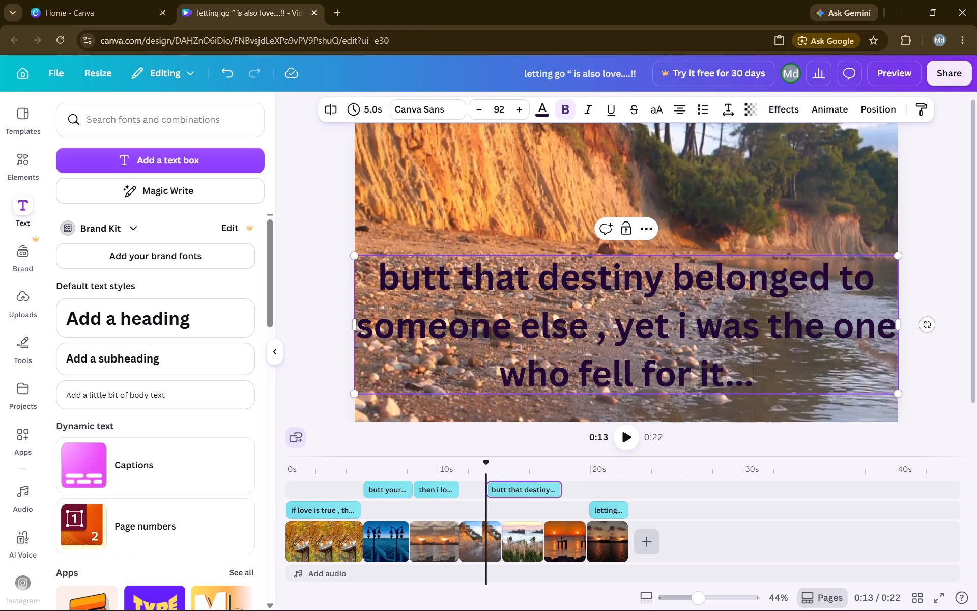
{"action": "type", "text": "!!"}
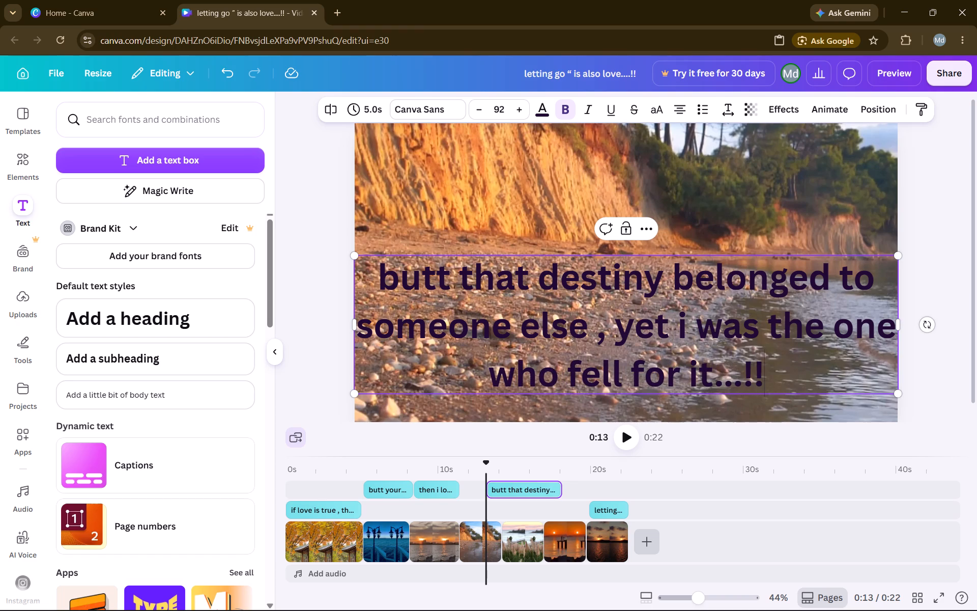
Set the "butt that destiny belonged to someone else" heading in the Mistrully font and shrink it to about 76.
{"action": "left_click", "coordinate": [409, 109]}
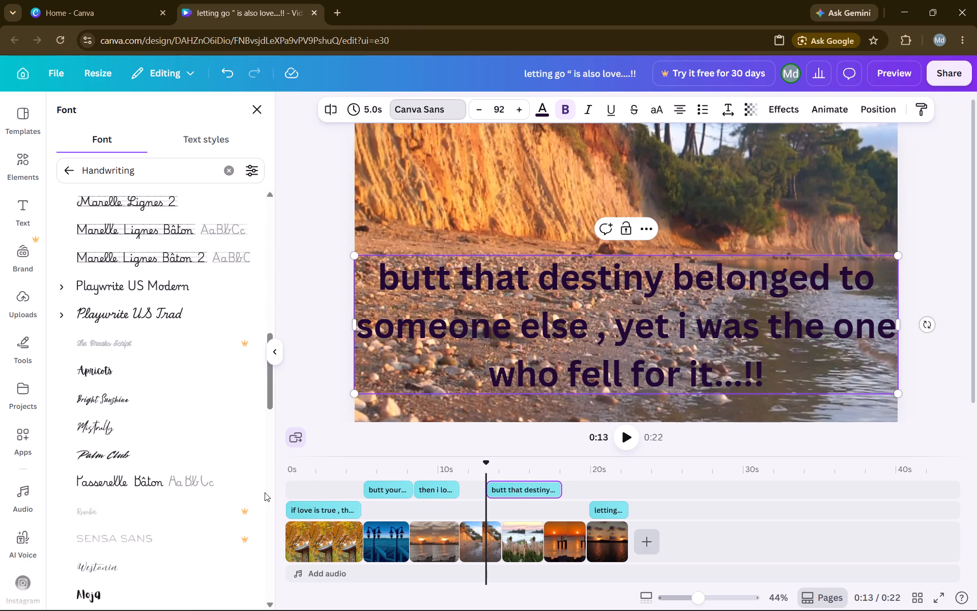
{"action": "left_click", "coordinate": [127, 428]}
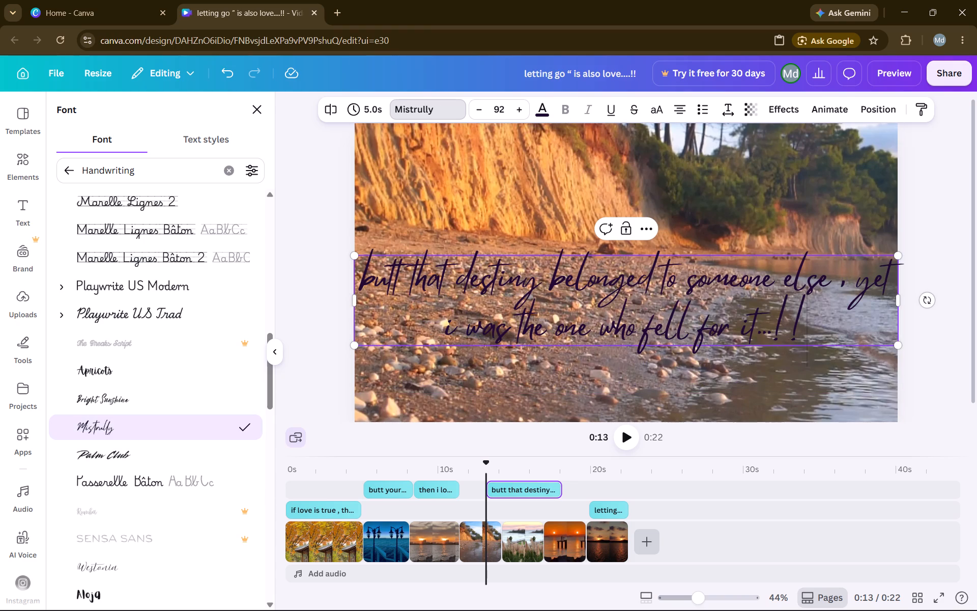
{"action": "left_click_drag", "start_coordinate": [898, 345], "coordinate": [868, 329]}
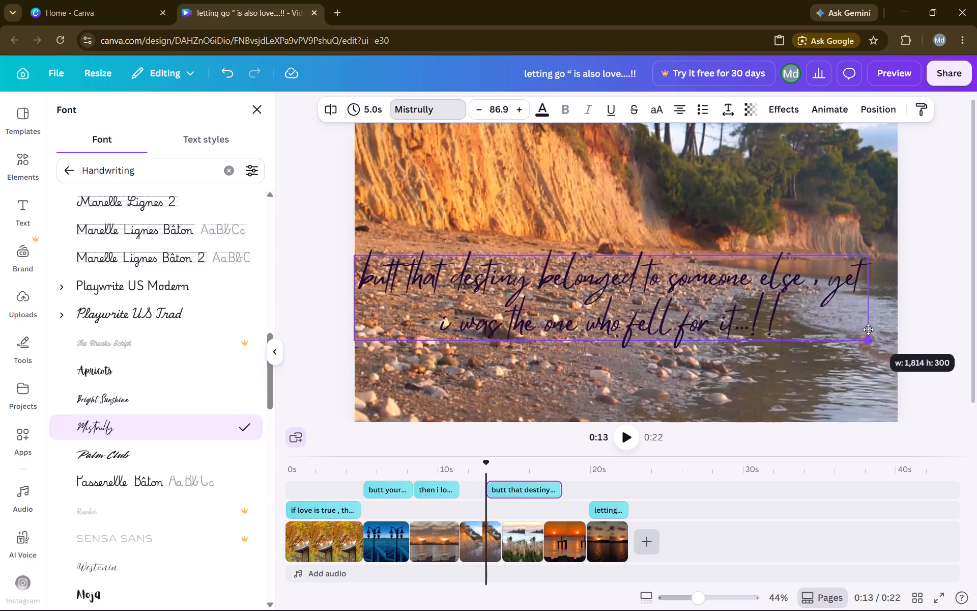
{"action": "left_click_drag", "start_coordinate": [868, 329], "coordinate": [814, 292]}
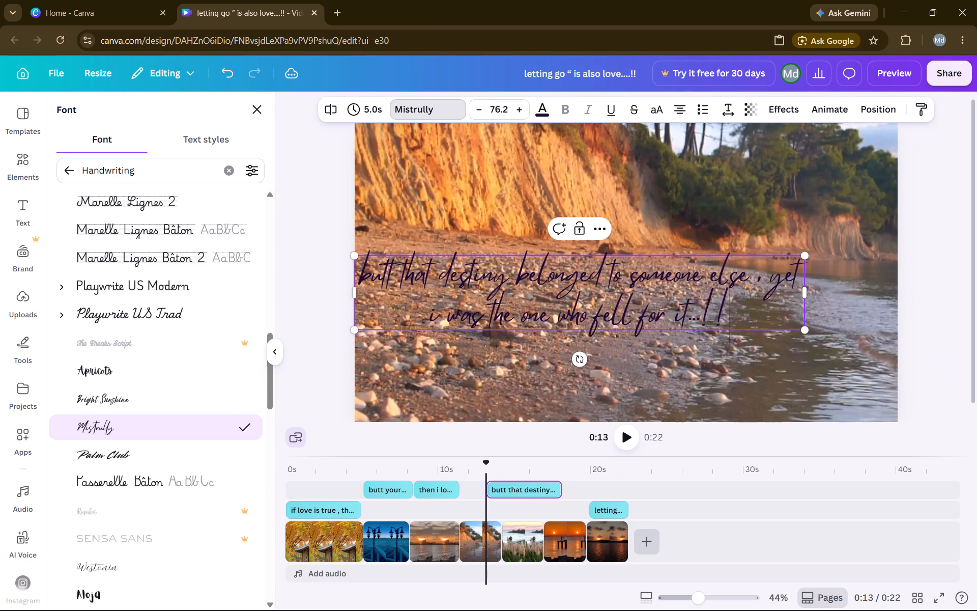
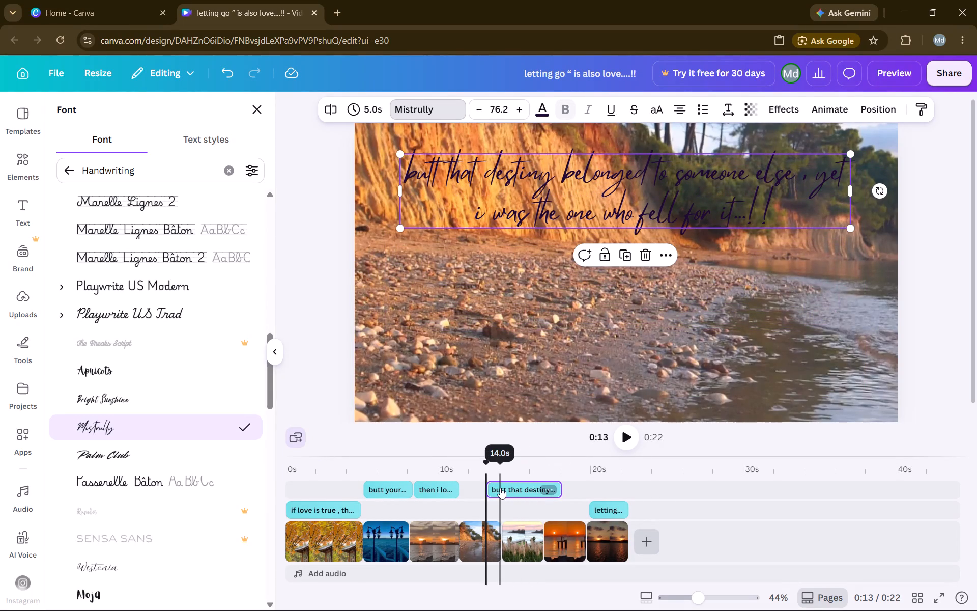
Move the "butt that destiny" text clip to start with the fourth video clip and shorten it to 2.7 s to match.
{"action": "left_click_drag", "start_coordinate": [500, 488], "coordinate": [482, 486]}
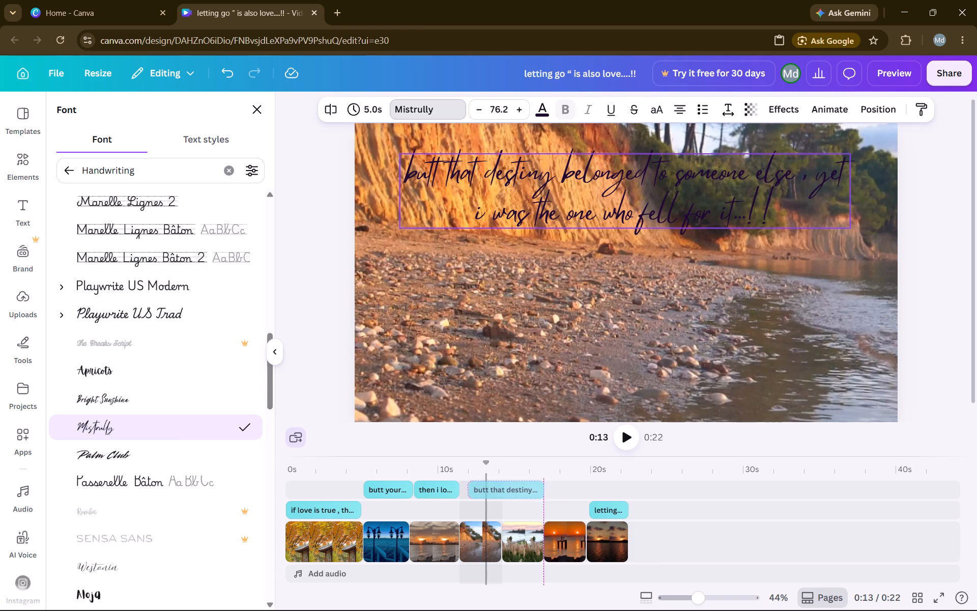
{"action": "left_click_drag", "start_coordinate": [482, 486], "coordinate": [477, 486]}
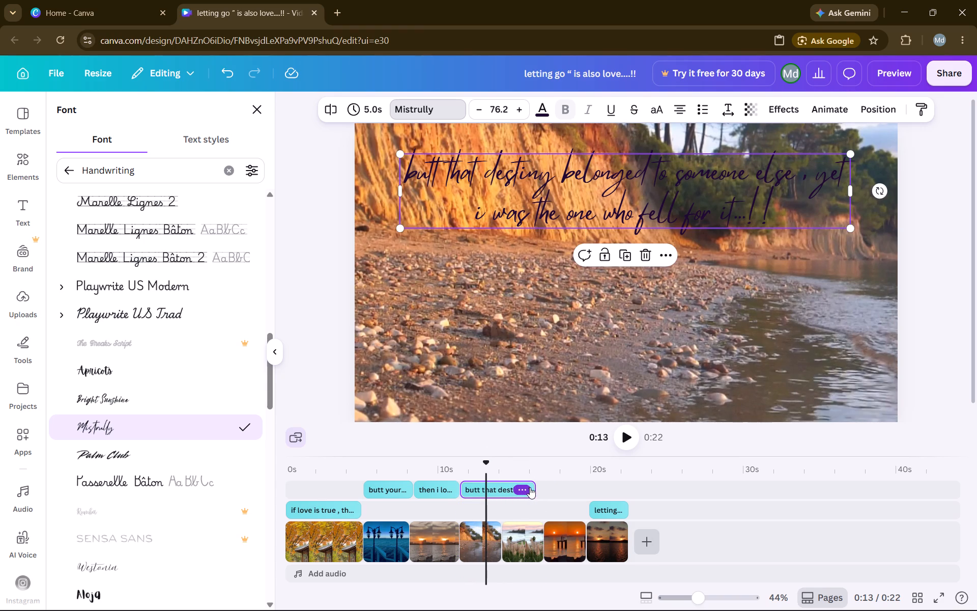
{"action": "left_click_drag", "start_coordinate": [532, 487], "coordinate": [508, 486]}
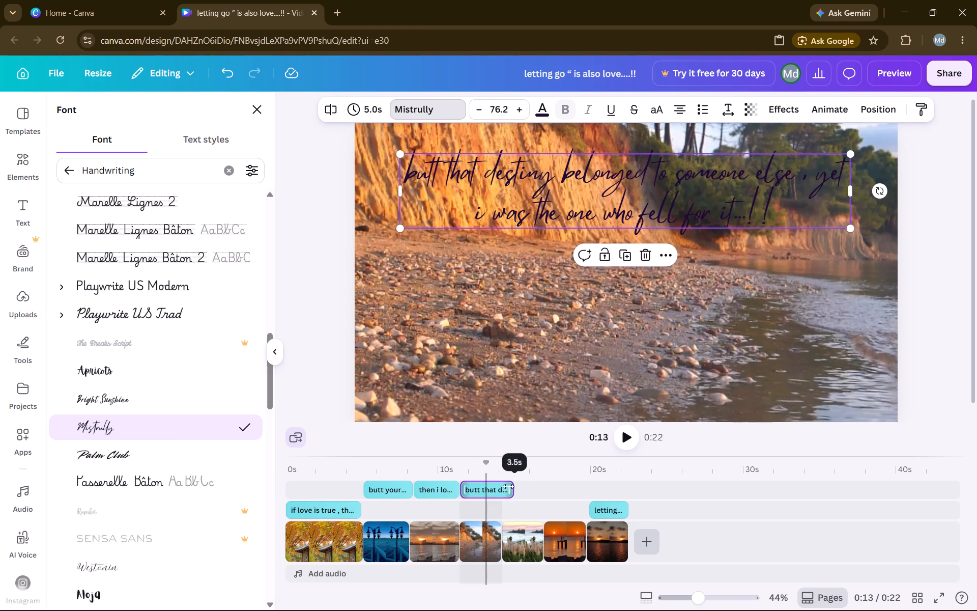
{"action": "left_click_drag", "start_coordinate": [508, 486], "coordinate": [501, 486]}
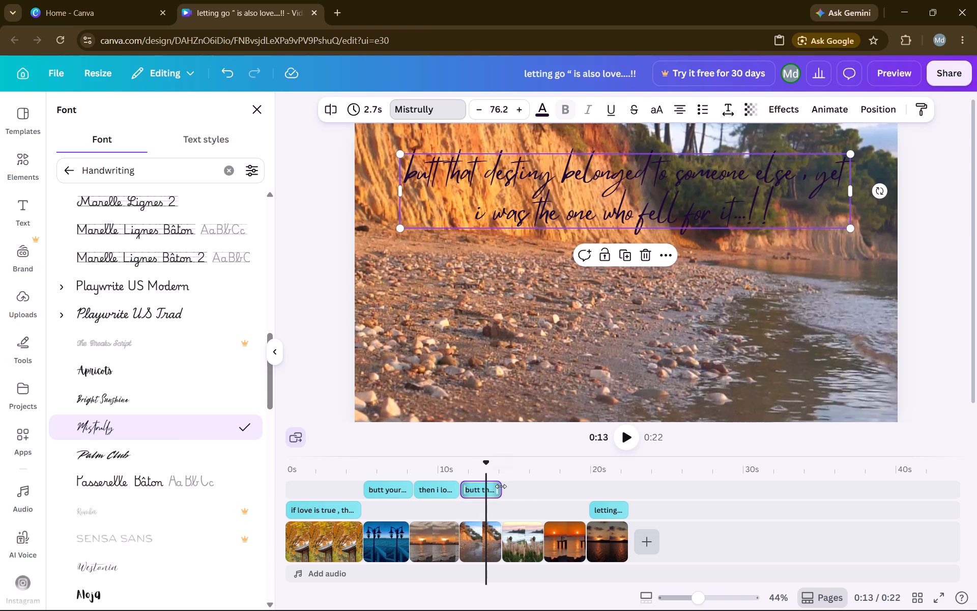
Select the fifth video clip in the timeline, the beach scene with pampas grass.
{"action": "left_click", "coordinate": [526, 529]}
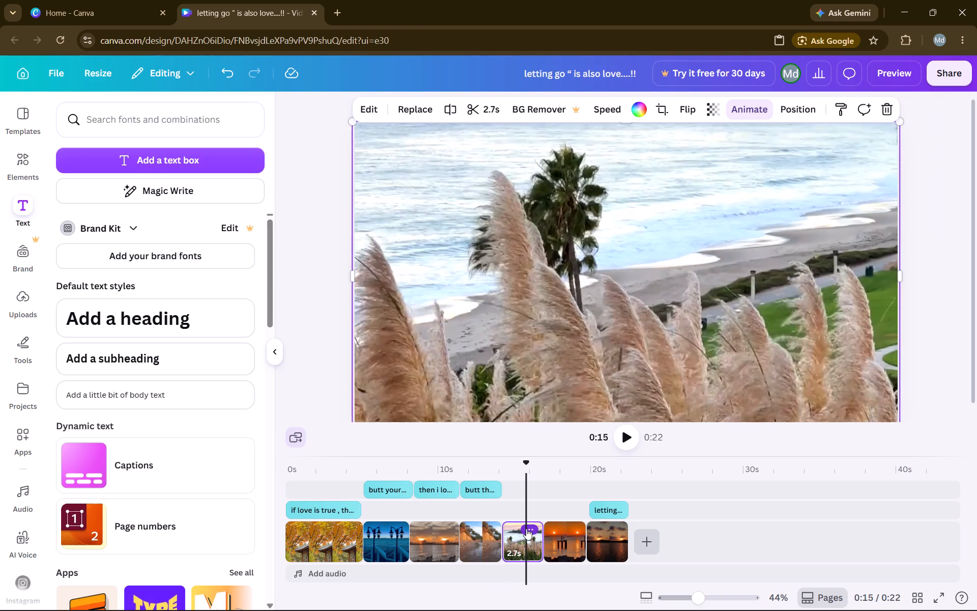
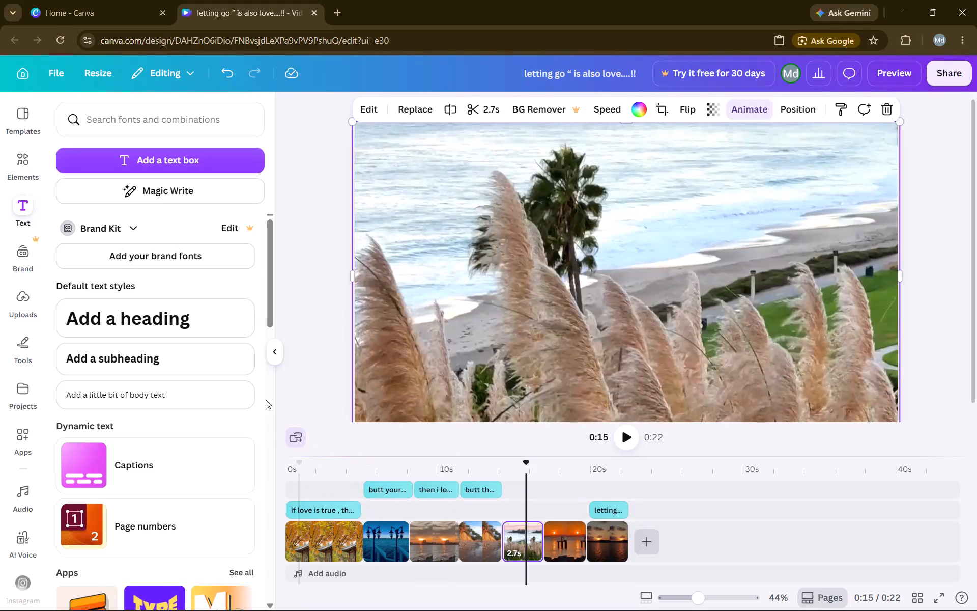
Add a heading reading "still forgetting you belonged to my control...!!" over the beach clip with pampas grass.
{"action": "left_click", "coordinate": [203, 318]}
{"action": "key", "text": "BackSpace"}
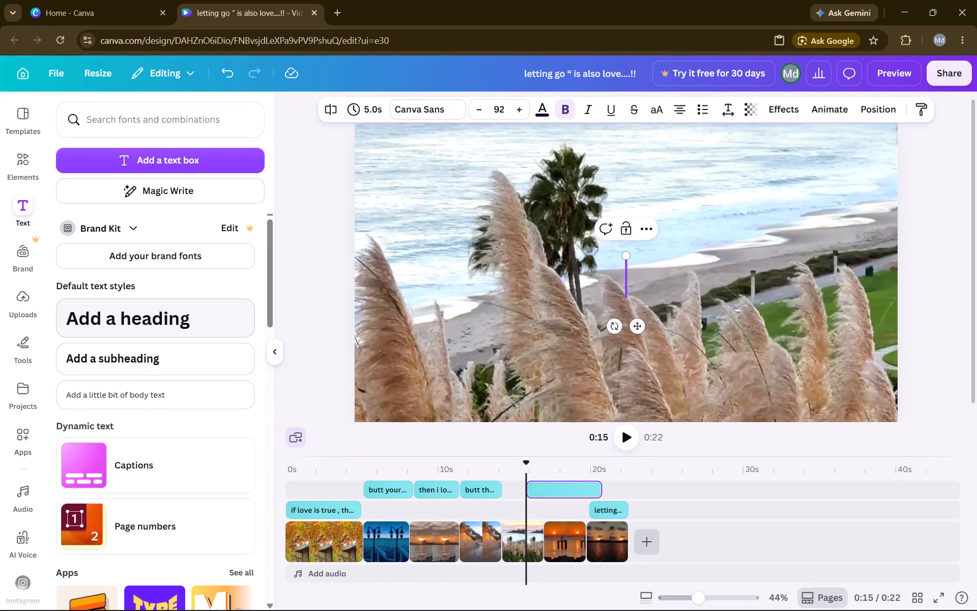
{"action": "type", "text": "still"}
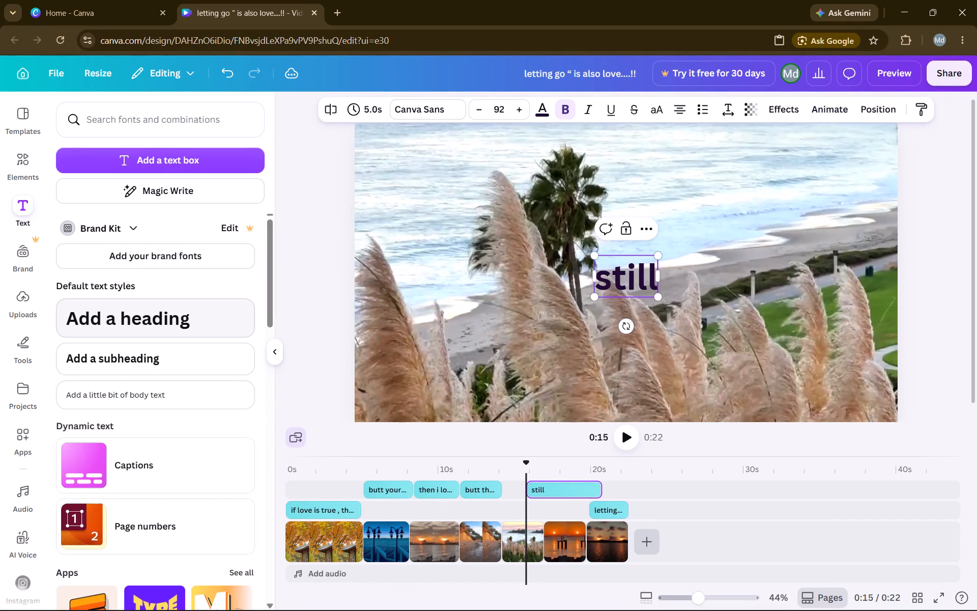
{"action": "key", "text": "space"}
{"action": "key", "text": "f"}
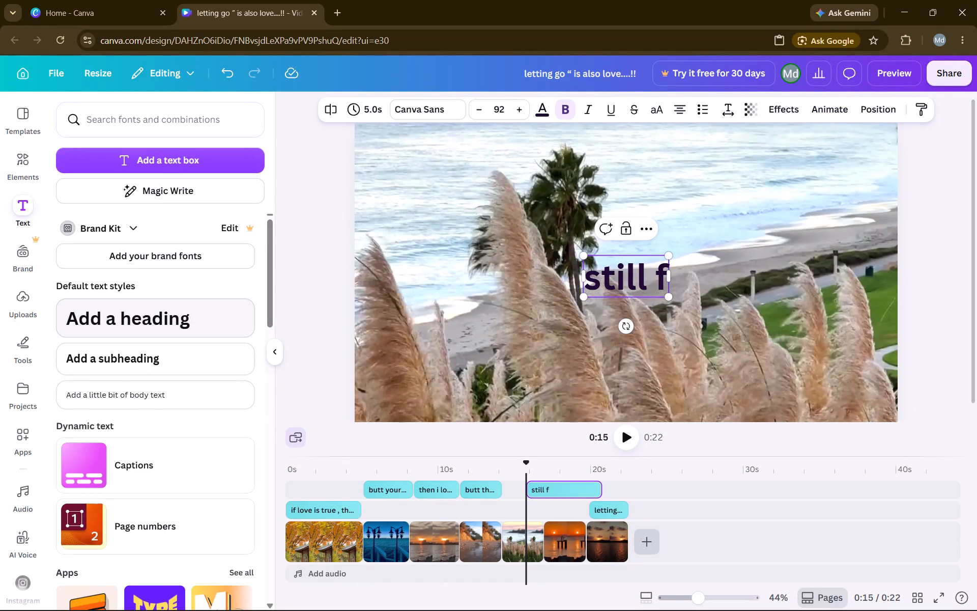
{"action": "type", "text": "or"}
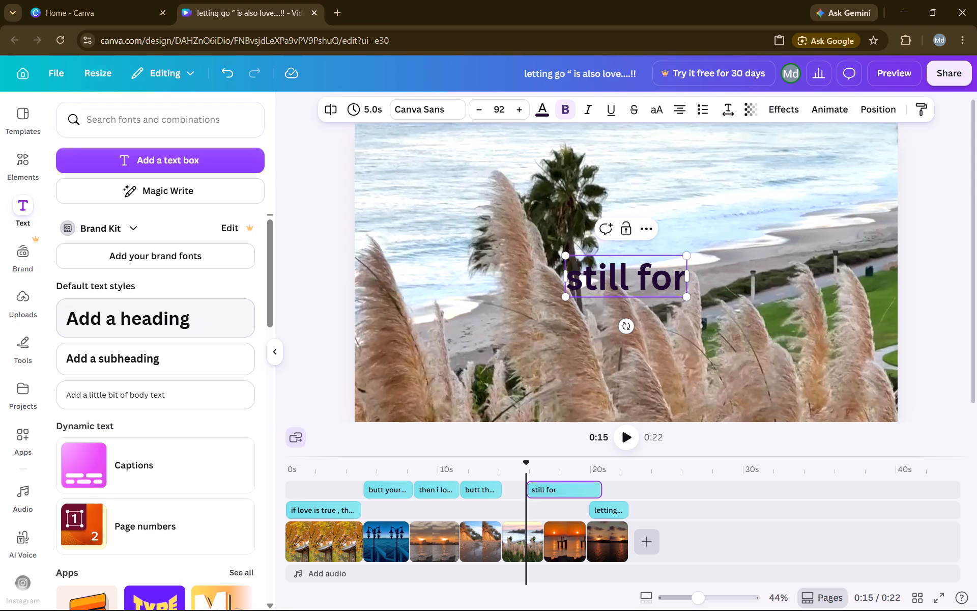
{"action": "type", "text": "getting"}
{"action": "key", "text": "space"}
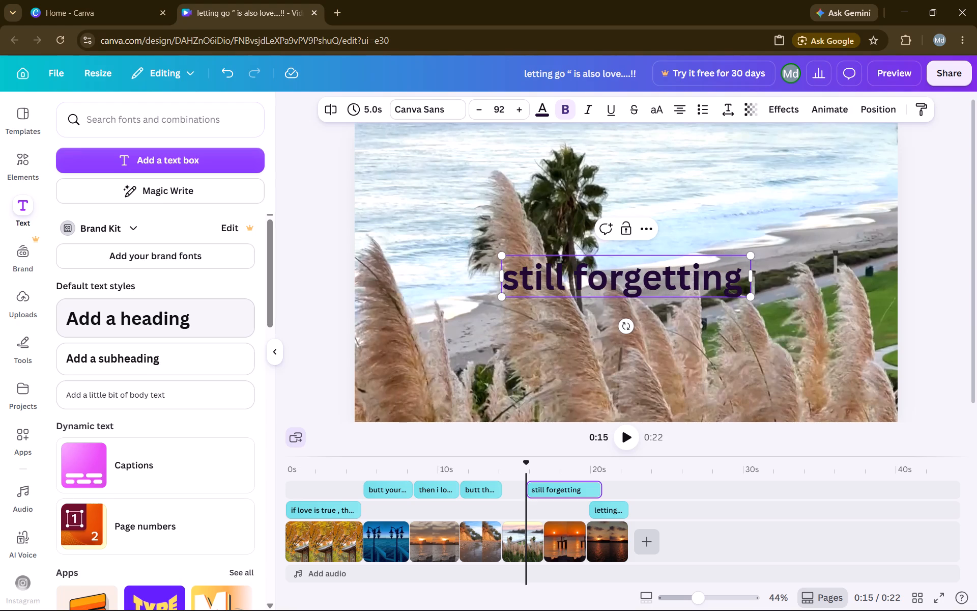
{"action": "type", "text": "you"}
{"action": "key", "text": "space"}
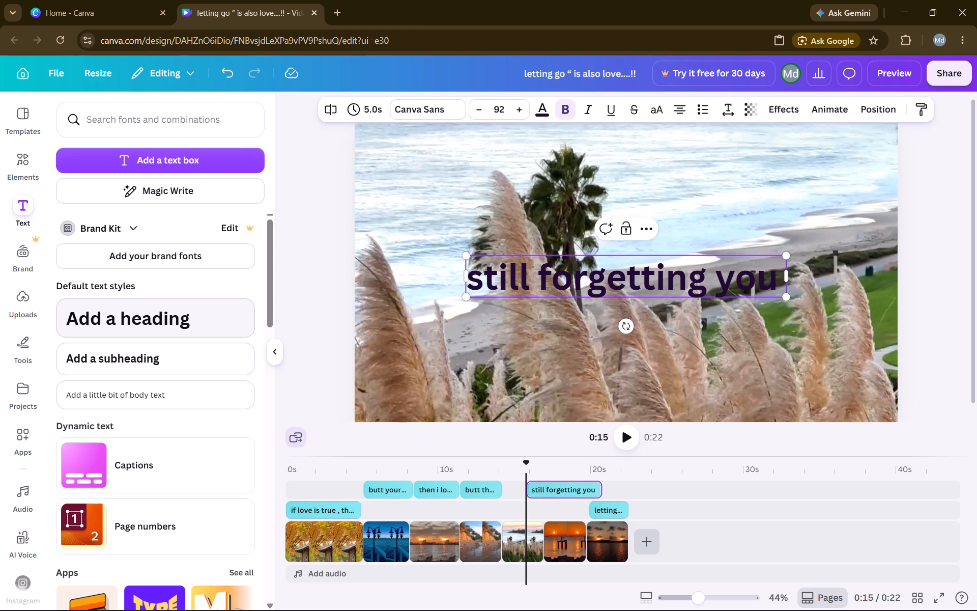
{"action": "type", "text": "belo"}
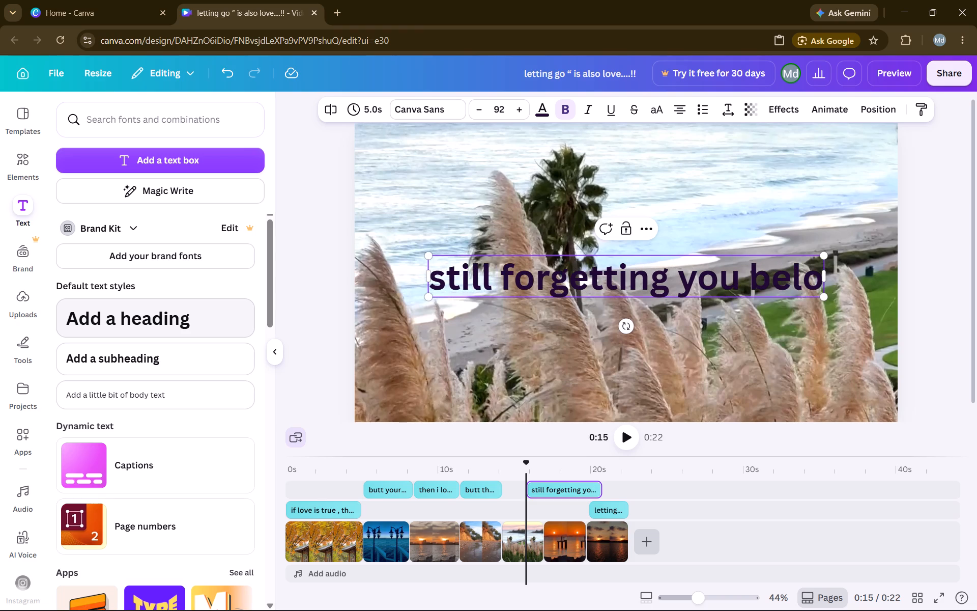
{"action": "type", "text": "nged"}
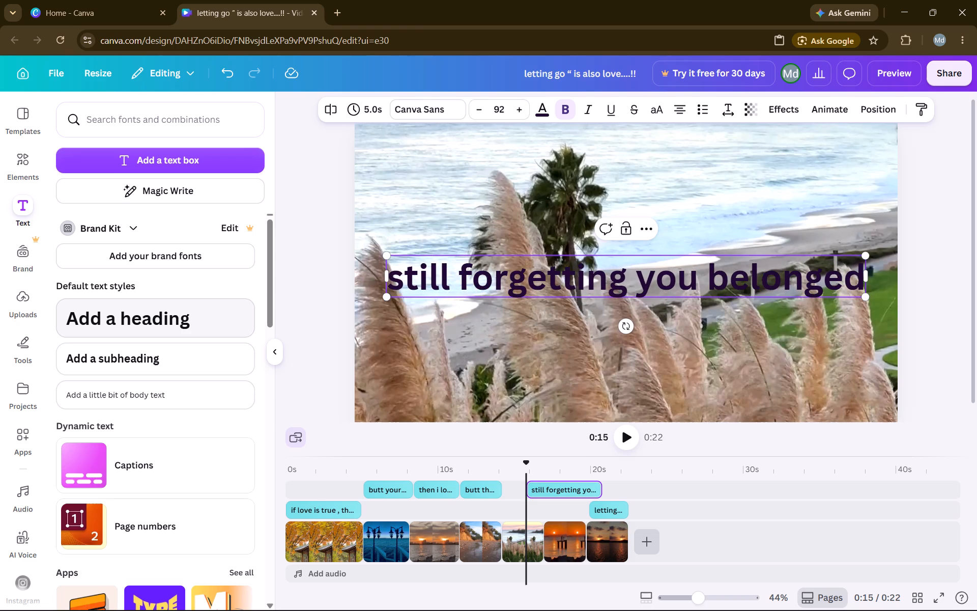
{"action": "key", "text": "space"}
{"action": "type", "text": "to my"}
{"action": "key", "text": "space"}
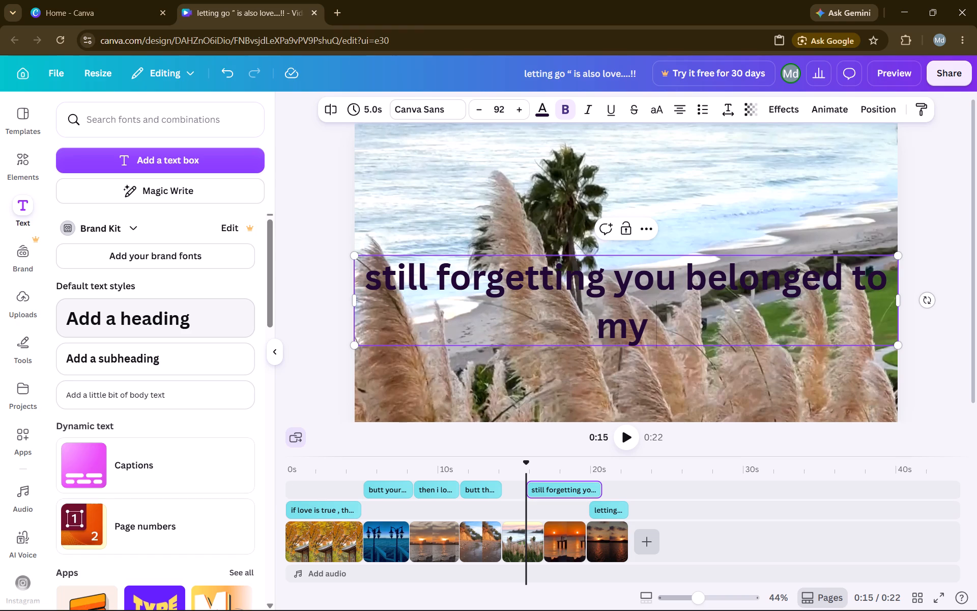
{"action": "type", "text": "cont"}
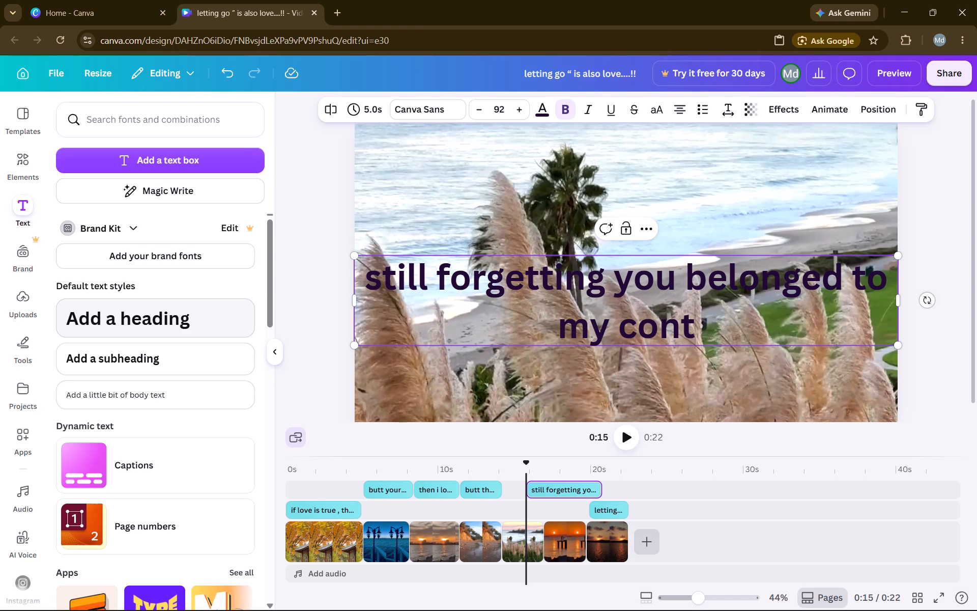
{"action": "type", "text": "rol"}
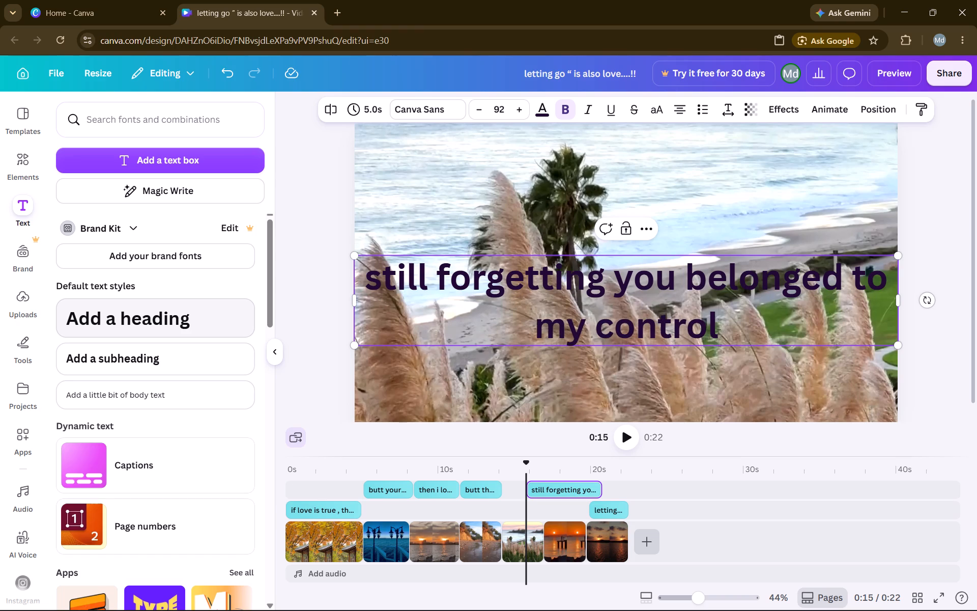
{"action": "type", "text": "..."}
{"action": "type", "text": "!!"}
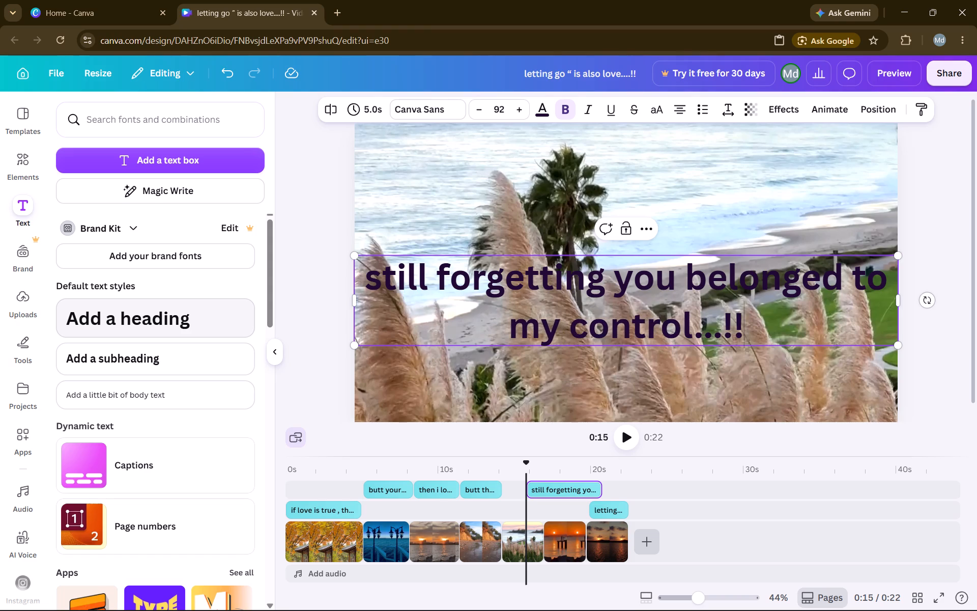
Set the new heading's font to Mistrully and scale it down to size 83.
{"action": "left_click", "coordinate": [444, 105]}
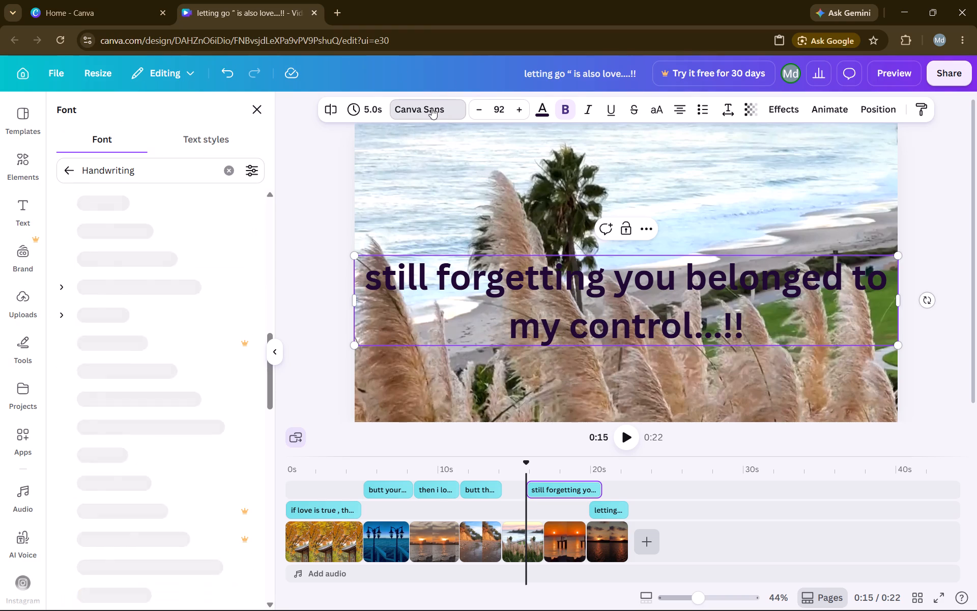
{"action": "left_click", "coordinate": [117, 423]}
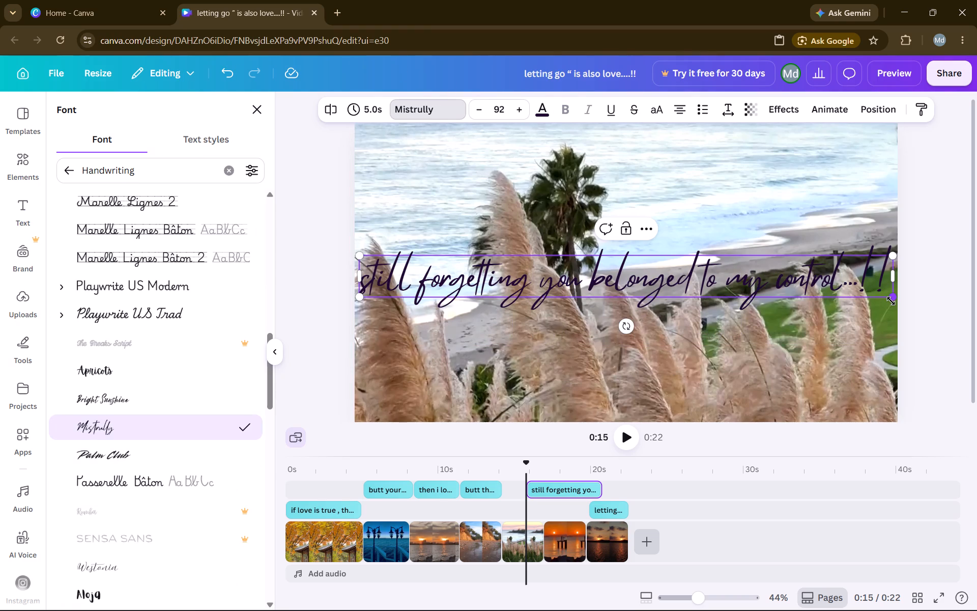
{"action": "left_click_drag", "start_coordinate": [891, 301], "coordinate": [840, 284]}
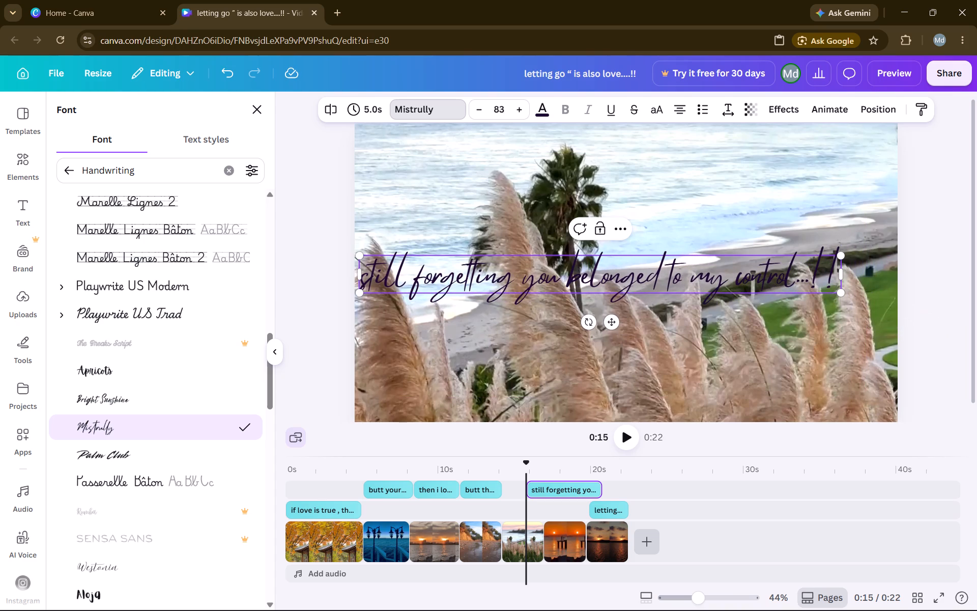
Move the "still forgetting you belonged" line to the top of the frame, over the sea and roughly centred horizontally.
{"action": "left_click_drag", "start_coordinate": [618, 253], "coordinate": [643, 196]}
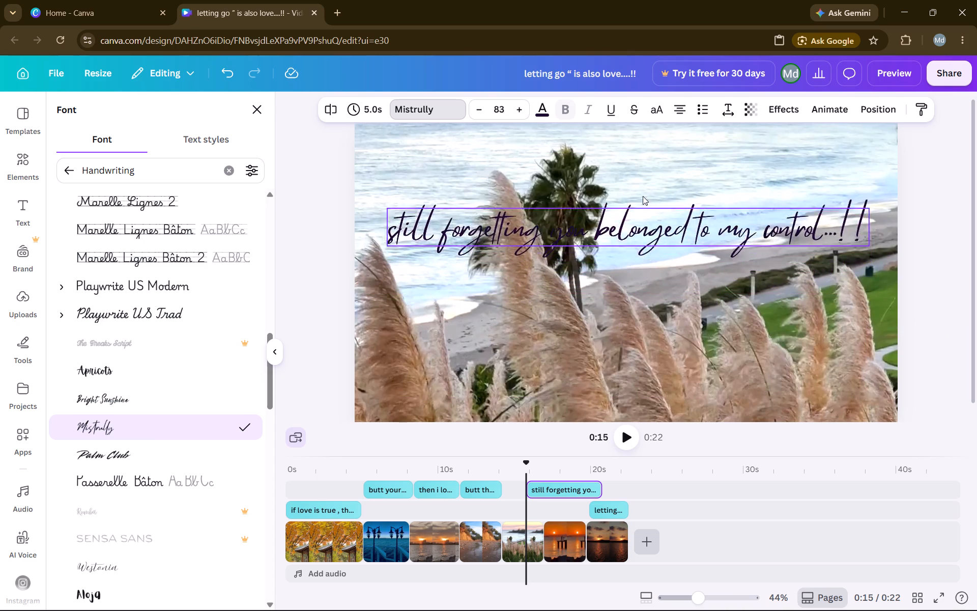
{"action": "left_click_drag", "start_coordinate": [643, 196], "coordinate": [637, 142]}
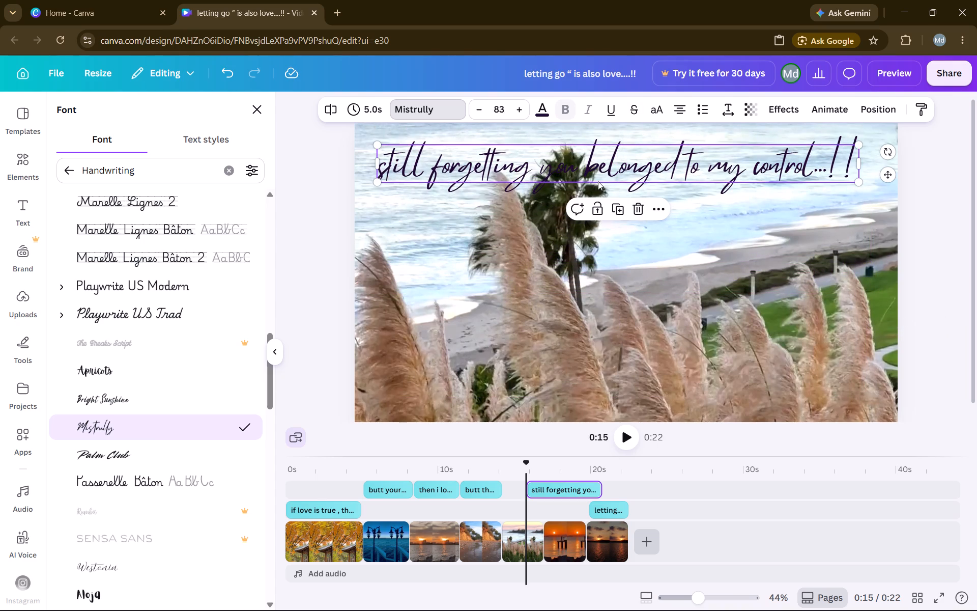
{"action": "left_click_drag", "start_coordinate": [608, 140], "coordinate": [605, 148]}
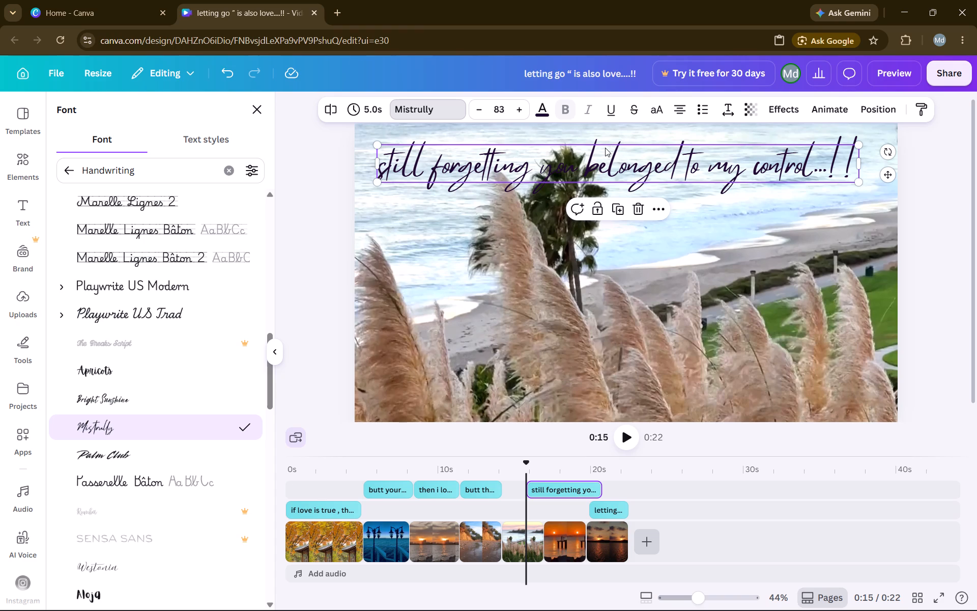
{"action": "double_click", "coordinate": [605, 148]}
{"action": "left_click", "coordinate": [706, 128]}
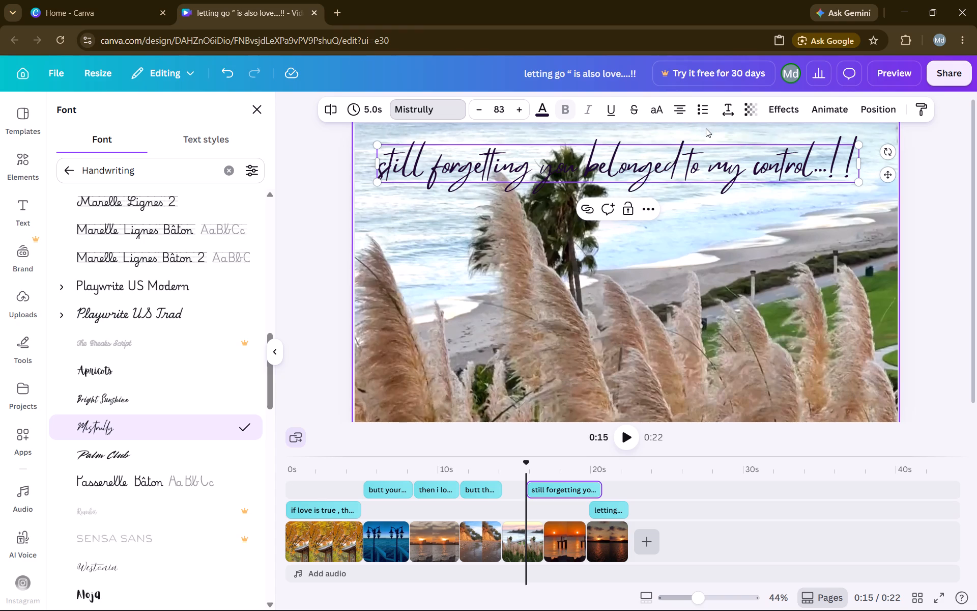
{"action": "left_click", "coordinate": [612, 181]}
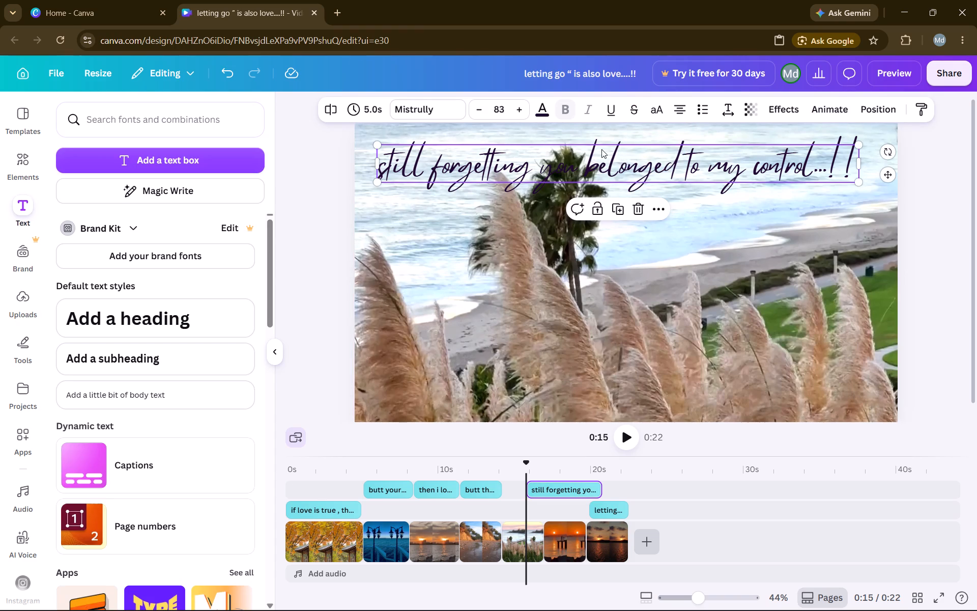
{"action": "left_click", "coordinate": [599, 143]}
{"action": "left_click_drag", "start_coordinate": [599, 143], "coordinate": [599, 161]}
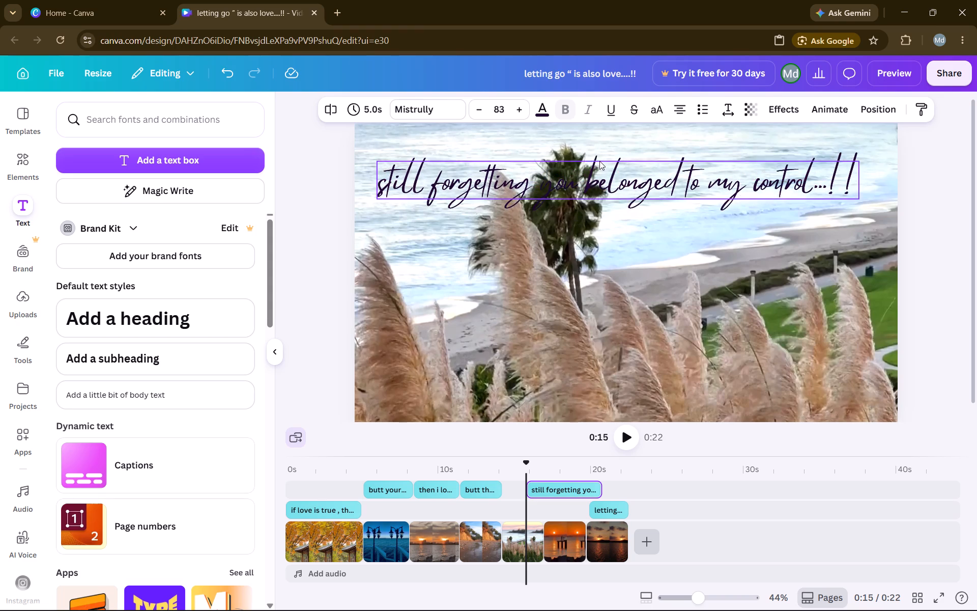
{"action": "left_click_drag", "start_coordinate": [599, 161], "coordinate": [613, 126]}
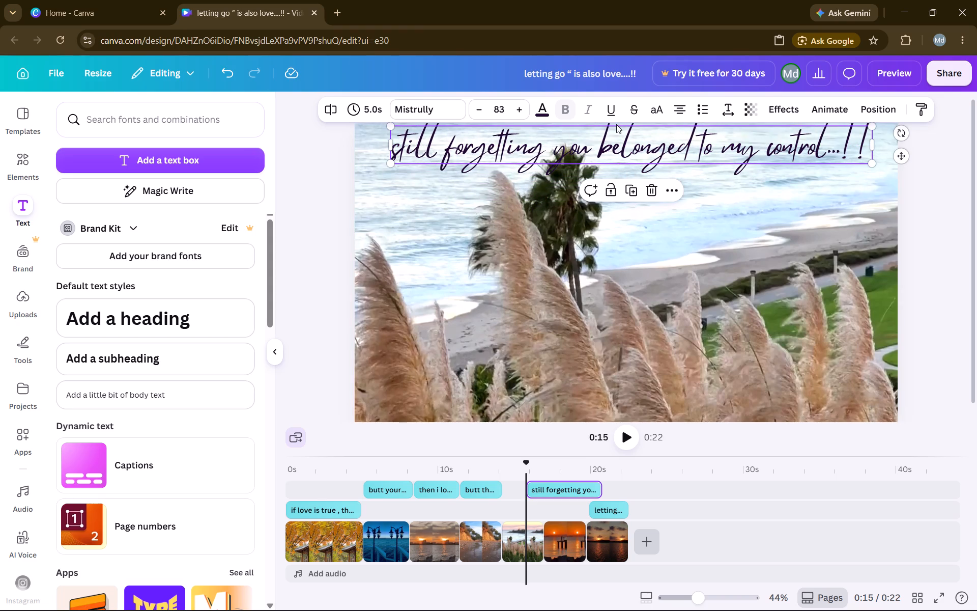
{"action": "left_click", "coordinate": [616, 124]}
{"action": "left_click_drag", "start_coordinate": [620, 126], "coordinate": [608, 159]}
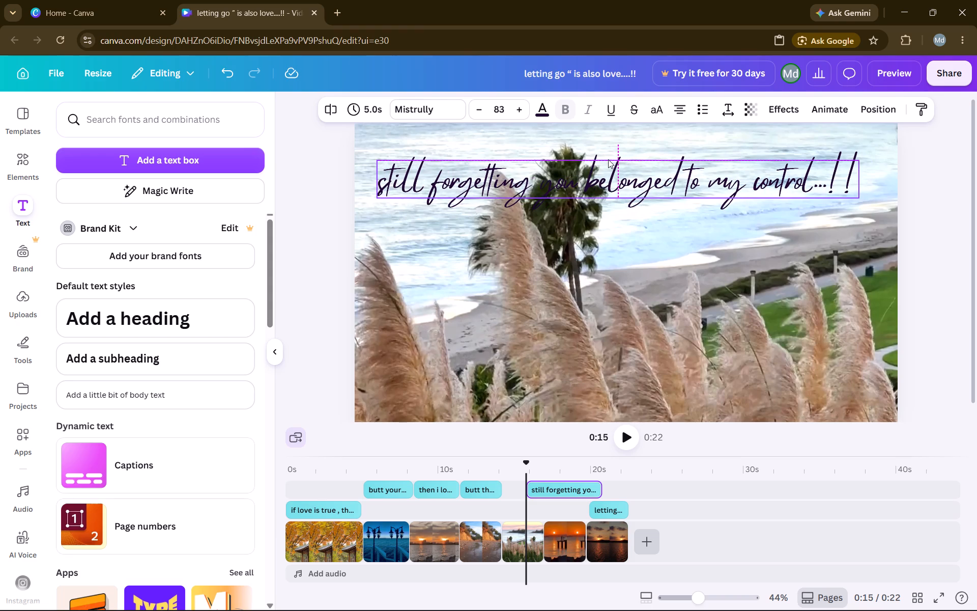
{"action": "left_click_drag", "start_coordinate": [608, 159], "coordinate": [629, 142]}
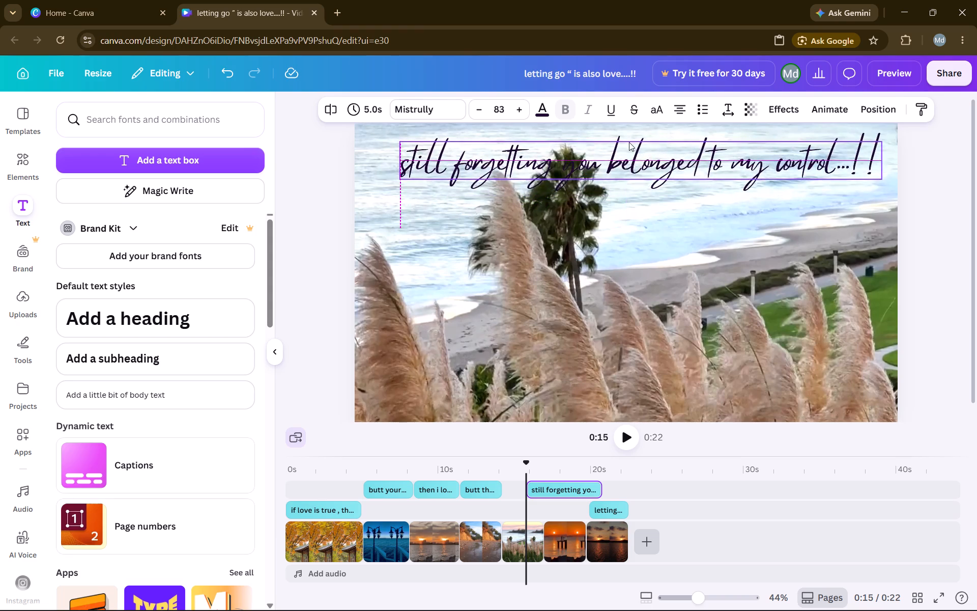
{"action": "left_click_drag", "start_coordinate": [629, 142], "coordinate": [607, 146]}
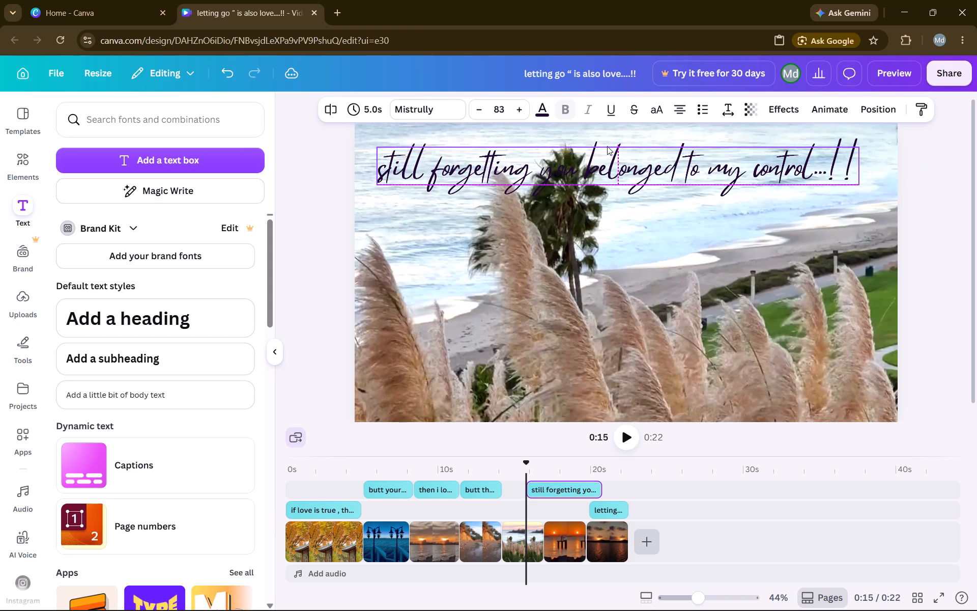
{"action": "left_click_drag", "start_coordinate": [607, 146], "coordinate": [614, 146]}
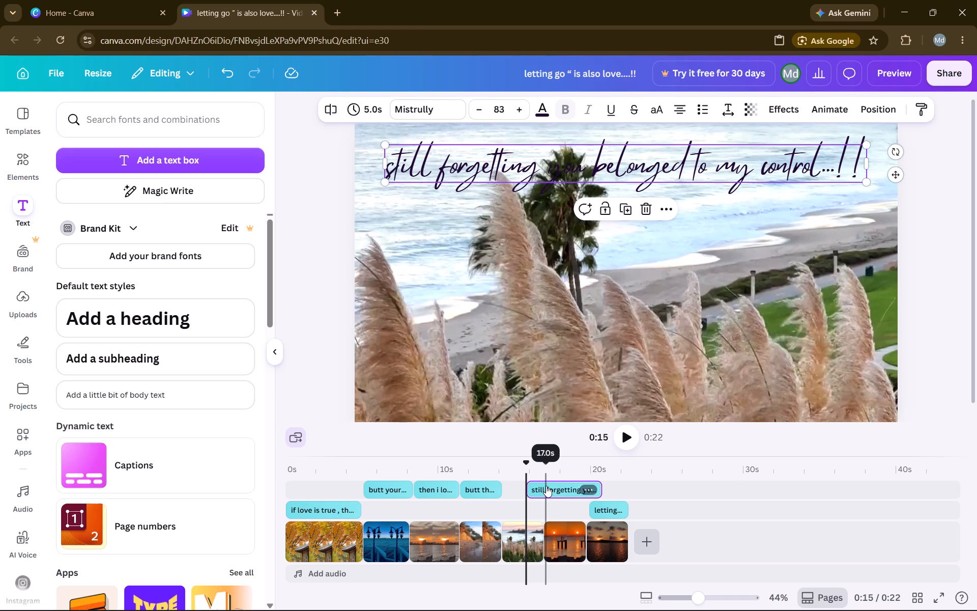
Move the "still forgetting" text clip to start with the fifth video clip and shorten it to 2.7 s to match.
{"action": "left_click_drag", "start_coordinate": [546, 485], "coordinate": [520, 486]}
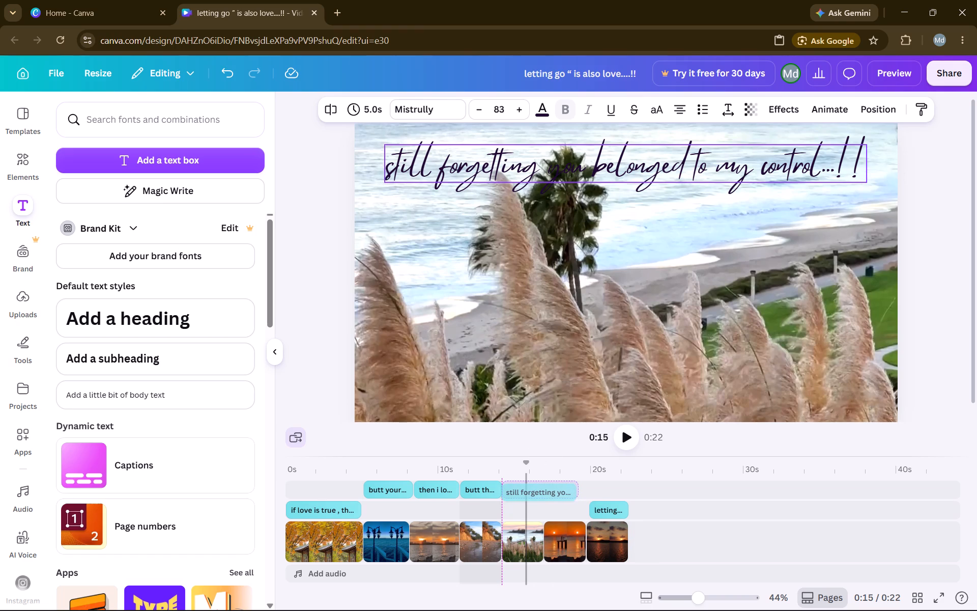
{"action": "left_click_drag", "start_coordinate": [520, 486], "coordinate": [523, 486]}
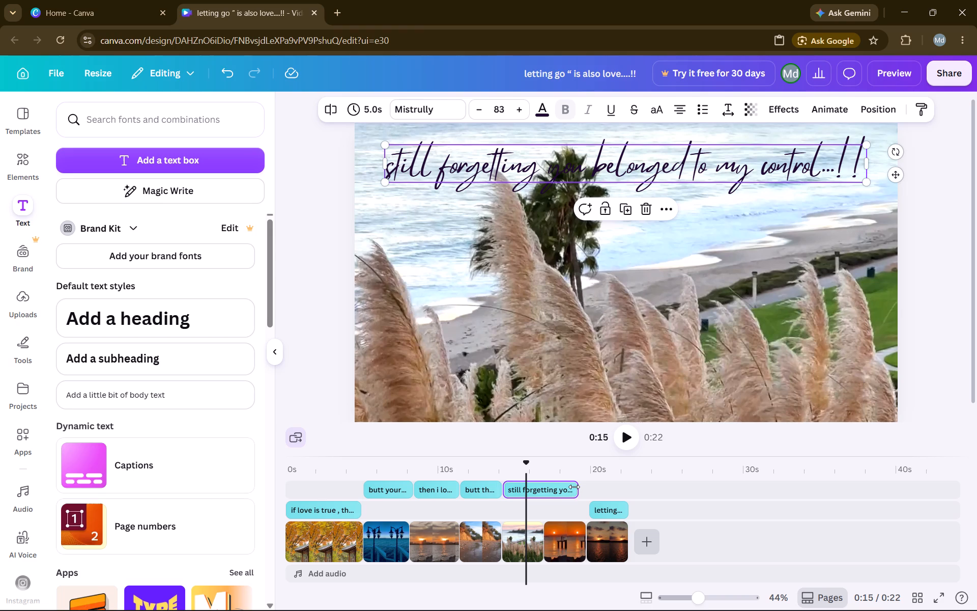
{"action": "left_click_drag", "start_coordinate": [574, 487], "coordinate": [545, 491]}
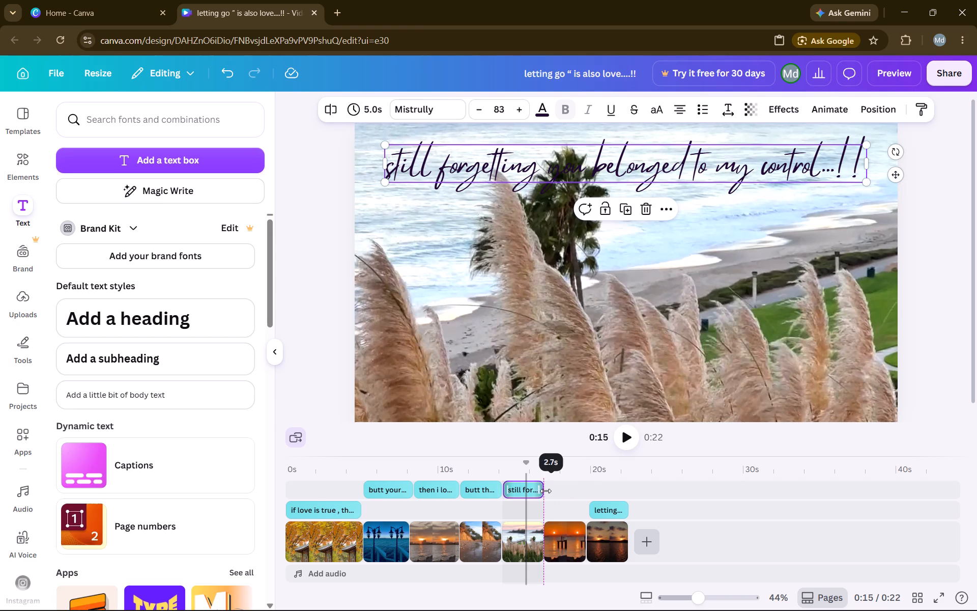
{"action": "left_click_drag", "start_coordinate": [545, 491], "coordinate": [544, 491]}
Add a heading reading "what my heart desired , i never got...!!" over the sunset clip with the fishing pier.
{"action": "left_click", "coordinate": [575, 543]}
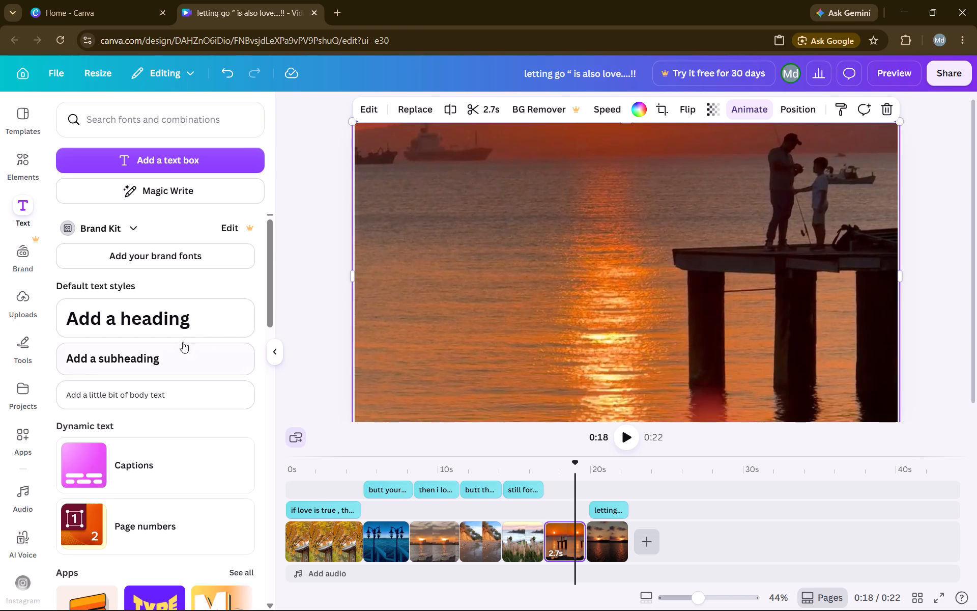
{"action": "left_click", "coordinate": [175, 321]}
{"action": "key", "text": "BackSpace"}
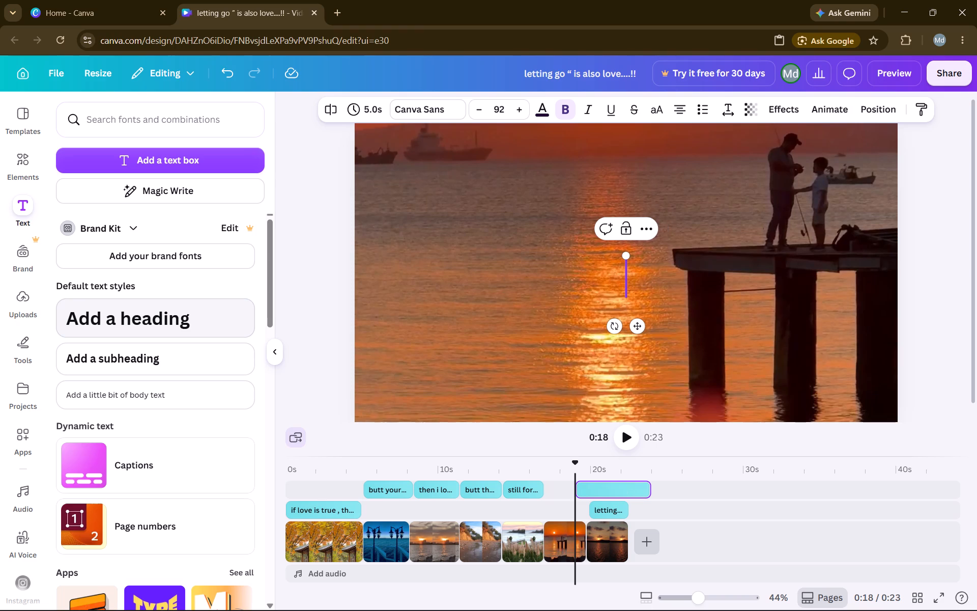
{"action": "type", "text": "what my heart"}
{"action": "key", "text": "space"}
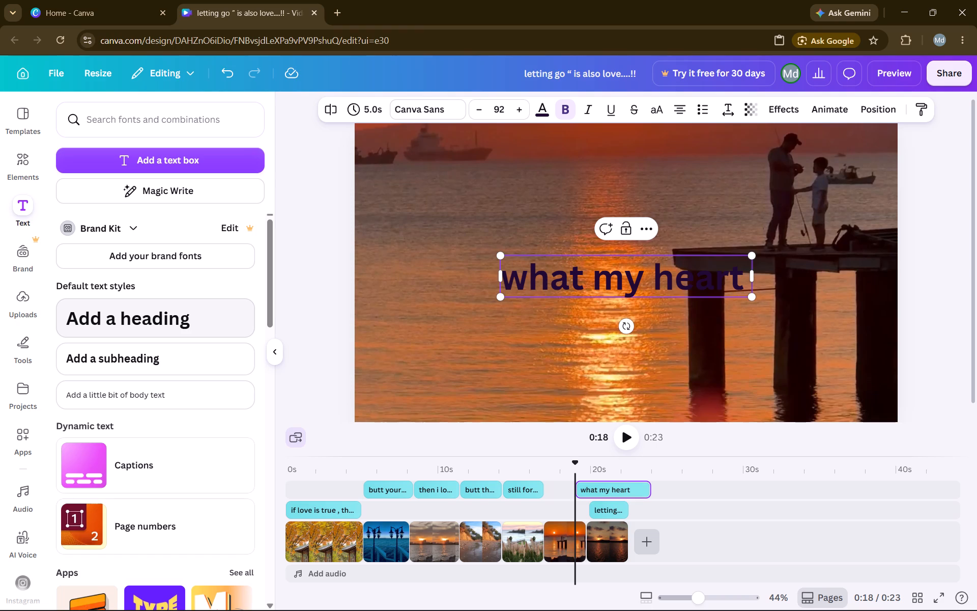
{"action": "key", "text": "d"}
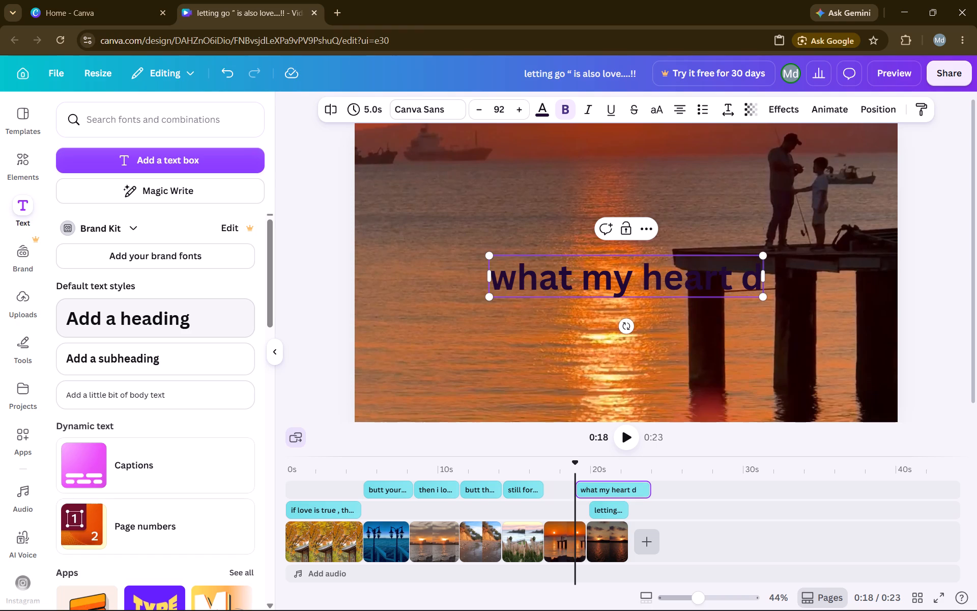
{"action": "key", "text": "e"}
{"action": "type", "text": "sired"}
{"action": "key", "text": "space"}
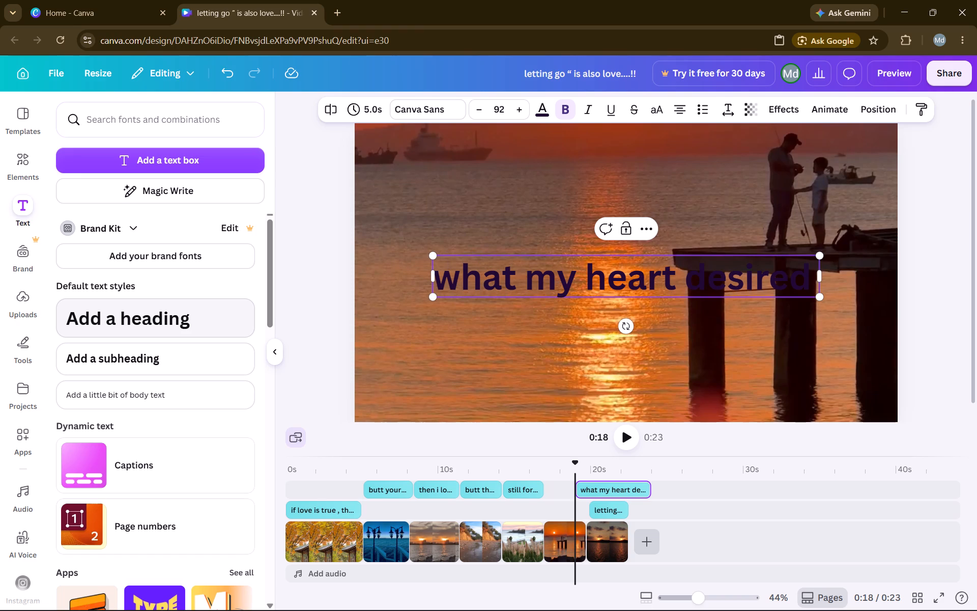
{"action": "type", "text": ", i"}
{"action": "key", "text": "space"}
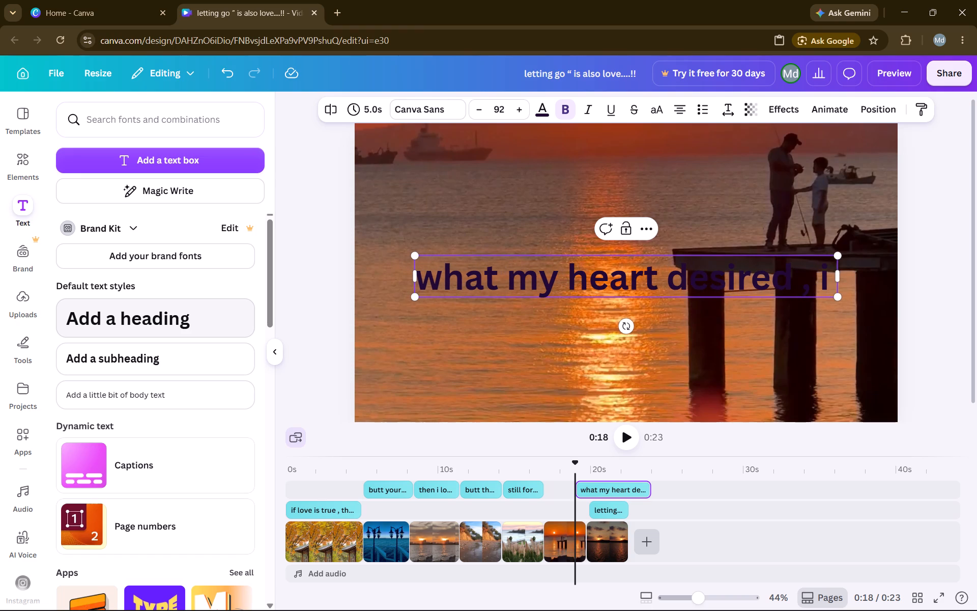
{"action": "type", "text": "never"}
{"action": "key", "text": "space"}
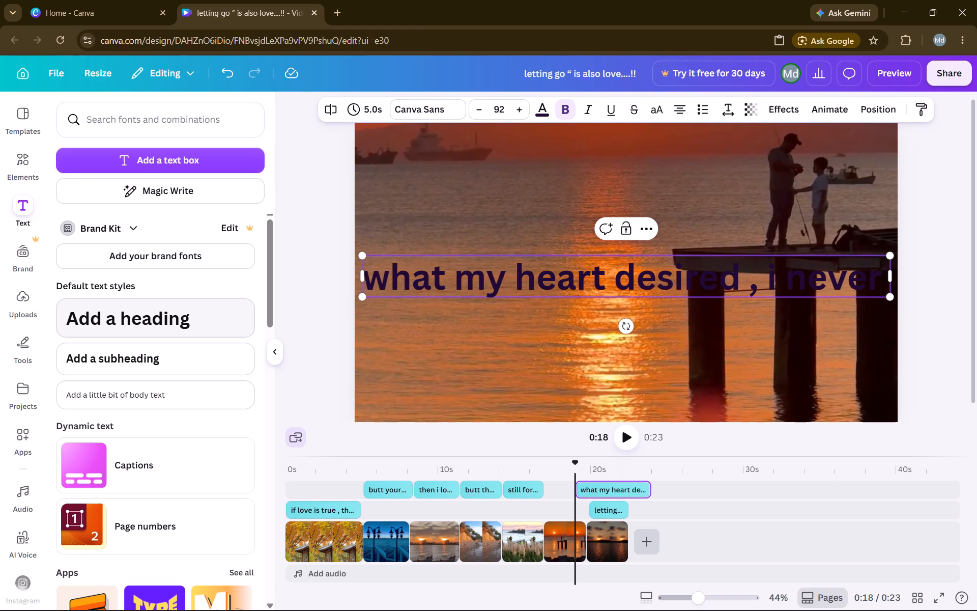
{"action": "type", "text": "go"}
{"action": "key", "text": "t"}
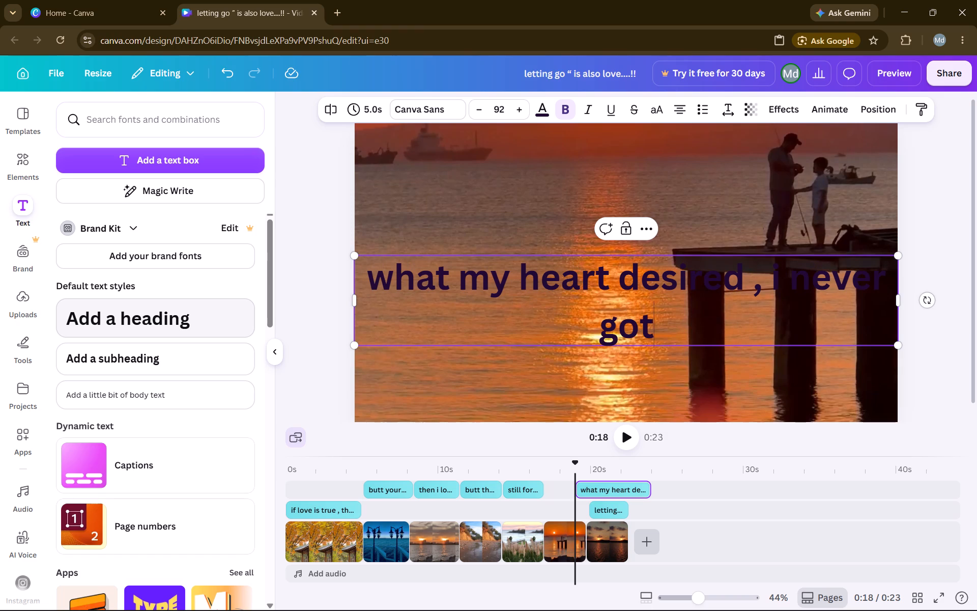
{"action": "type", "text": "..."}
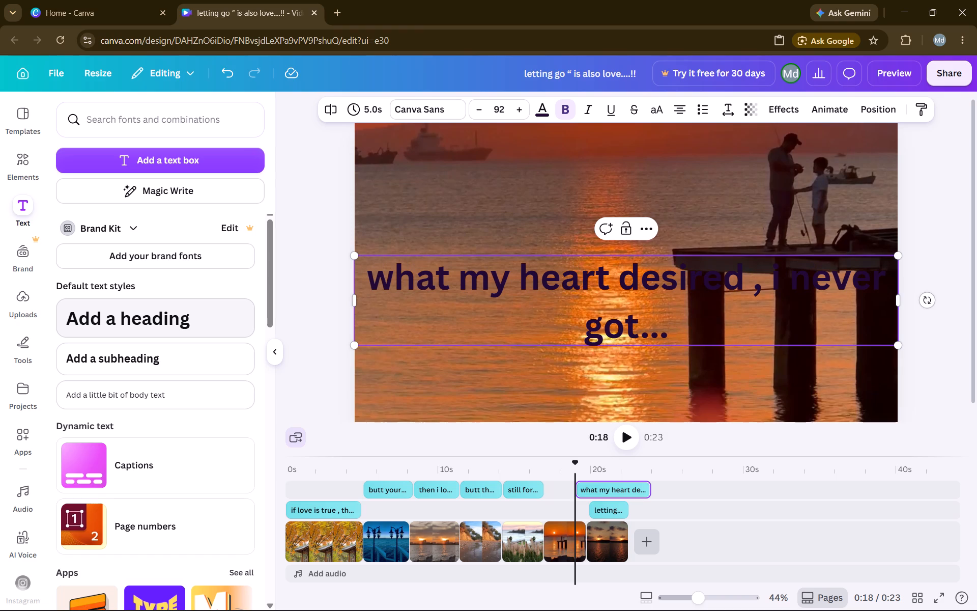
{"action": "type", "text": "!!"}
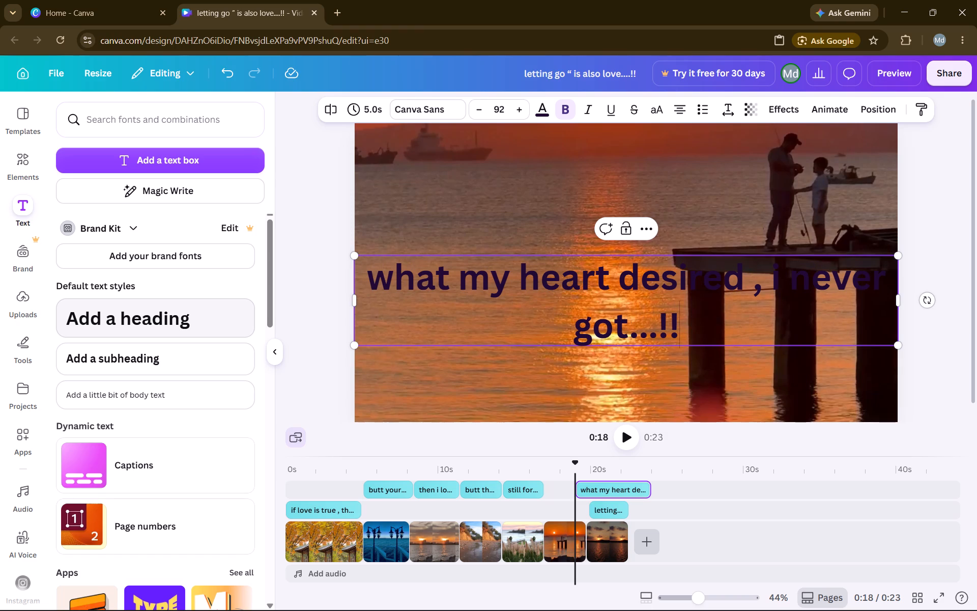
Set the new heading's font to Mistrully.
{"action": "left_click", "coordinate": [407, 109]}
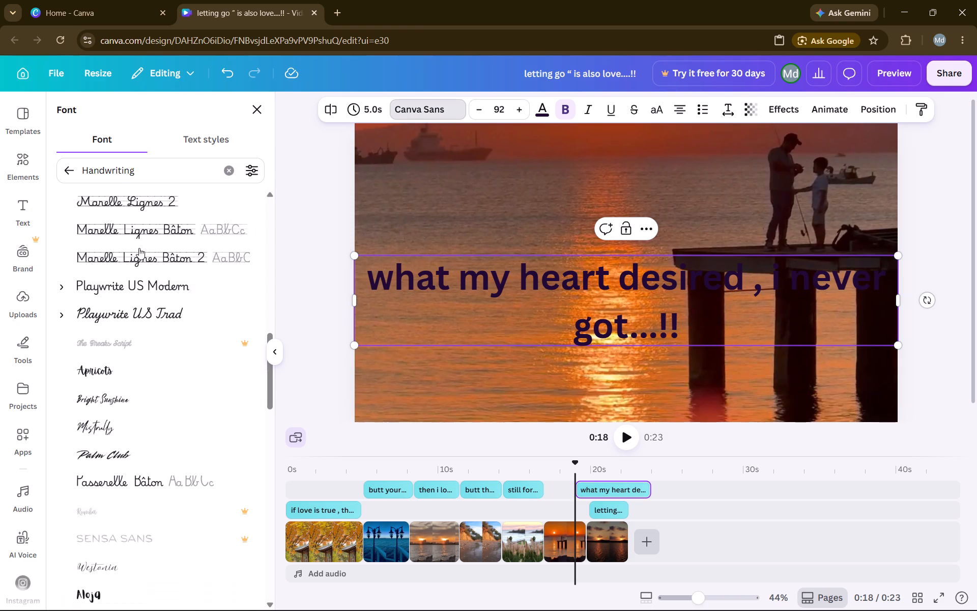
{"action": "left_click", "coordinate": [124, 428]}
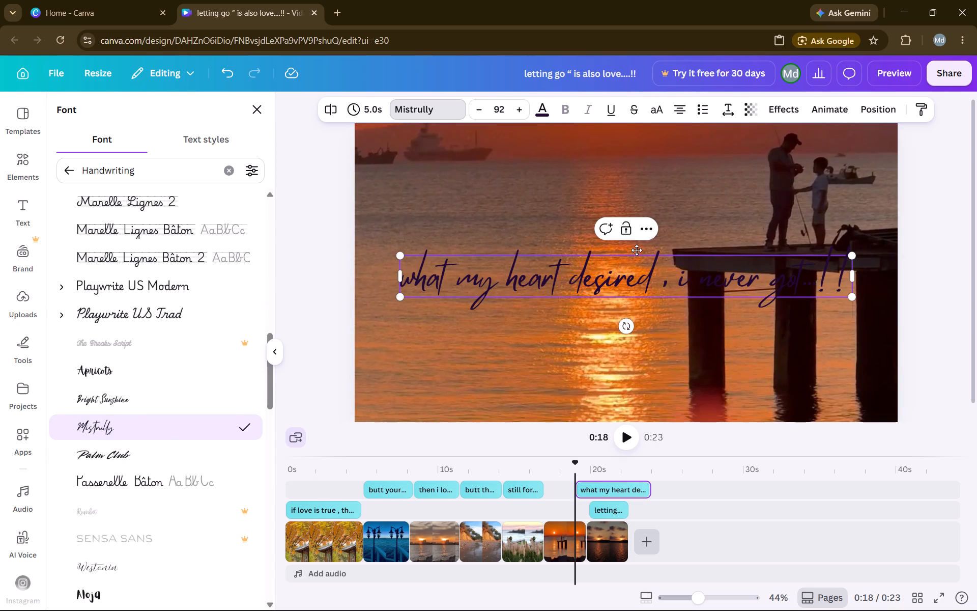
Scale the "what my heart desired" line down to size 80.6 and place it near the top of the frame, beside the two figures.
{"action": "left_click_drag", "start_coordinate": [637, 250], "coordinate": [619, 156]}
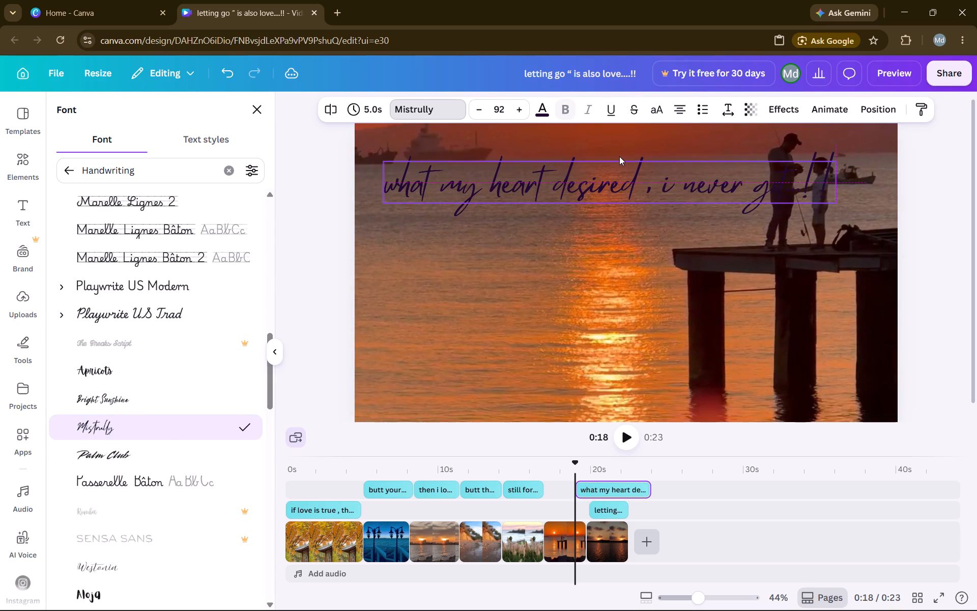
{"action": "left_click_drag", "start_coordinate": [619, 156], "coordinate": [607, 149]}
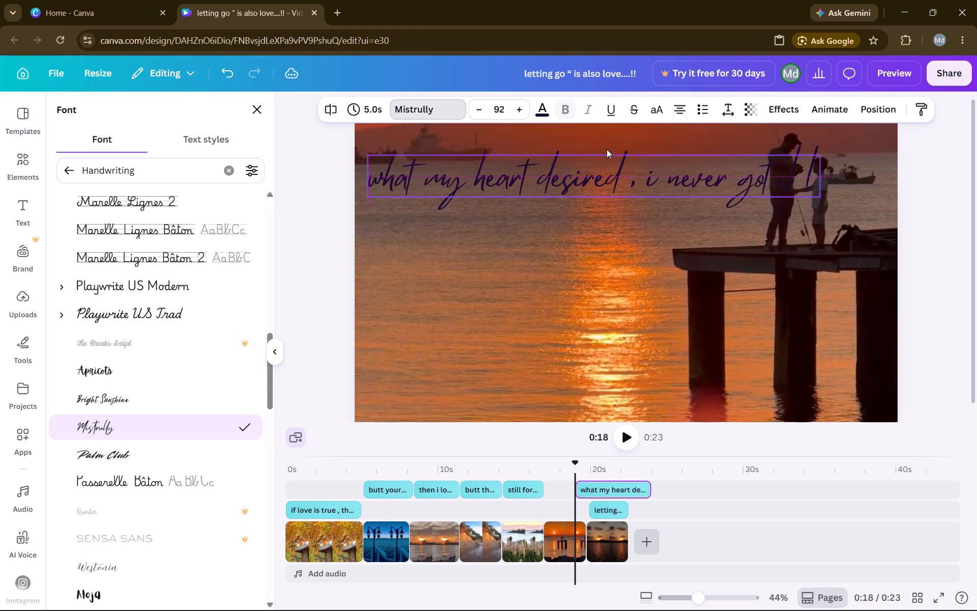
{"action": "left_click_drag", "start_coordinate": [607, 149], "coordinate": [615, 144]}
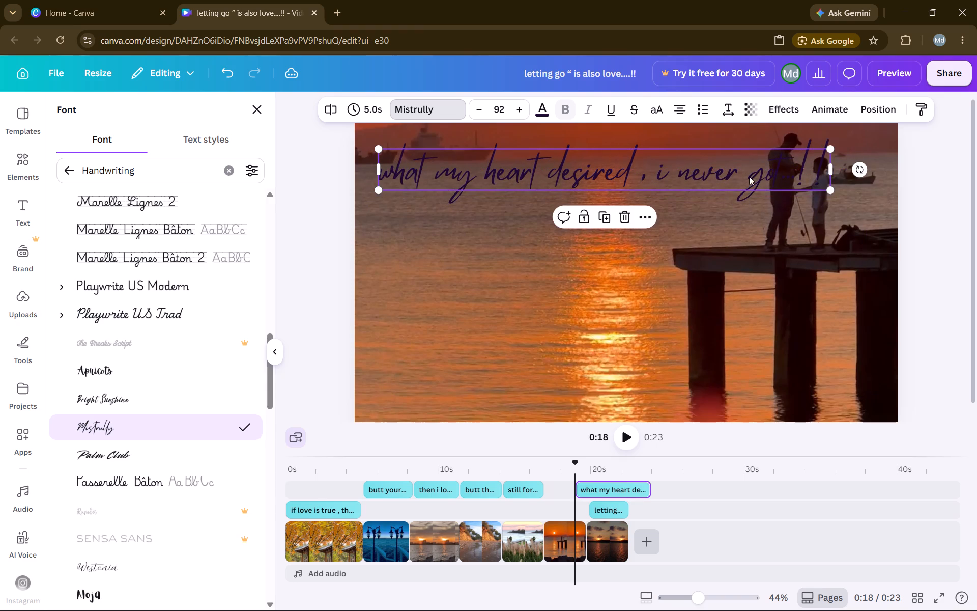
{"action": "left_click_drag", "start_coordinate": [828, 190], "coordinate": [784, 165]}
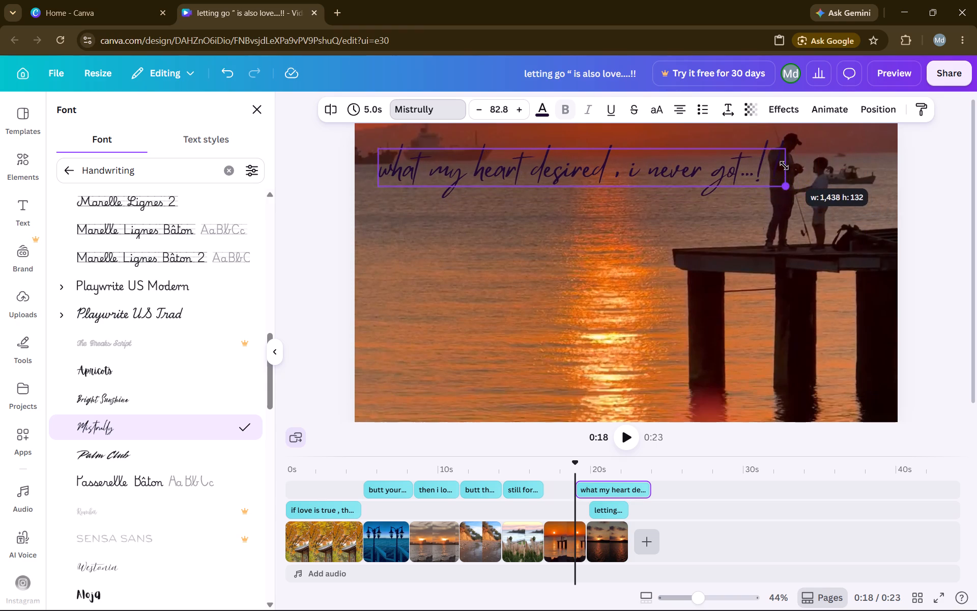
{"action": "left_click_drag", "start_coordinate": [784, 165], "coordinate": [775, 154]}
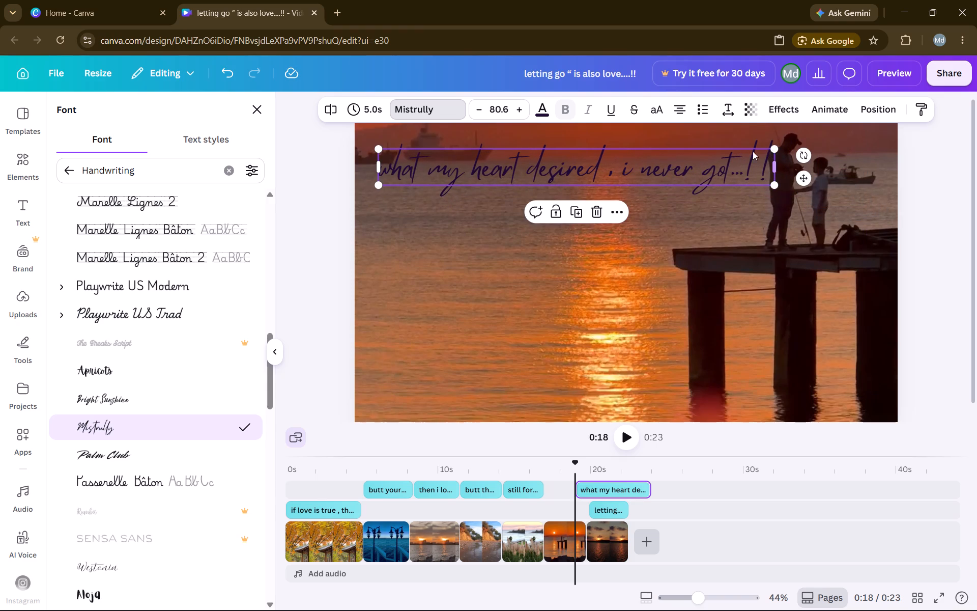
{"action": "left_click_drag", "start_coordinate": [611, 152], "coordinate": [622, 139]}
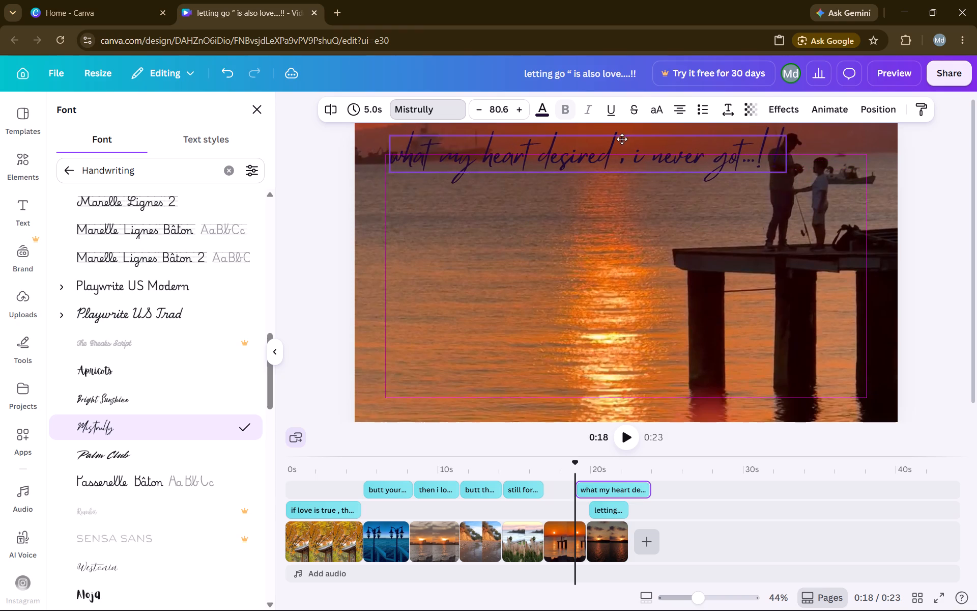
{"action": "left_click_drag", "start_coordinate": [622, 139], "coordinate": [625, 141]}
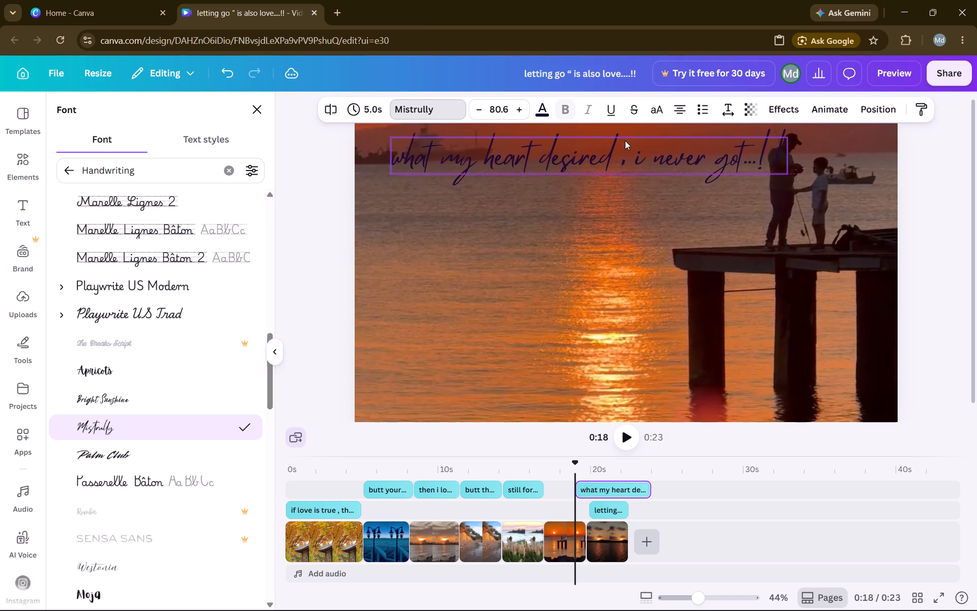
{"action": "left_click_drag", "start_coordinate": [625, 141], "coordinate": [625, 145]}
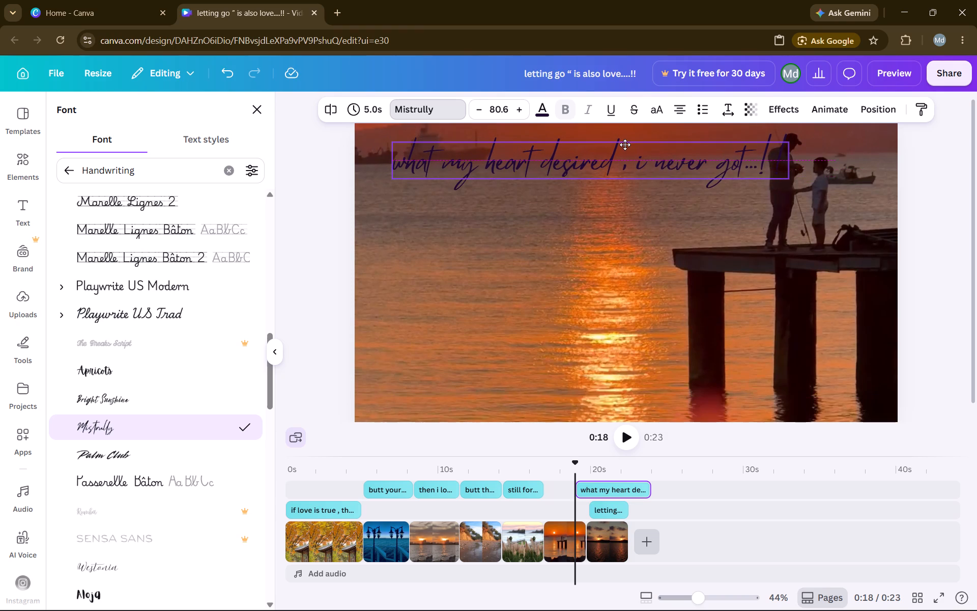
{"action": "left_click_drag", "start_coordinate": [625, 145], "coordinate": [618, 158]}
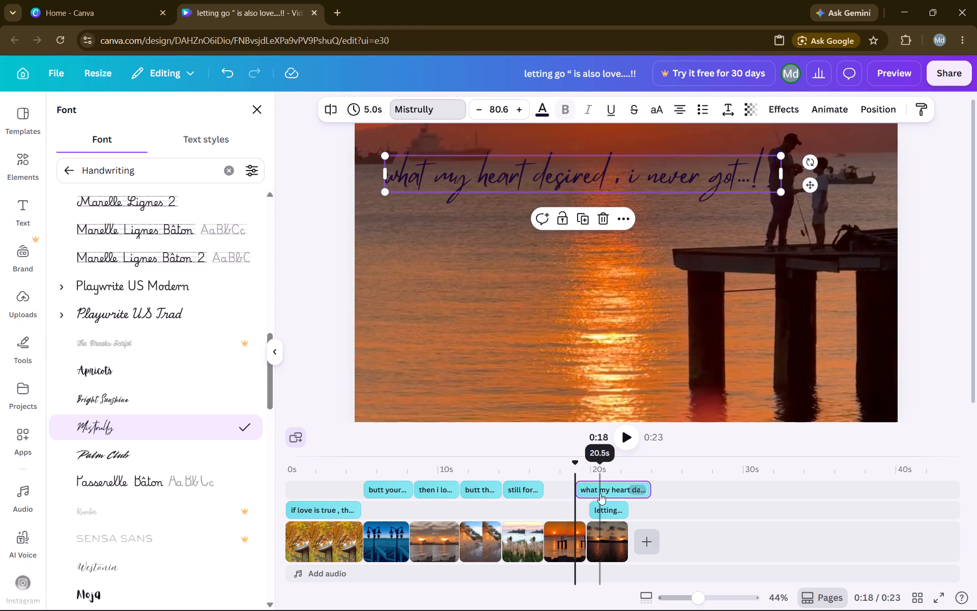
Move the "what my heart desired" text clip to start with the sixth video clip and shorten it to 2.9 s.
{"action": "left_click_drag", "start_coordinate": [600, 483], "coordinate": [570, 484]}
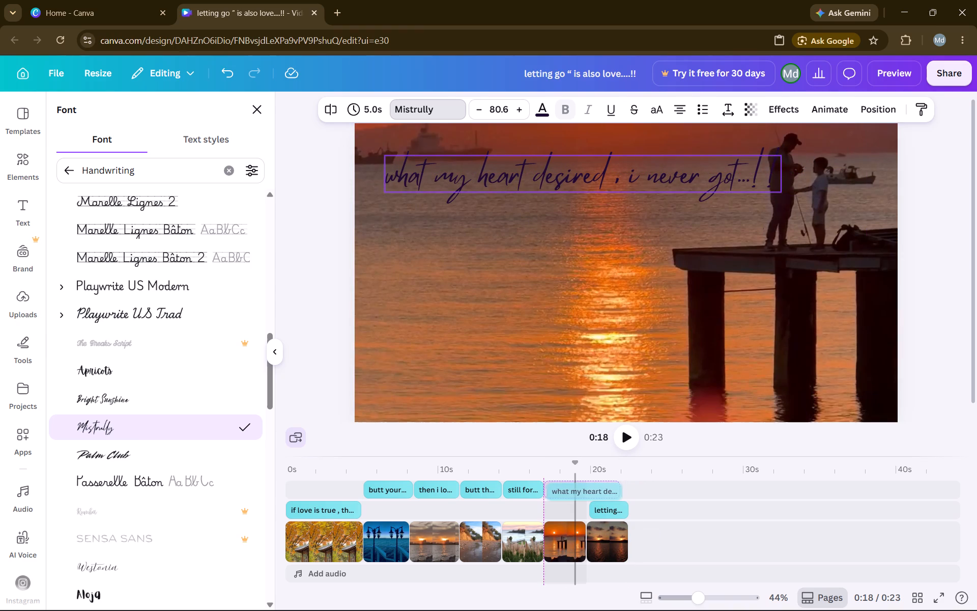
{"action": "left_click_drag", "start_coordinate": [570, 484], "coordinate": [568, 484]}
{"action": "left_click", "coordinate": [568, 484]}
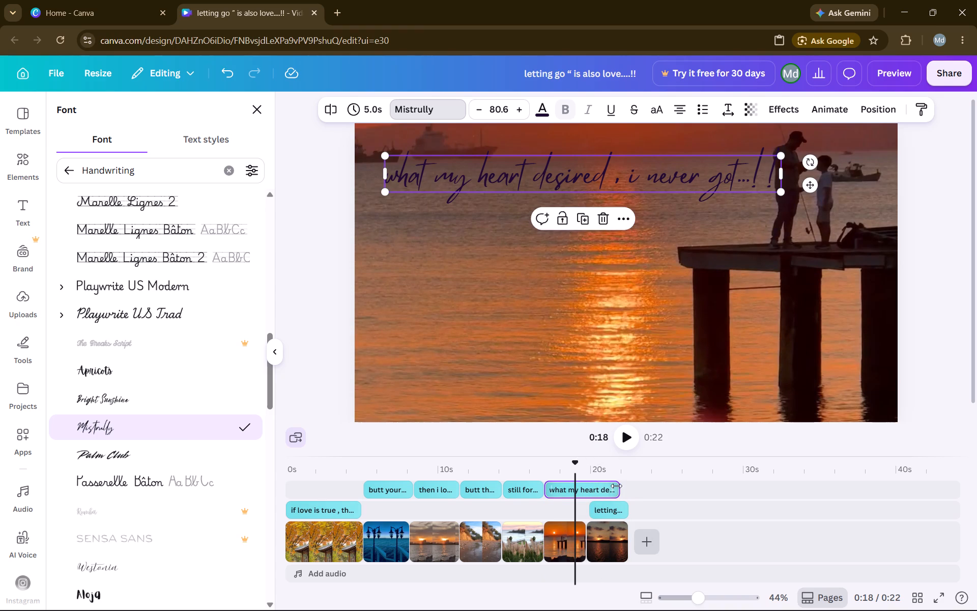
{"action": "left_click_drag", "start_coordinate": [618, 486], "coordinate": [595, 486]}
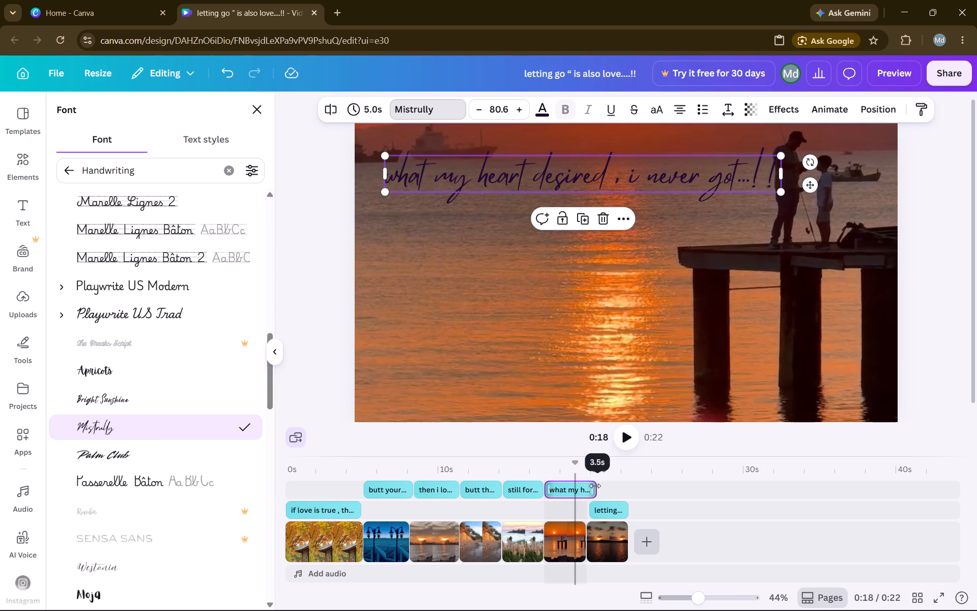
{"action": "left_click_drag", "start_coordinate": [595, 486], "coordinate": [592, 486]}
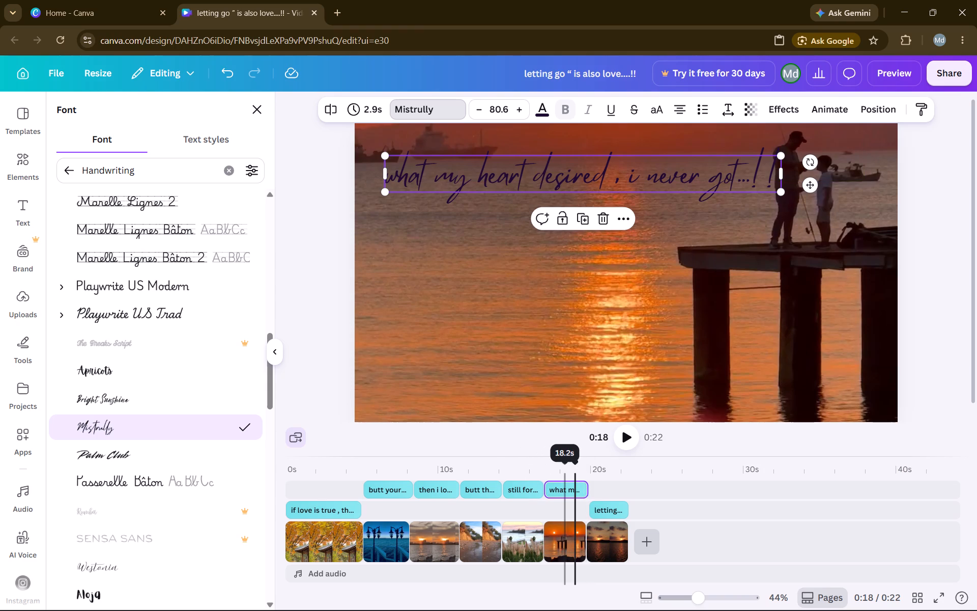
Preview the video from the start, and trim the opening autumn-tree clip to 3.0 s.
{"action": "left_click_drag", "start_coordinate": [579, 463], "coordinate": [229, 462]}
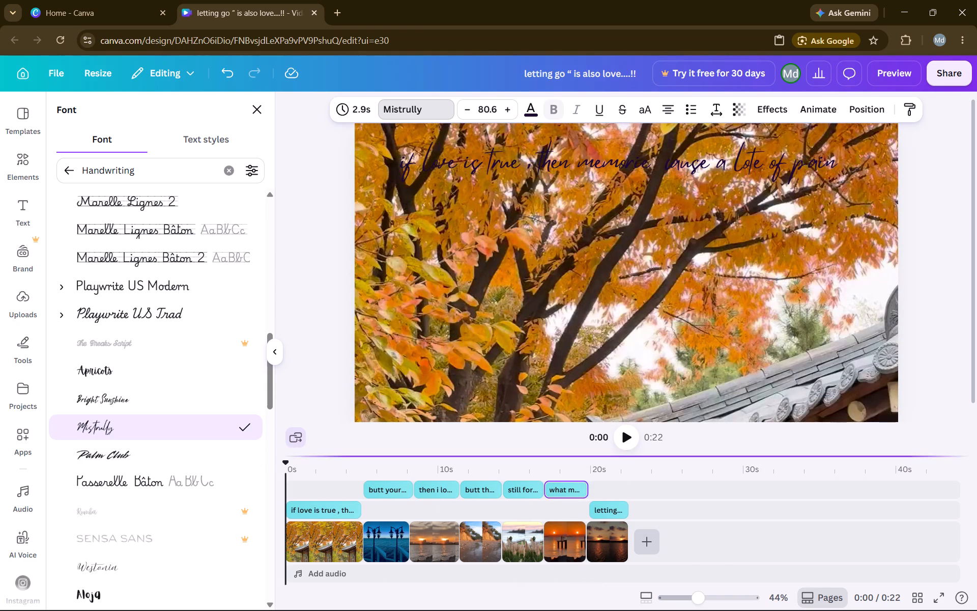
{"action": "left_click", "coordinate": [621, 438]}
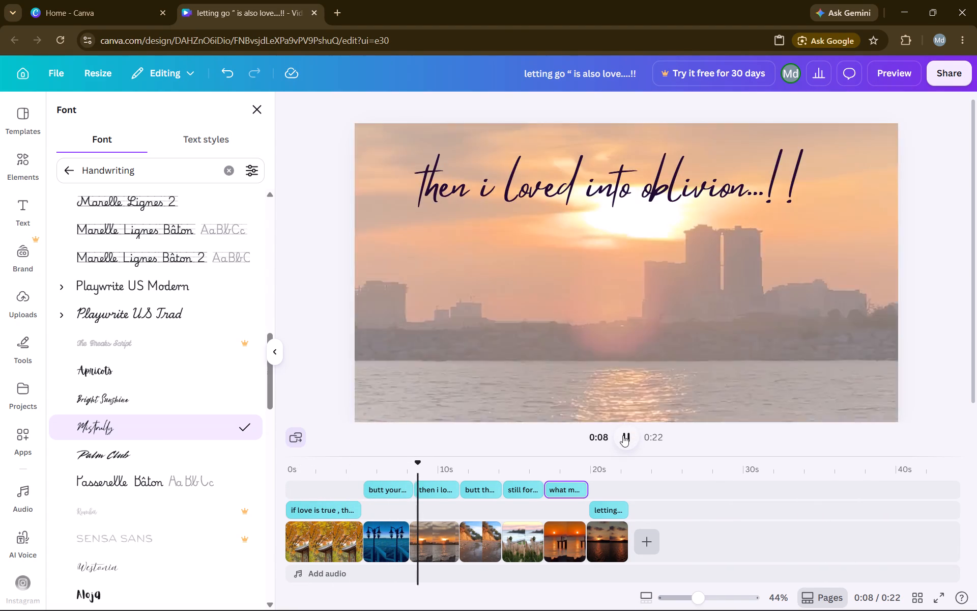
{"action": "left_click", "coordinate": [623, 435]}
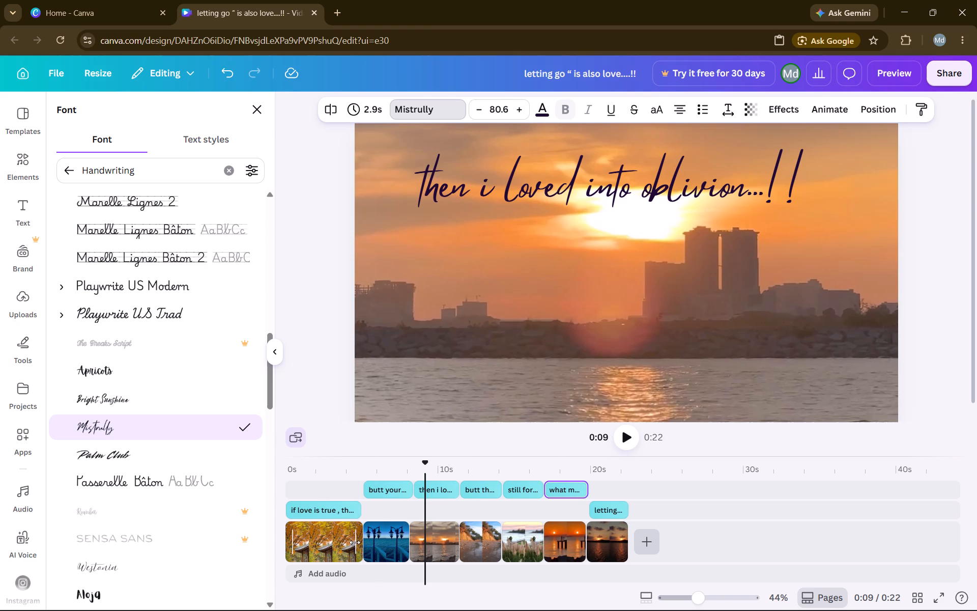
{"action": "left_click_drag", "start_coordinate": [355, 542], "coordinate": [333, 541]}
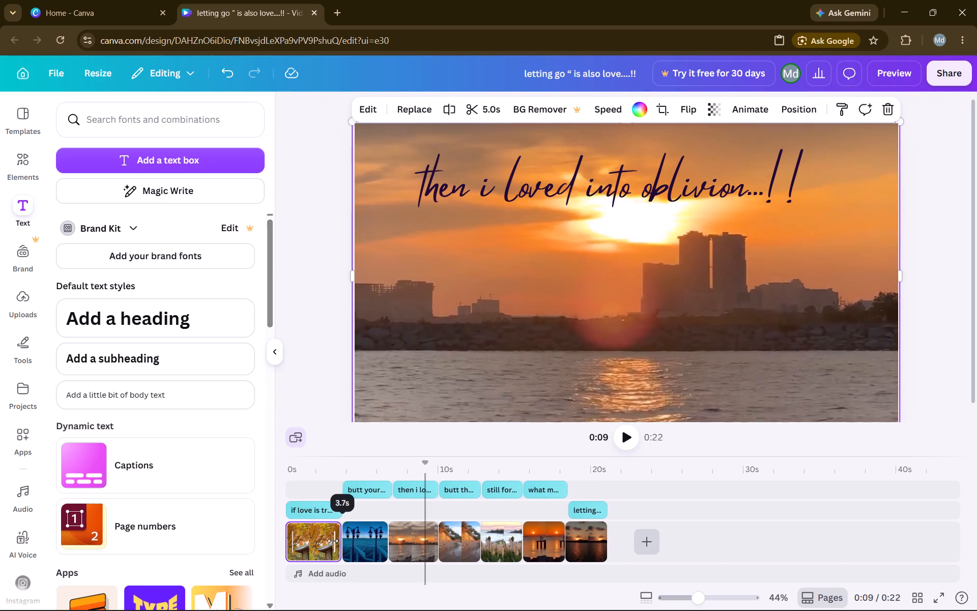
{"action": "left_click_drag", "start_coordinate": [333, 541], "coordinate": [324, 541]}
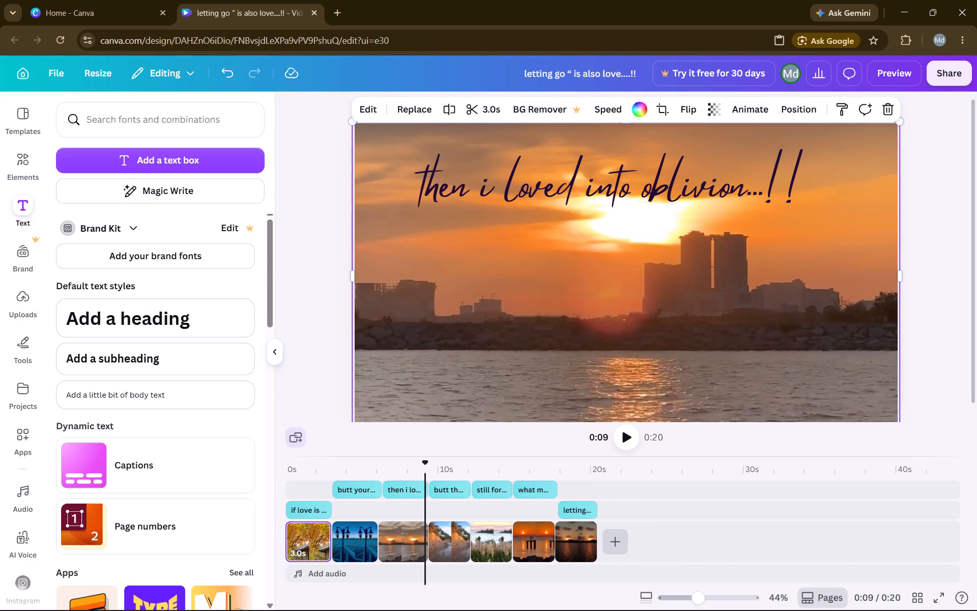
Play the whole video from the start to check the text timing against each clip.
{"action": "left_click_drag", "start_coordinate": [425, 464], "coordinate": [277, 477]}
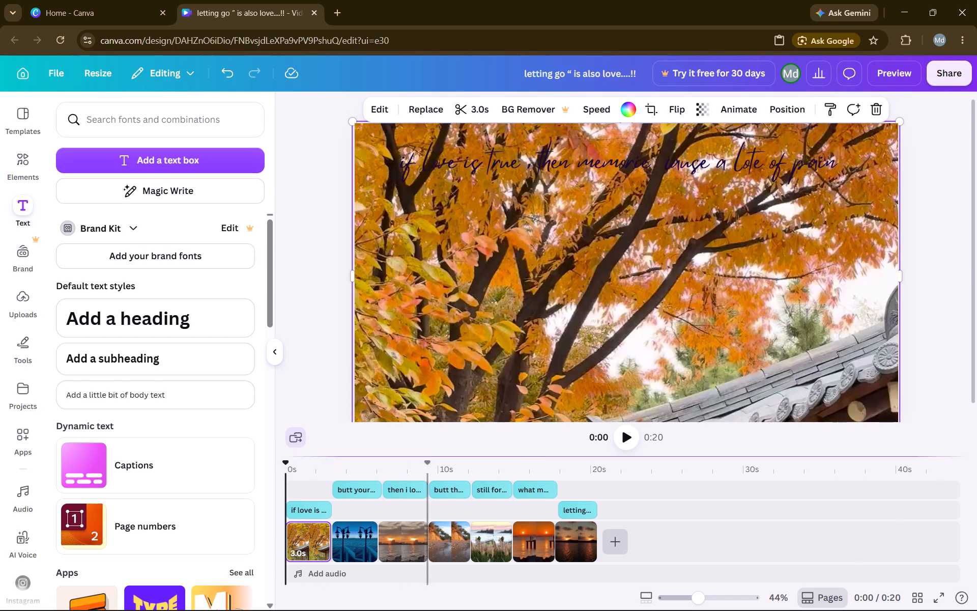
{"action": "left_click", "coordinate": [622, 435]}
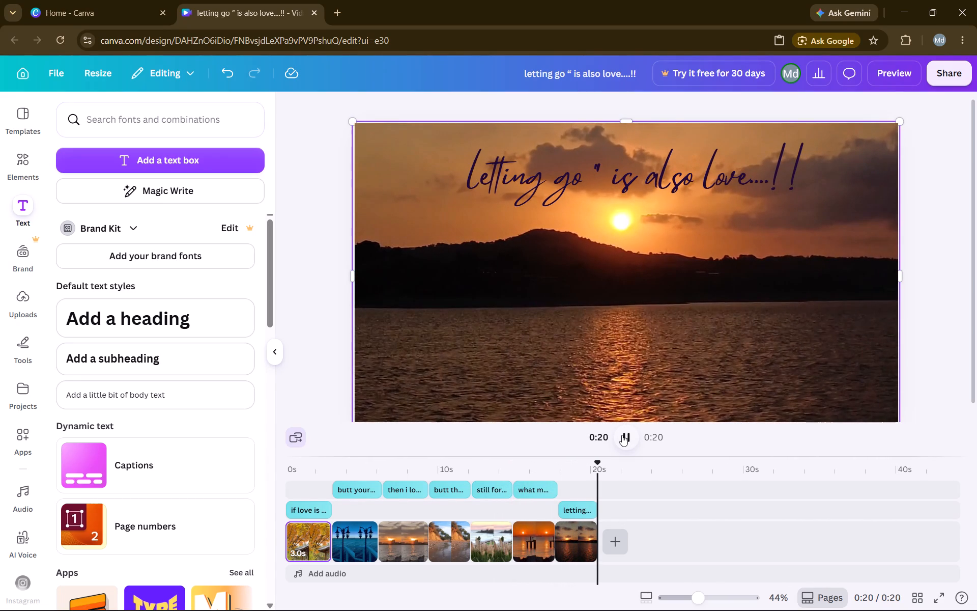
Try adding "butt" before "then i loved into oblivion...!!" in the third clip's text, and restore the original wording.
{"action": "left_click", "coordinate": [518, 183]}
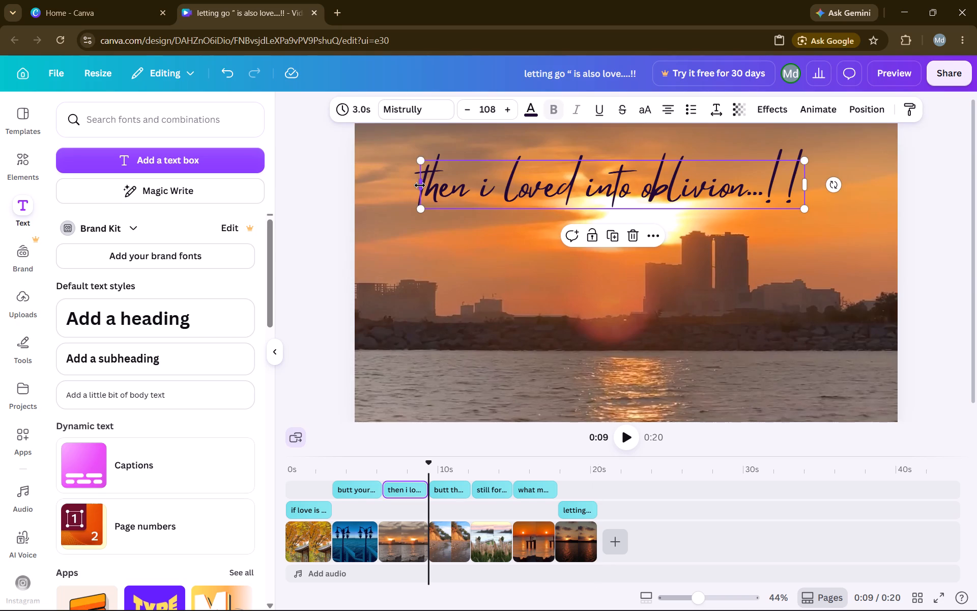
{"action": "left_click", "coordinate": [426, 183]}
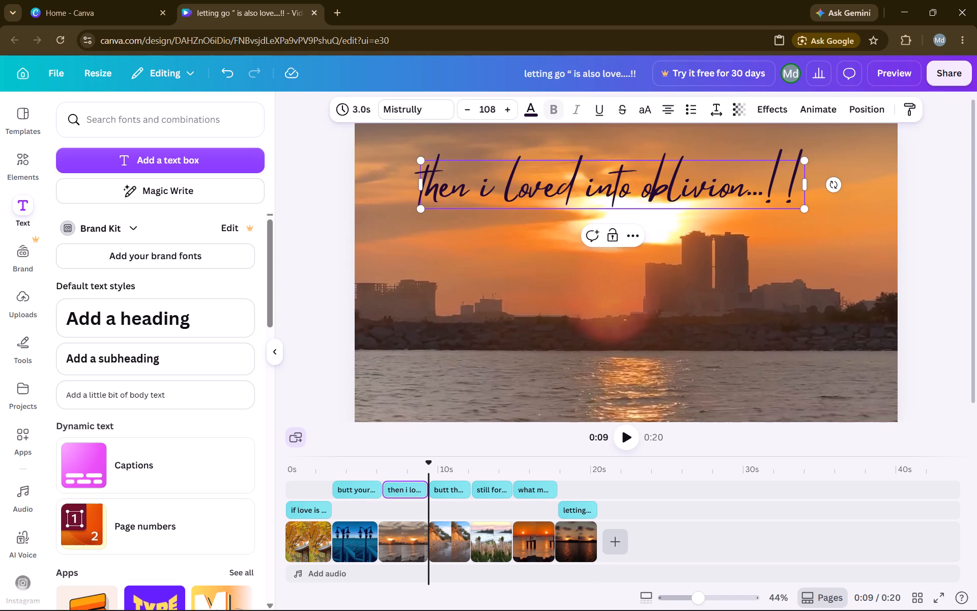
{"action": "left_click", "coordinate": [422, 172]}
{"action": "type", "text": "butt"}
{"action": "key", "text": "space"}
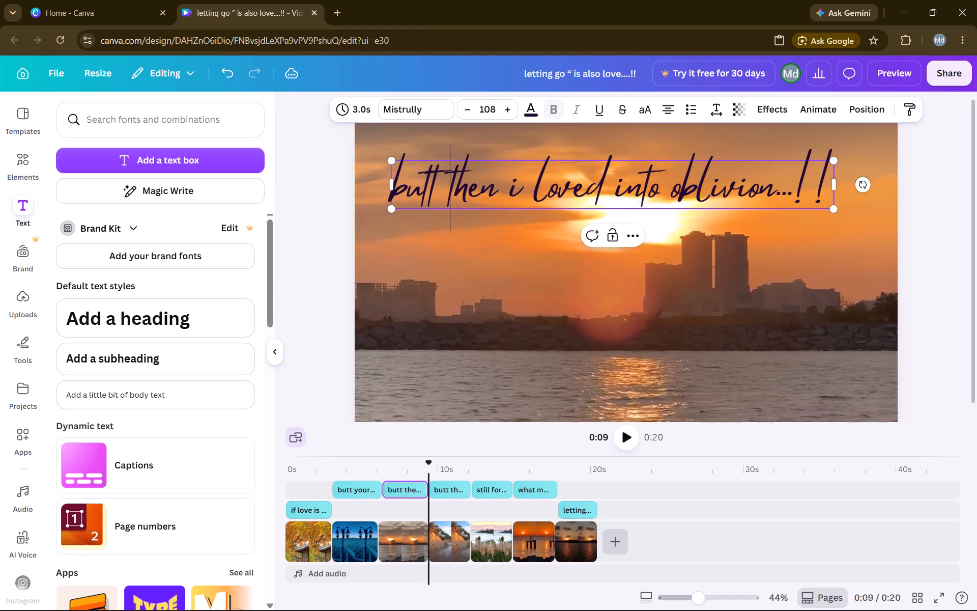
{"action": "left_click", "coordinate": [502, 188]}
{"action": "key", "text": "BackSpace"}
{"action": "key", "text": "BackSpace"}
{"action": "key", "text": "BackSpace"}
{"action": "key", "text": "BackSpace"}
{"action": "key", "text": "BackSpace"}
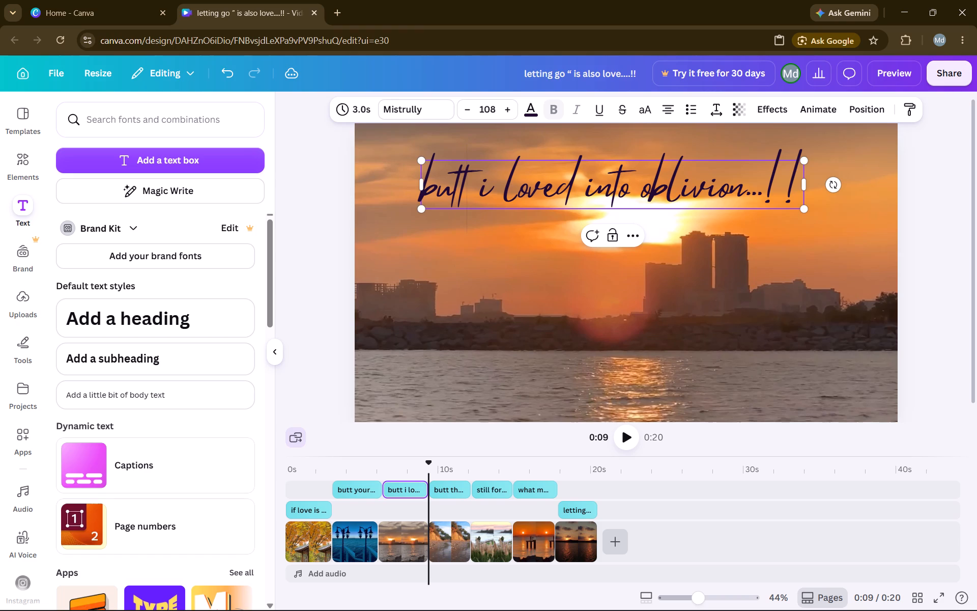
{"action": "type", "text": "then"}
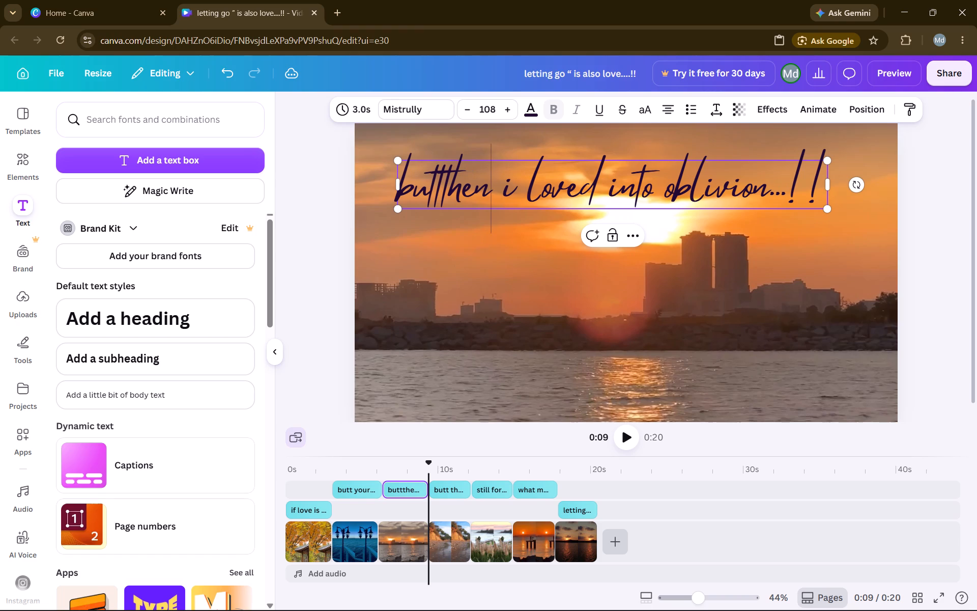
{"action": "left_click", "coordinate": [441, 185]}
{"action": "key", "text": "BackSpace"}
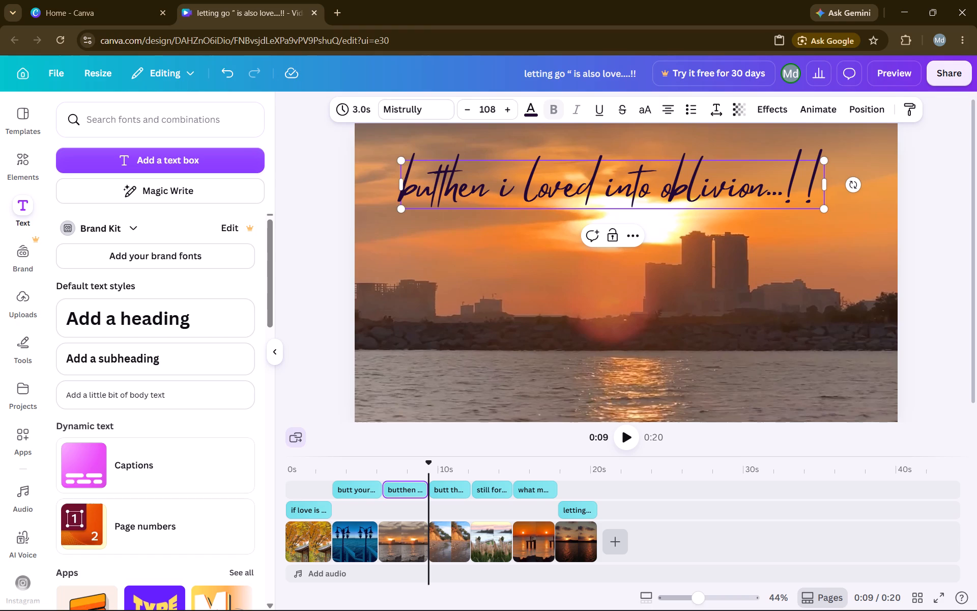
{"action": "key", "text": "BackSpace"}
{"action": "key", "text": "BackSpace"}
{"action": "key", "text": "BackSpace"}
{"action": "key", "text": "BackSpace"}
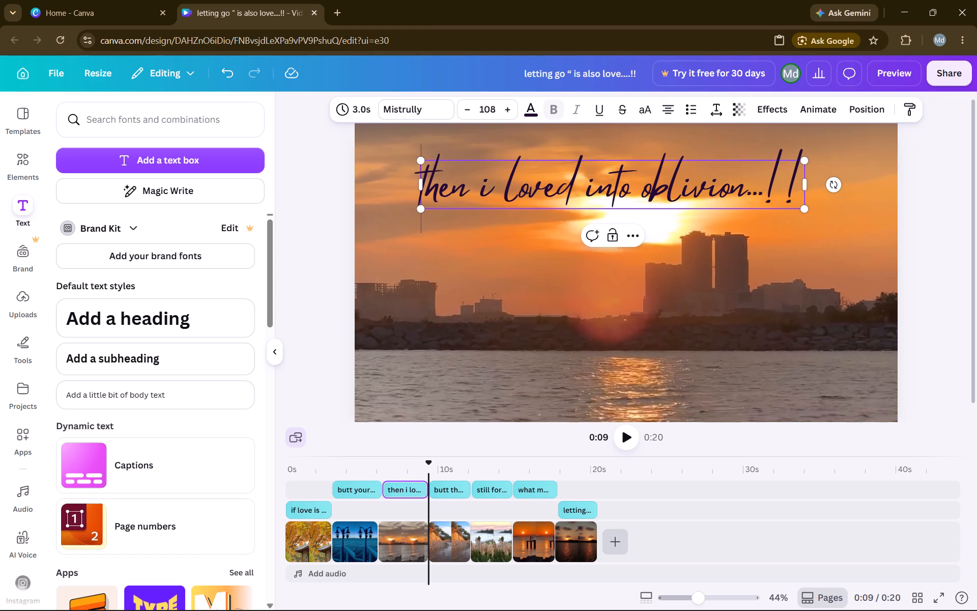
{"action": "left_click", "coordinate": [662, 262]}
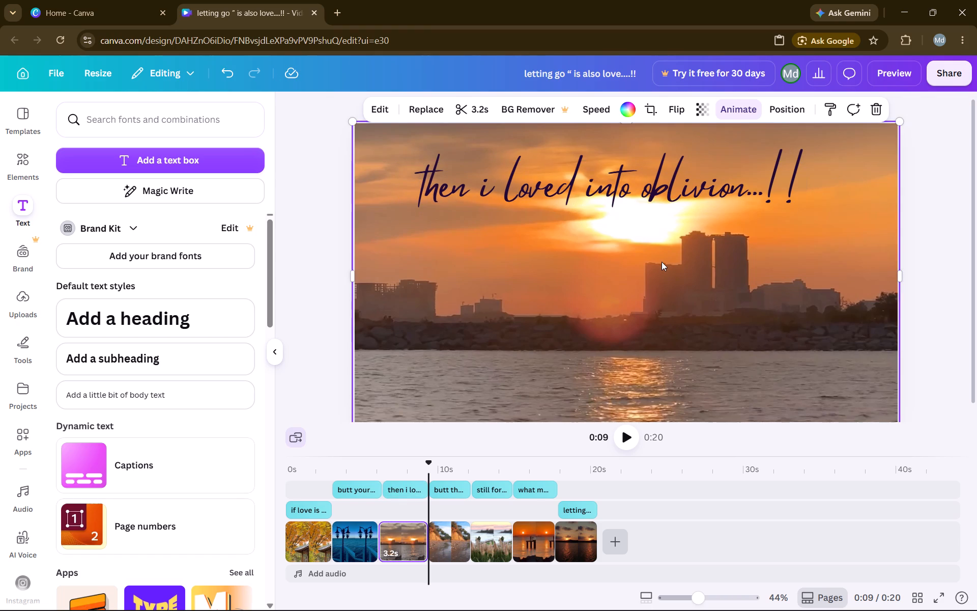
Add "butt" to the beginning of the "letting go" line on the last clip.
{"action": "left_click", "coordinate": [582, 547]}
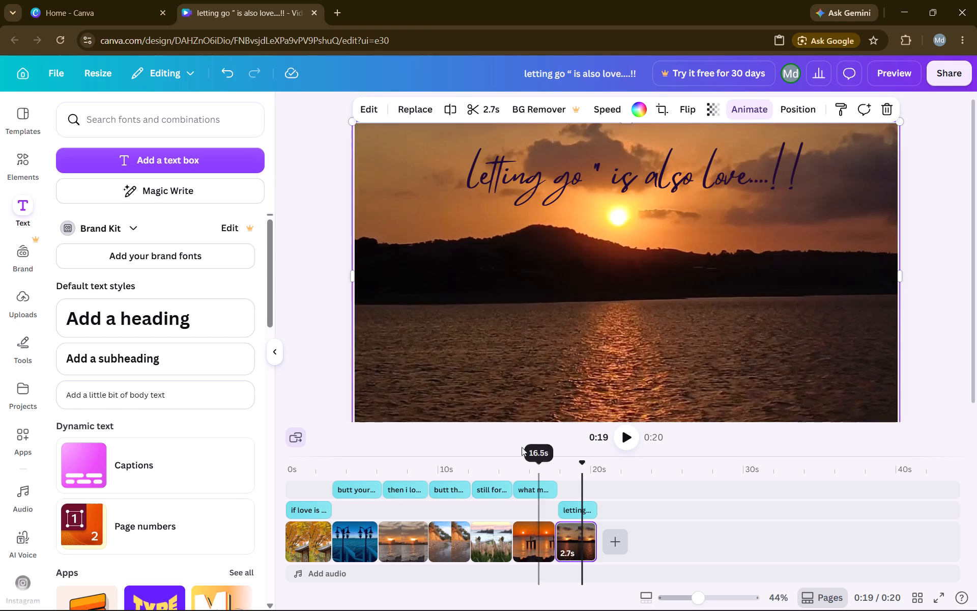
{"action": "left_click", "coordinate": [479, 181]}
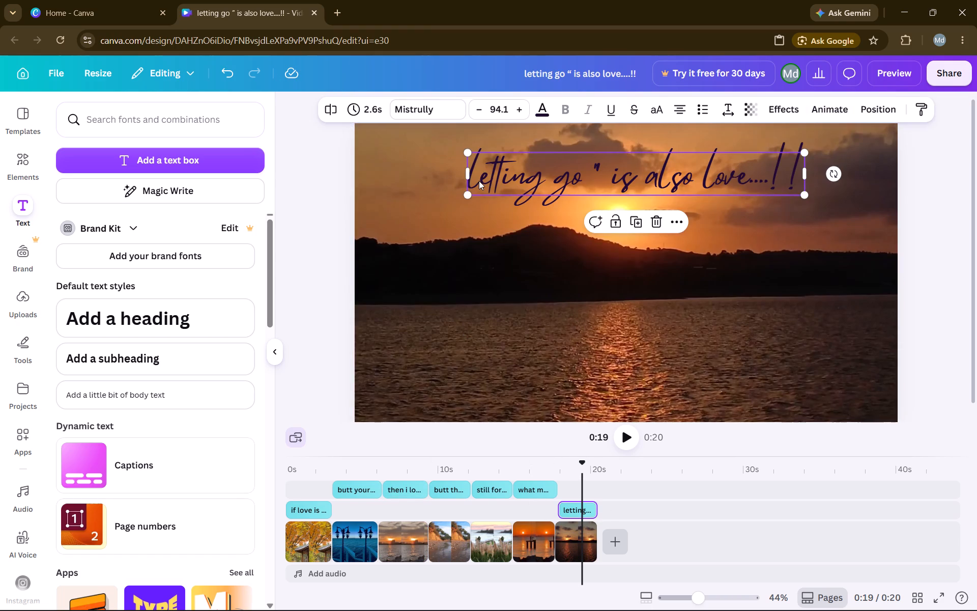
{"action": "left_click", "coordinate": [469, 159]}
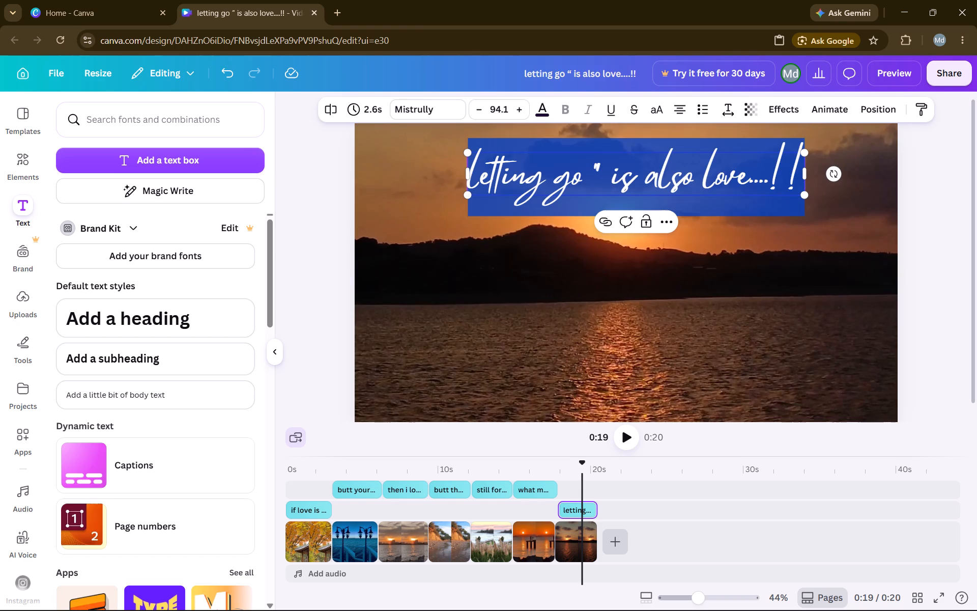
{"action": "left_click", "coordinate": [473, 262]}
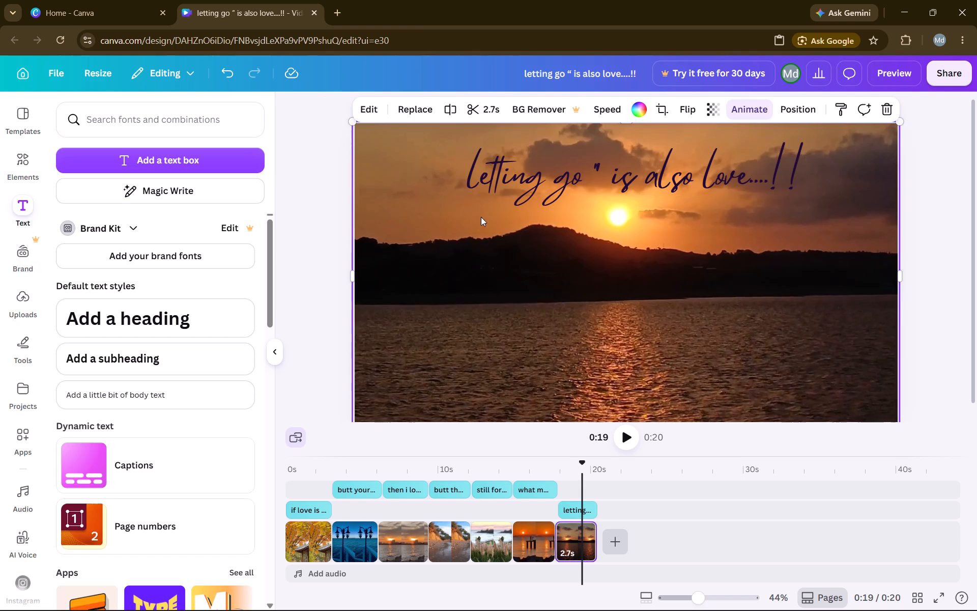
{"action": "left_click", "coordinate": [473, 179]}
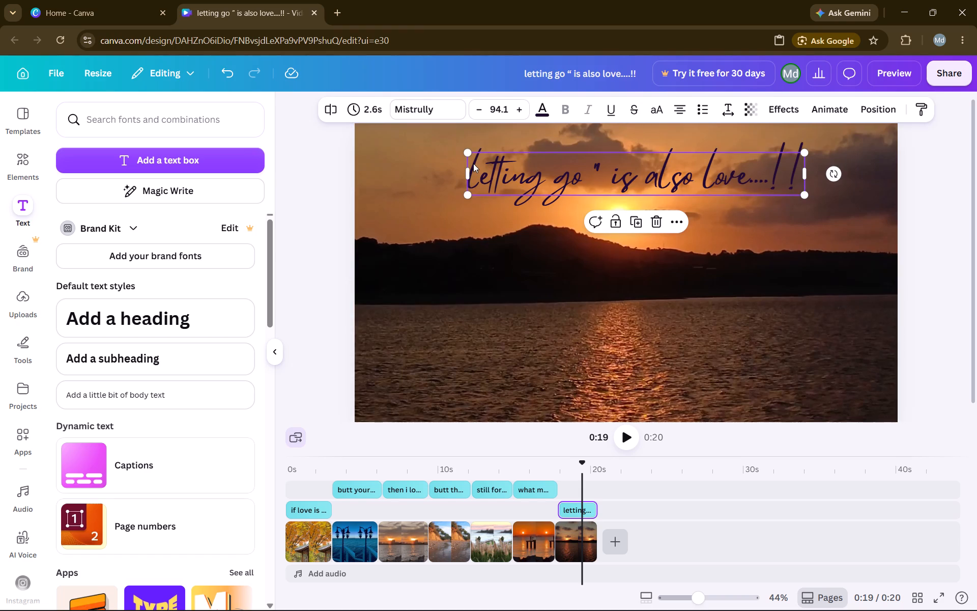
{"action": "left_click", "coordinate": [473, 163]}
{"action": "left_click", "coordinate": [473, 163]}
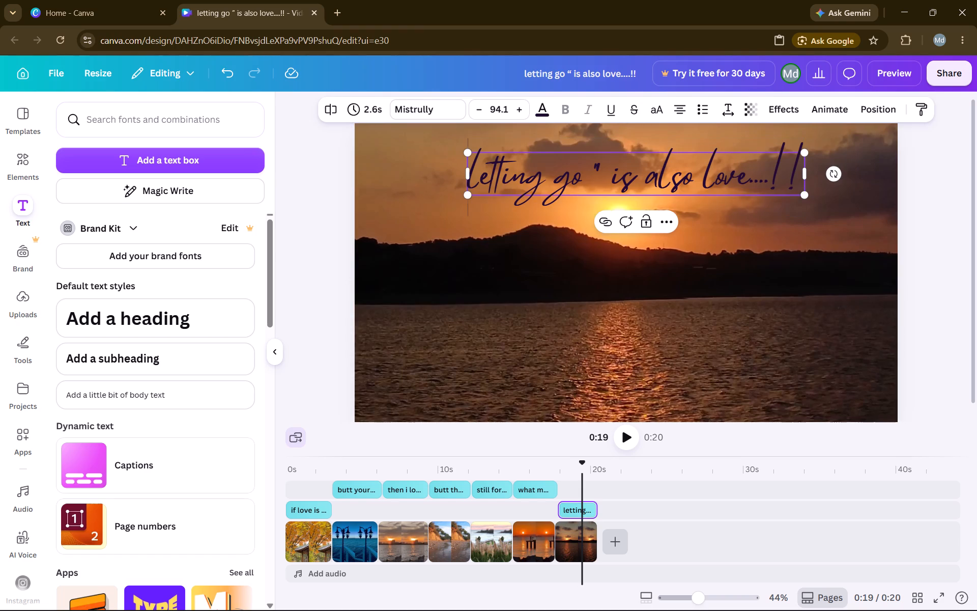
{"action": "key", "text": "b"}
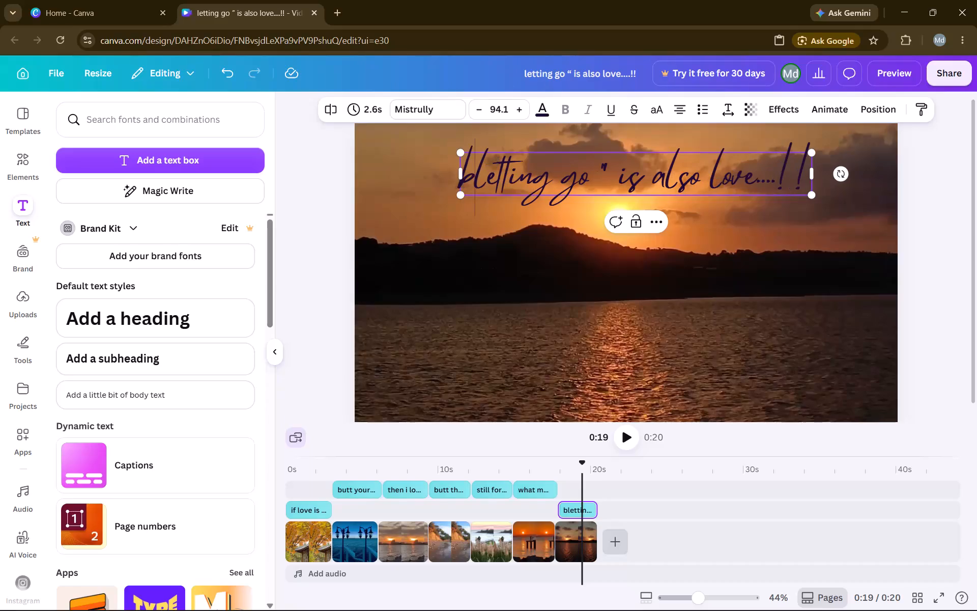
{"action": "type", "text": "utt"}
{"action": "key", "text": "space"}
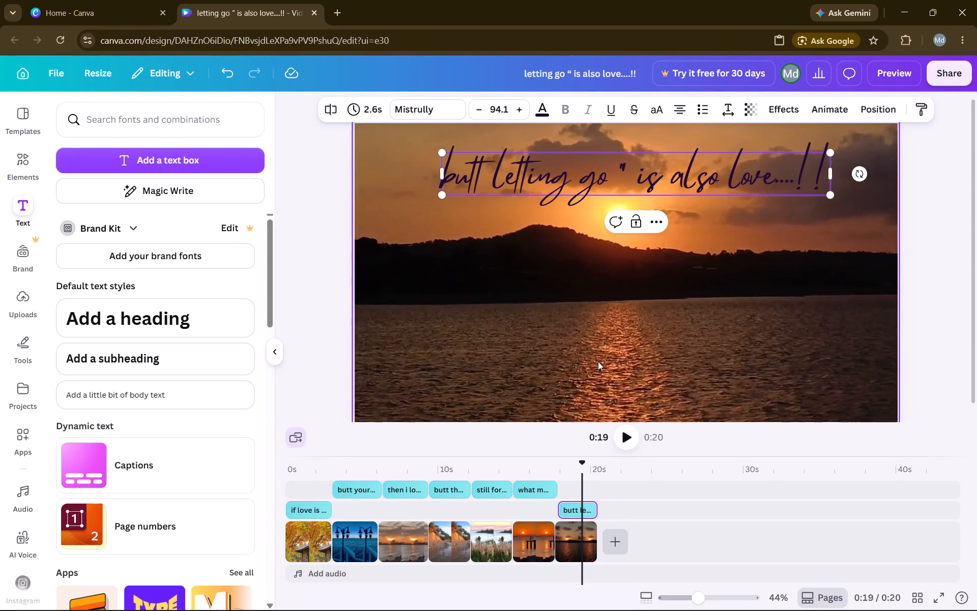
{"action": "left_click", "coordinate": [578, 381]}
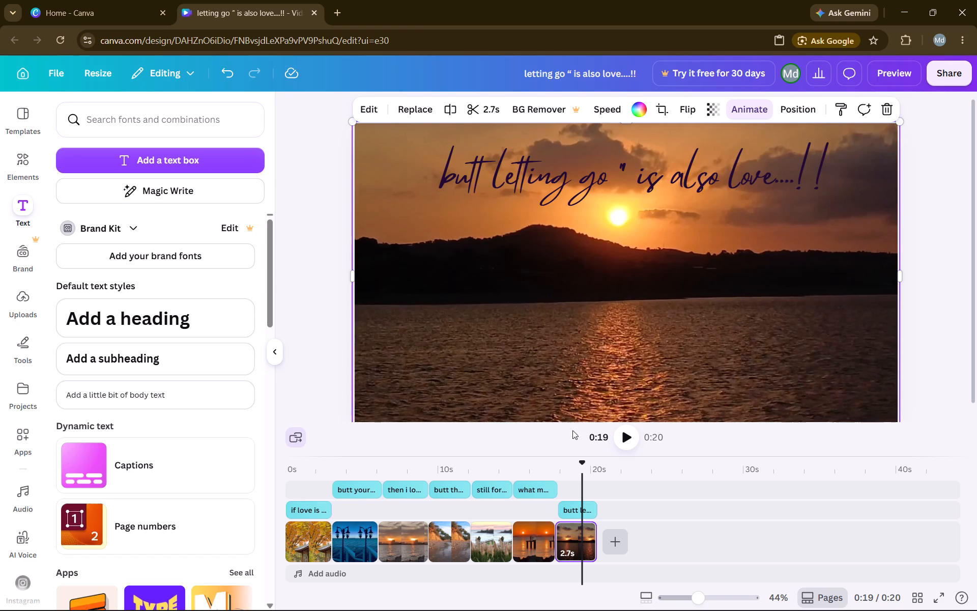
Play the full video again from the start to review the edited closing line.
{"action": "left_click_drag", "start_coordinate": [583, 464], "coordinate": [267, 492]}
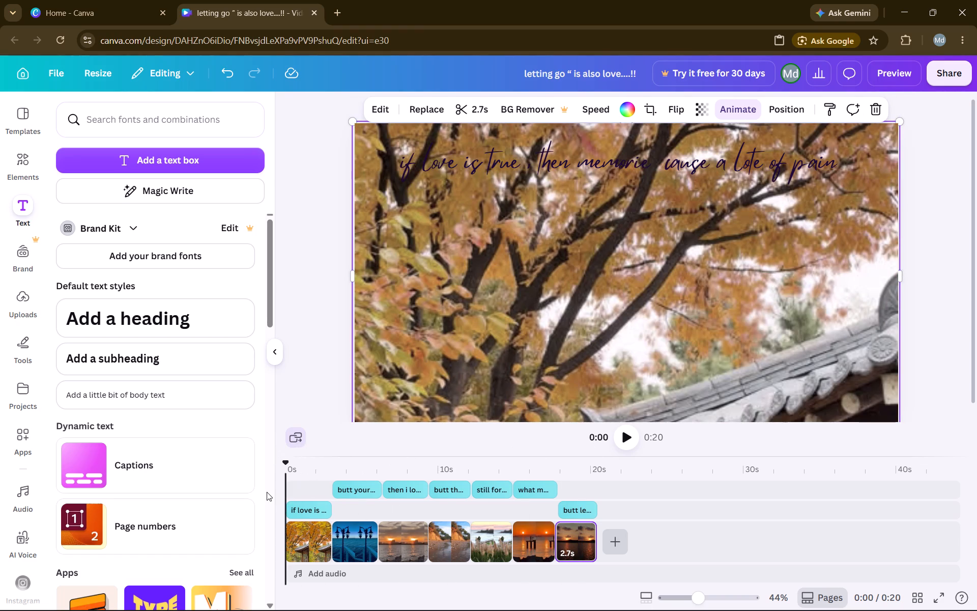
{"action": "left_click", "coordinate": [628, 440]}
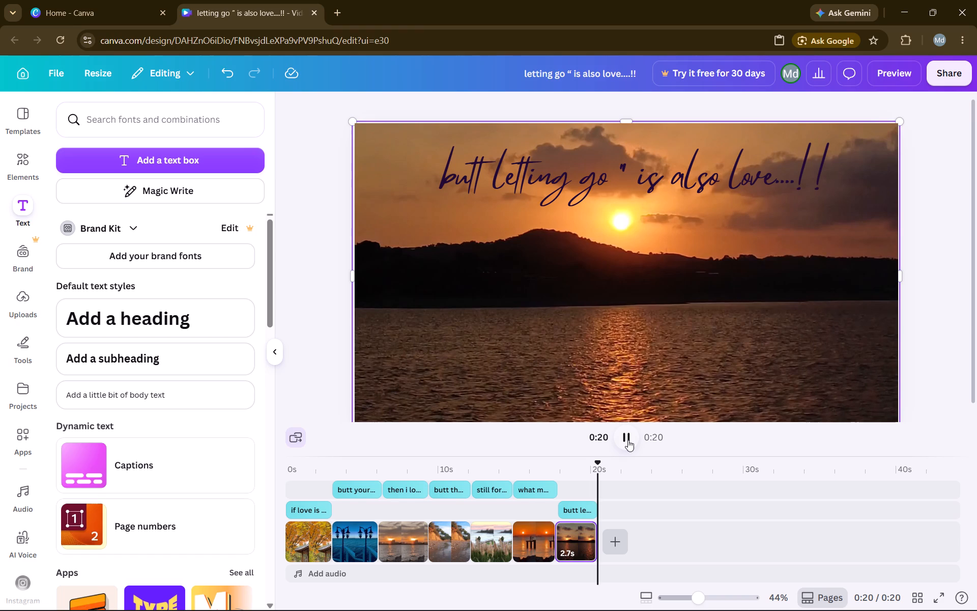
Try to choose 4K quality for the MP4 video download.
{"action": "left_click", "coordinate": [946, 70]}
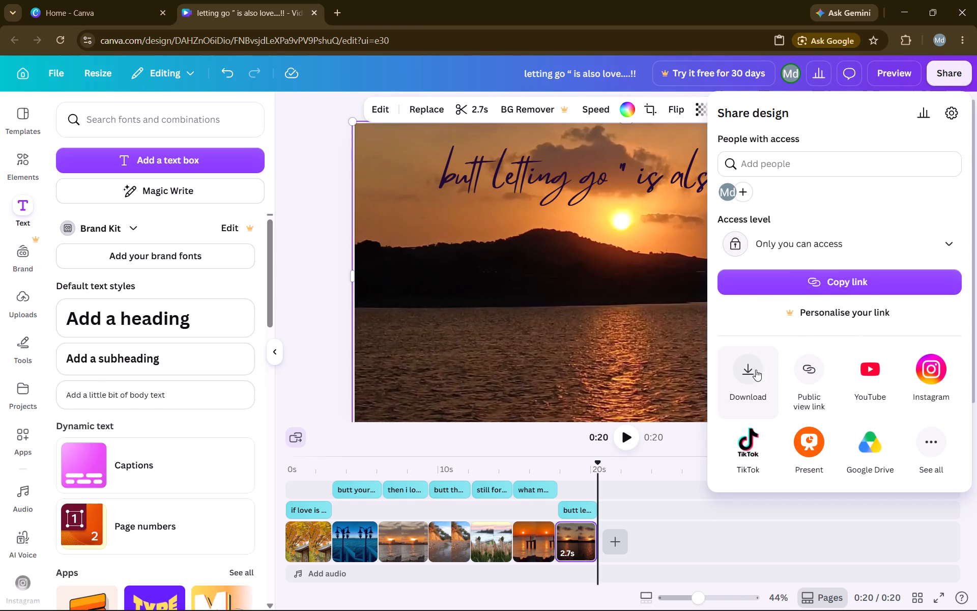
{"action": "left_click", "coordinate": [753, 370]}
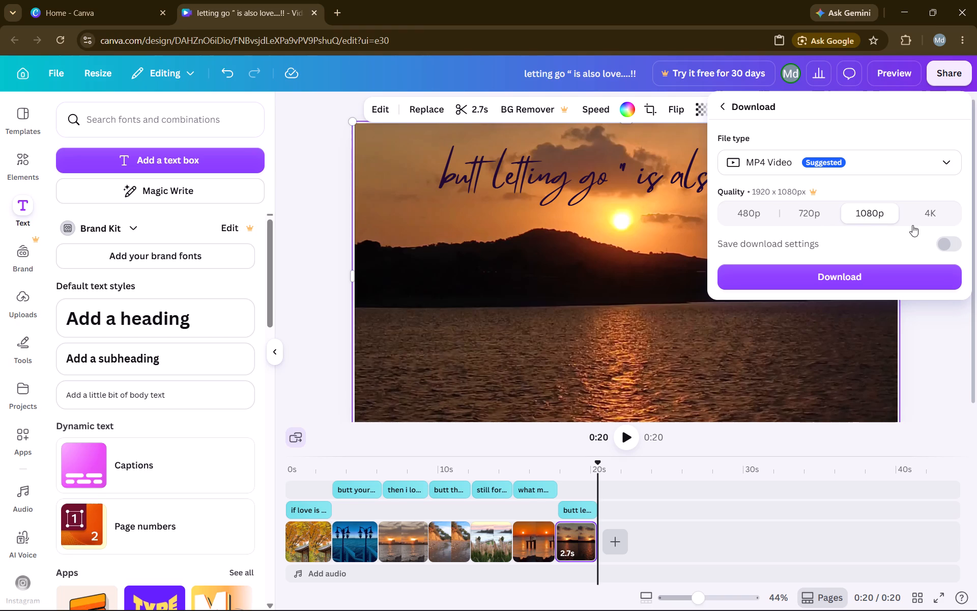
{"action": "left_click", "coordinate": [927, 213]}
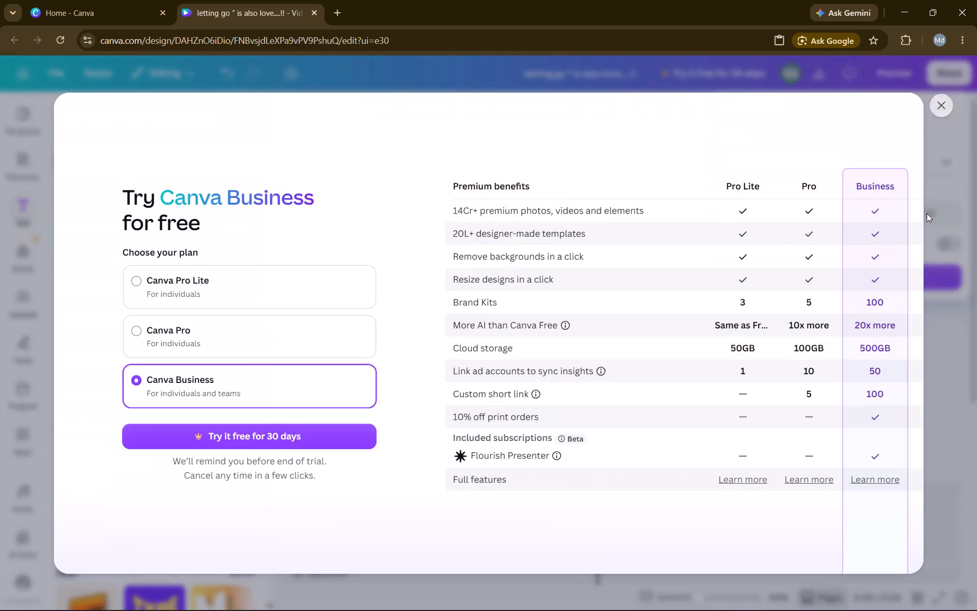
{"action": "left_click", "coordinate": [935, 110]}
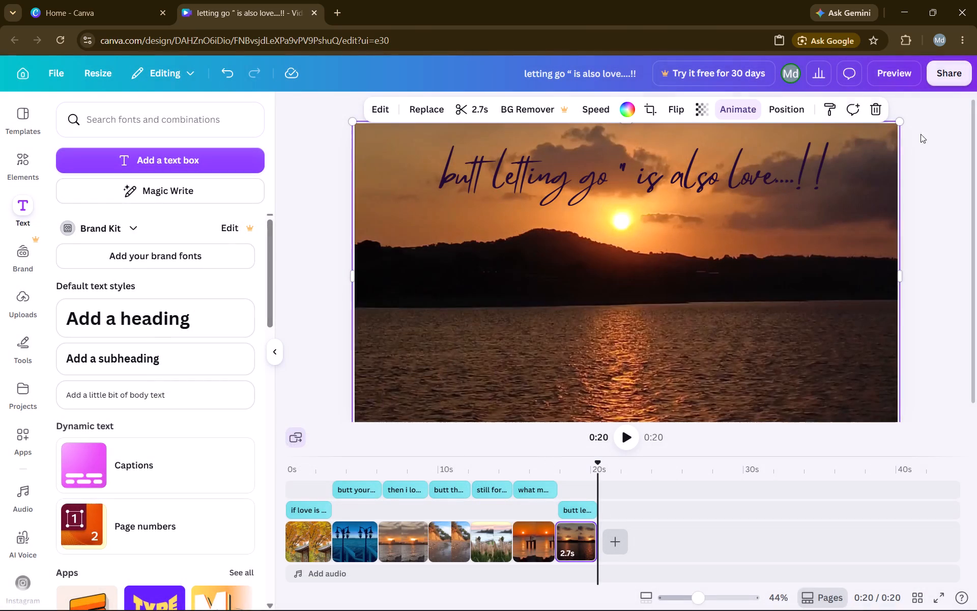
Download the finished design as an MP4 video.
{"action": "left_click", "coordinate": [944, 71]}
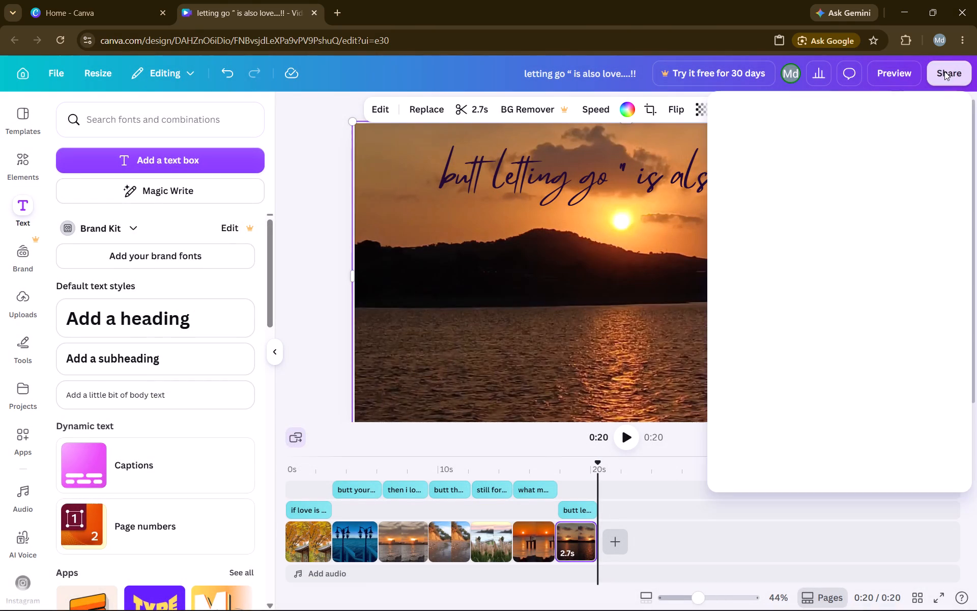
{"action": "left_click", "coordinate": [766, 372]}
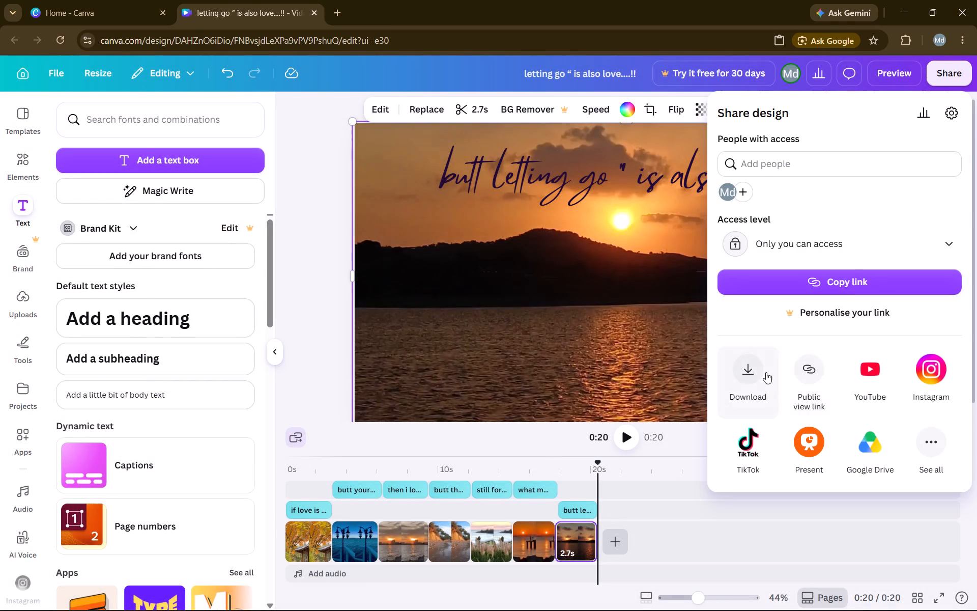
{"action": "left_click", "coordinate": [867, 276]}
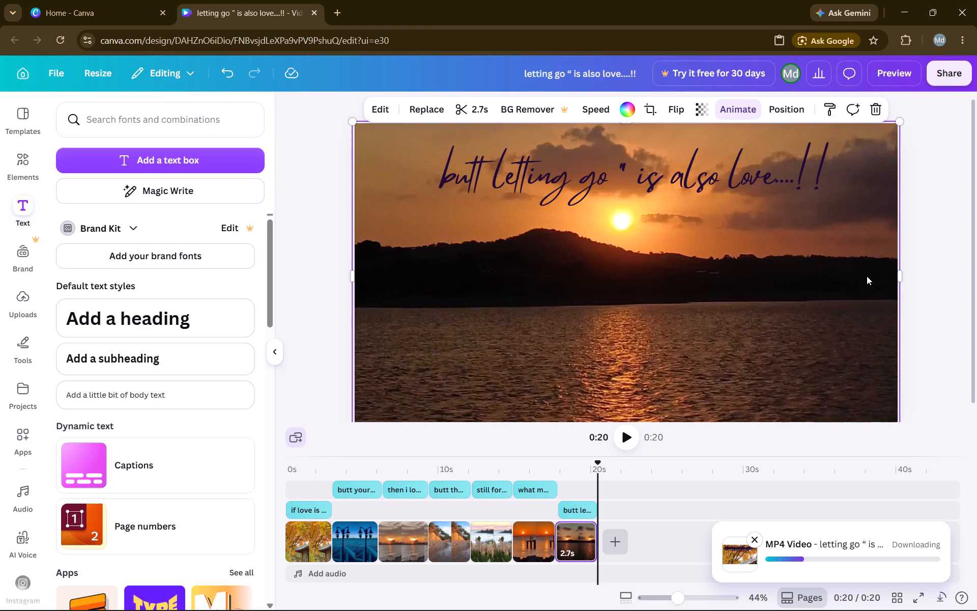
Switch to File Explorer and check the Download folder on Google Drive (G:) for the exported MP4 video.
{"action": "left_click", "coordinate": [892, 9]}
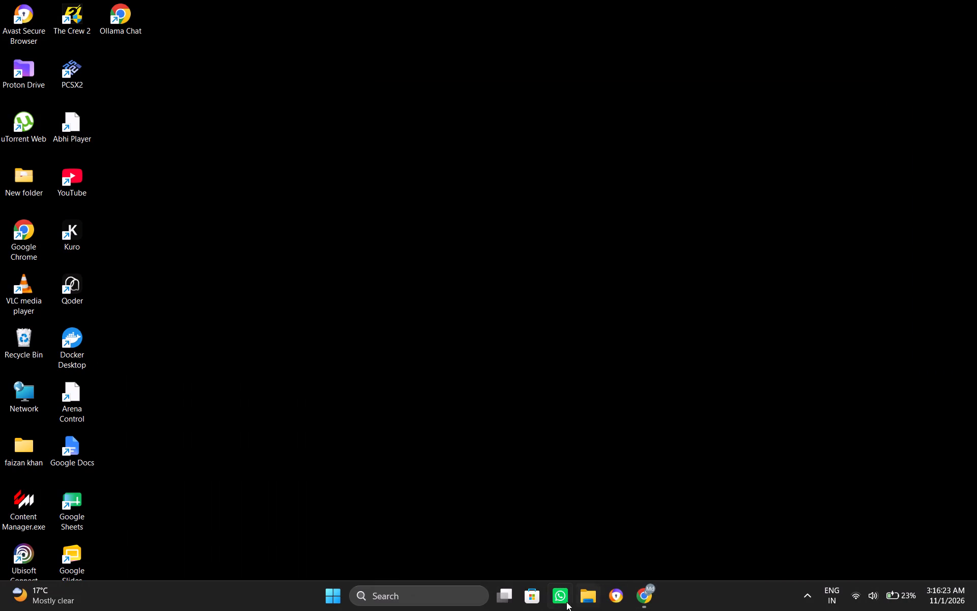
{"action": "left_click", "coordinate": [588, 601]}
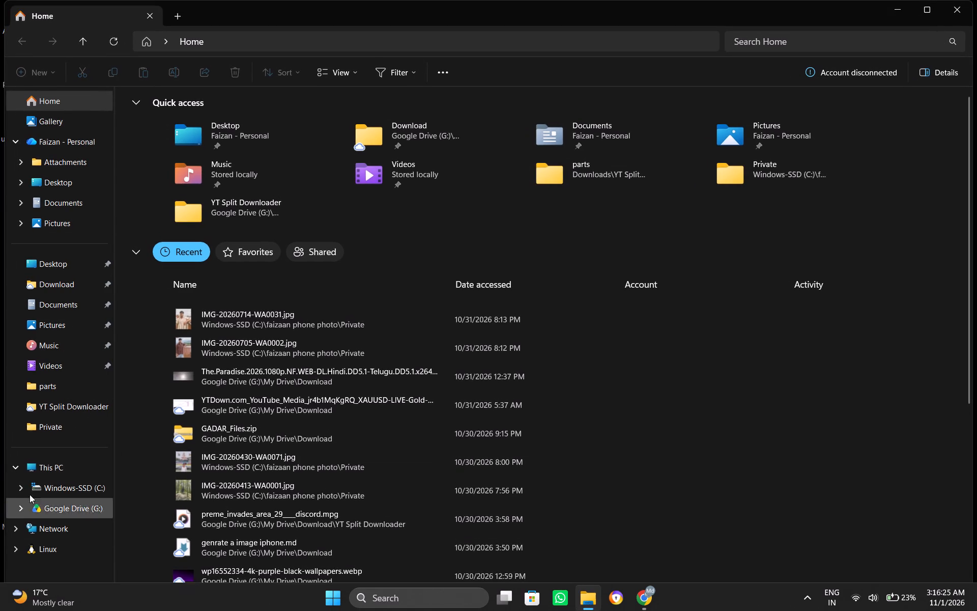
{"action": "left_click", "coordinate": [82, 504]}
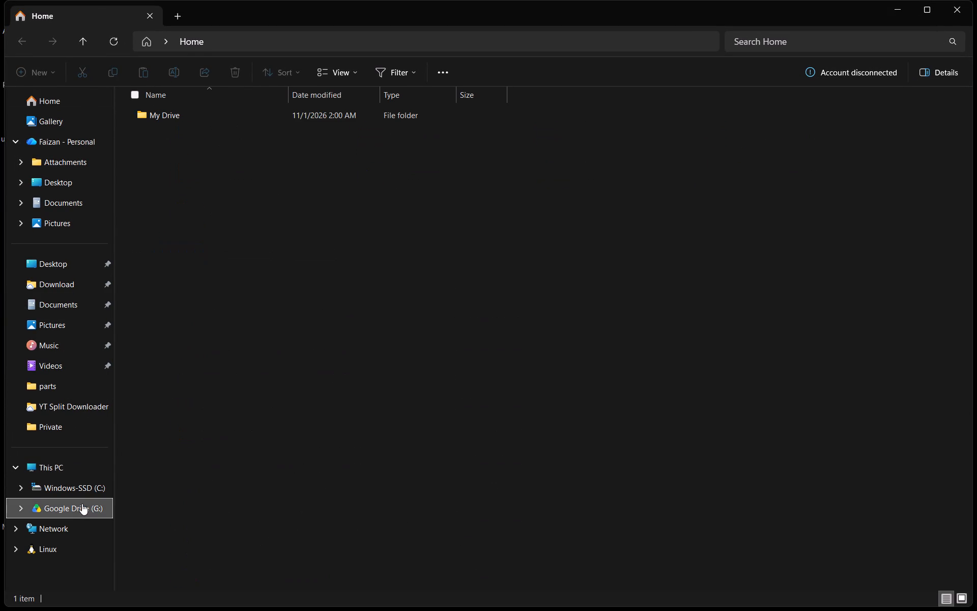
{"action": "double_click", "coordinate": [73, 473]}
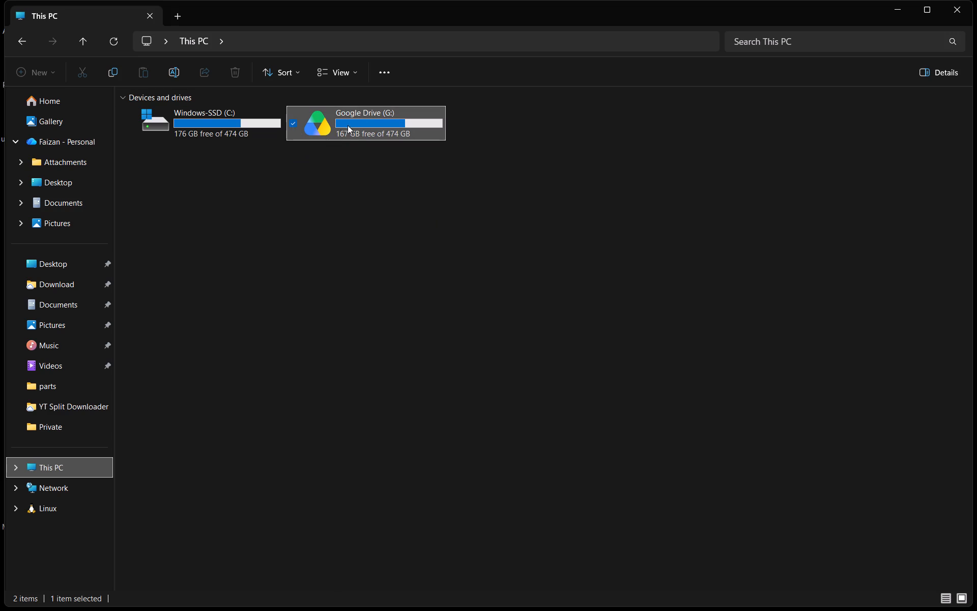
{"action": "left_click", "coordinate": [288, 232]}
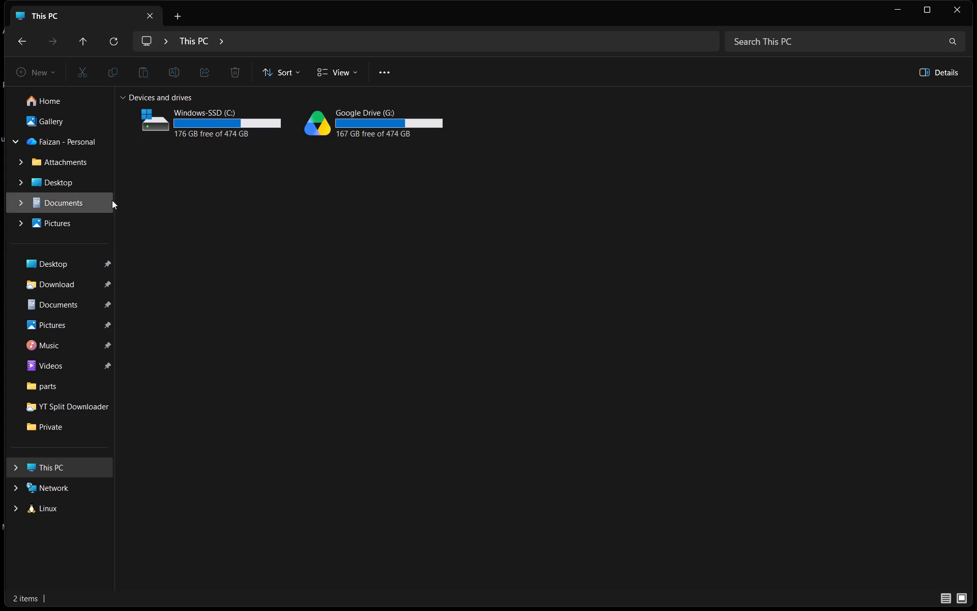
{"action": "left_click", "coordinate": [56, 293]}
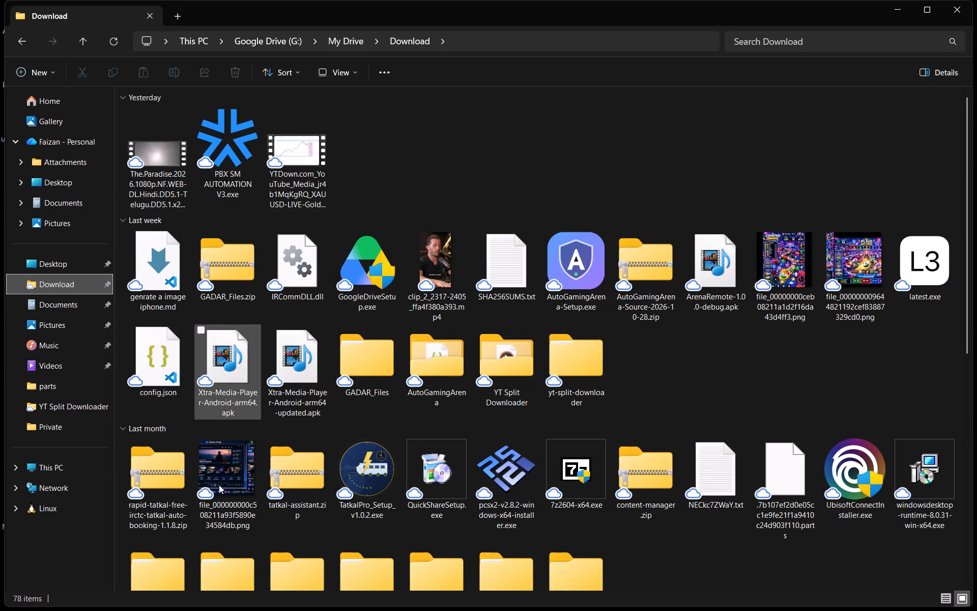
{"action": "left_click", "coordinate": [67, 279]}
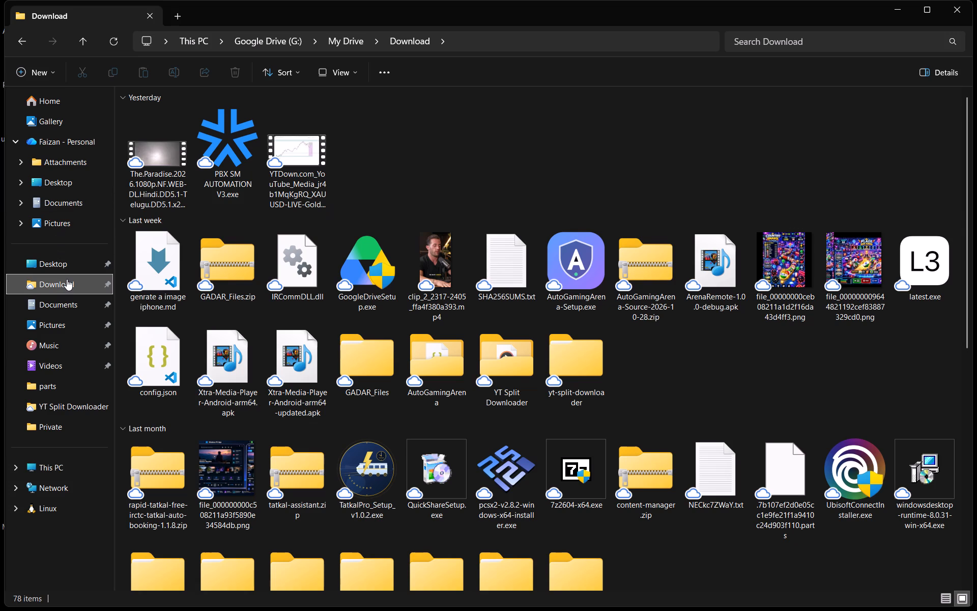
{"action": "left_click", "coordinate": [67, 279]}
{"action": "left_click", "coordinate": [896, 10]}
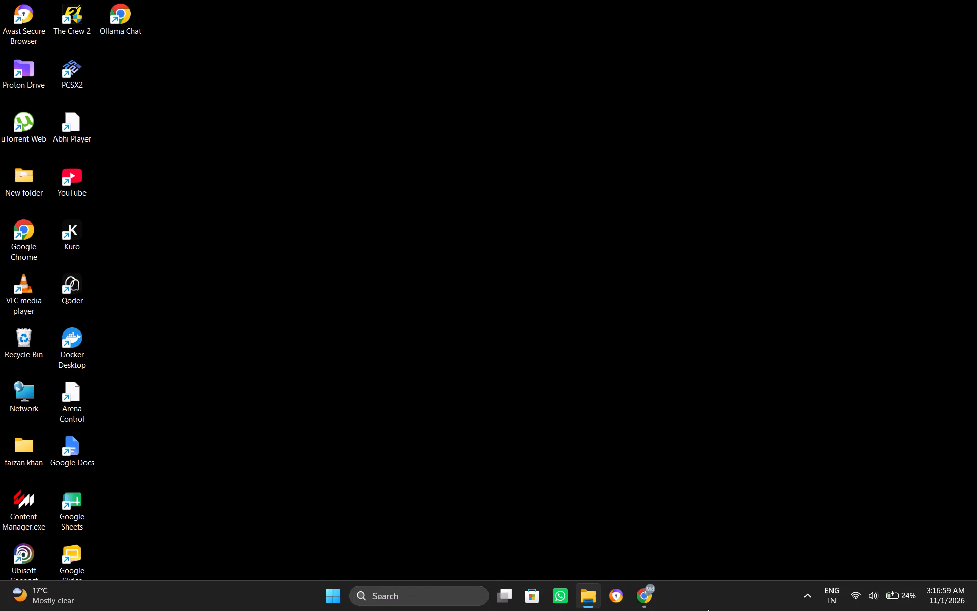
Launch the Kuro app from the recent Windows searches.
{"action": "left_click", "coordinate": [421, 598]}
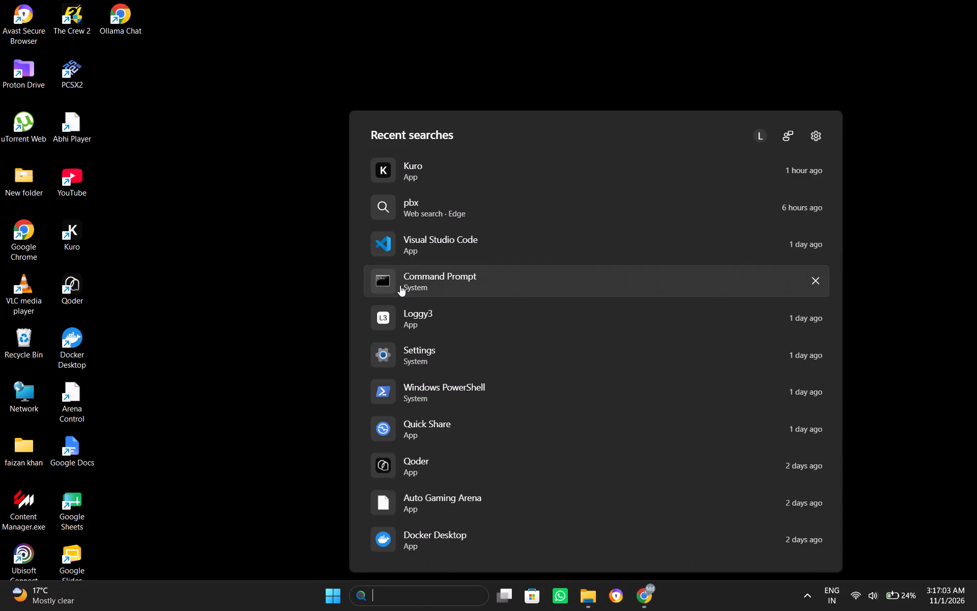
{"action": "left_click", "coordinate": [405, 179]}
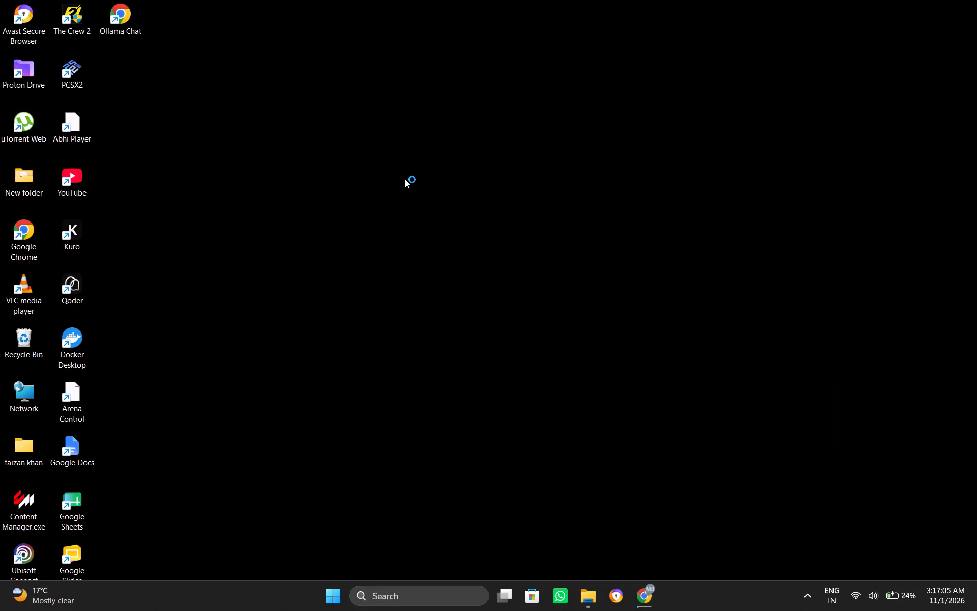
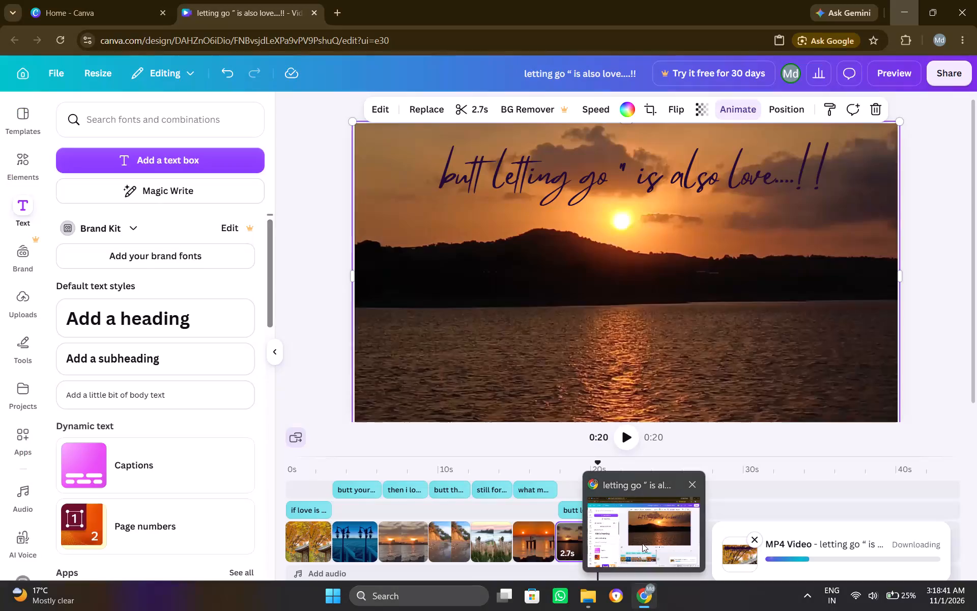
Switch back to the Canva design in Chrome and start the completed MP4 video's download again.
{"action": "left_click", "coordinate": [642, 543]}
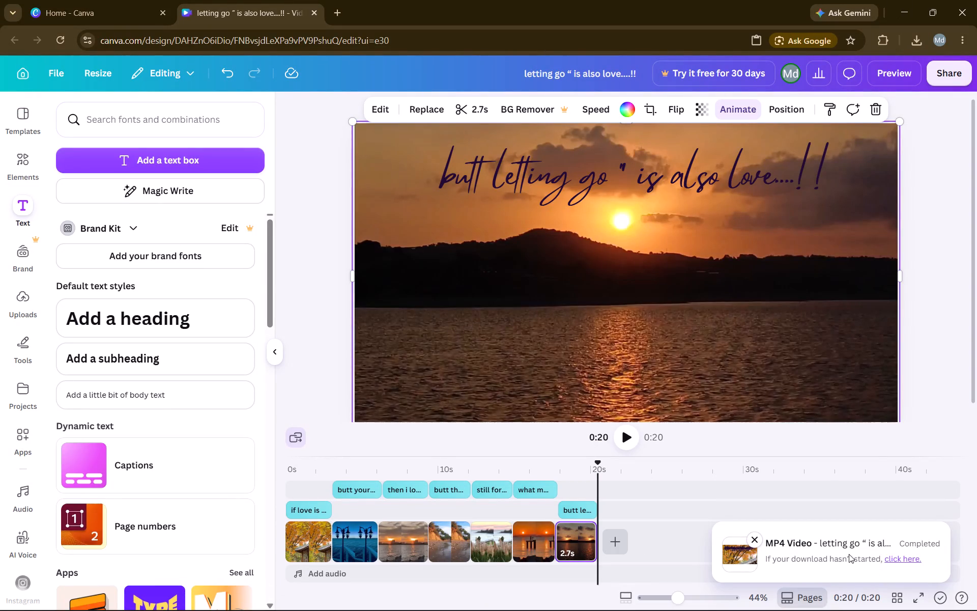
{"action": "left_click", "coordinate": [890, 555]}
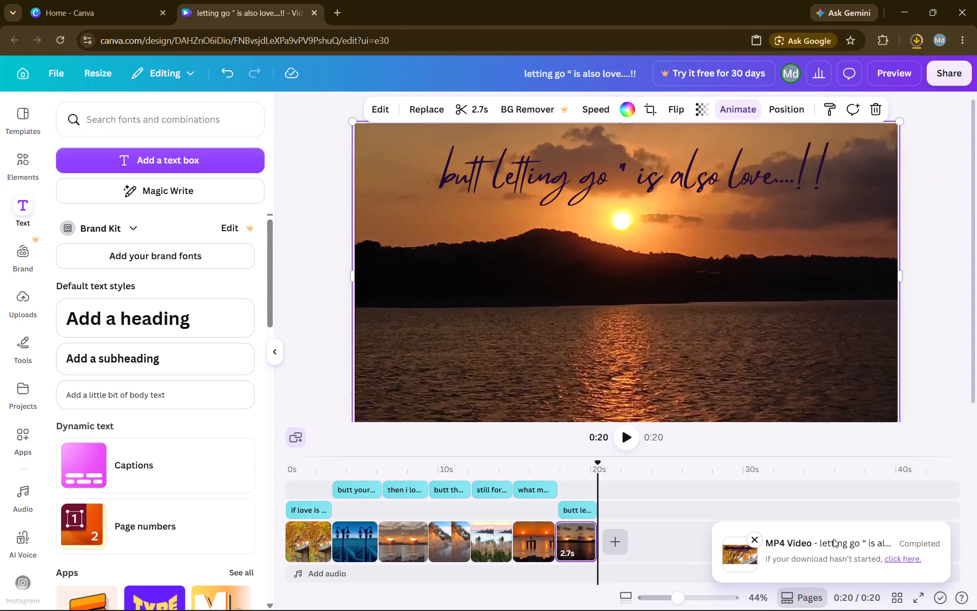
{"action": "left_click", "coordinate": [892, 558]}
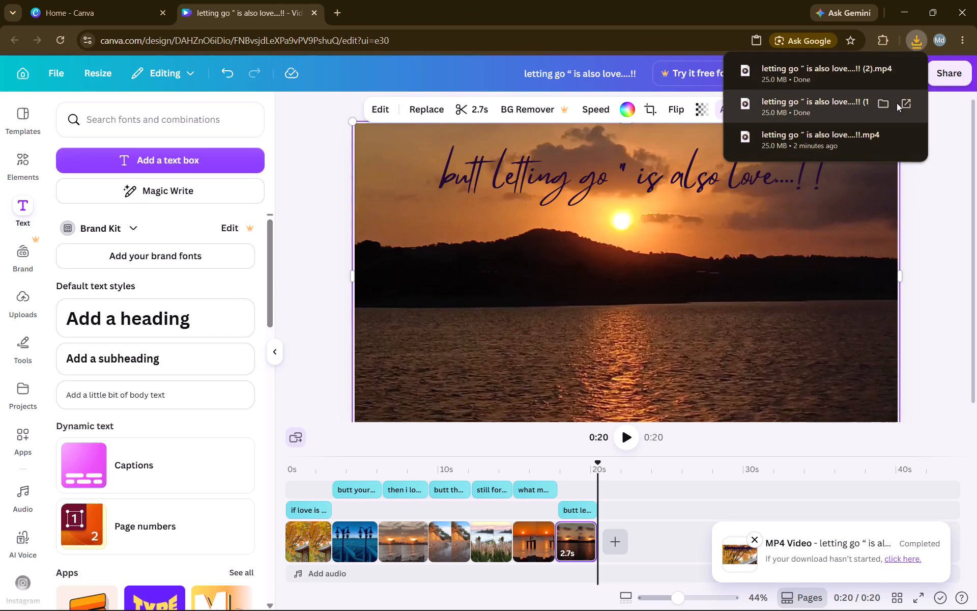
Open the newest downloaded MP4, "letting go “ is also love....!! (2)", from the recent downloads and play it in Media Player.
{"action": "left_click", "coordinate": [910, 42]}
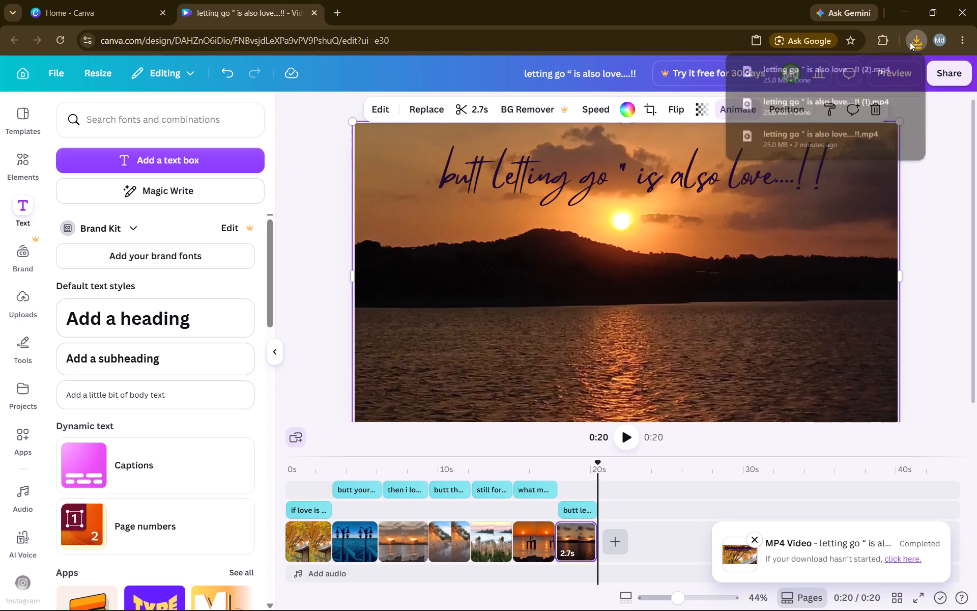
{"action": "left_click", "coordinate": [910, 42]}
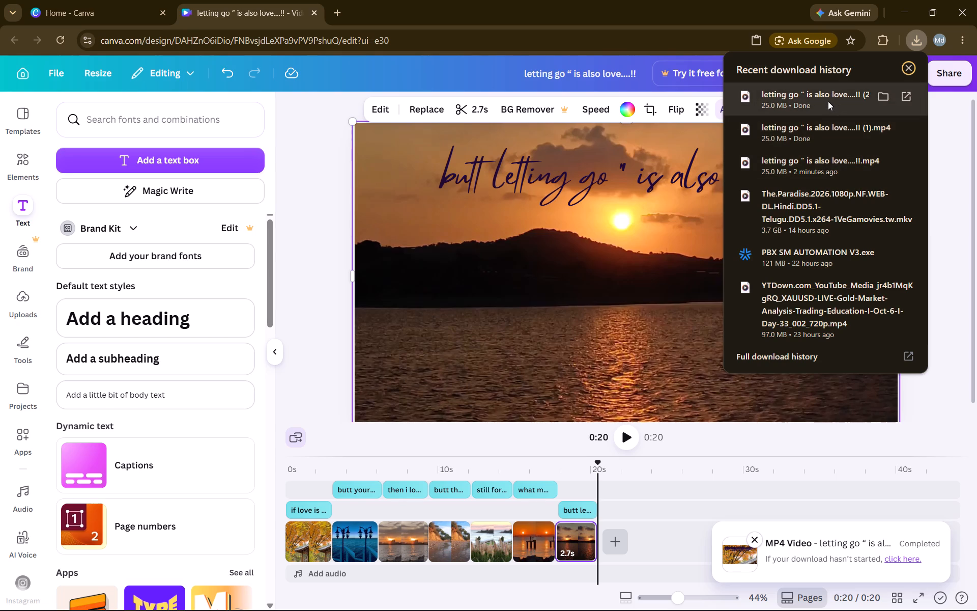
{"action": "left_click", "coordinate": [828, 101]}
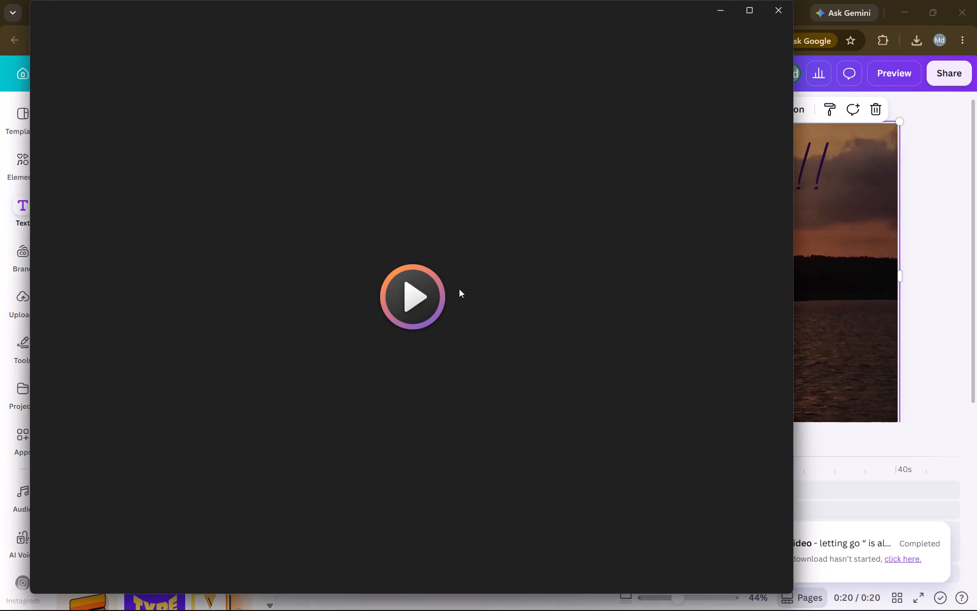
{"action": "left_click", "coordinate": [422, 298]}
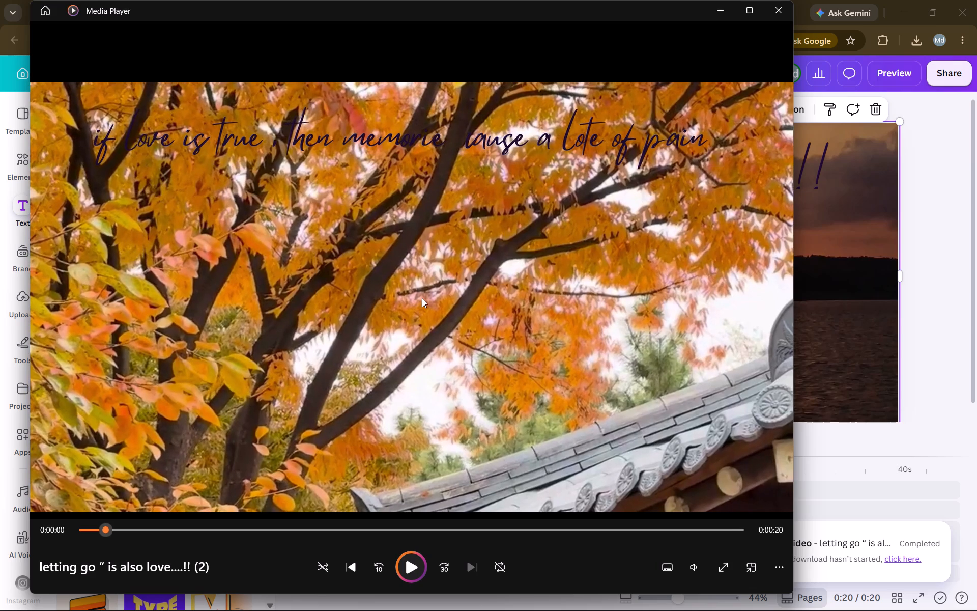
{"action": "left_click", "coordinate": [422, 298]}
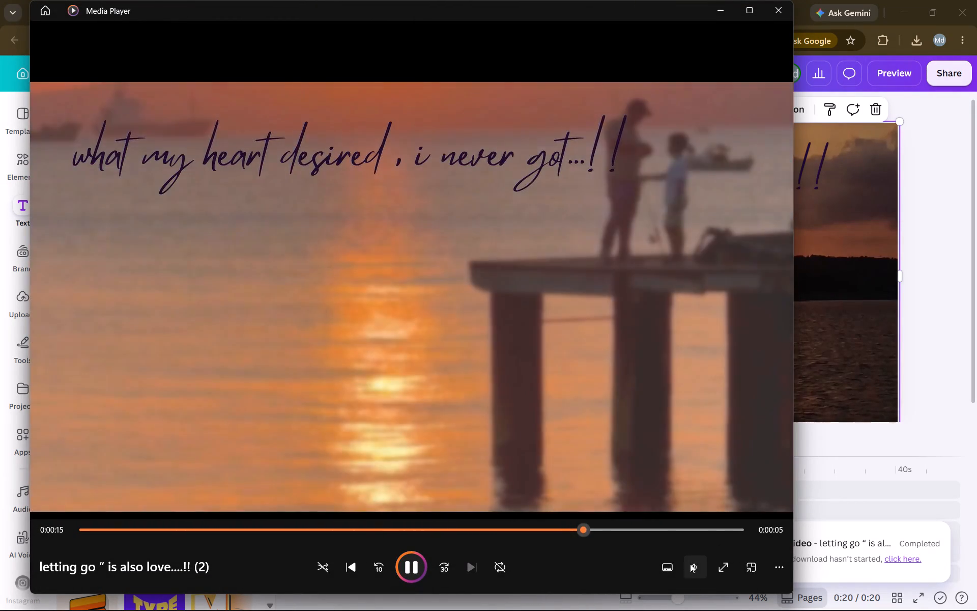
View the Equalizer settings for the playing video and close them.
{"action": "left_click", "coordinate": [777, 568]}
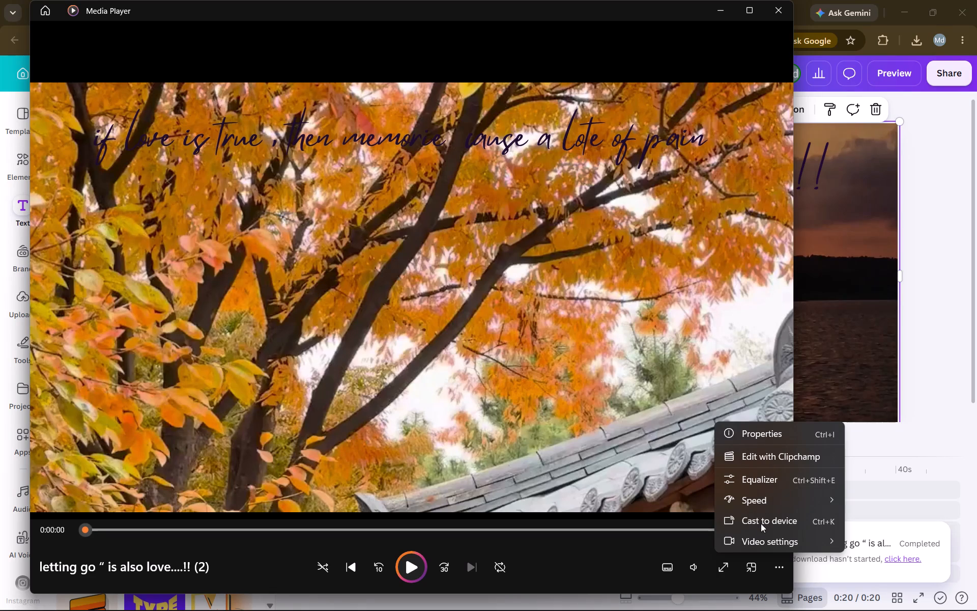
{"action": "left_click", "coordinate": [761, 480]}
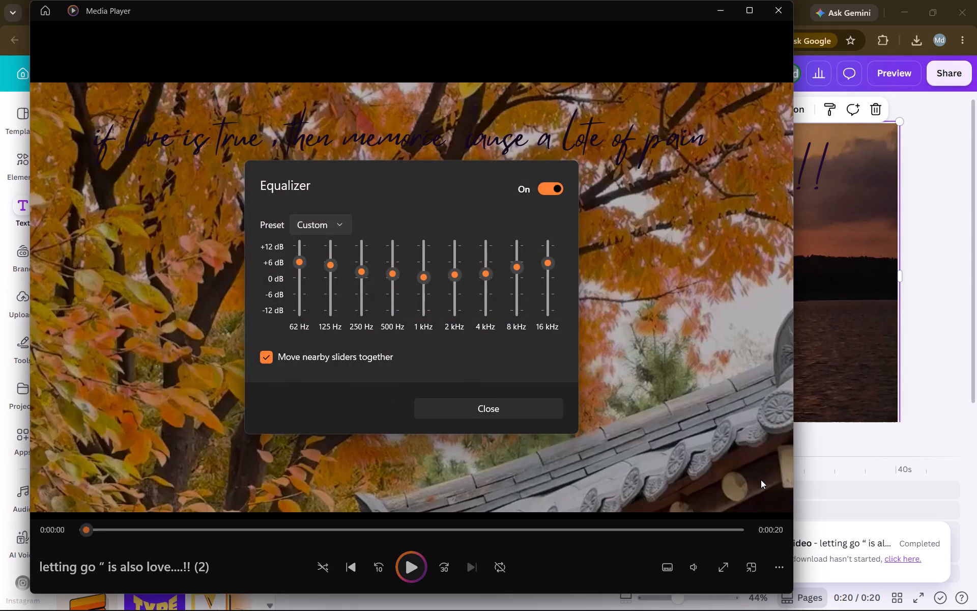
{"action": "left_click", "coordinate": [632, 290]}
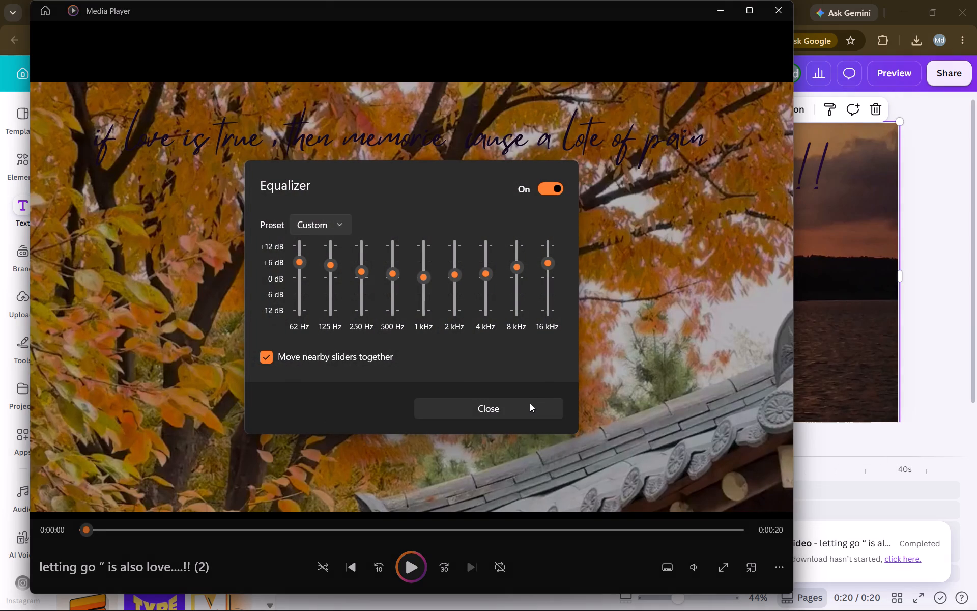
{"action": "left_click", "coordinate": [530, 403]}
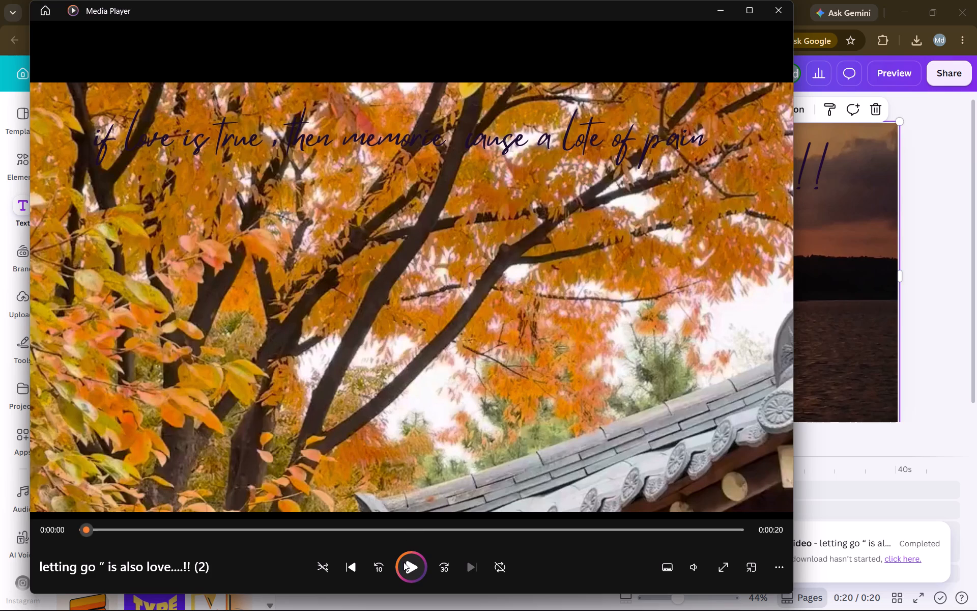
Replay the exported video from the start, pause at the second clip, look through the playback options, and close Media Player.
{"action": "left_click", "coordinate": [404, 562]}
{"action": "left_click", "coordinate": [404, 562]}
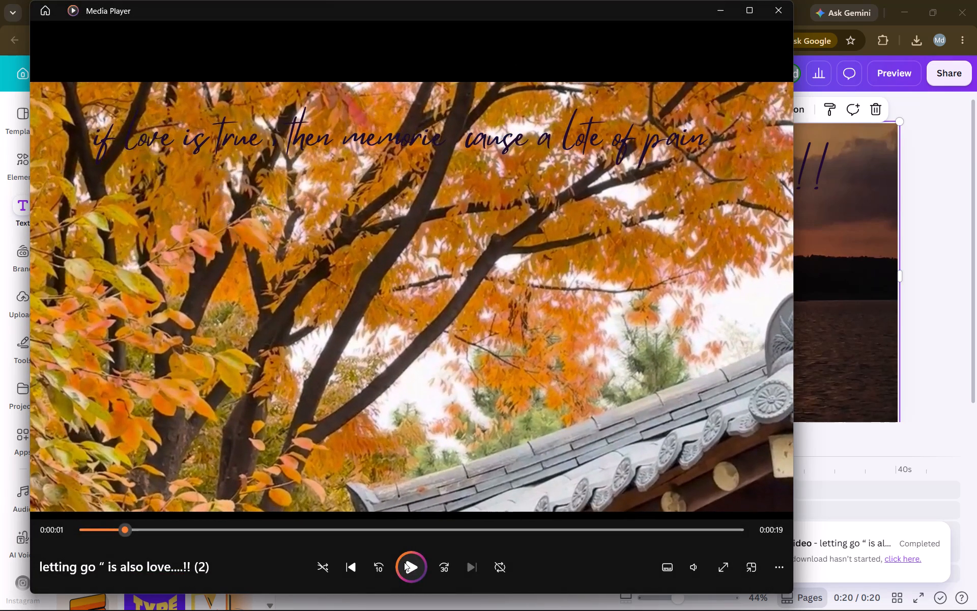
{"action": "left_click", "coordinate": [404, 562]}
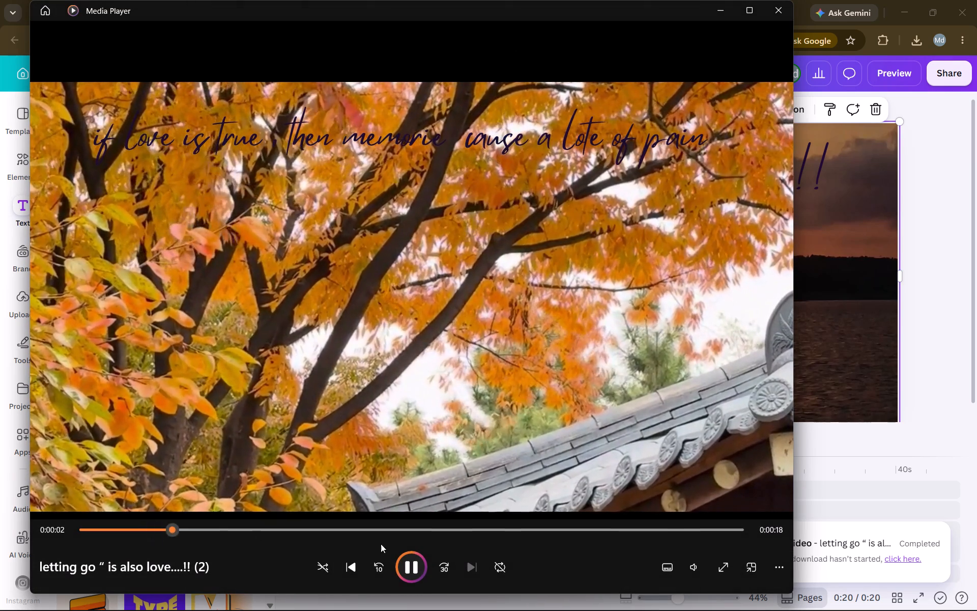
{"action": "left_click", "coordinate": [400, 415]}
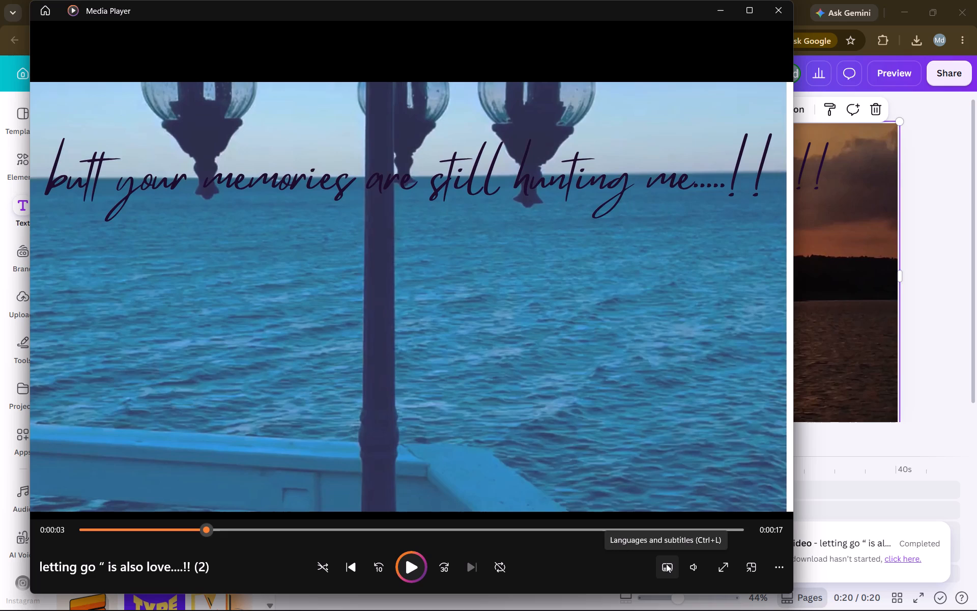
{"action": "left_click", "coordinate": [772, 569]}
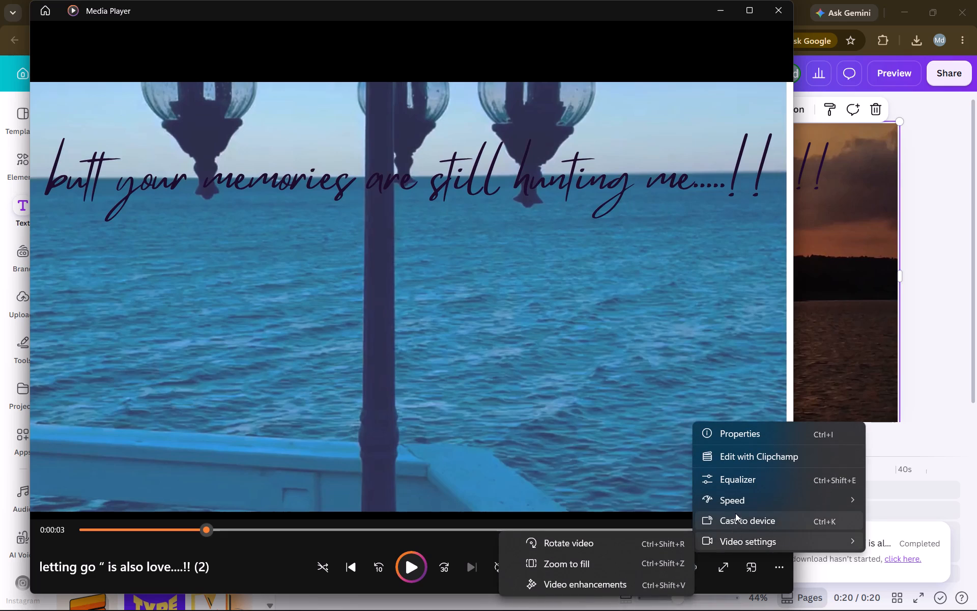
{"action": "left_click", "coordinate": [625, 420]}
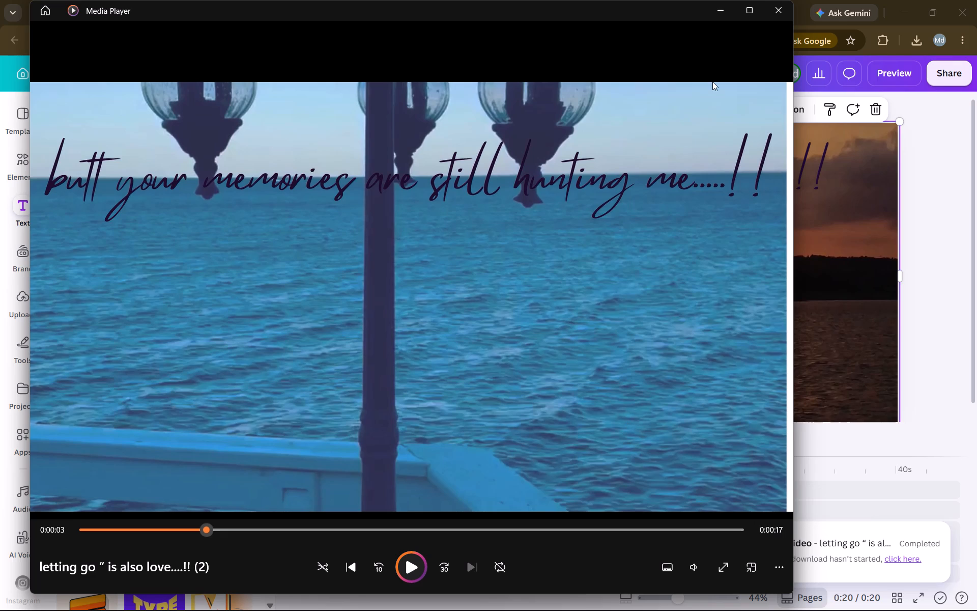
{"action": "left_click", "coordinate": [775, 12]}
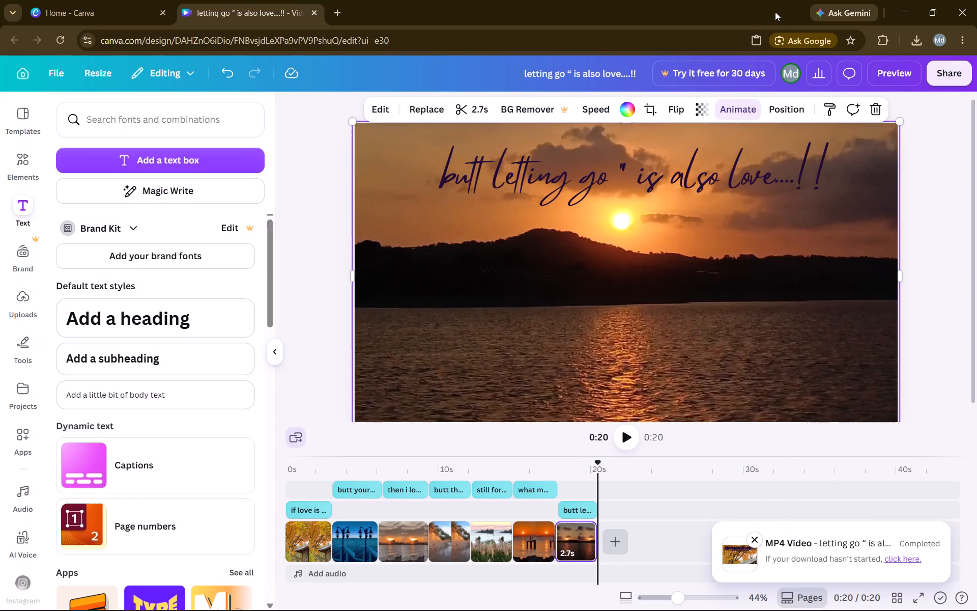
Choose Uploads as the source for adding audio to the video timeline.
{"action": "left_click", "coordinate": [376, 570]}
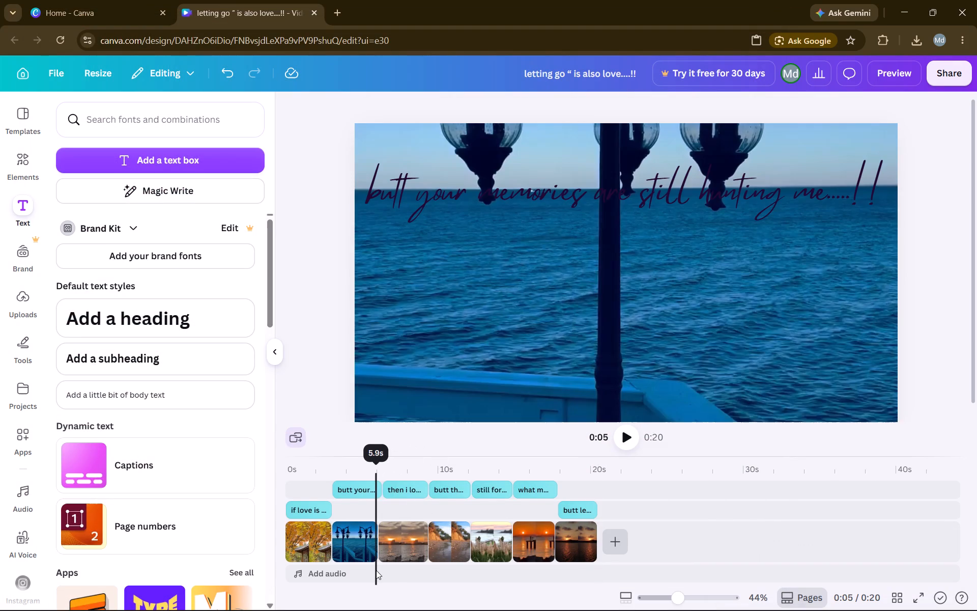
{"action": "left_click", "coordinate": [312, 573]}
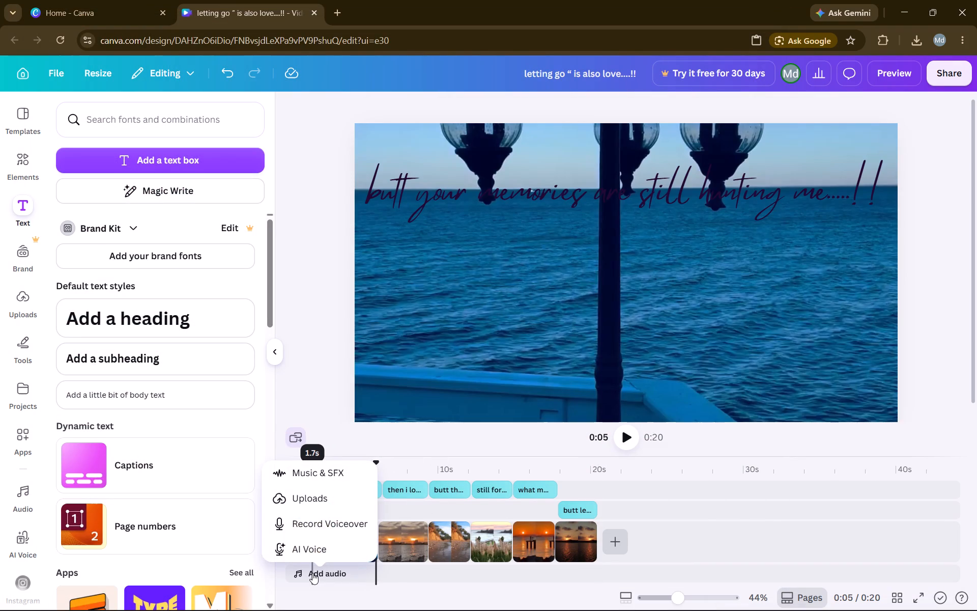
{"action": "left_click", "coordinate": [309, 501]}
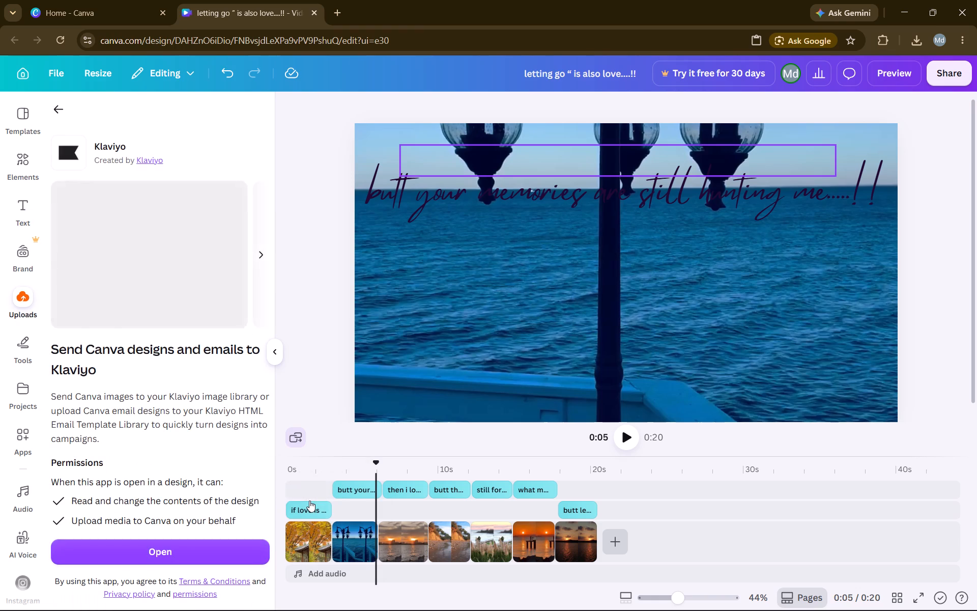
Open the Klaviyo app in the design editor.
{"action": "left_click", "coordinate": [201, 549]}
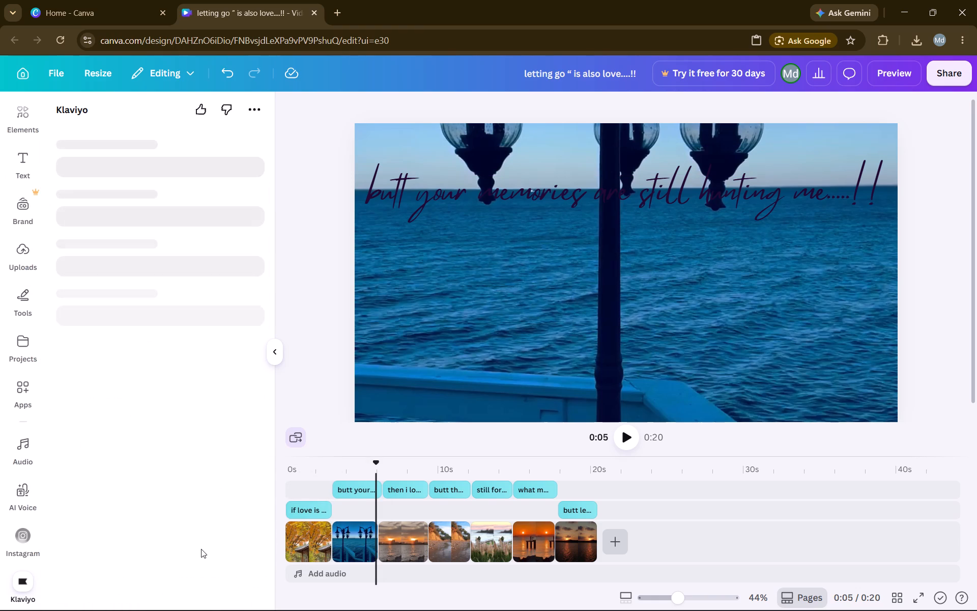
{"action": "left_click", "coordinate": [201, 549]}
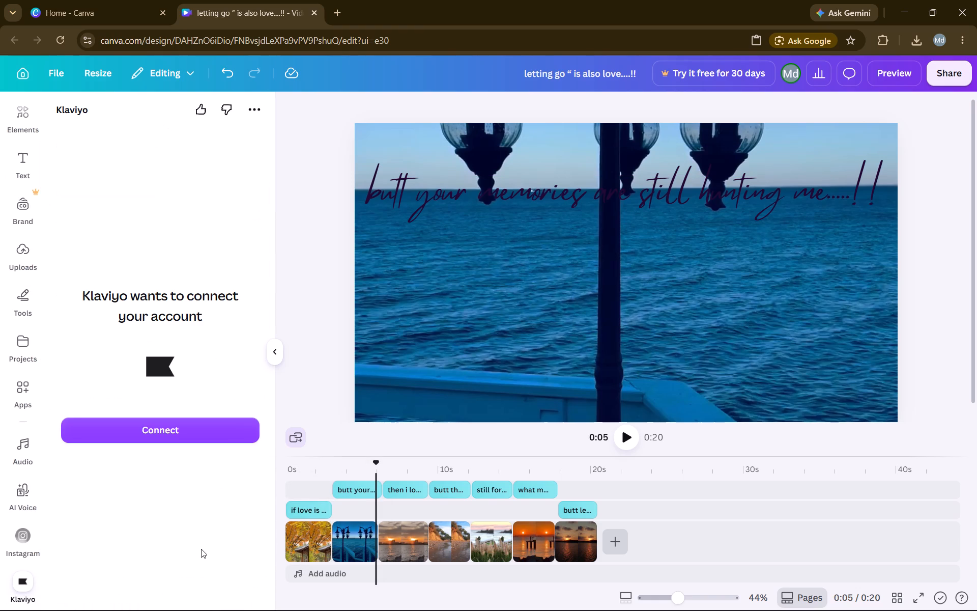
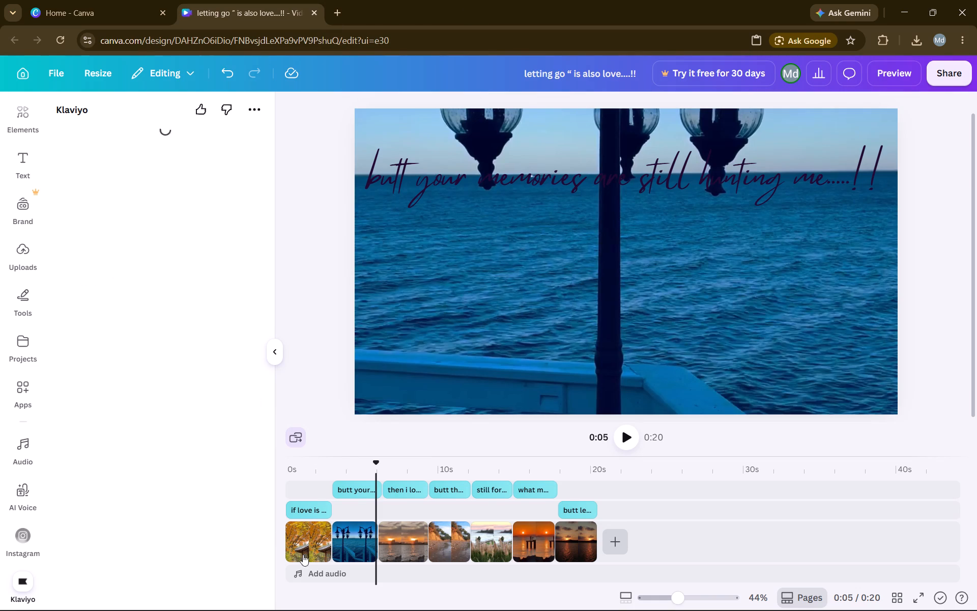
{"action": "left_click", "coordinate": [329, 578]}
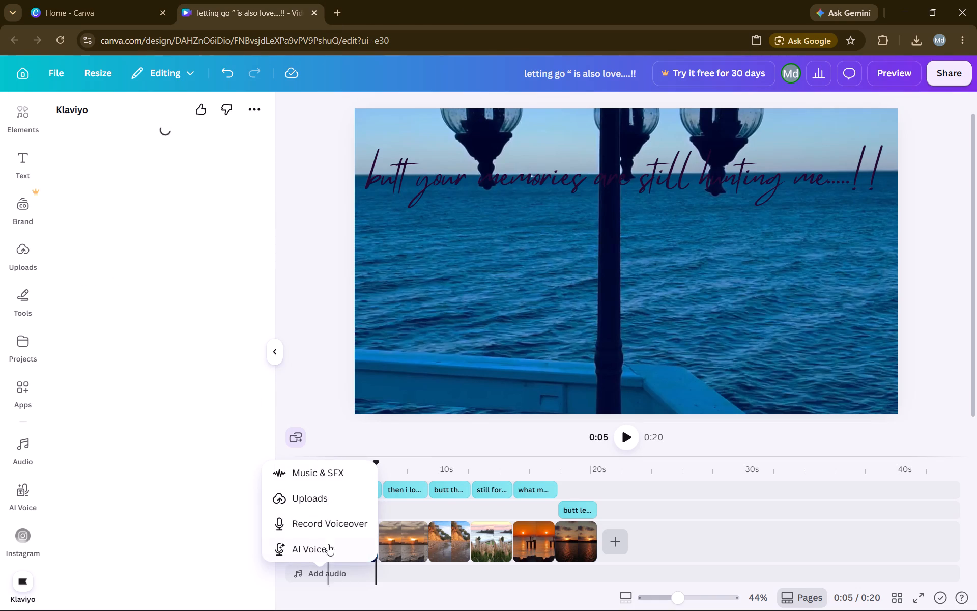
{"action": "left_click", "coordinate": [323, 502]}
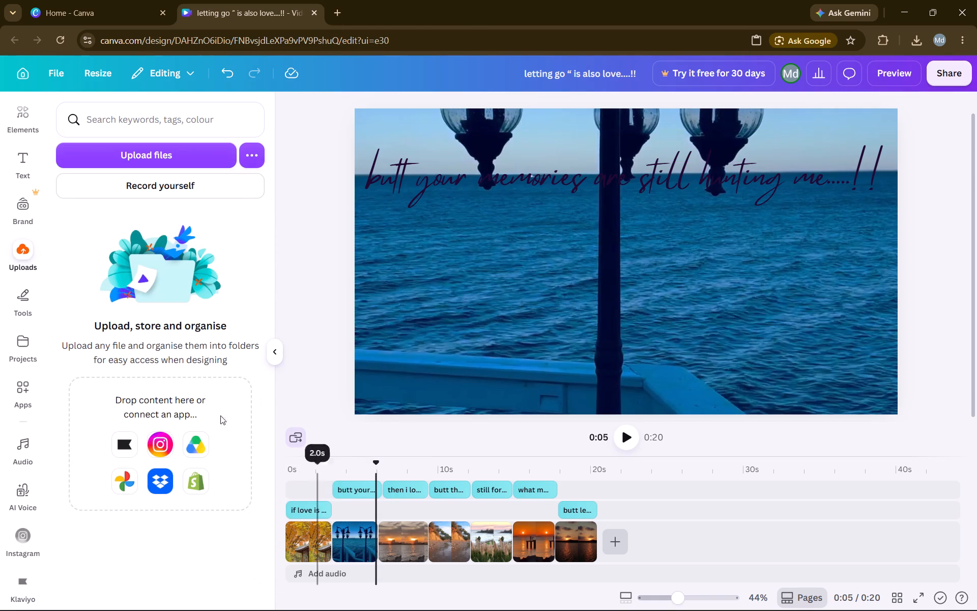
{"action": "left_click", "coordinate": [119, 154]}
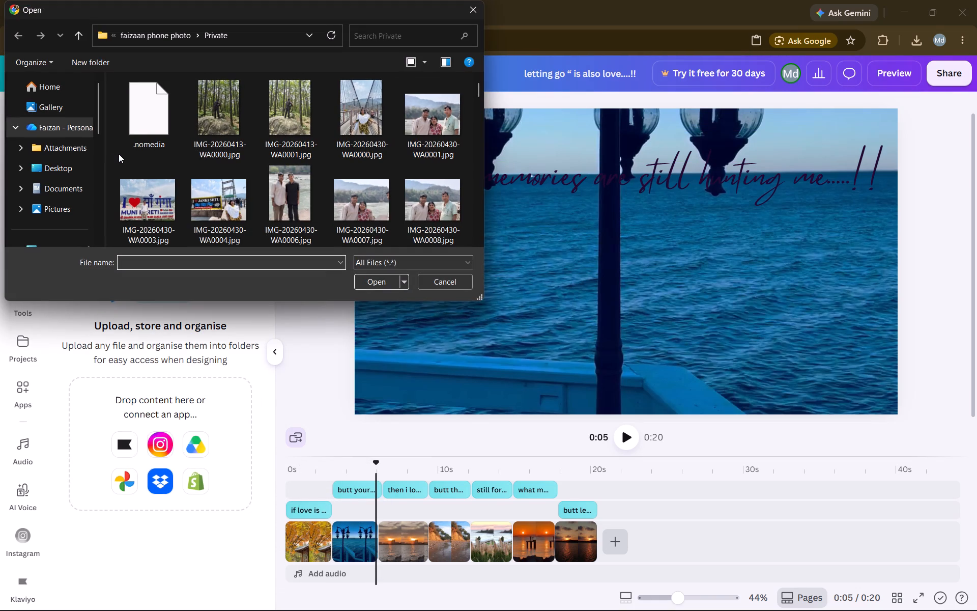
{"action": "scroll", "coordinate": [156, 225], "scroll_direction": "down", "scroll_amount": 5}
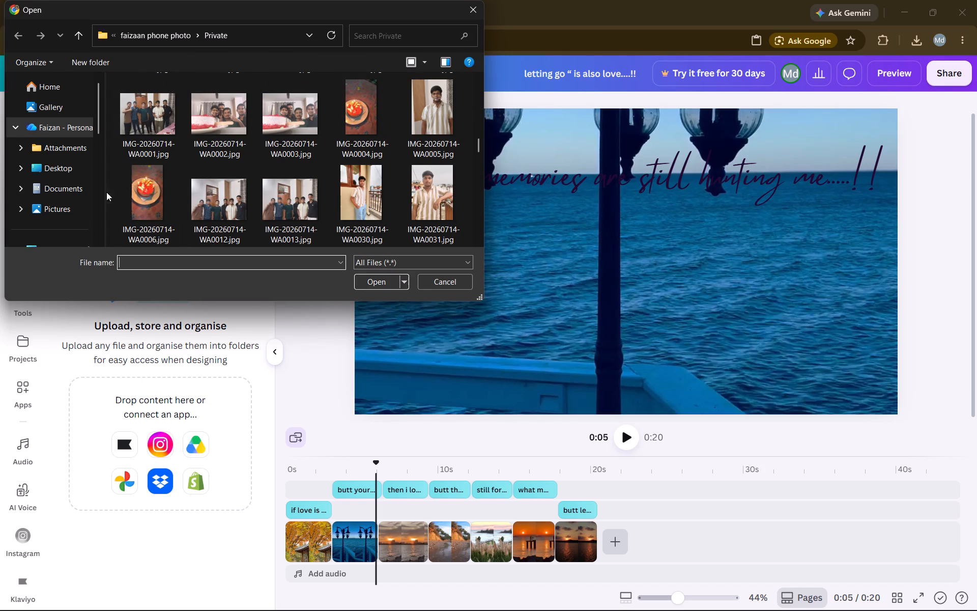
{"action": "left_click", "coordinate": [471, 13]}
Open YouTube in a new tab and search for "dil pe zakhm khate hain".
{"action": "left_click", "coordinate": [334, 10]}
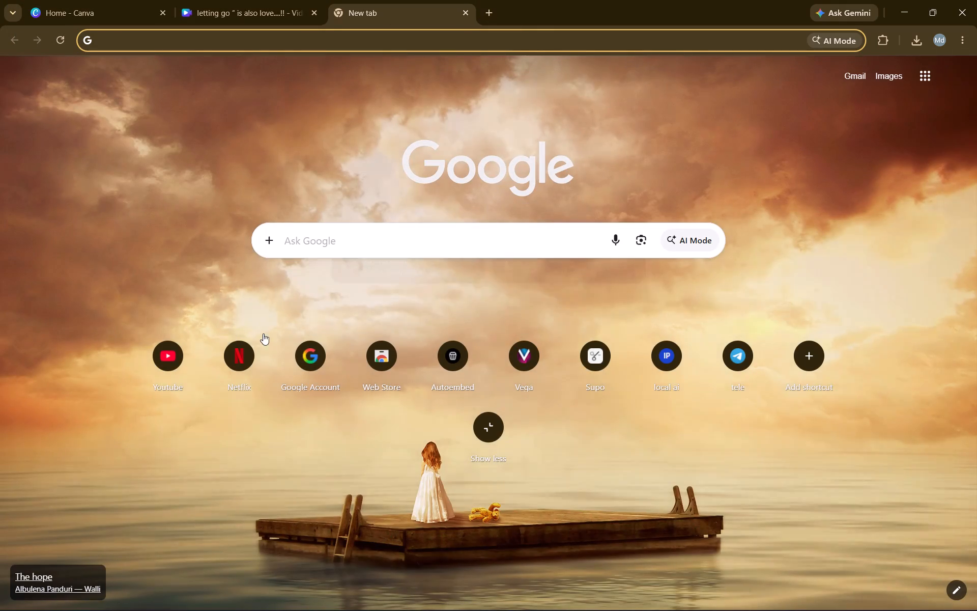
{"action": "left_click", "coordinate": [156, 381]}
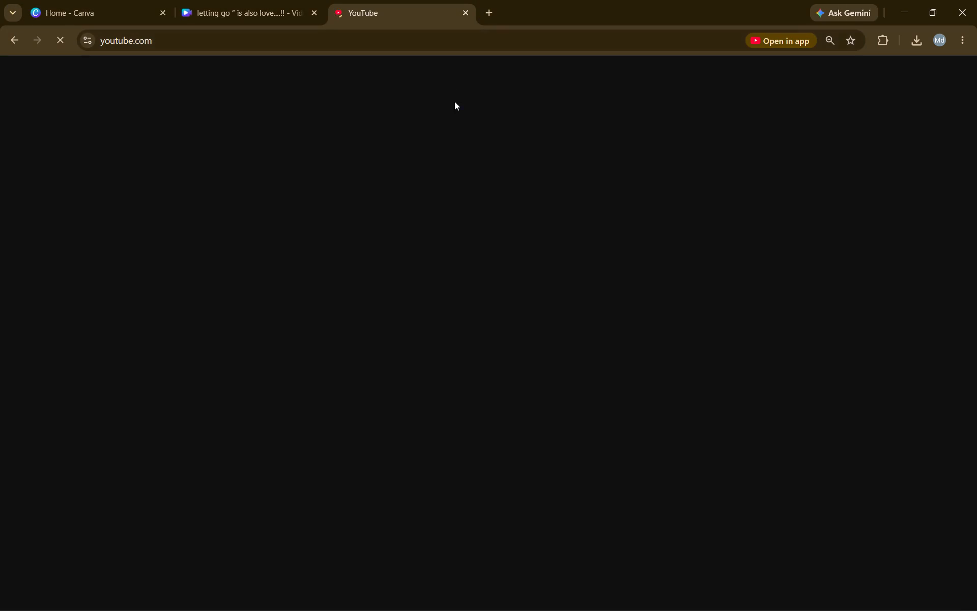
{"action": "left_click", "coordinate": [389, 73]}
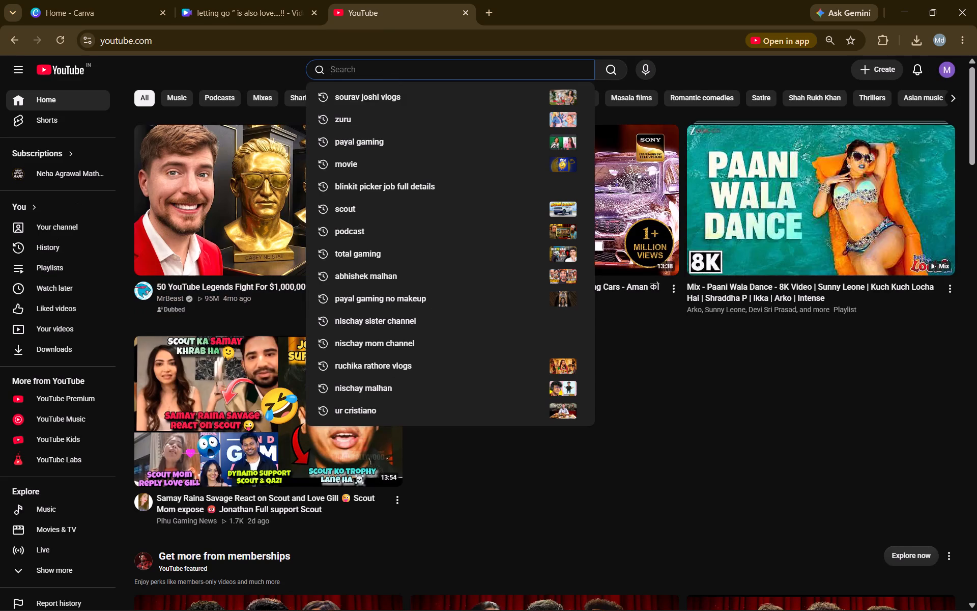
{"action": "type", "text": "dil"}
{"action": "key", "text": "space"}
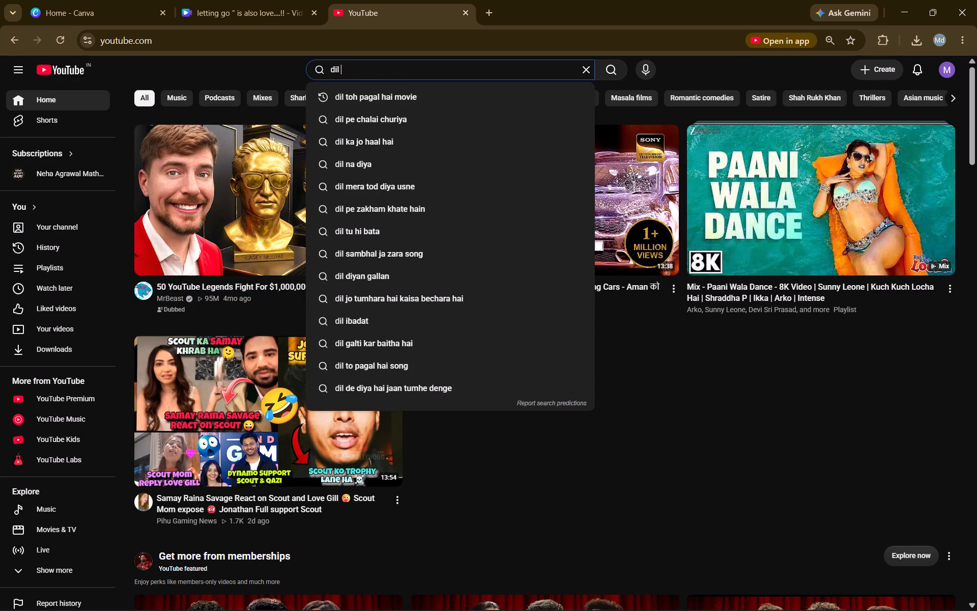
{"action": "type", "text": "pe zakhm khatw hain"}
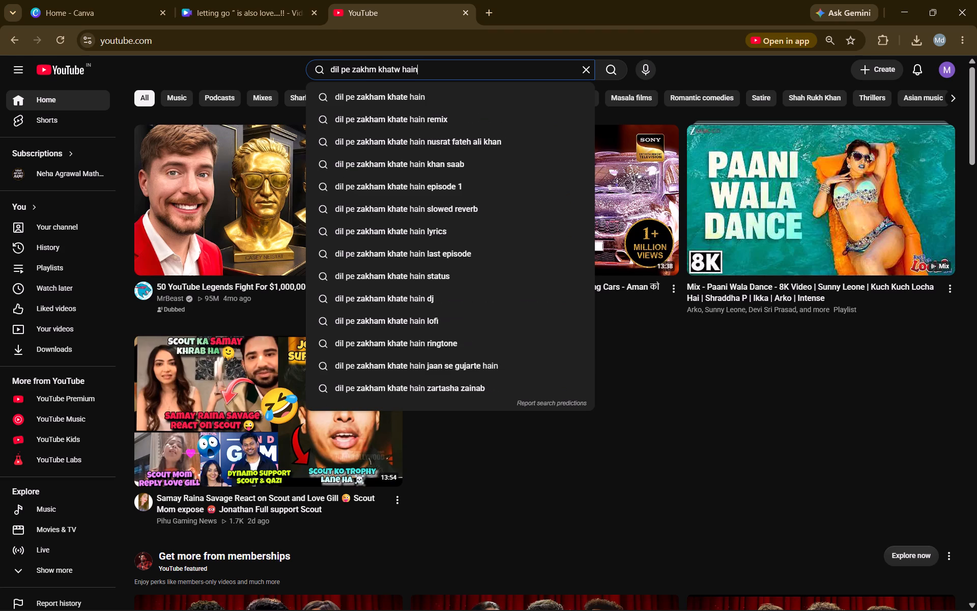
{"action": "key", "text": "Return"}
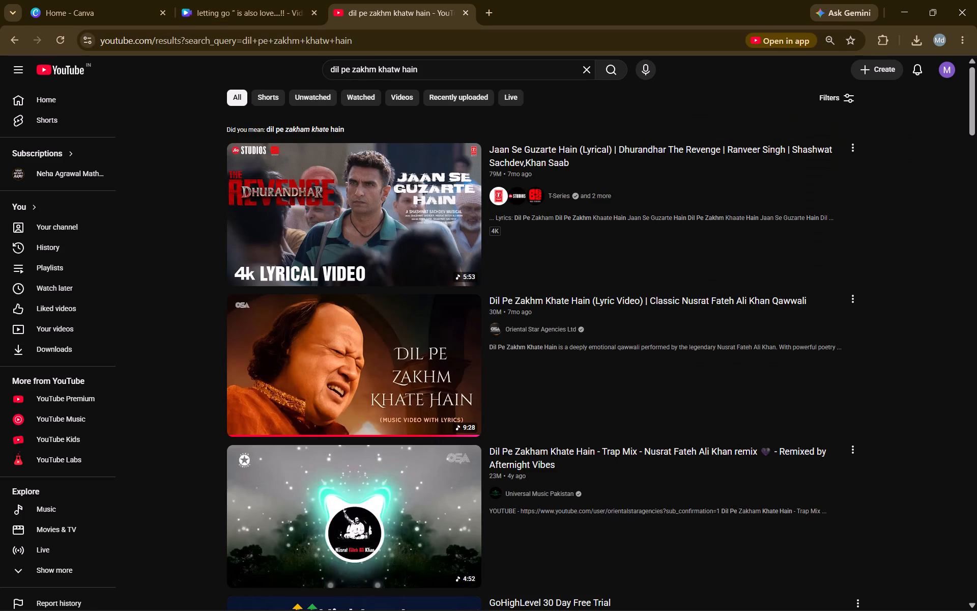
{"action": "left_click", "coordinate": [401, 70]}
{"action": "key", "text": "BackSpace"}
{"action": "key", "text": "BackSpace"}
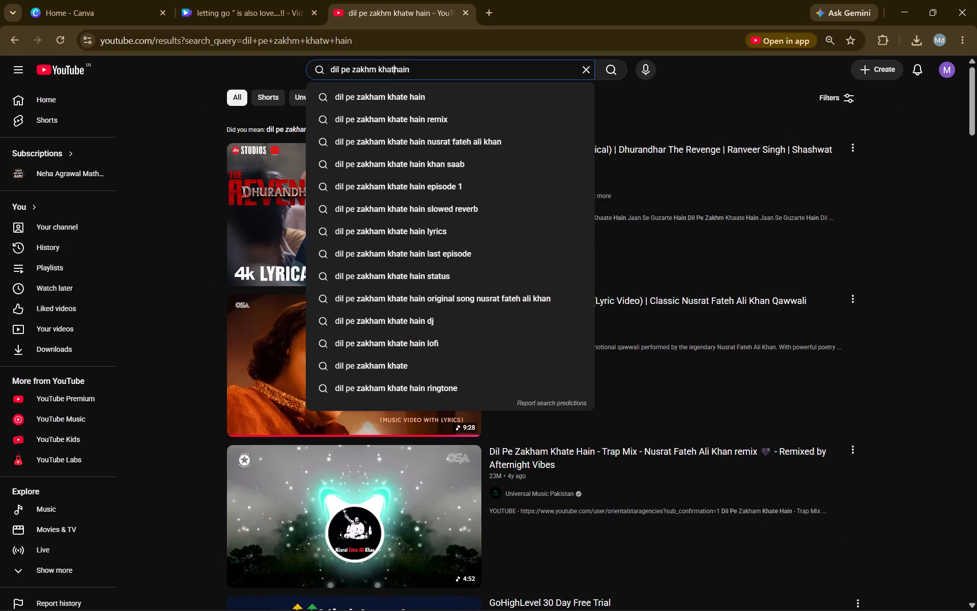
{"action": "type", "text": "e"}
{"action": "key", "text": "space"}
{"action": "key", "text": "Return"}
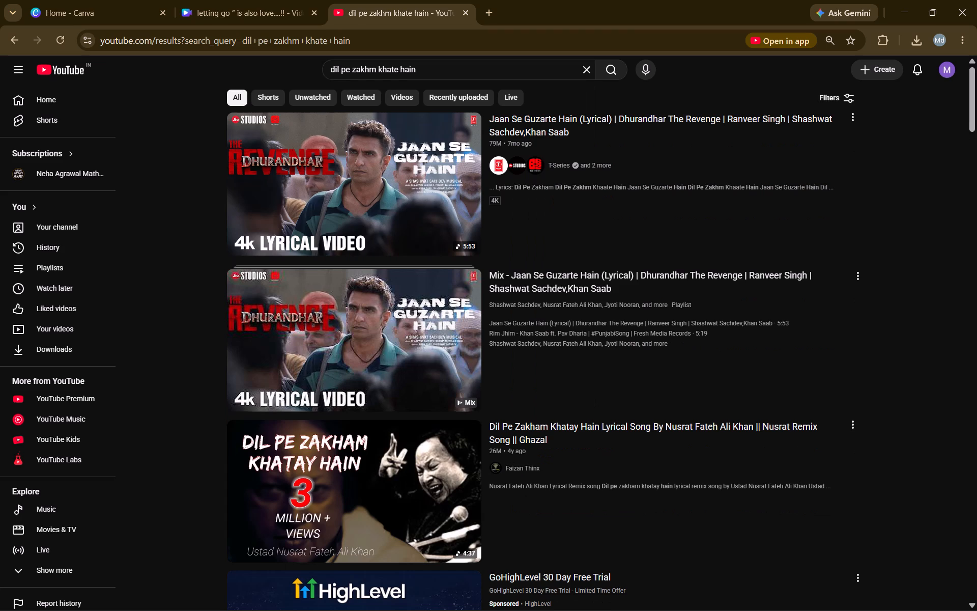
Play the "Dil Pe Zakham Khatay Hain Lyrical Song" remix video from the search results.
{"action": "left_click", "coordinate": [427, 456]}
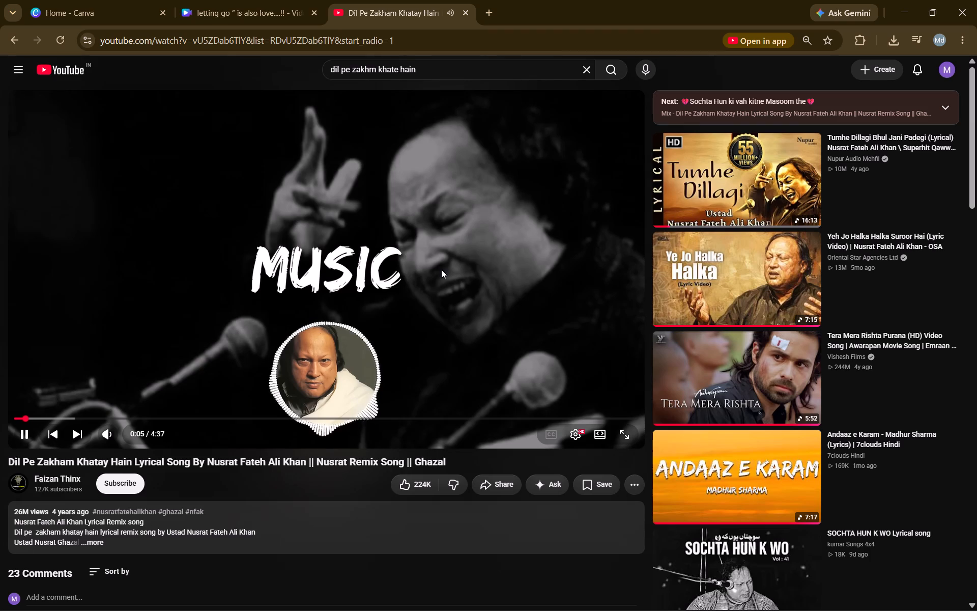
Search YouTube for "dil pe zakhm khate hain clip" and filter the results to Shorts.
{"action": "left_click", "coordinate": [444, 68]}
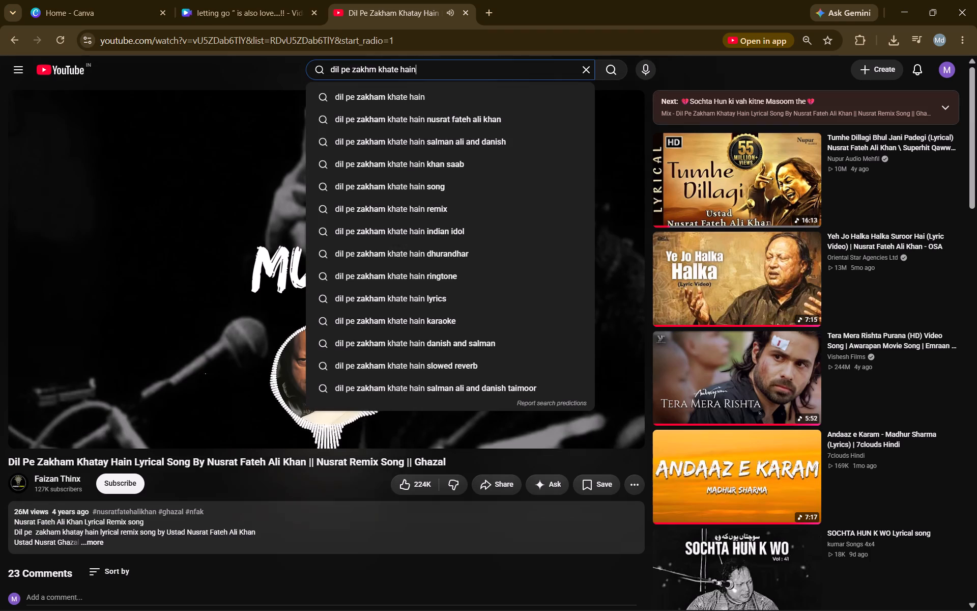
{"action": "key", "text": "space"}
{"action": "type", "text": "clip"}
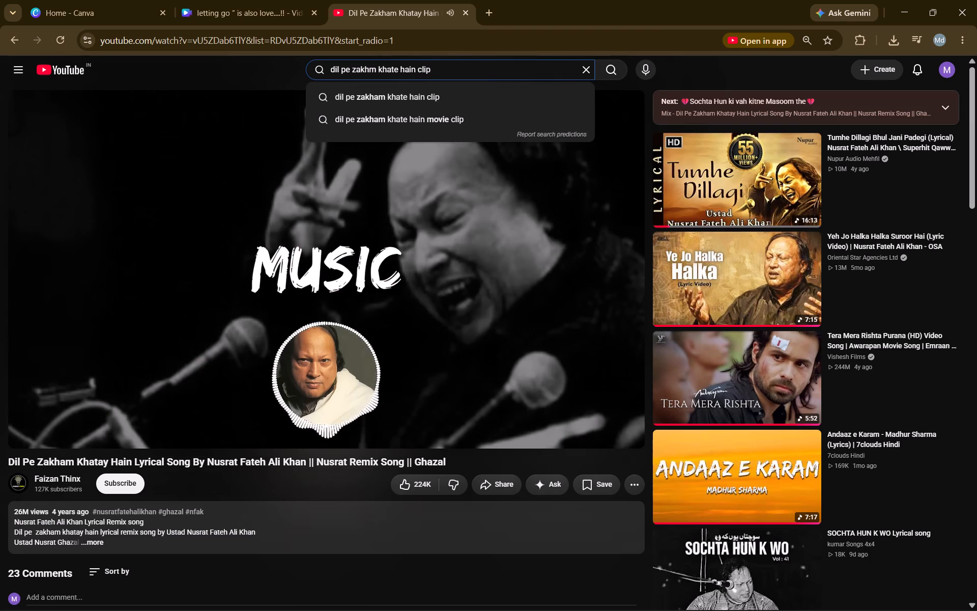
{"action": "key", "text": "BackSpace"}
{"action": "key", "text": "Return"}
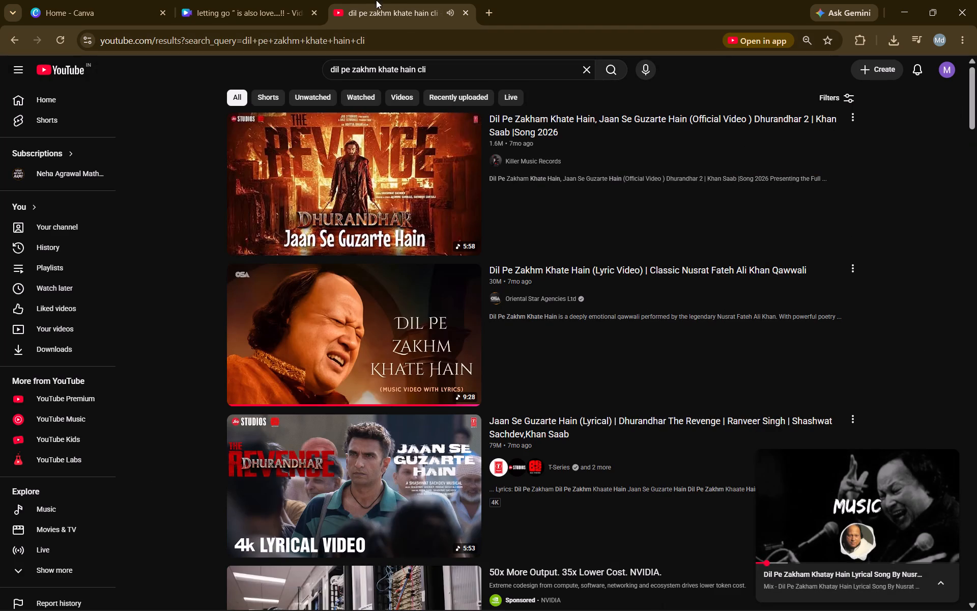
{"action": "left_click", "coordinate": [457, 67]}
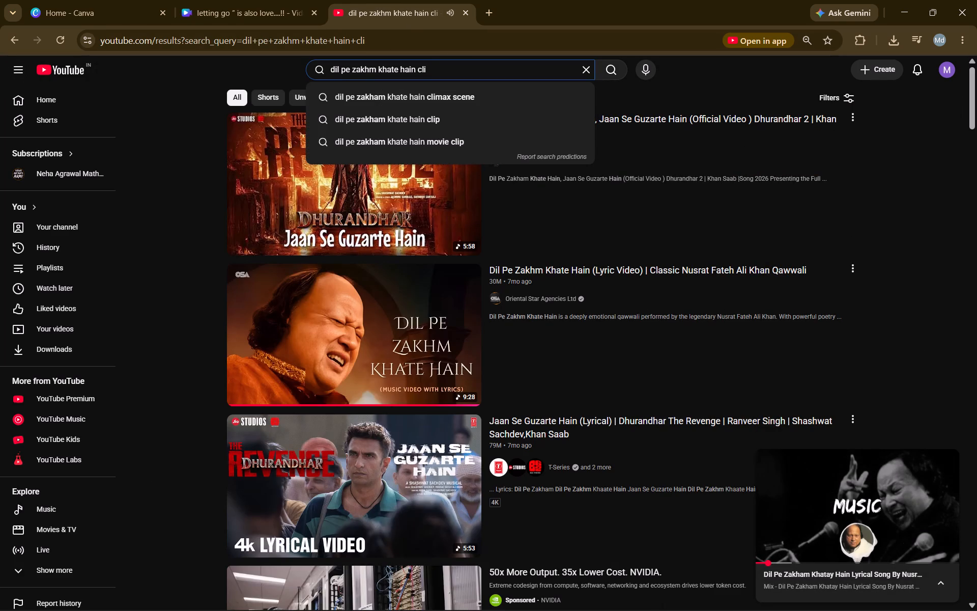
{"action": "key", "text": "p"}
{"action": "key", "text": "Return"}
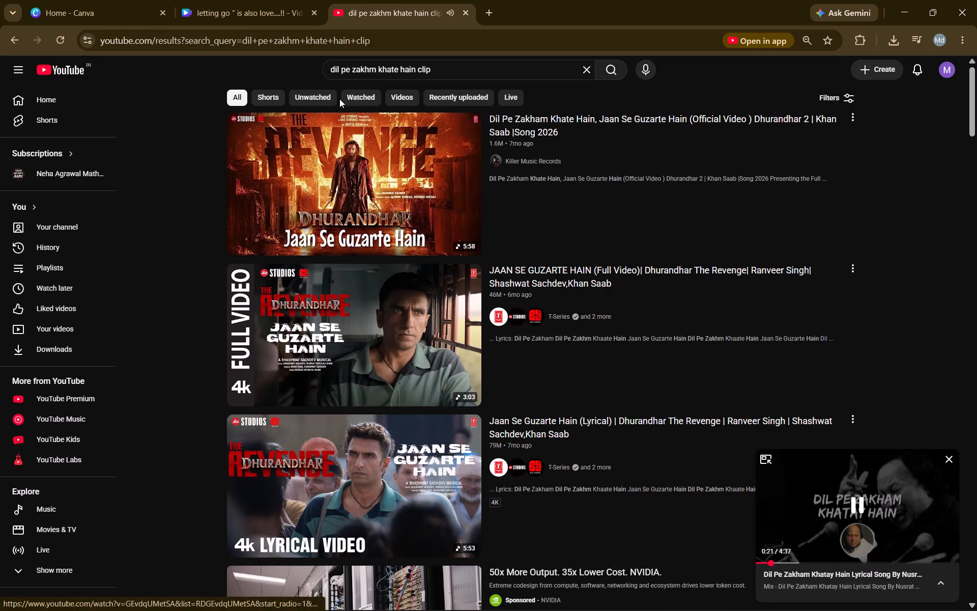
{"action": "left_click", "coordinate": [276, 92]}
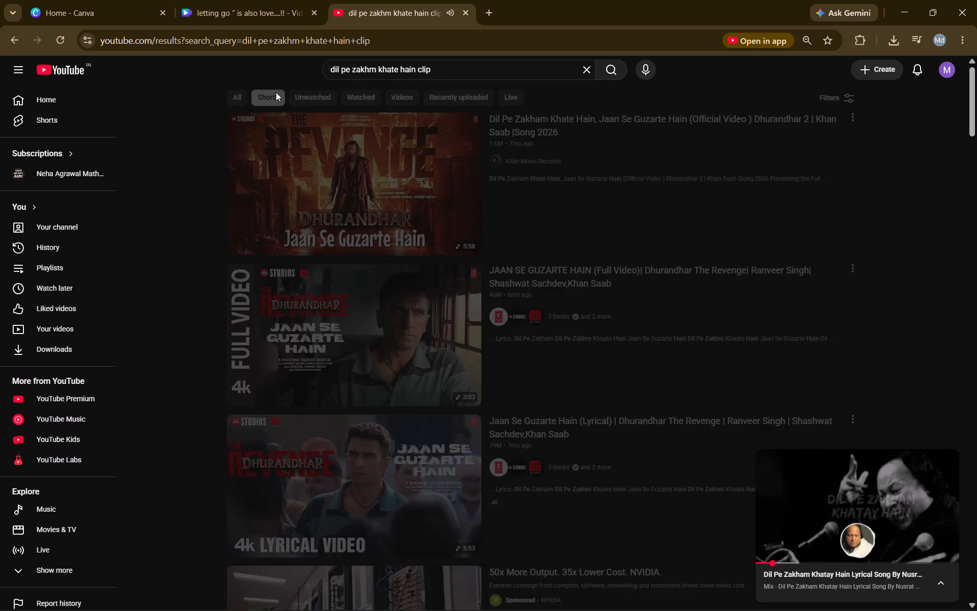
Preview the first Short and the ones following it, close the mini player, and sample the second Short before returning to the results.
{"action": "left_click", "coordinate": [326, 227]}
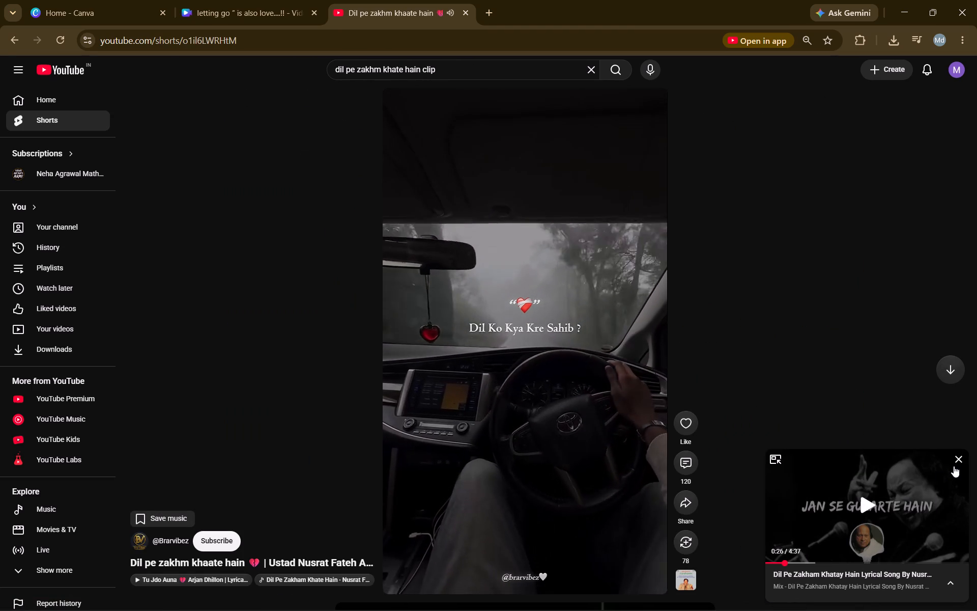
{"action": "left_click", "coordinate": [957, 459]}
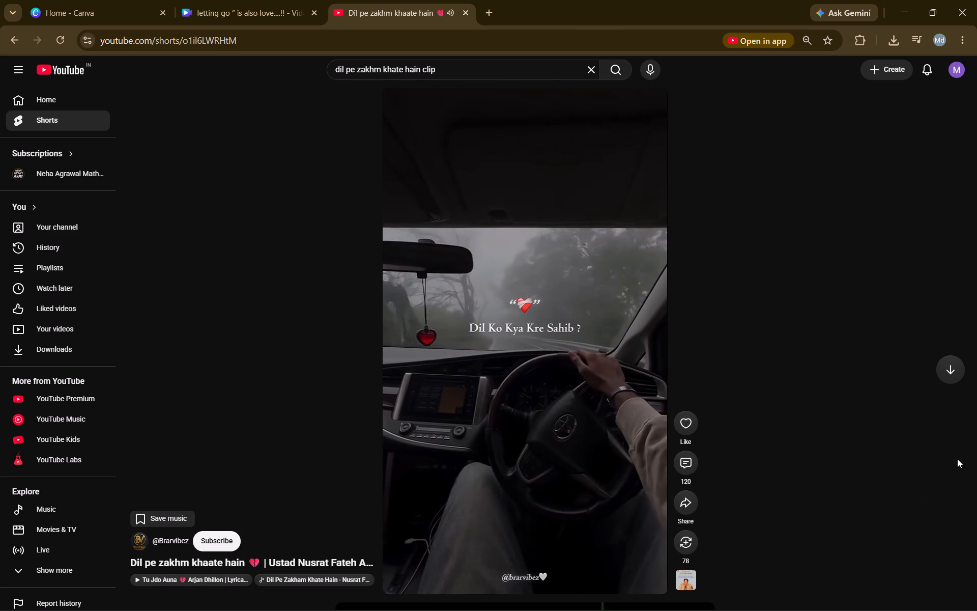
{"action": "key", "text": "Down"}
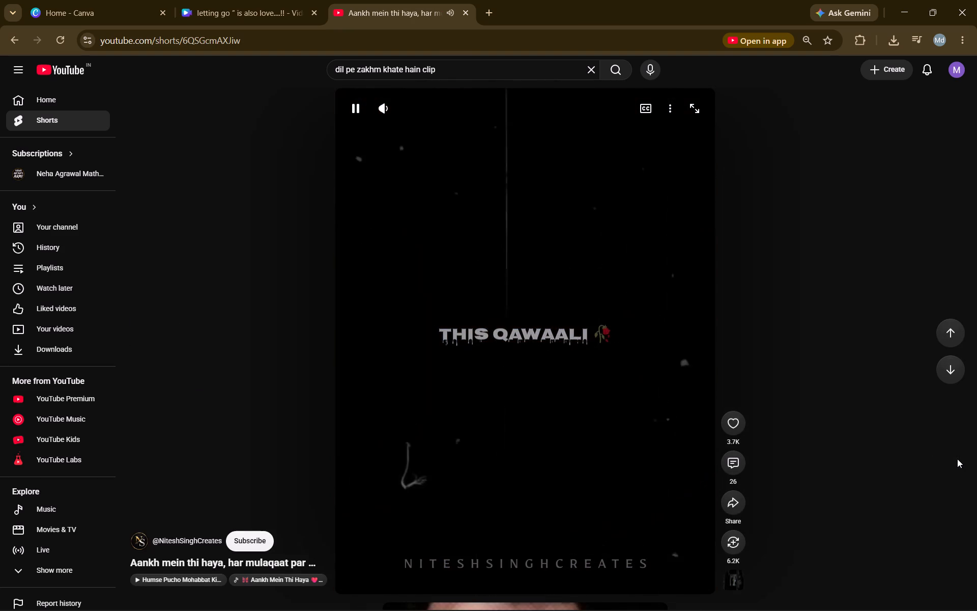
{"action": "key", "text": "Down"}
{"action": "key", "text": "Down"}
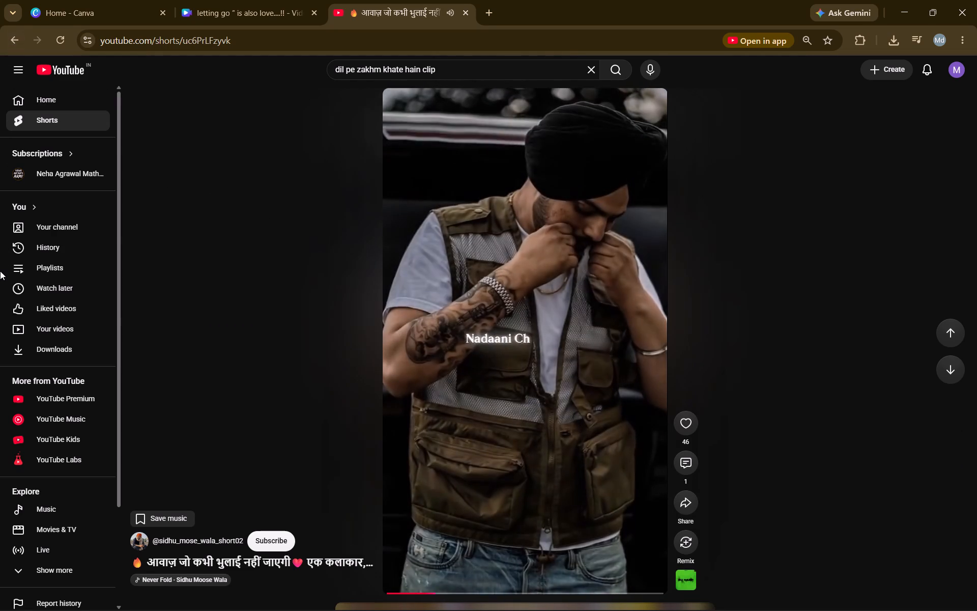
{"action": "scroll", "coordinate": [0, 274], "scroll_direction": "right", "scroll_amount": 5}
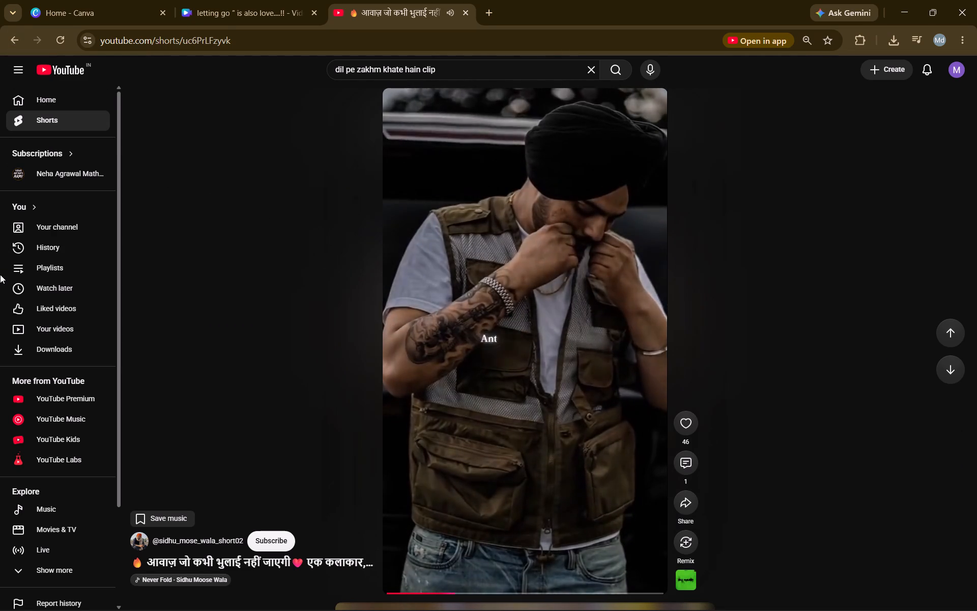
{"action": "scroll", "coordinate": [0, 274], "scroll_direction": "right", "scroll_amount": 7}
{"action": "scroll", "coordinate": [167, 288], "scroll_direction": "right", "scroll_amount": 8}
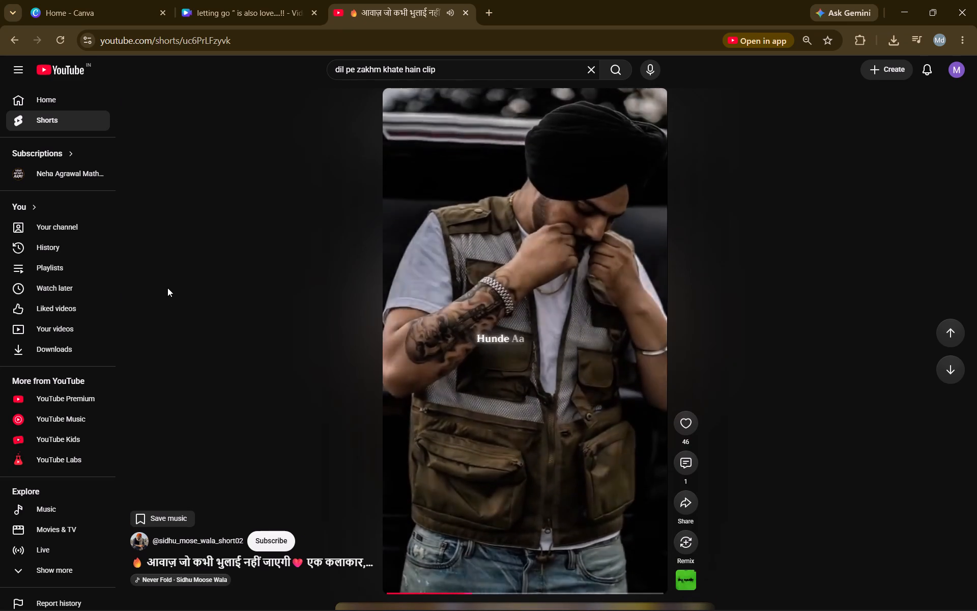
{"action": "scroll", "coordinate": [167, 288], "scroll_direction": "right", "scroll_amount": 11}
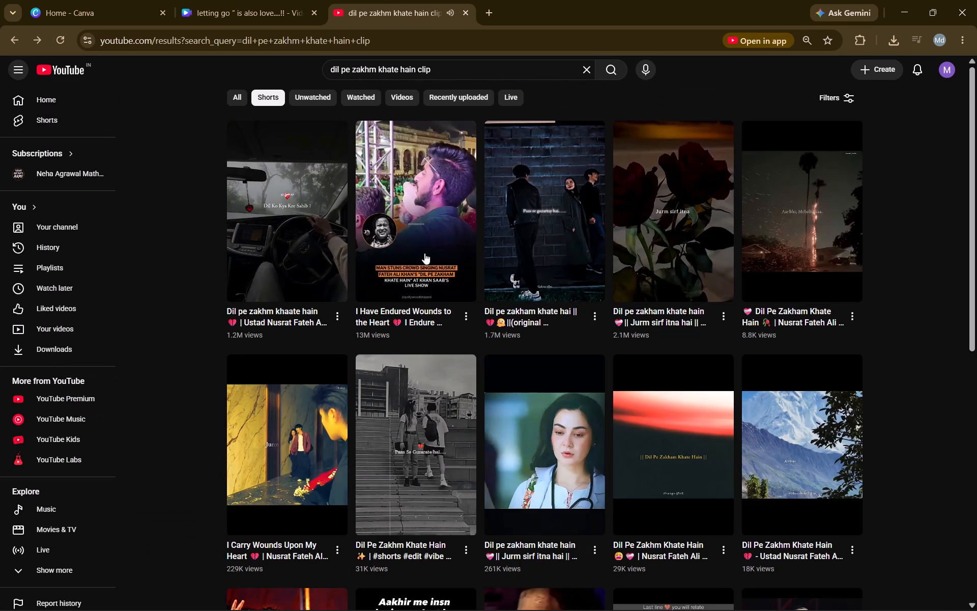
{"action": "left_click", "coordinate": [430, 230]}
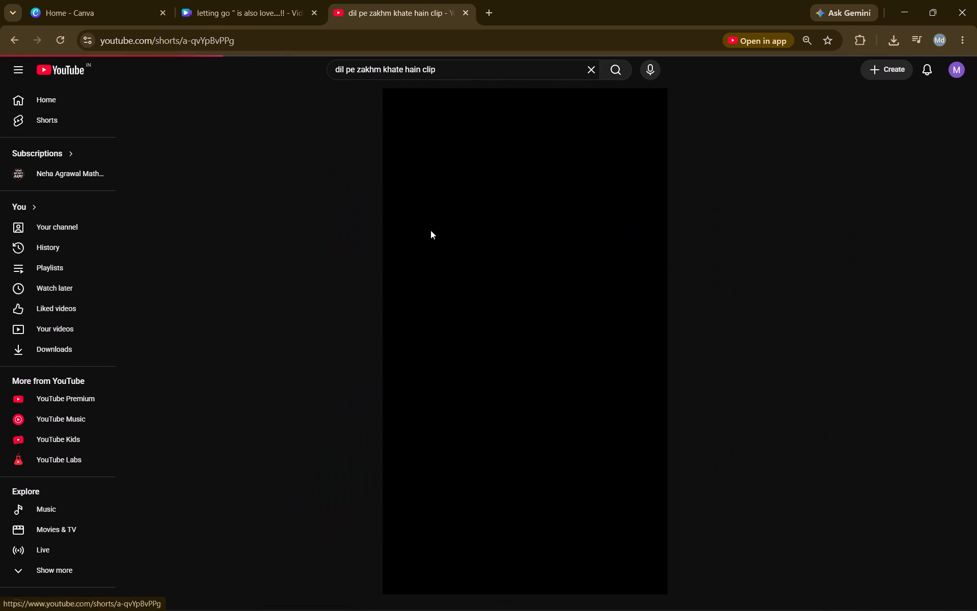
{"action": "scroll", "coordinate": [296, 296], "scroll_direction": "right", "scroll_amount": 8}
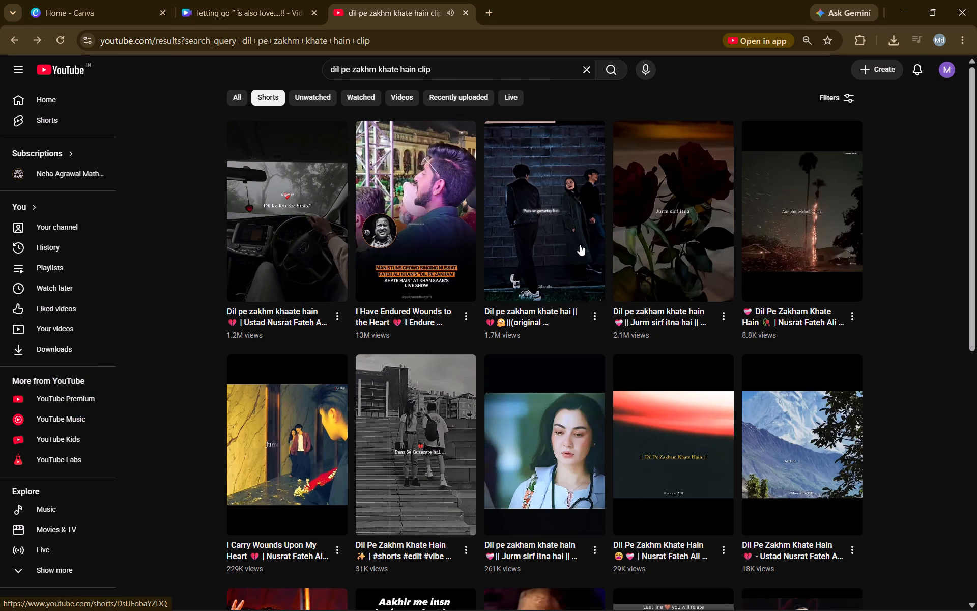
Play the third Short, "Dil pe zakham khate hai" from the galaxyvibe2 channel, and copy its URL.
{"action": "left_click", "coordinate": [569, 231]}
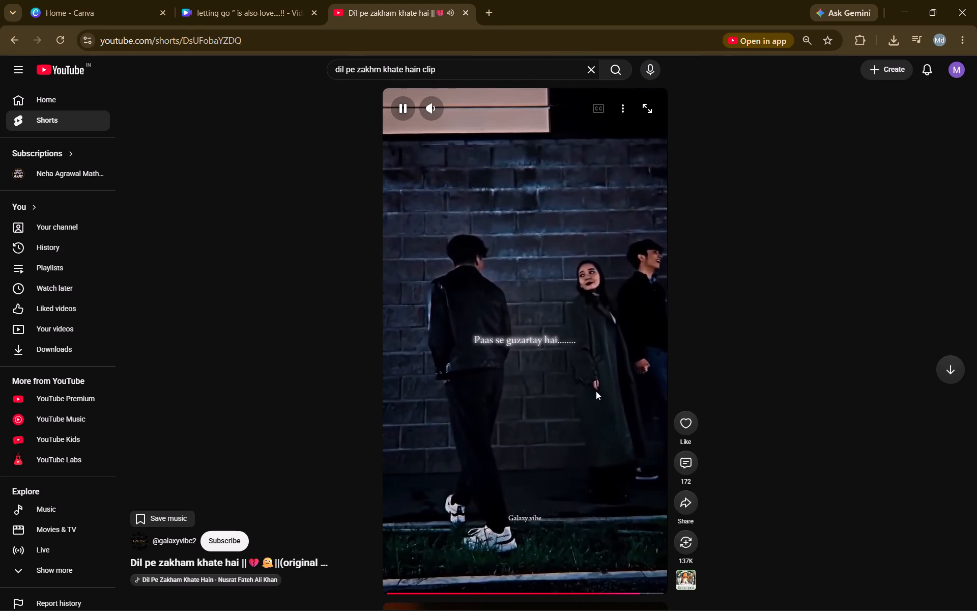
{"action": "right_click", "coordinate": [329, 36]}
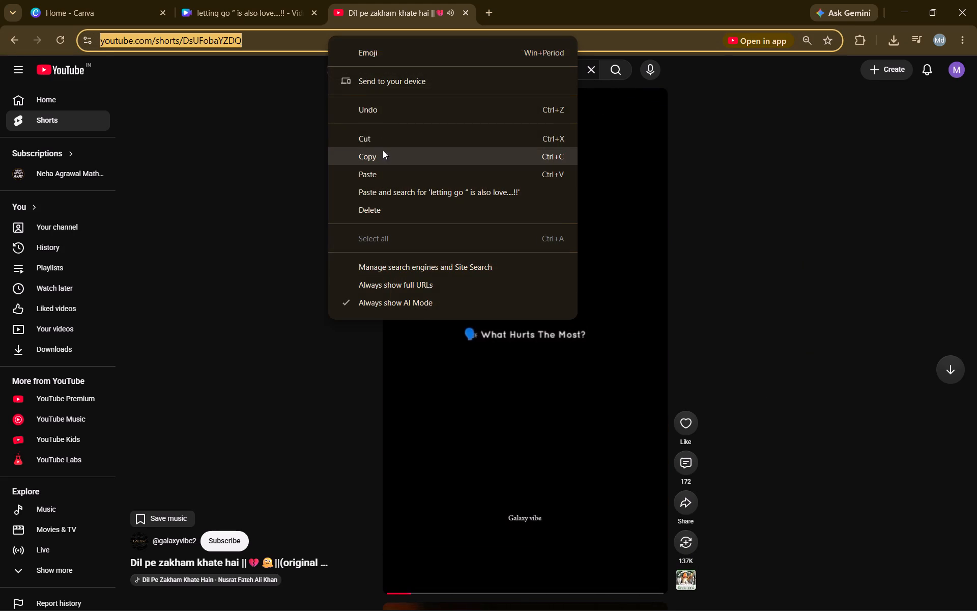
{"action": "left_click", "coordinate": [395, 162]}
Search Google for "youtube mp3 download" in a new tab and open the Y2Mate YouTube to MP3 Converter.
{"action": "left_click", "coordinate": [497, 4]}
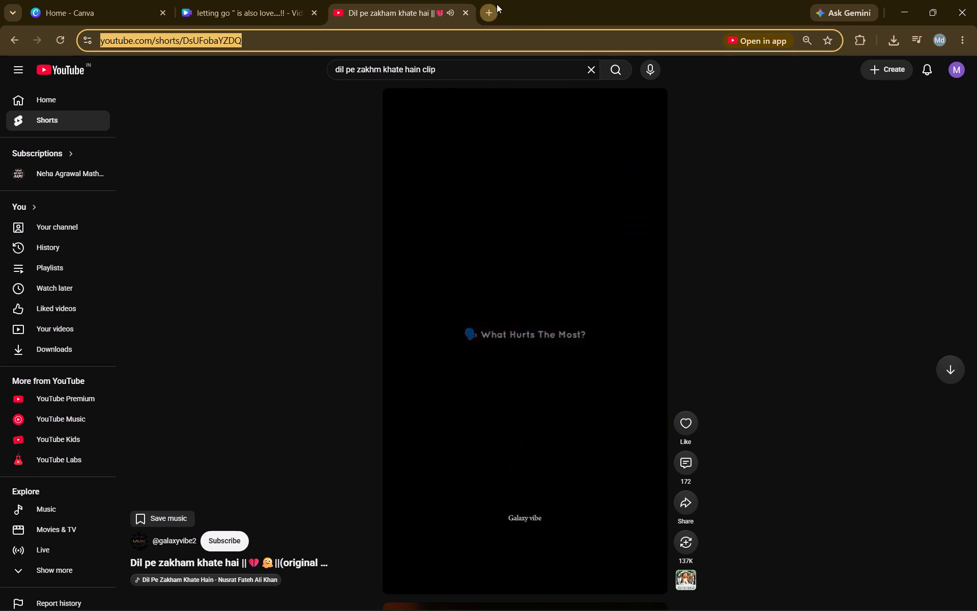
{"action": "left_click_drag", "start_coordinate": [497, 4], "coordinate": [489, 0]}
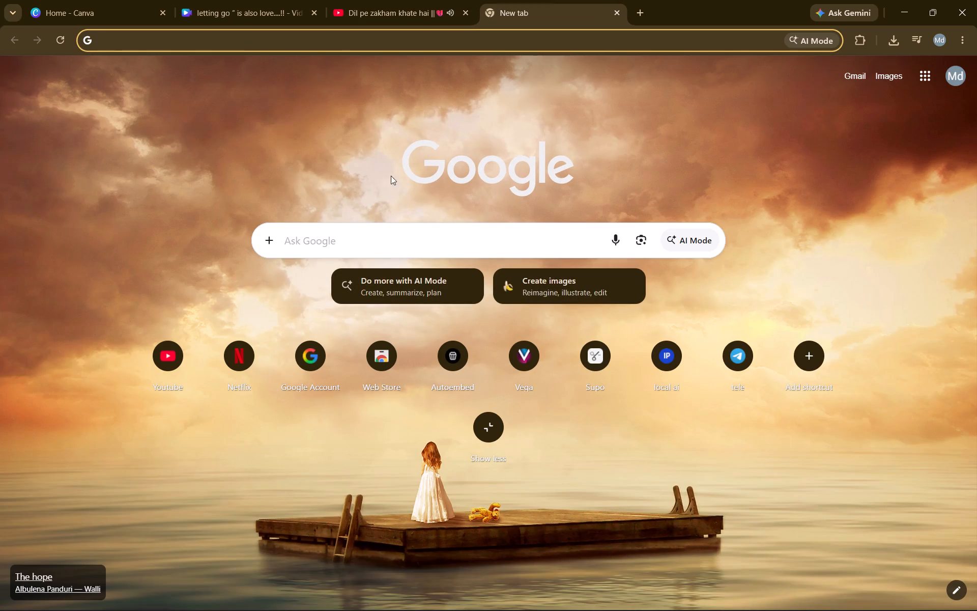
{"action": "left_click", "coordinate": [353, 242]}
{"action": "type", "text": "youtubre"}
{"action": "key", "text": "space"}
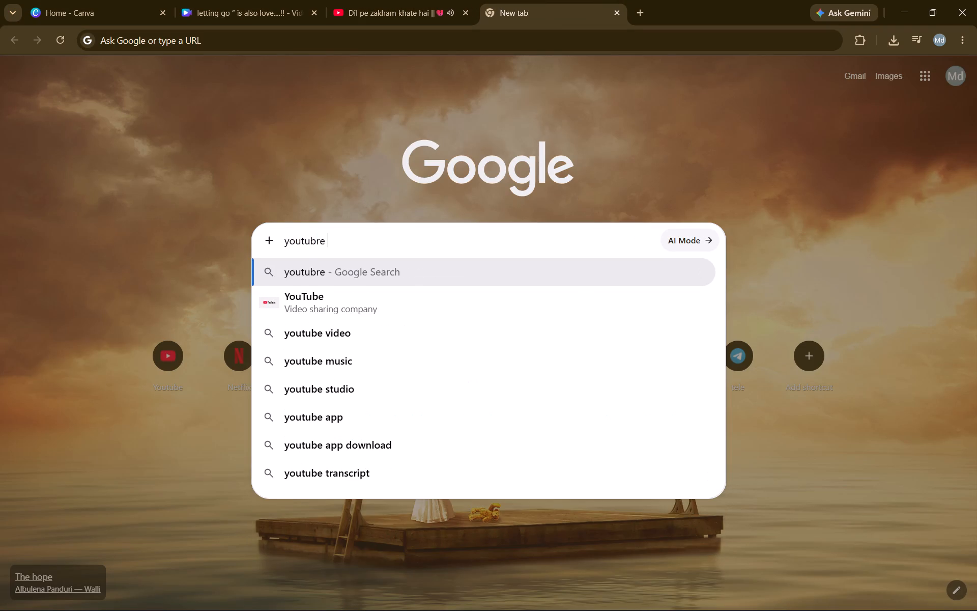
{"action": "type", "text": "mp3"}
{"action": "key", "text": "space"}
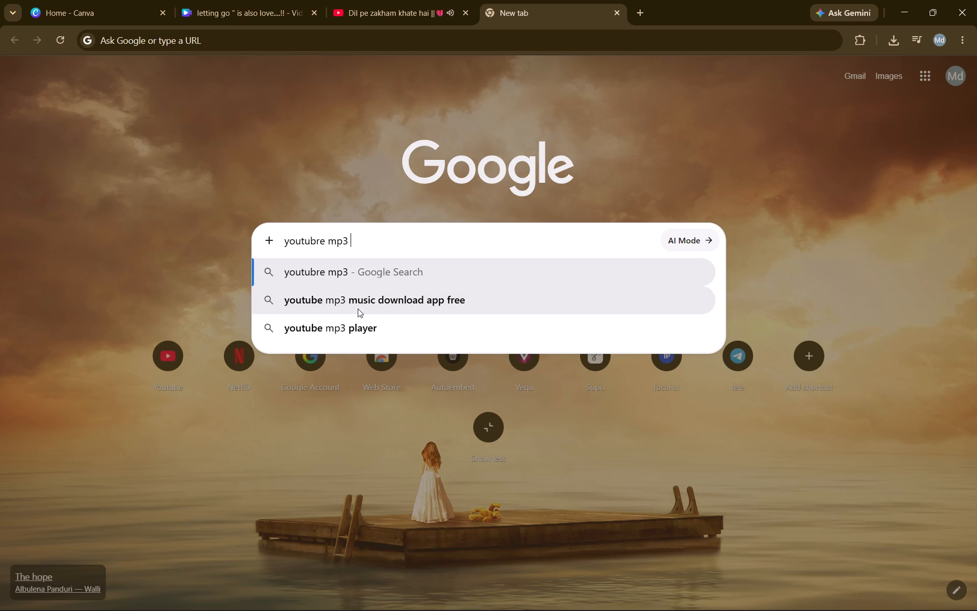
{"action": "key", "text": "space"}
{"action": "type", "text": "download'"}
{"action": "key", "text": "Return"}
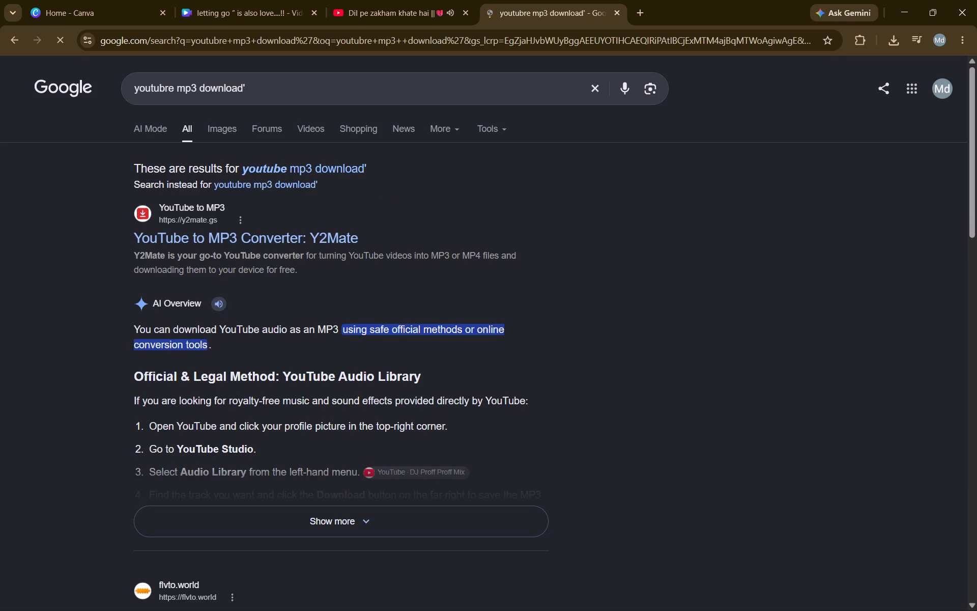
{"action": "left_click", "coordinate": [233, 235]}
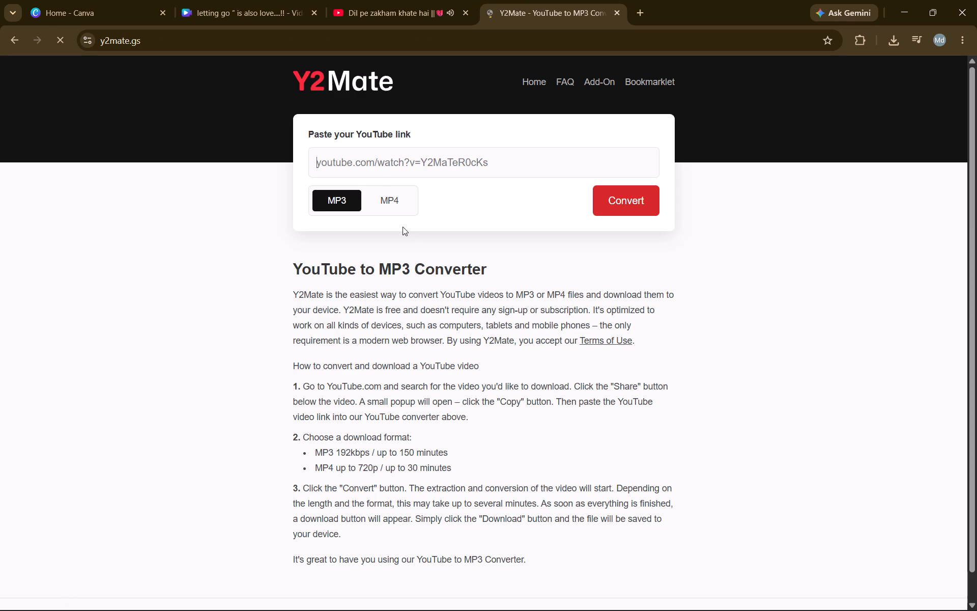
Convert the copied Short link to MP3 on Y2Mate and download the file.
{"action": "right_click", "coordinate": [372, 150]}
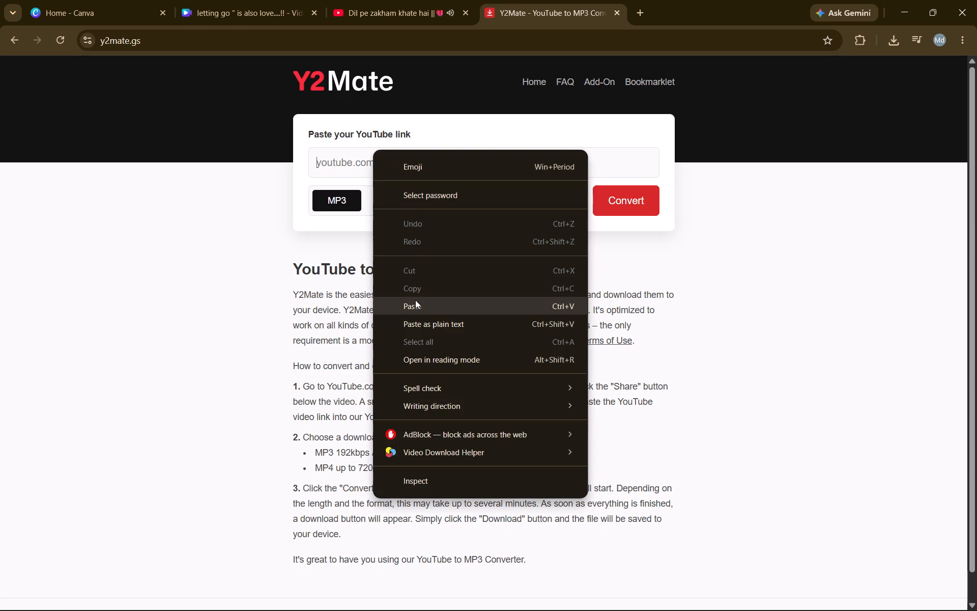
{"action": "left_click", "coordinate": [415, 300]}
{"action": "left_click", "coordinate": [651, 196]}
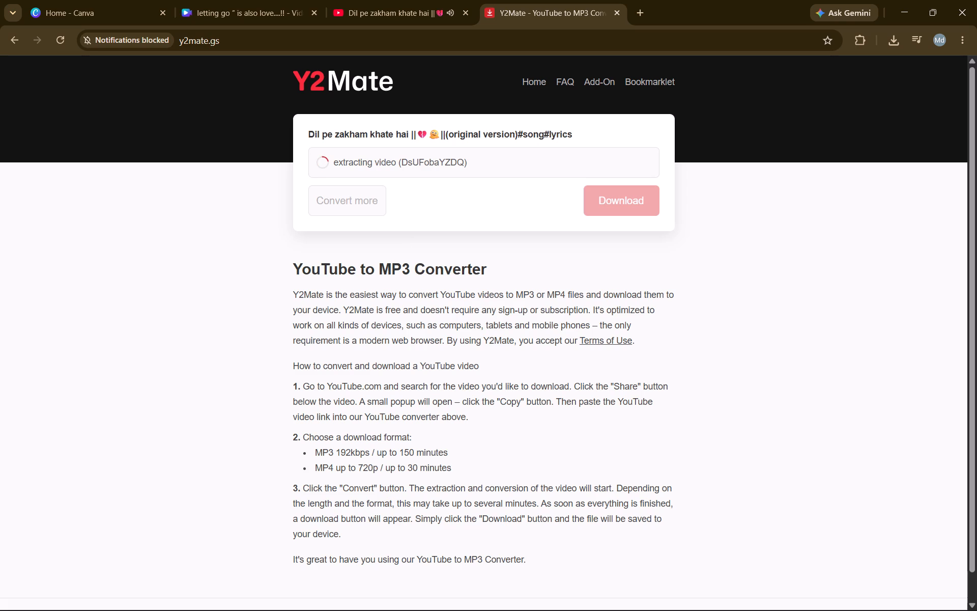
{"action": "left_click", "coordinate": [614, 196]}
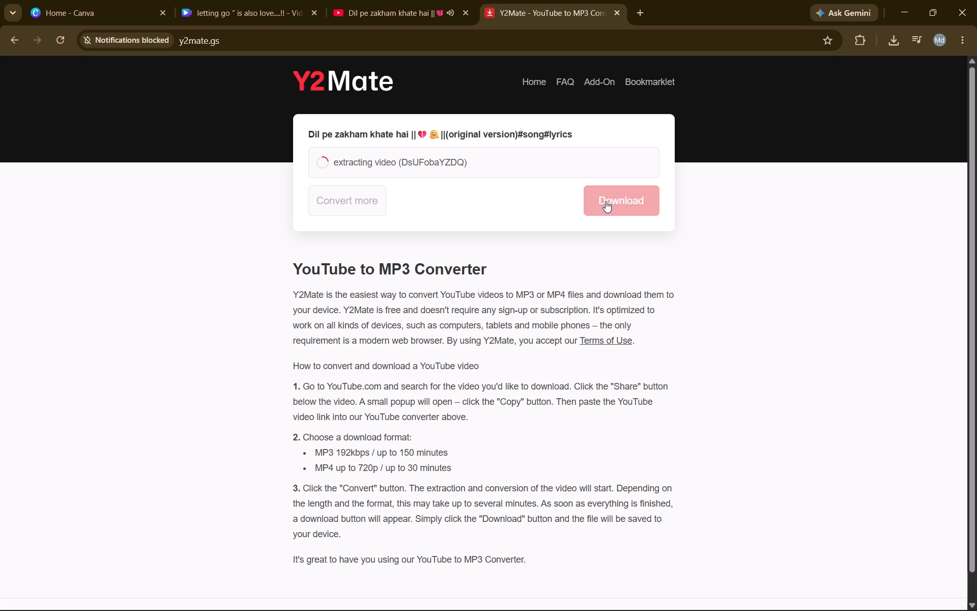
{"action": "left_click", "coordinate": [606, 201]}
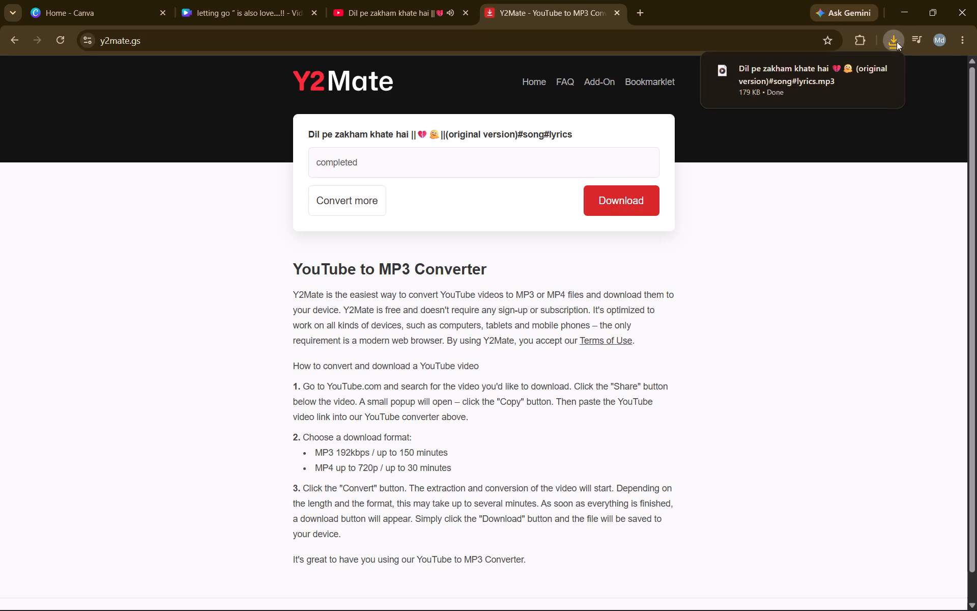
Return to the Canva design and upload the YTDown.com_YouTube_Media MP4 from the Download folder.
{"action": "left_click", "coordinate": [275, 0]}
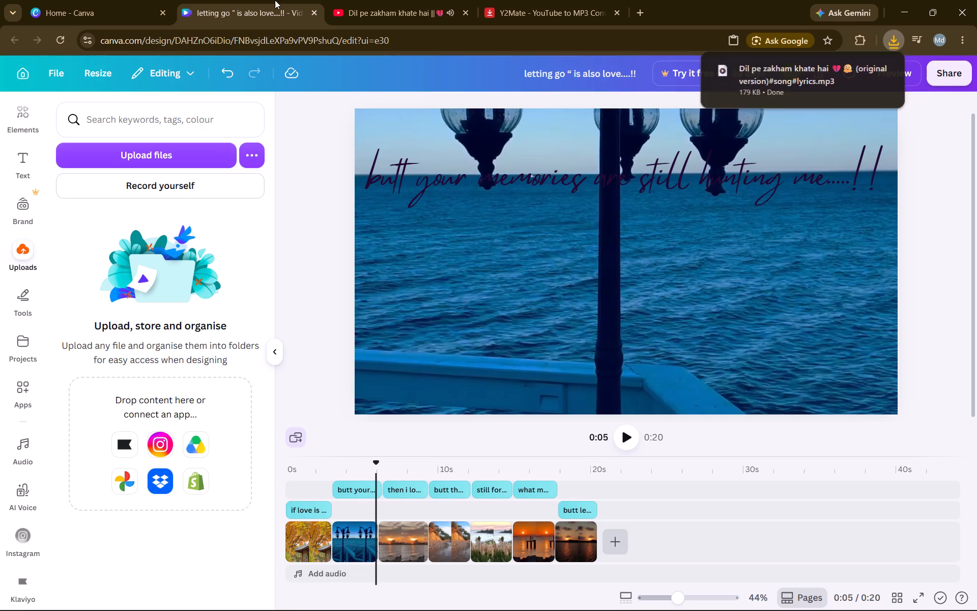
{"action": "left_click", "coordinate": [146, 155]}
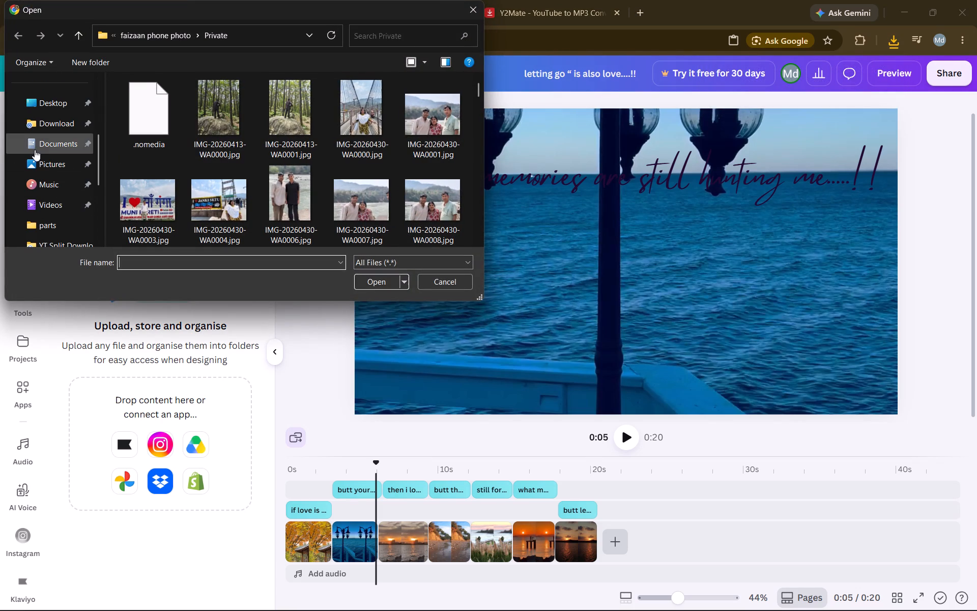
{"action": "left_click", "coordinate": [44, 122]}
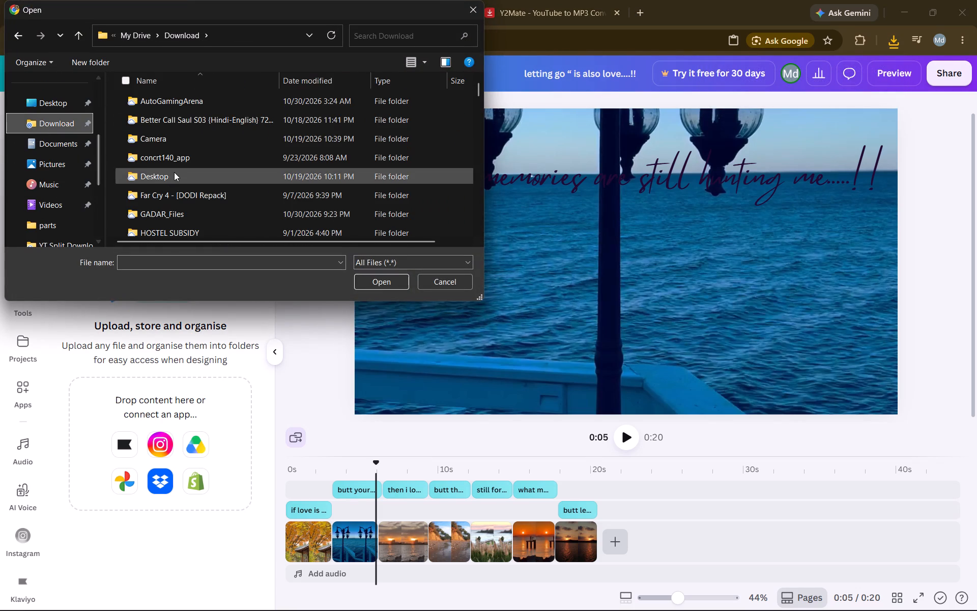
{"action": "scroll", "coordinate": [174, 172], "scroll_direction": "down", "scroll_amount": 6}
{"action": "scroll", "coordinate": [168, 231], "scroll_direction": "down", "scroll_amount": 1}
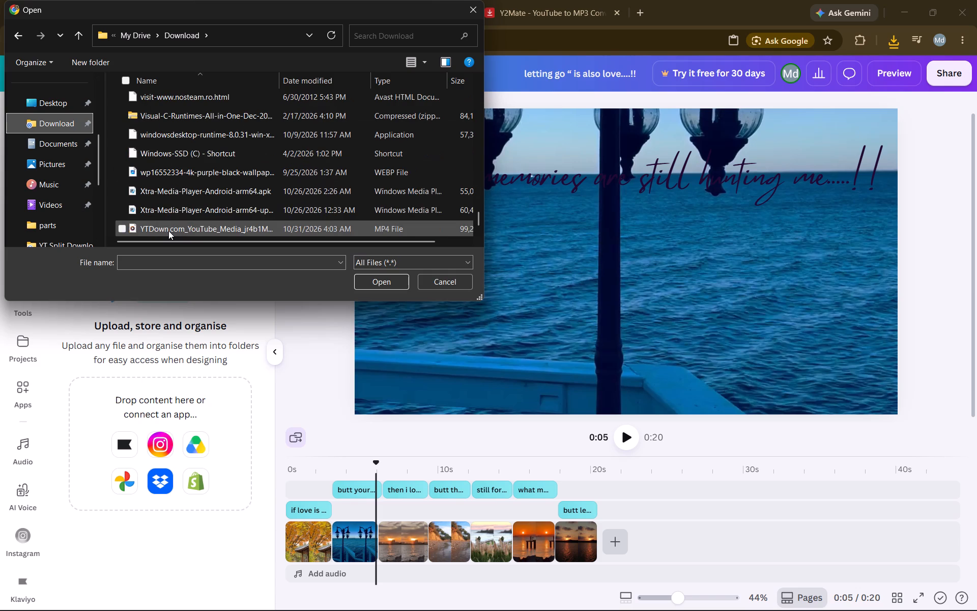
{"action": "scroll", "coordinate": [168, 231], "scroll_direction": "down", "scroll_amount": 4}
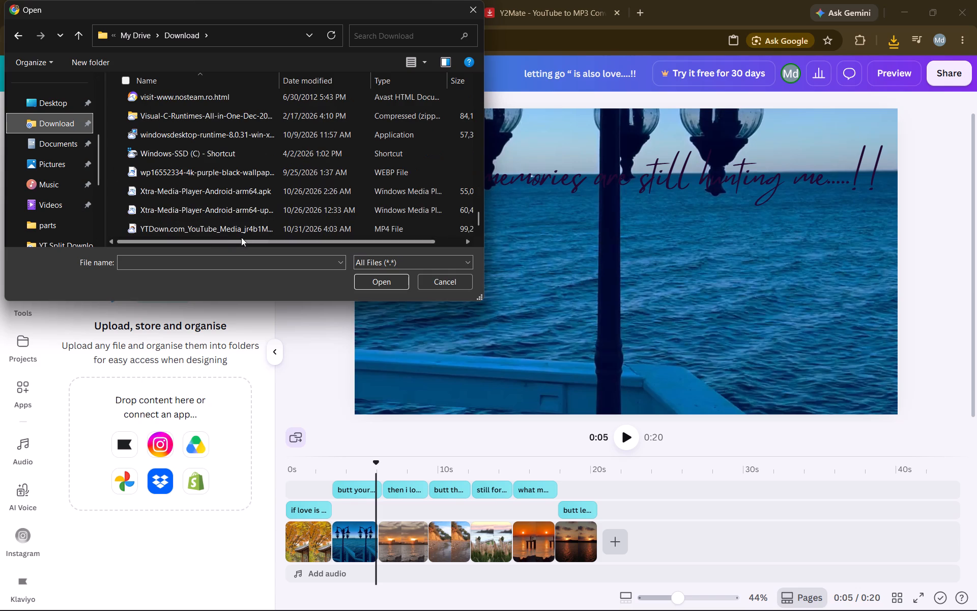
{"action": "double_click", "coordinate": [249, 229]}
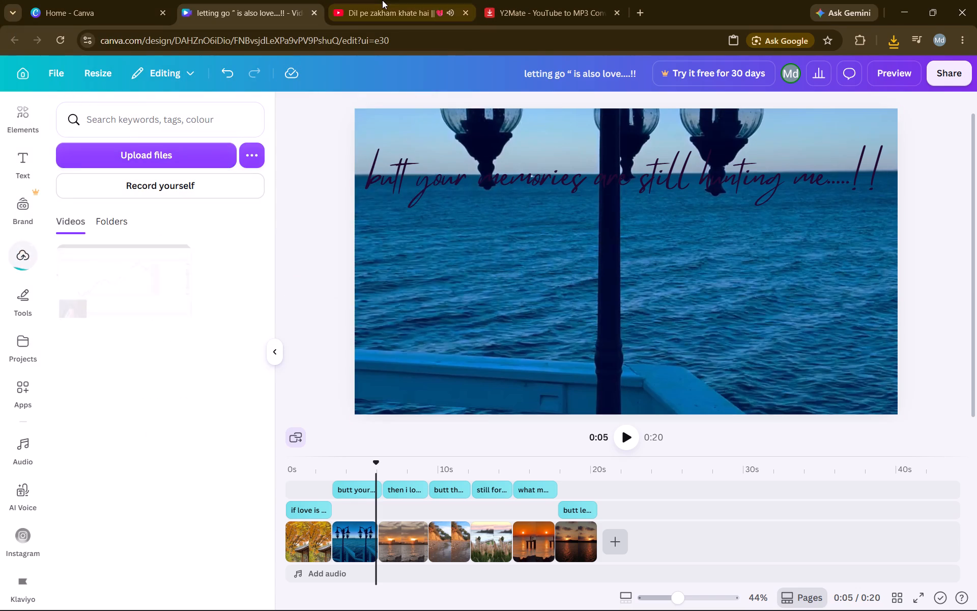
Pause the Short playing in the YouTube tab and go back to the Canva design.
{"action": "left_click", "coordinate": [383, 0]}
{"action": "left_click", "coordinate": [481, 280]}
{"action": "left_click", "coordinate": [247, 0]}
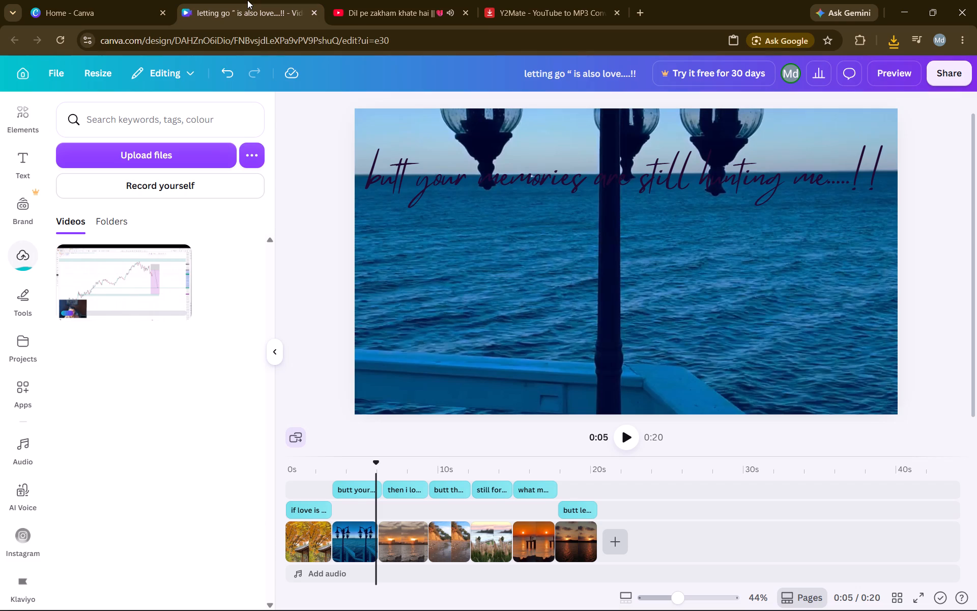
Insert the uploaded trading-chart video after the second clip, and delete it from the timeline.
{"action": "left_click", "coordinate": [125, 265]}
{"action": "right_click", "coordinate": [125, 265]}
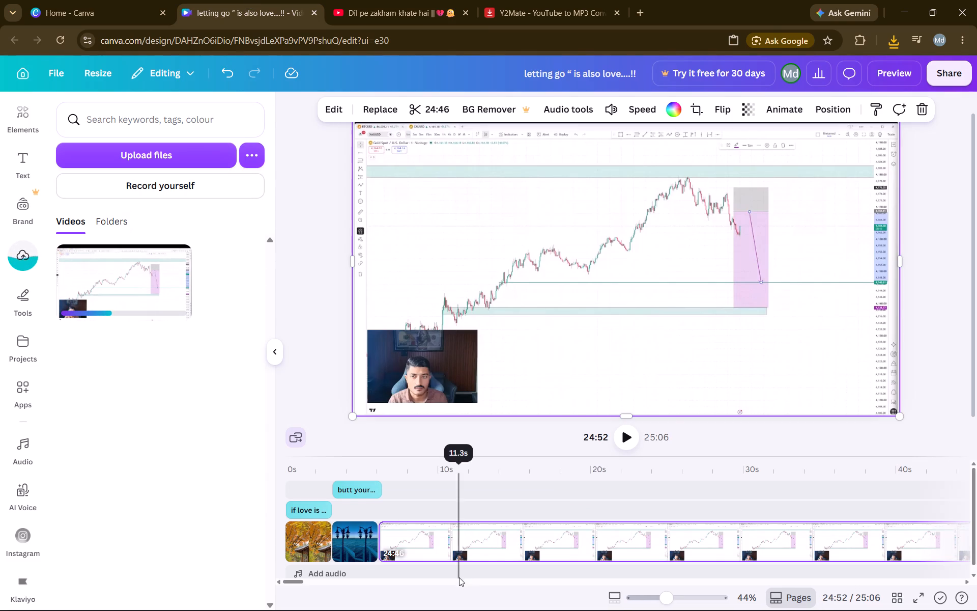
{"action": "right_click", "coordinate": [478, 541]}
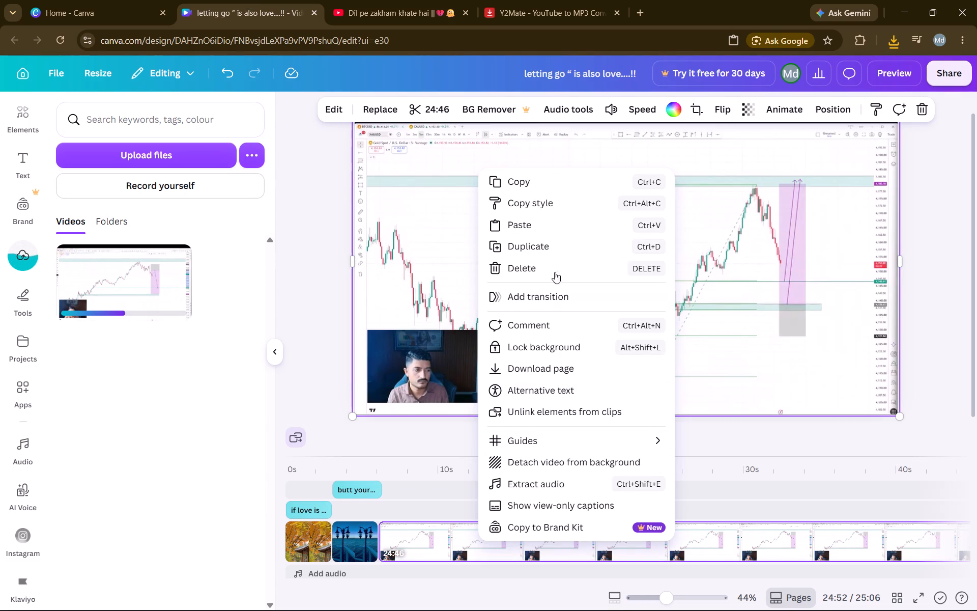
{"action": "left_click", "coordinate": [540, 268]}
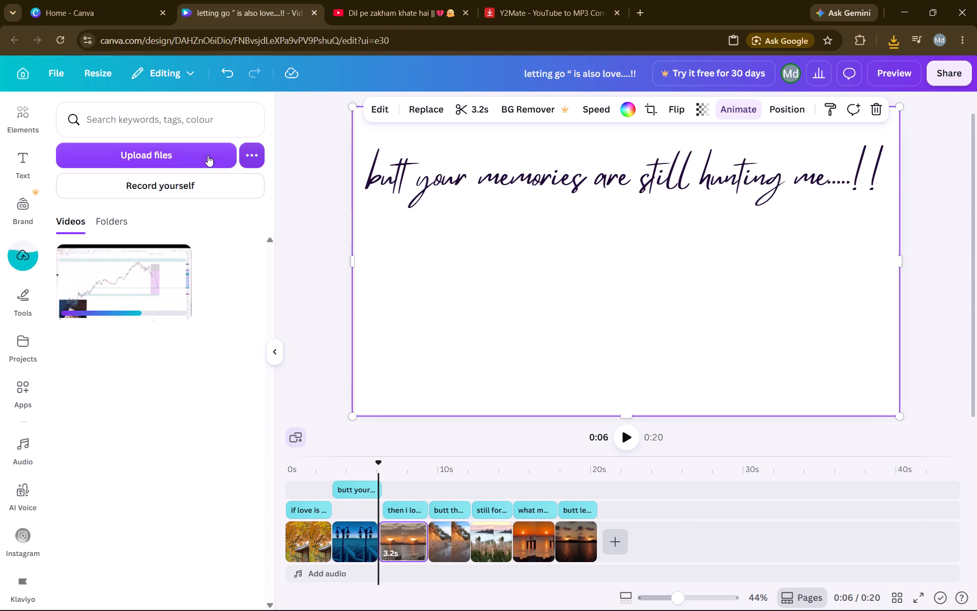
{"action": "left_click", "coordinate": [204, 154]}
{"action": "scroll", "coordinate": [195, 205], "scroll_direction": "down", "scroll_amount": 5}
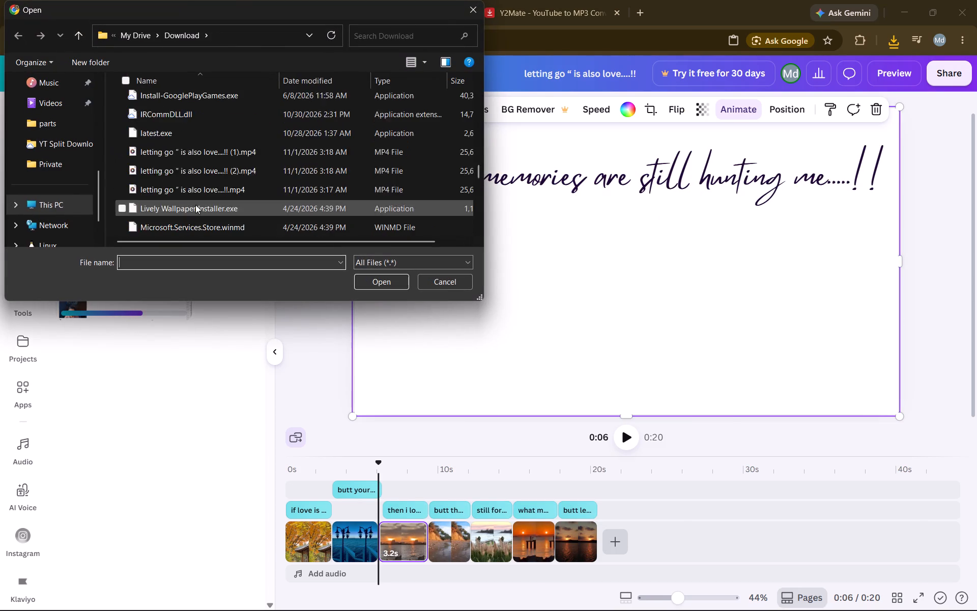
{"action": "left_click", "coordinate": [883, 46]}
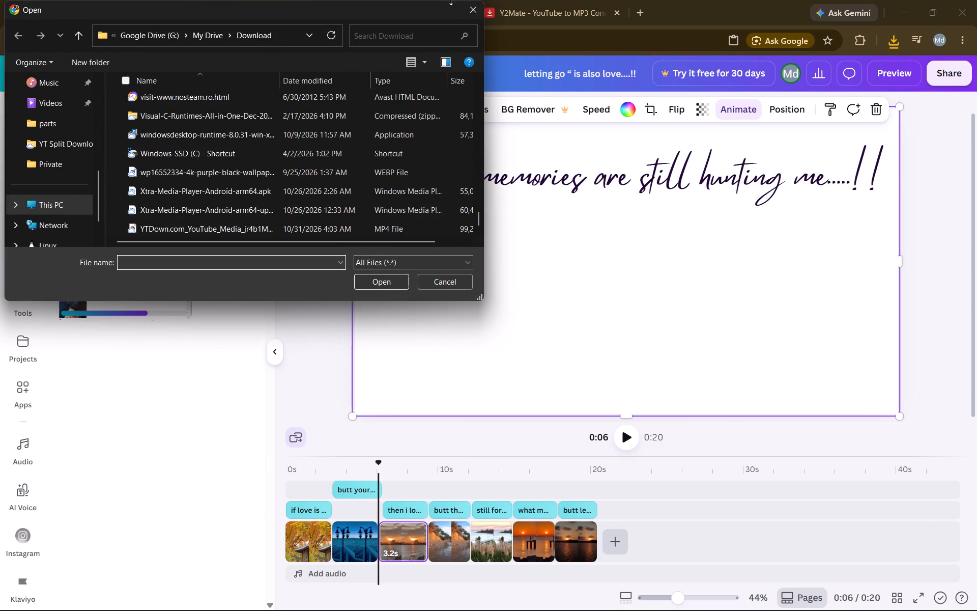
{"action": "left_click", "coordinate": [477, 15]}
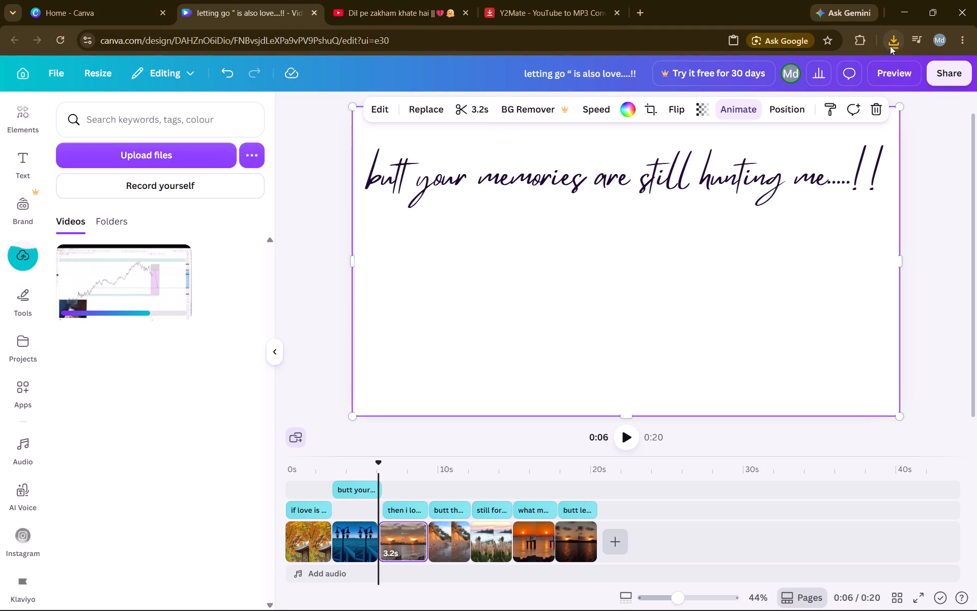
Locate the downloaded "Dil pe zakham khate hai" MP3 in the Download folder and bring it into the Canva uploads.
{"action": "left_click", "coordinate": [890, 46]}
{"action": "left_click", "coordinate": [850, 97]}
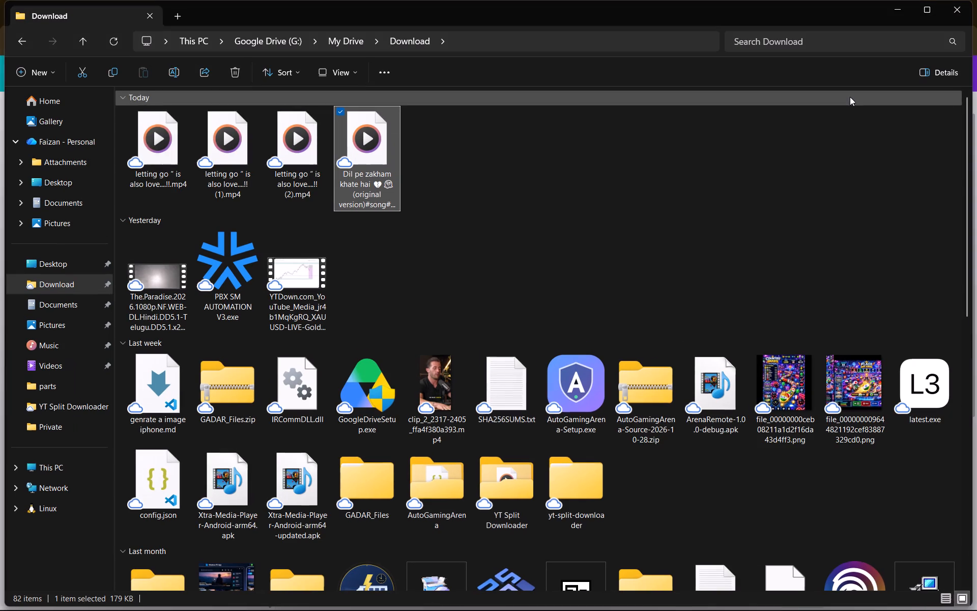
{"action": "left_click", "coordinate": [375, 153]}
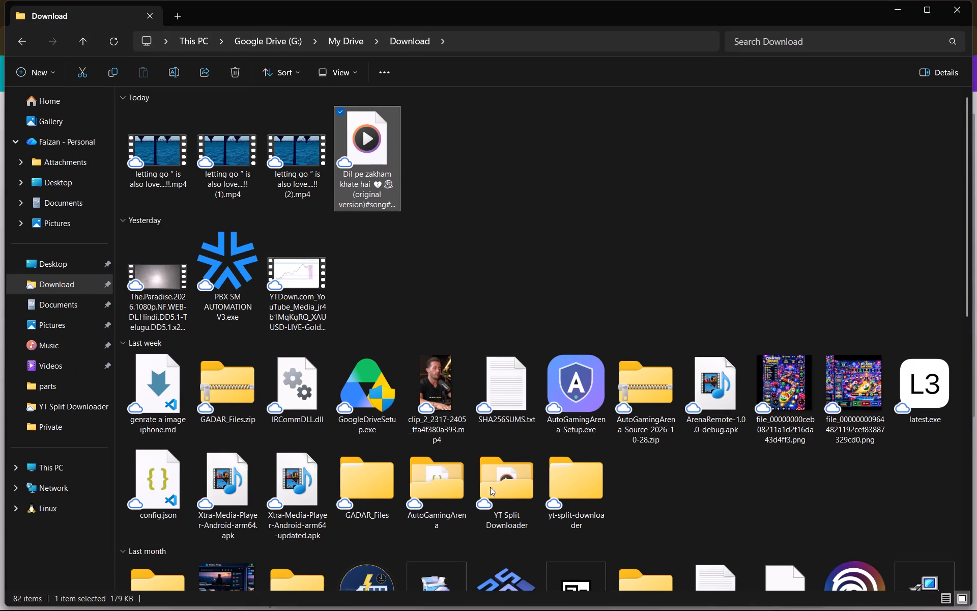
{"action": "left_click_drag", "start_coordinate": [363, 172], "coordinate": [544, 591]}
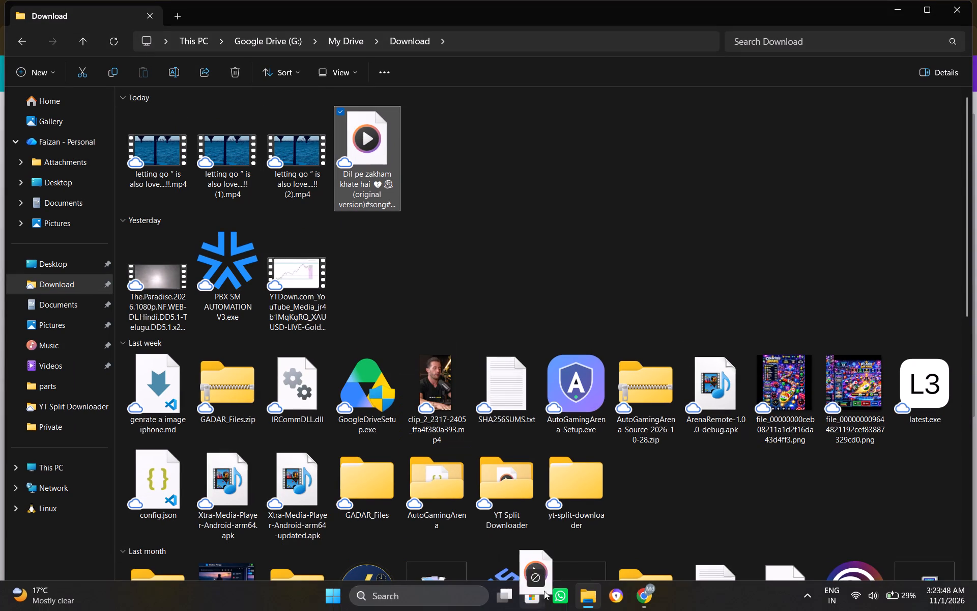
{"action": "left_click_drag", "start_coordinate": [544, 591], "coordinate": [652, 593]}
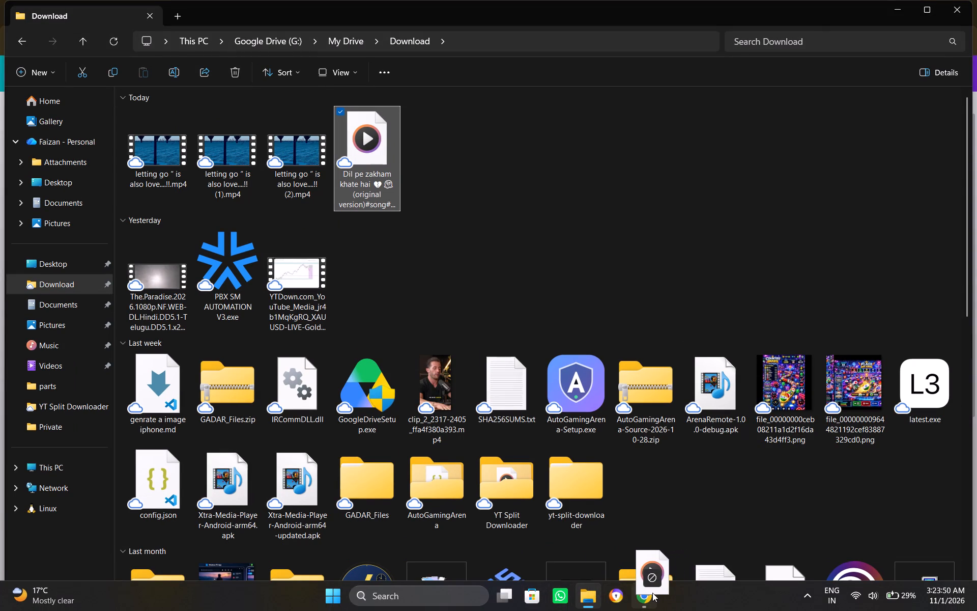
{"action": "left_click_drag", "start_coordinate": [652, 593], "coordinate": [220, 285]}
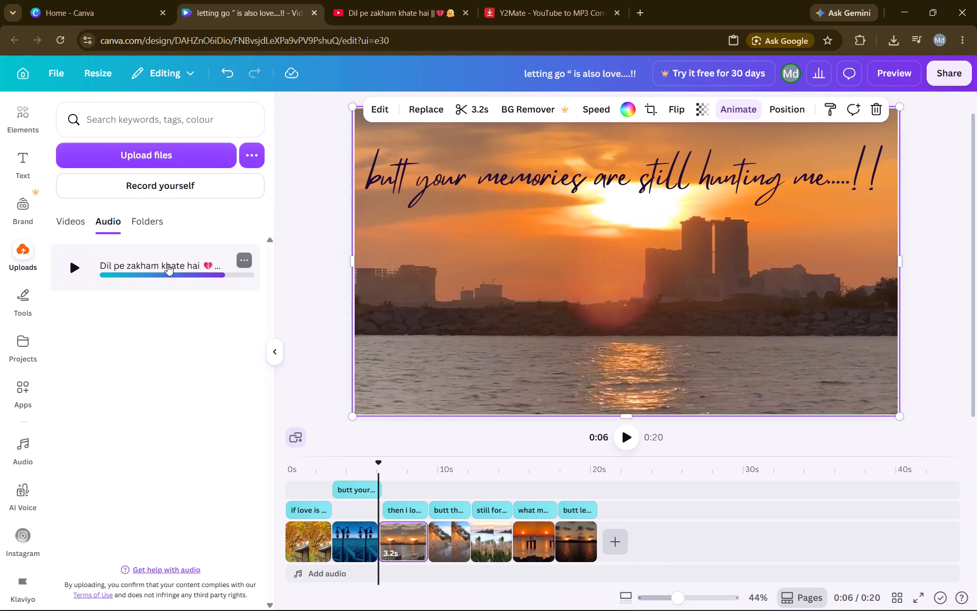
Play the video from the start to about 0:16 to review the clips without music.
{"action": "left_click_drag", "start_coordinate": [376, 475], "coordinate": [277, 465]}
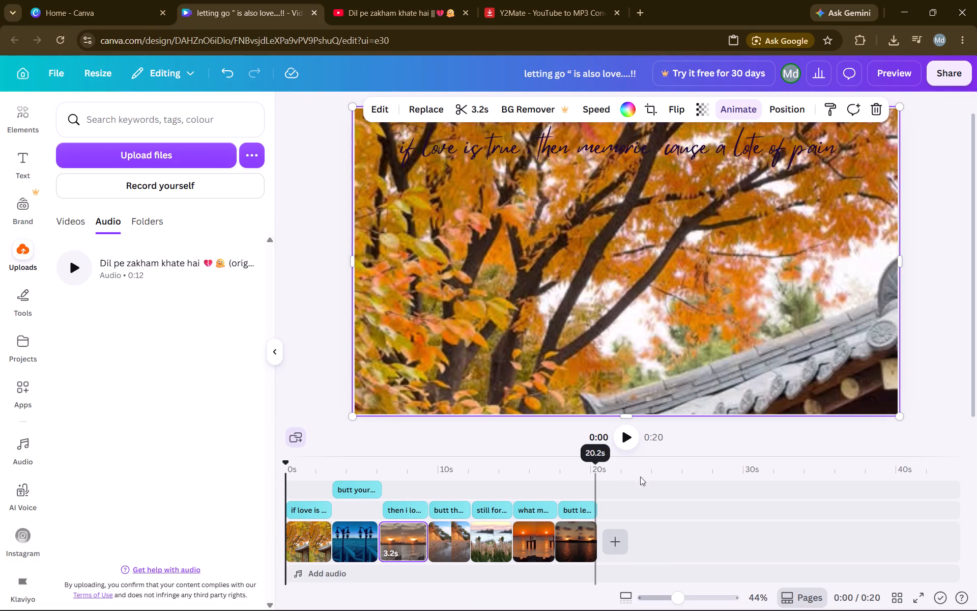
{"action": "left_click", "coordinate": [628, 452]}
{"action": "left_click", "coordinate": [626, 445]}
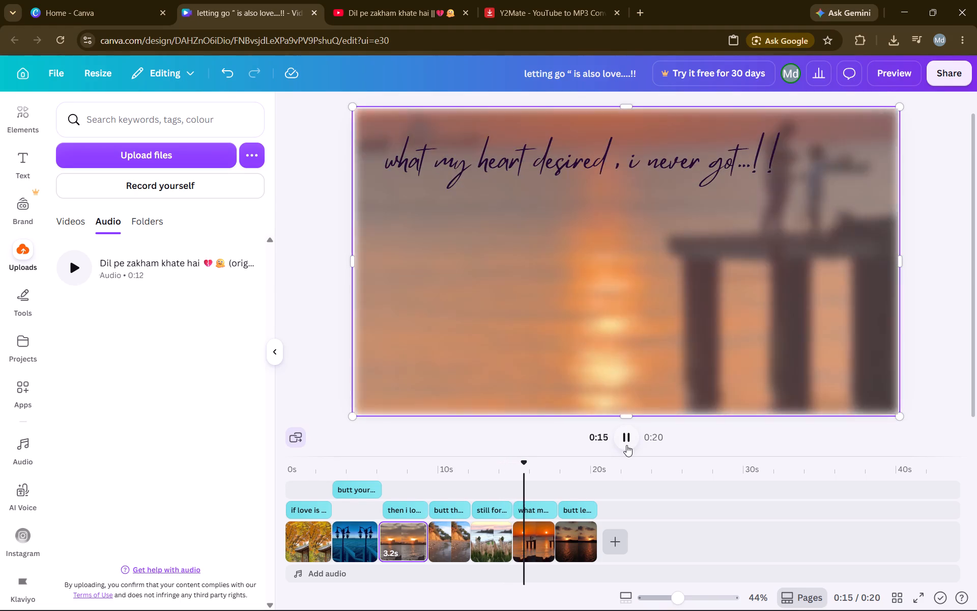
{"action": "left_click", "coordinate": [626, 445]}
Add the uploaded "Dil pe zakham khate hai" audio to the timeline starting at 0 s.
{"action": "left_click_drag", "start_coordinate": [531, 467], "coordinate": [507, 463]}
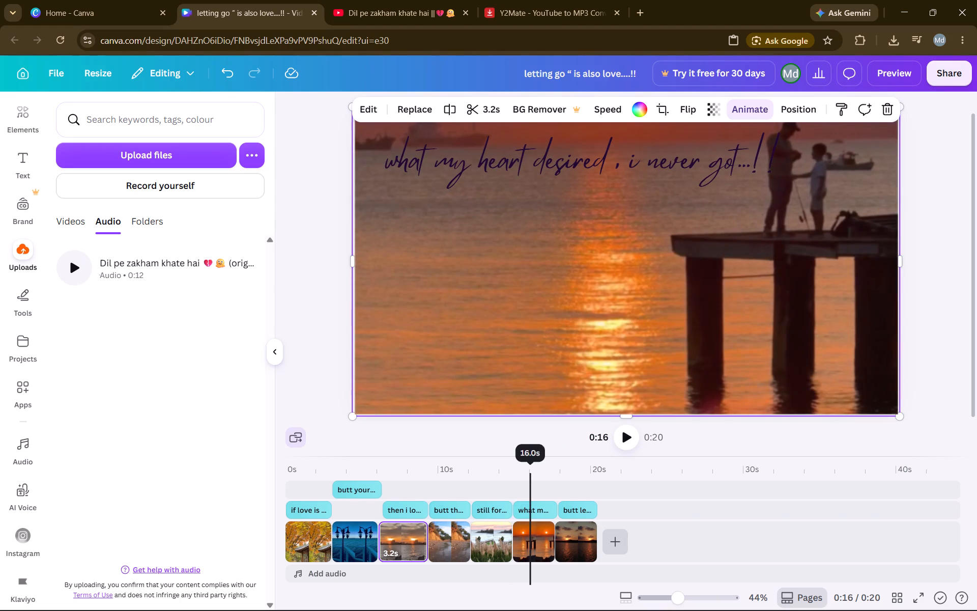
{"action": "left_click_drag", "start_coordinate": [507, 463], "coordinate": [198, 447]}
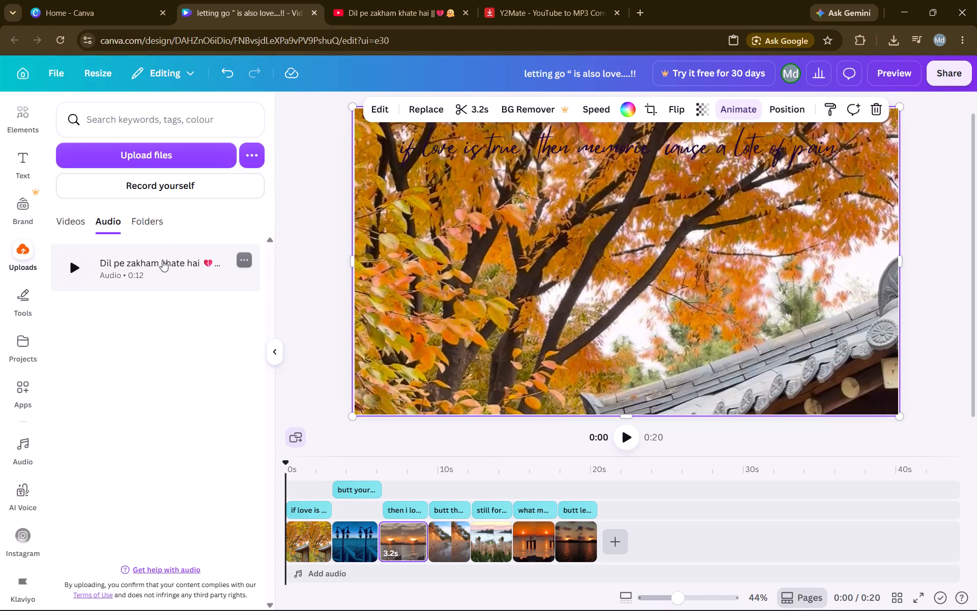
{"action": "left_click", "coordinate": [162, 260]}
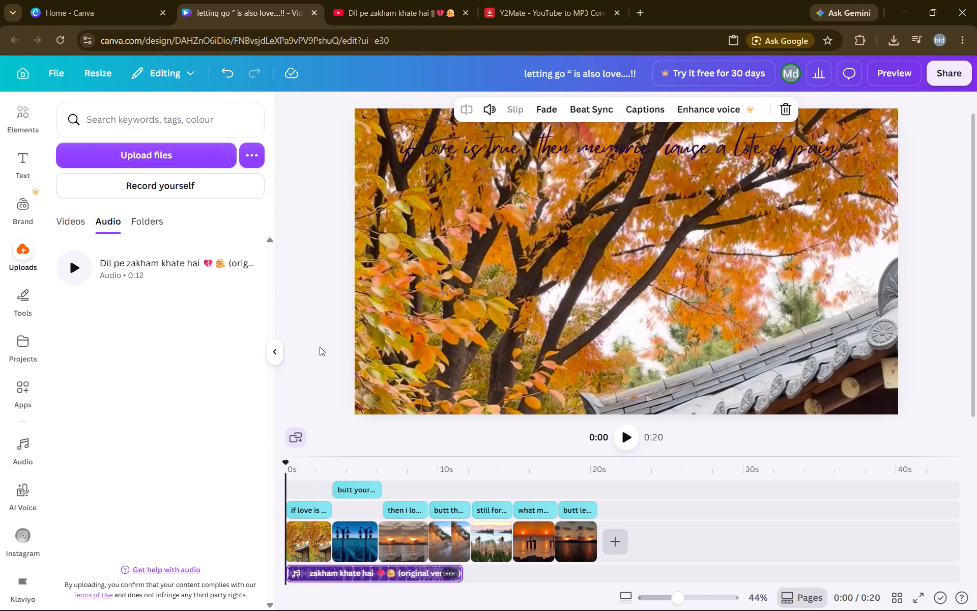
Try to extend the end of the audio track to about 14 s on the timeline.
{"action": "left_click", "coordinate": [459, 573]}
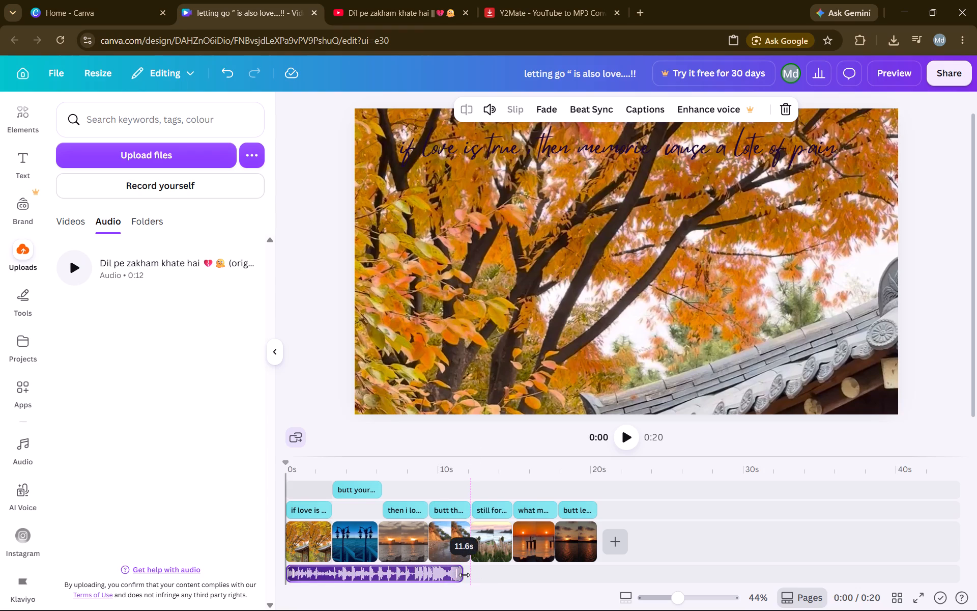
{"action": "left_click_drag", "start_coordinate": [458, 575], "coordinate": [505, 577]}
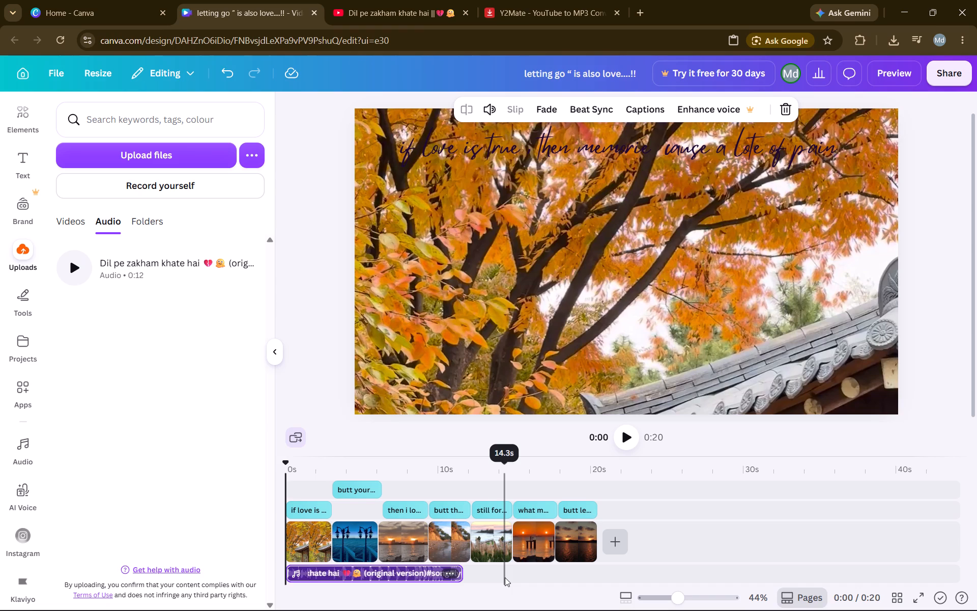
Play the video with its music from the start to about 0:14.
{"action": "left_click", "coordinate": [625, 436]}
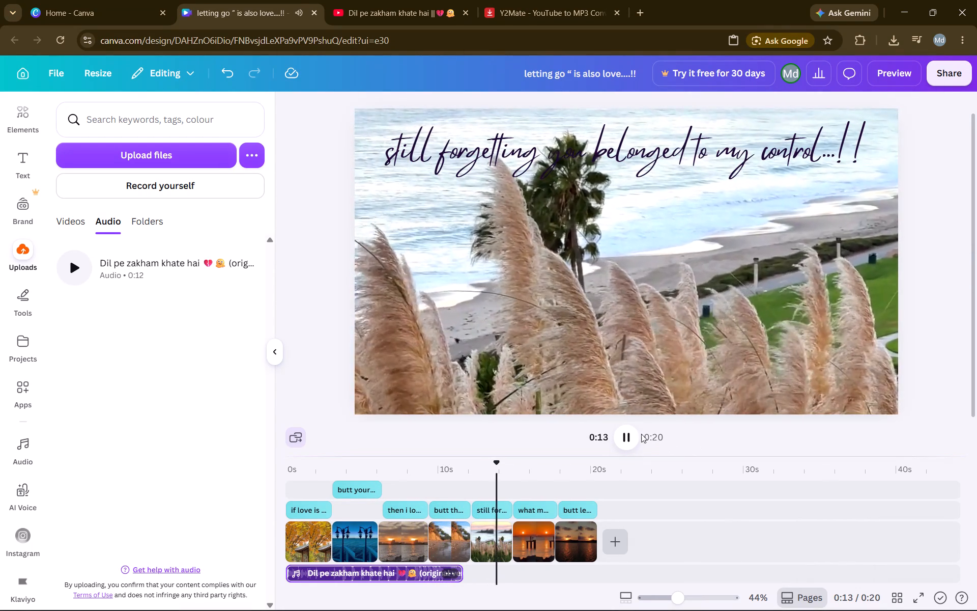
{"action": "left_click", "coordinate": [618, 429]}
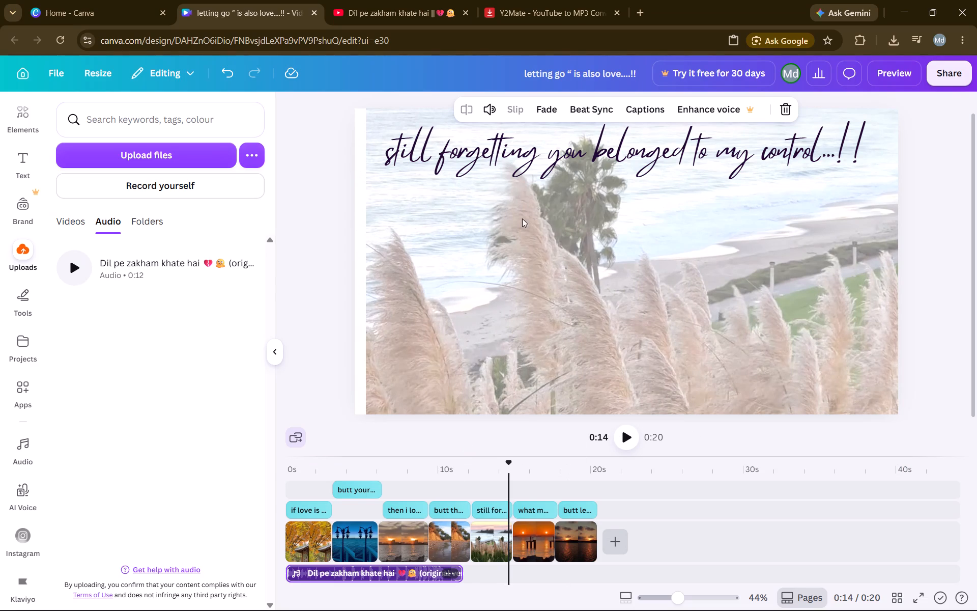
Go back to the YouTube Shorts results and open the "Dil Pe Zakhm Khate Hain" Short with 29K views.
{"action": "left_click", "coordinate": [406, 12]}
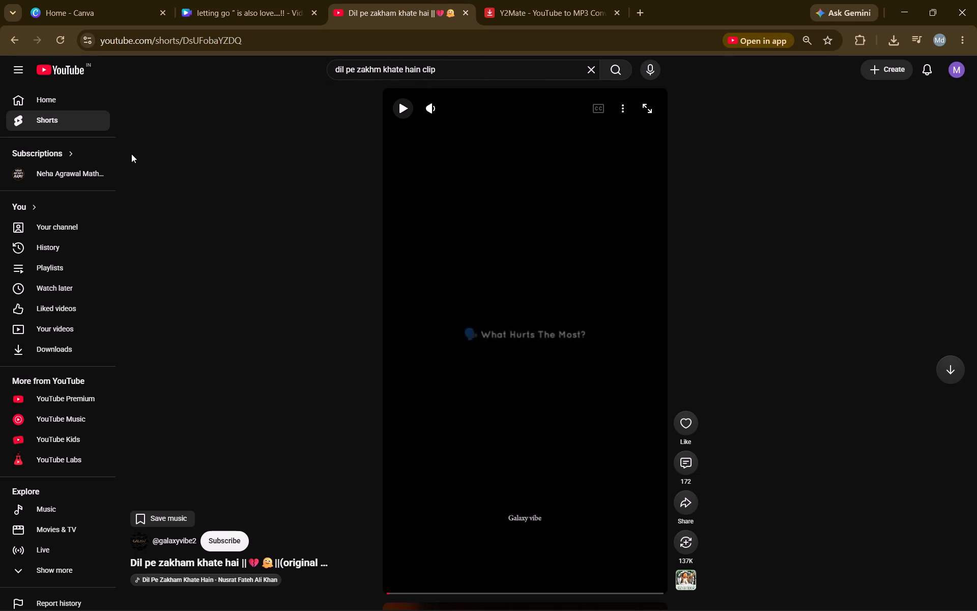
{"action": "scroll", "coordinate": [168, 290], "scroll_direction": "right", "scroll_amount": 8}
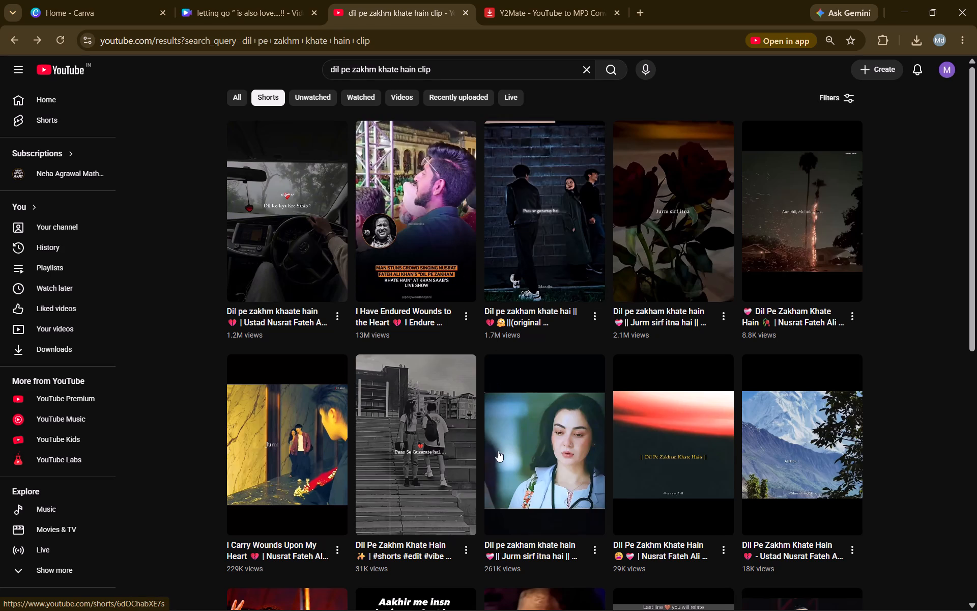
{"action": "left_click", "coordinate": [648, 421]}
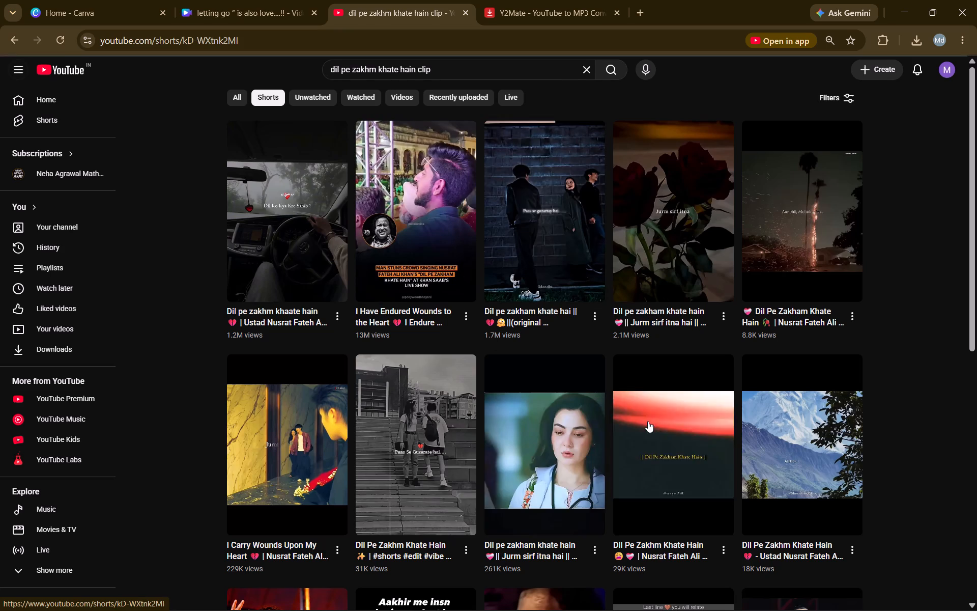
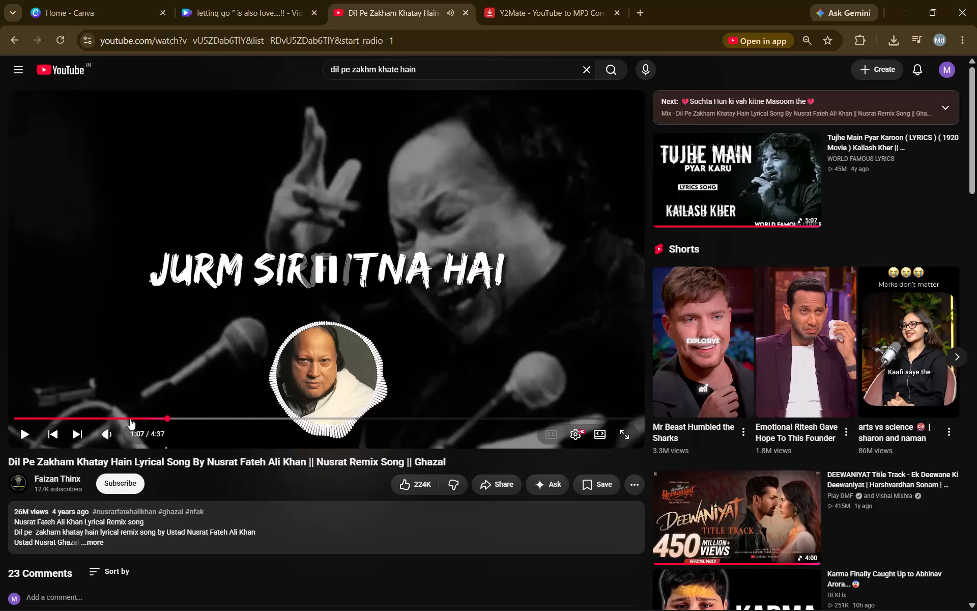
Listen briefly to the "Dil Pe Zakham Khatay Hain" lyrical song video from about 1:03.
{"action": "left_click", "coordinate": [158, 415]}
{"action": "key", "text": "space"}
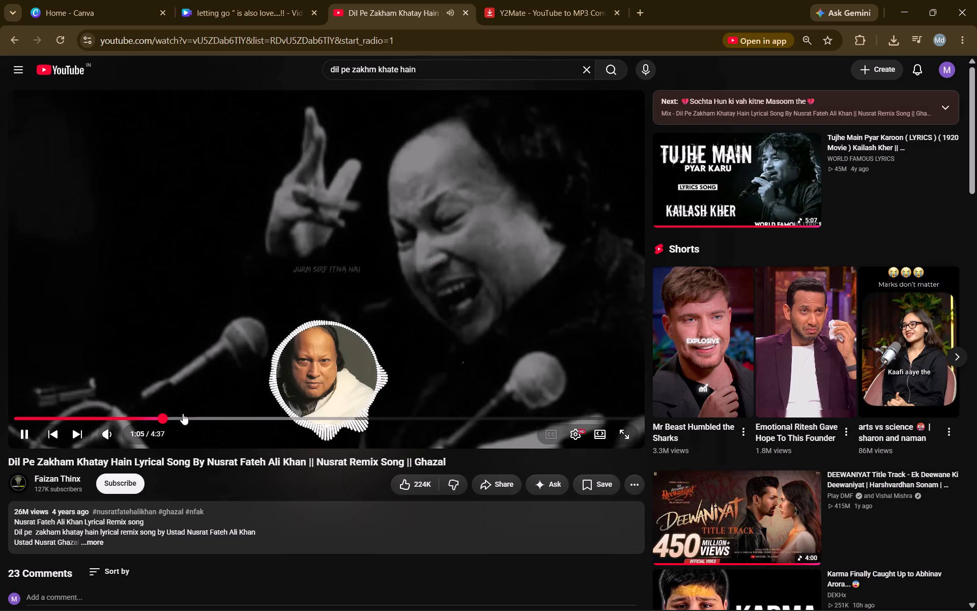
{"action": "key", "text": "space"}
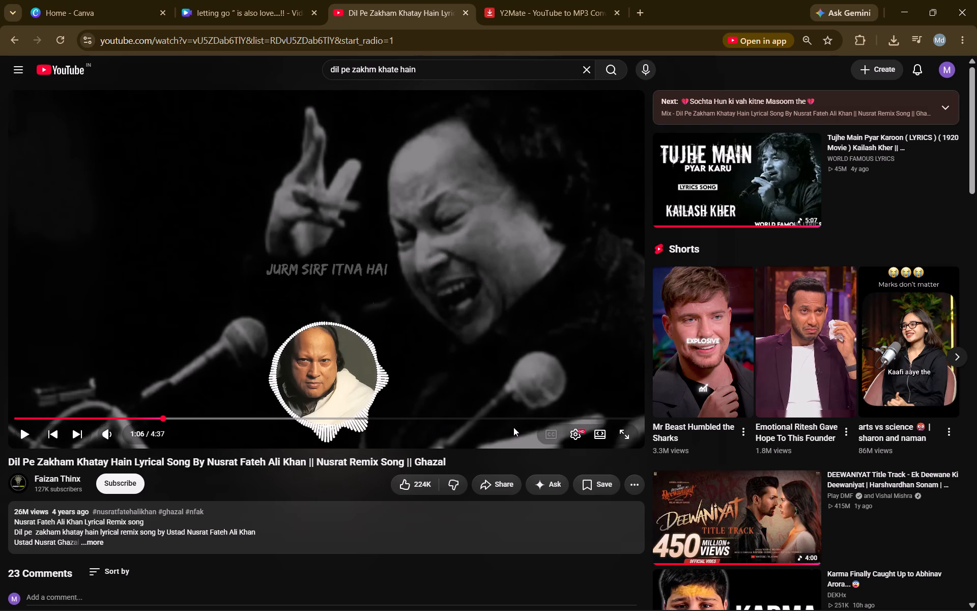
Copy the full web address of the "Dil Pe Zakham Khatay Hain" lyrical song video.
{"action": "left_click", "coordinate": [372, 34]}
{"action": "left_click_drag", "start_coordinate": [372, 34], "coordinate": [127, 53]}
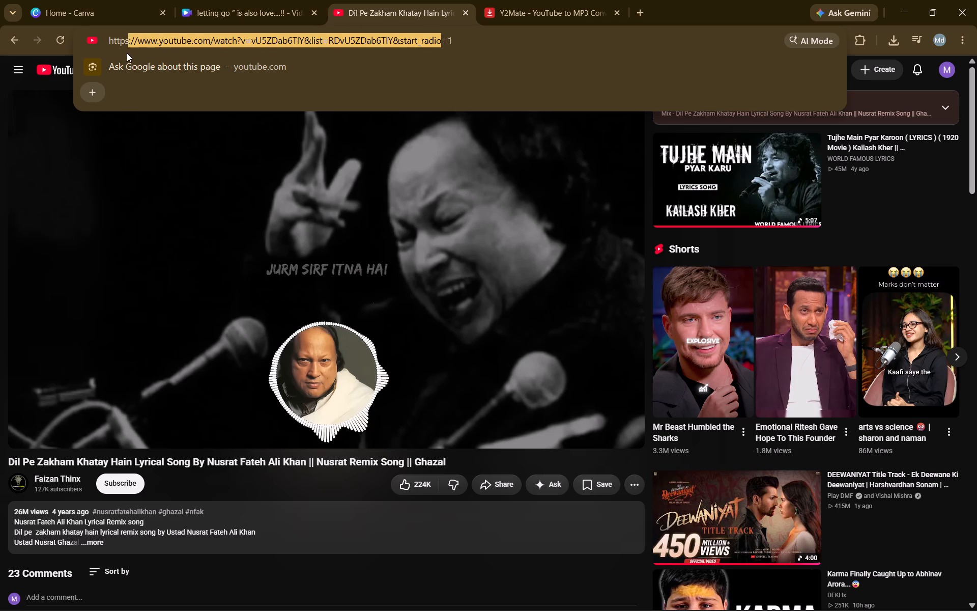
{"action": "left_click_drag", "start_coordinate": [127, 53], "coordinate": [110, 54]}
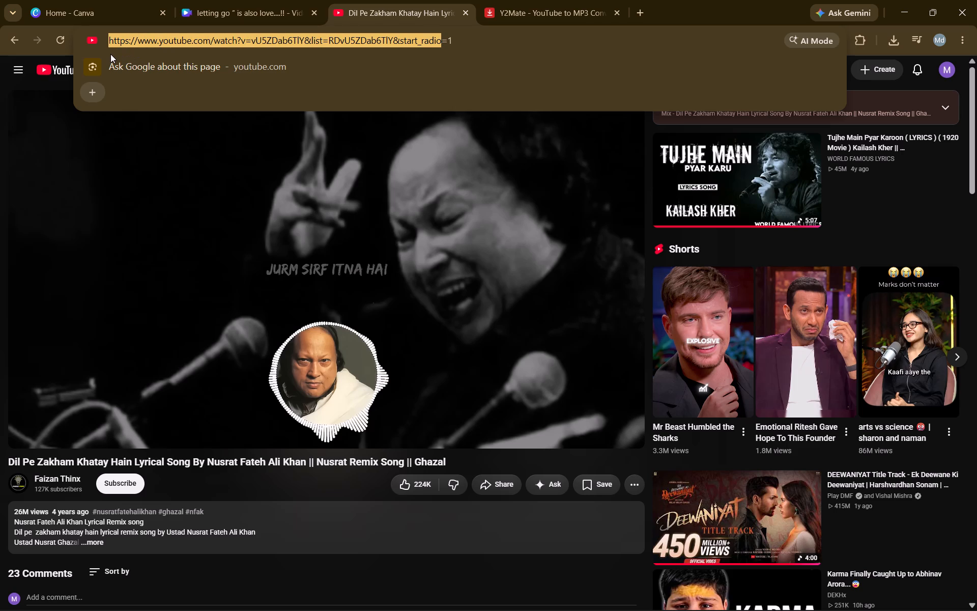
{"action": "left_click", "coordinate": [436, 37]}
{"action": "scroll", "coordinate": [436, 37], "scroll_direction": "left", "scroll_amount": 5}
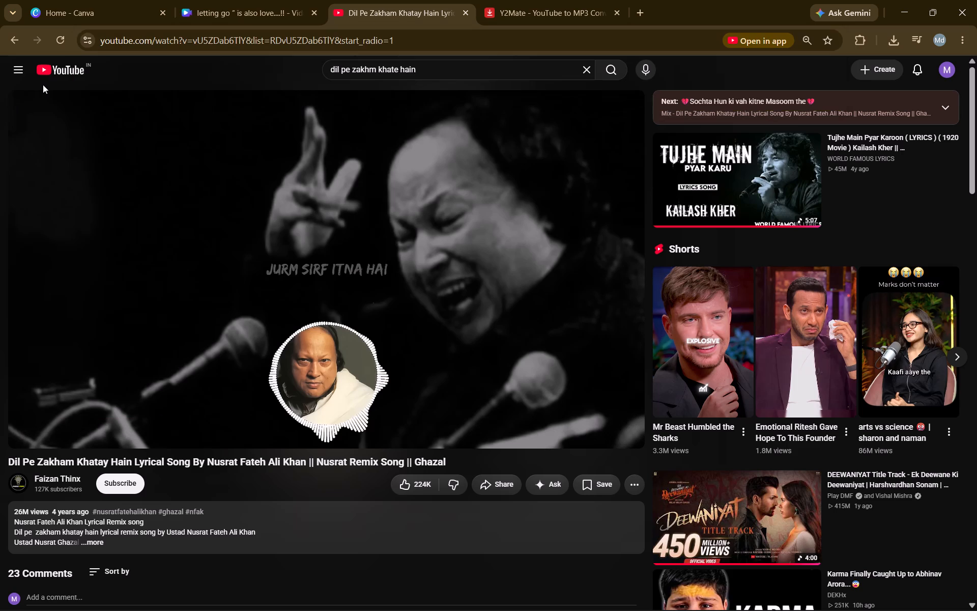
{"action": "left_click", "coordinate": [43, 85]}
{"action": "left_click", "coordinate": [297, 40]}
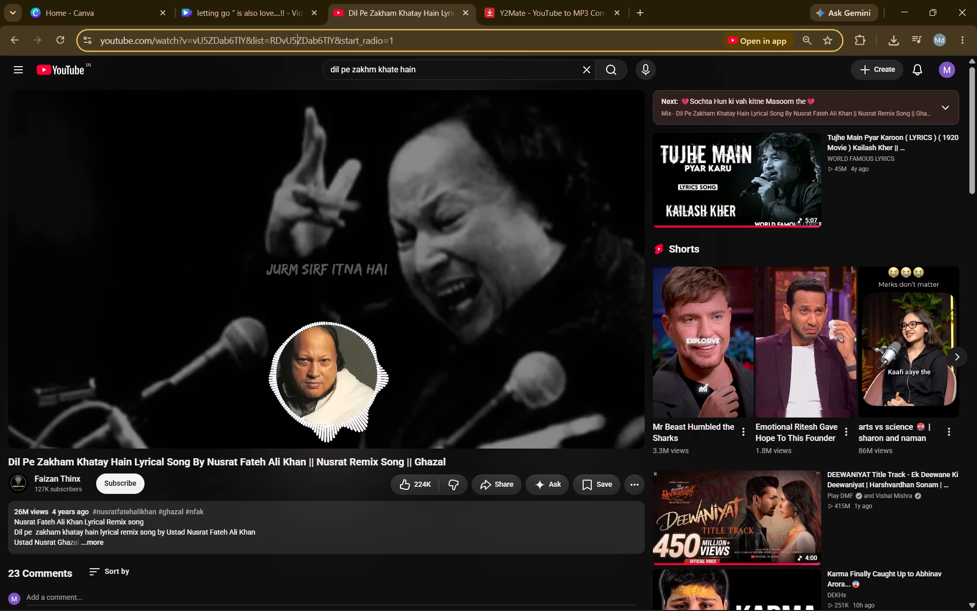
{"action": "right_click", "coordinate": [297, 40]}
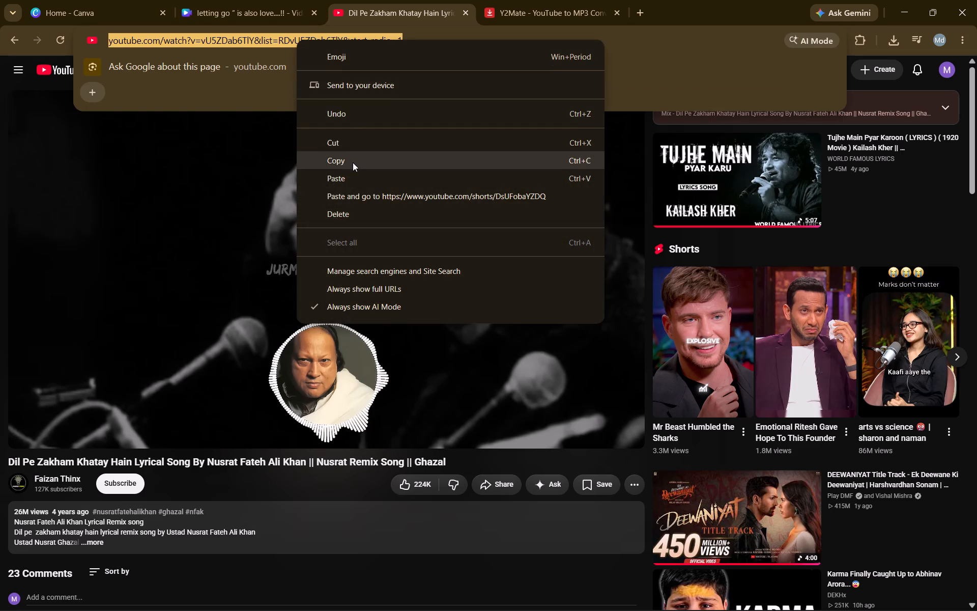
{"action": "left_click", "coordinate": [353, 162]}
Switch to Y2Mate, convert the copied video link to MP3 and download the file.
{"action": "left_click", "coordinate": [501, 0]}
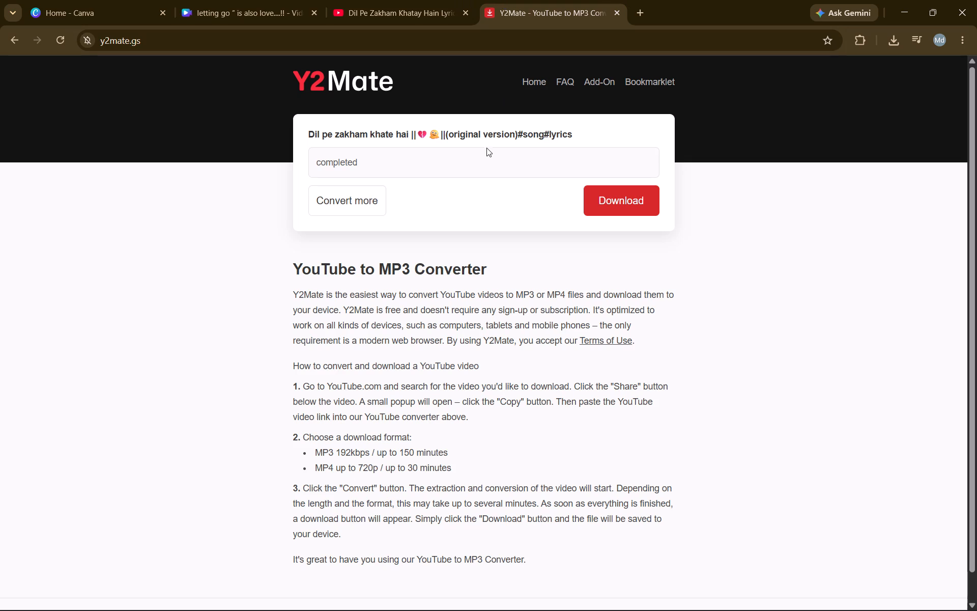
{"action": "left_click", "coordinate": [63, 39]}
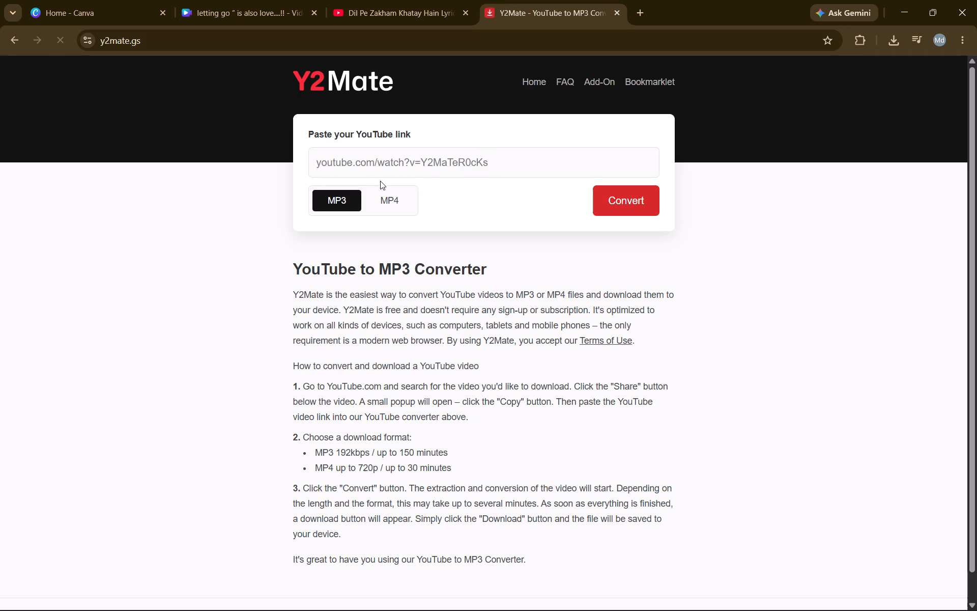
{"action": "right_click", "coordinate": [380, 167]}
{"action": "left_click", "coordinate": [422, 321]}
{"action": "left_click", "coordinate": [611, 201]}
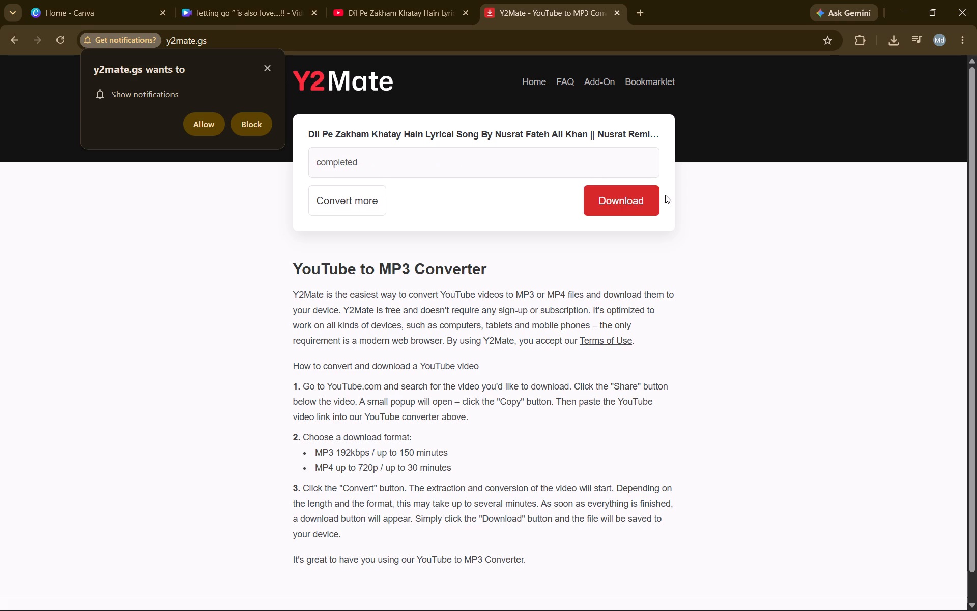
{"action": "left_click", "coordinate": [632, 199]}
{"action": "left_click", "coordinate": [597, 201]}
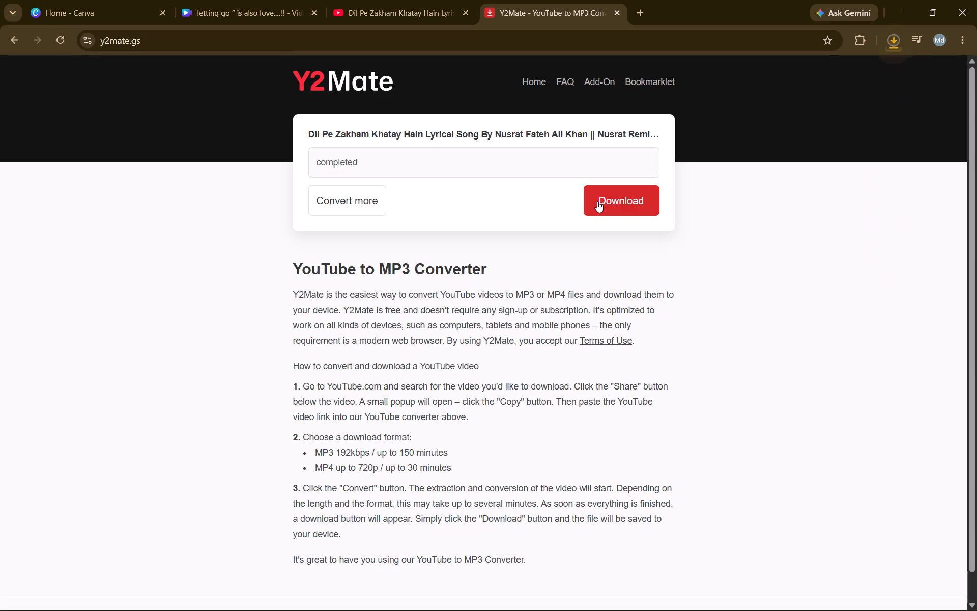
Locate the downloaded "Dil Pe Zakham Khatay Hain" lyrical song MP3 in its folder and upload it to the Canva design's audio uploads.
{"action": "left_click", "coordinate": [883, 49]}
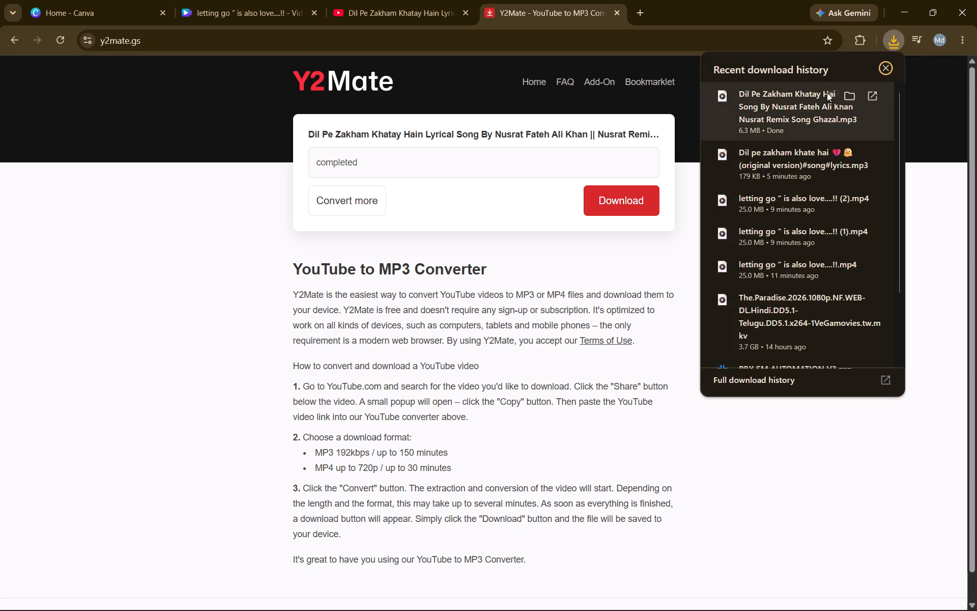
{"action": "left_click", "coordinate": [845, 93]}
{"action": "left_click", "coordinate": [846, 94]}
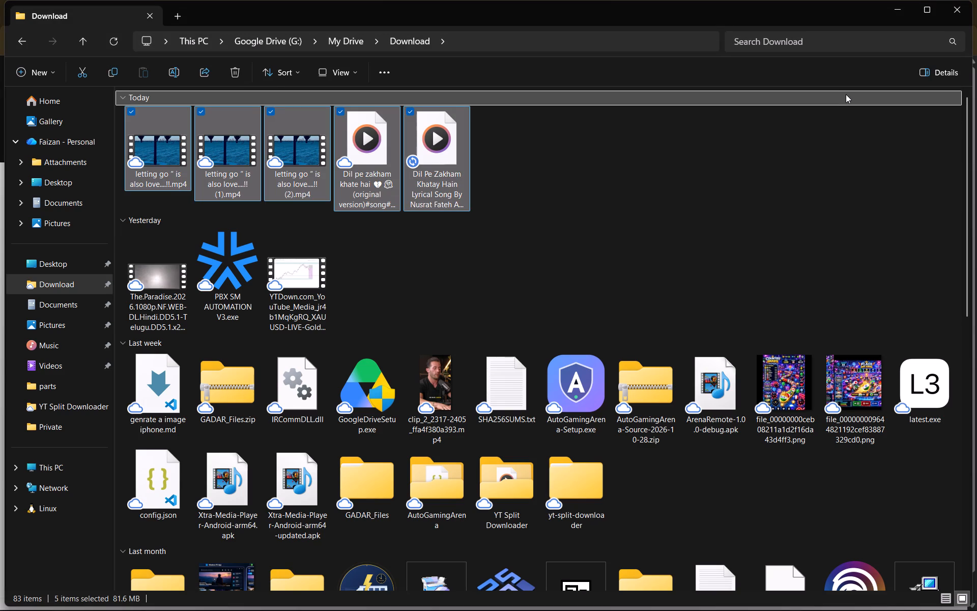
{"action": "left_click", "coordinate": [591, 123]}
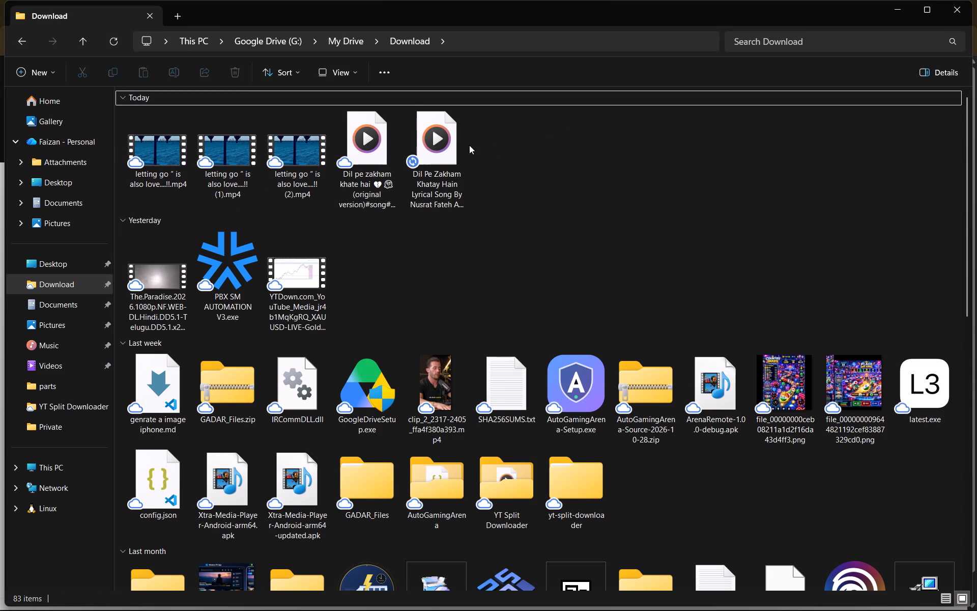
{"action": "left_click_drag", "start_coordinate": [452, 148], "coordinate": [597, 532]}
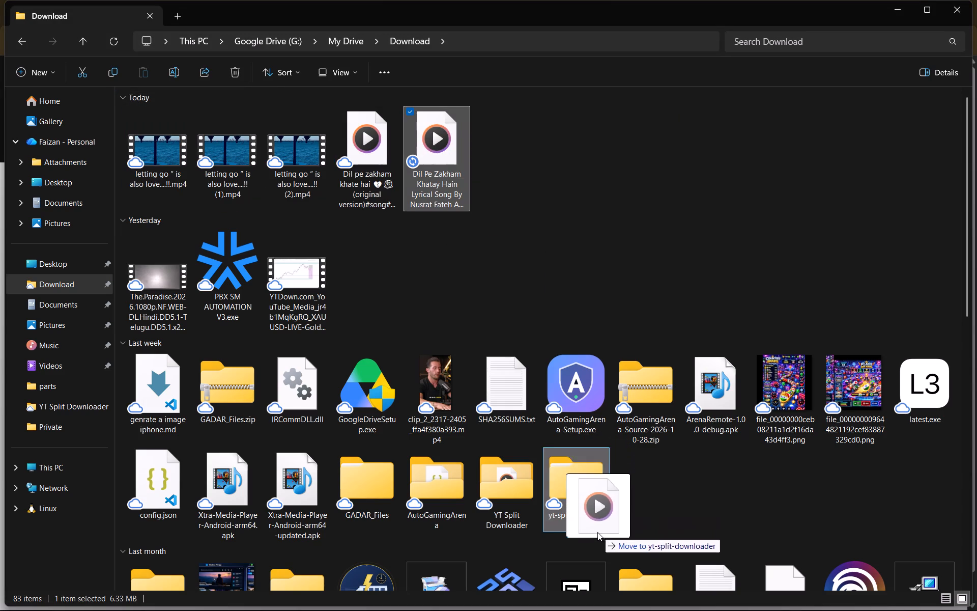
{"action": "left_click_drag", "start_coordinate": [597, 532], "coordinate": [597, 533]}
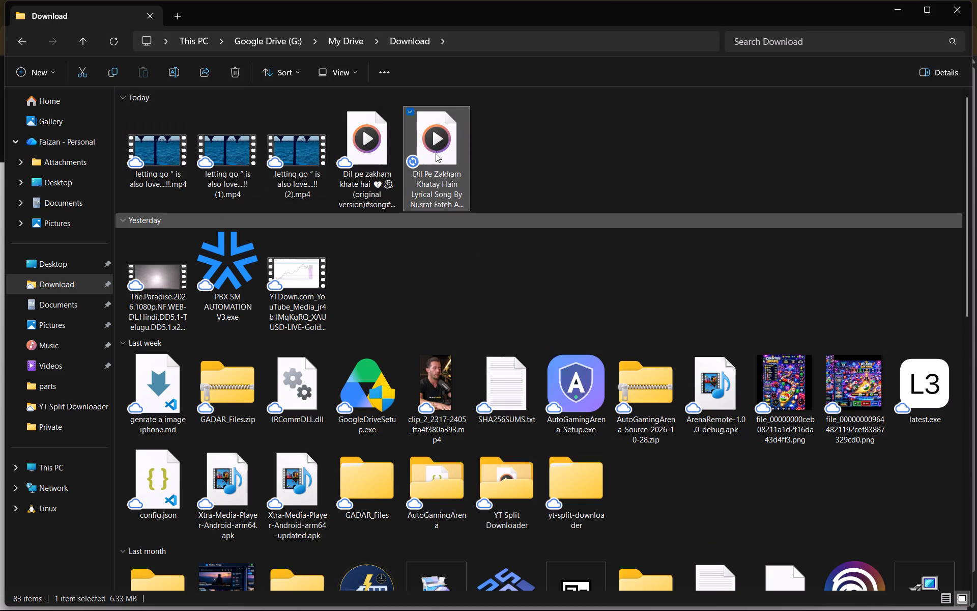
{"action": "left_click_drag", "start_coordinate": [438, 168], "coordinate": [493, 399]}
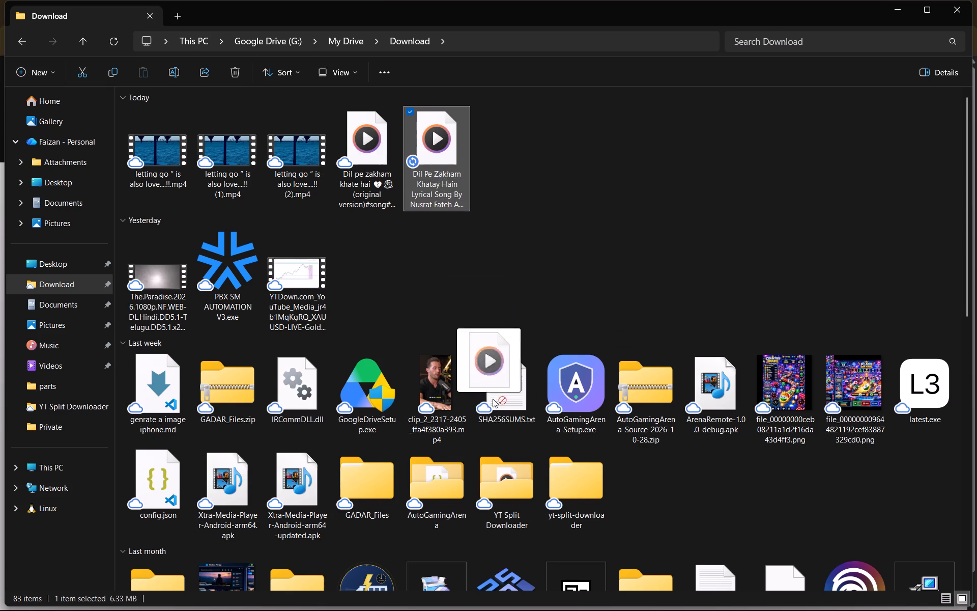
{"action": "left_click_drag", "start_coordinate": [493, 399], "coordinate": [648, 610]}
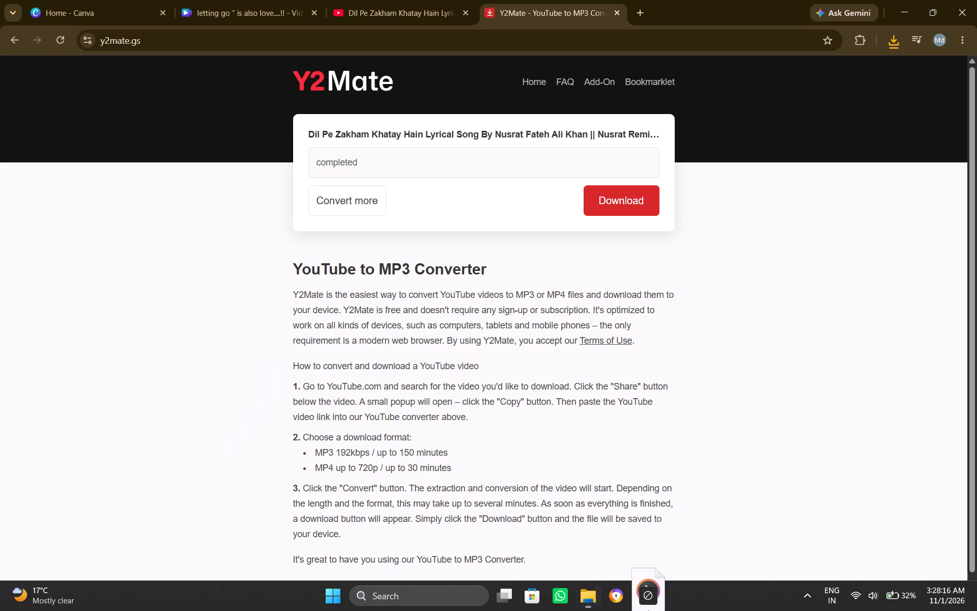
{"action": "left_click_drag", "start_coordinate": [648, 610], "coordinate": [364, 203]}
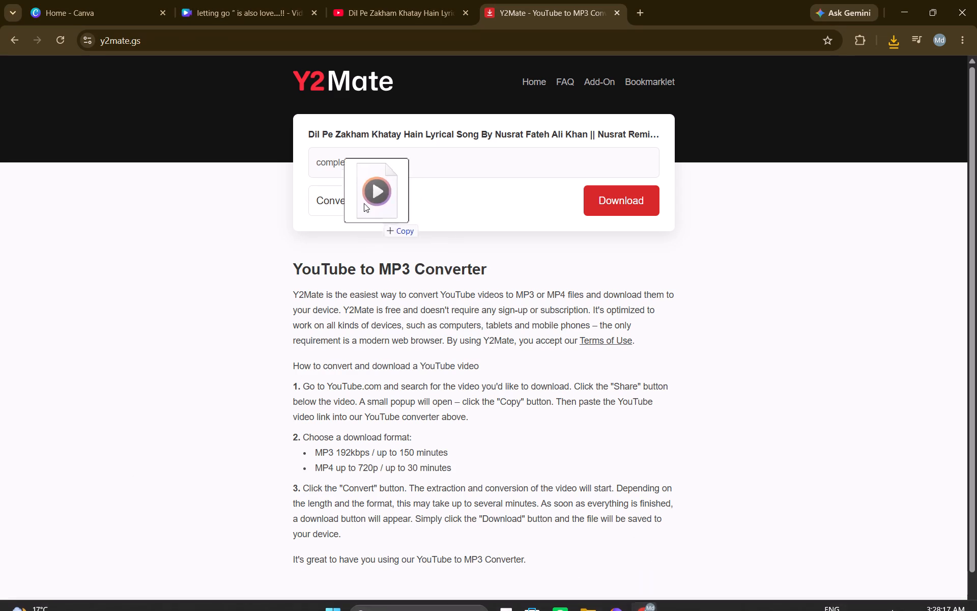
{"action": "left_click_drag", "start_coordinate": [364, 203], "coordinate": [250, 54]}
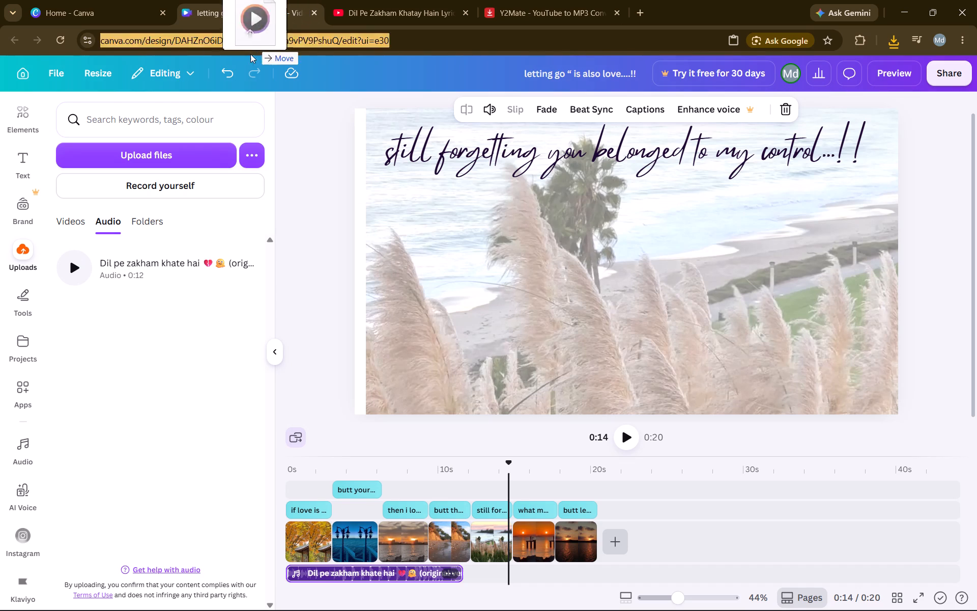
{"action": "left_click_drag", "start_coordinate": [250, 54], "coordinate": [191, 300]}
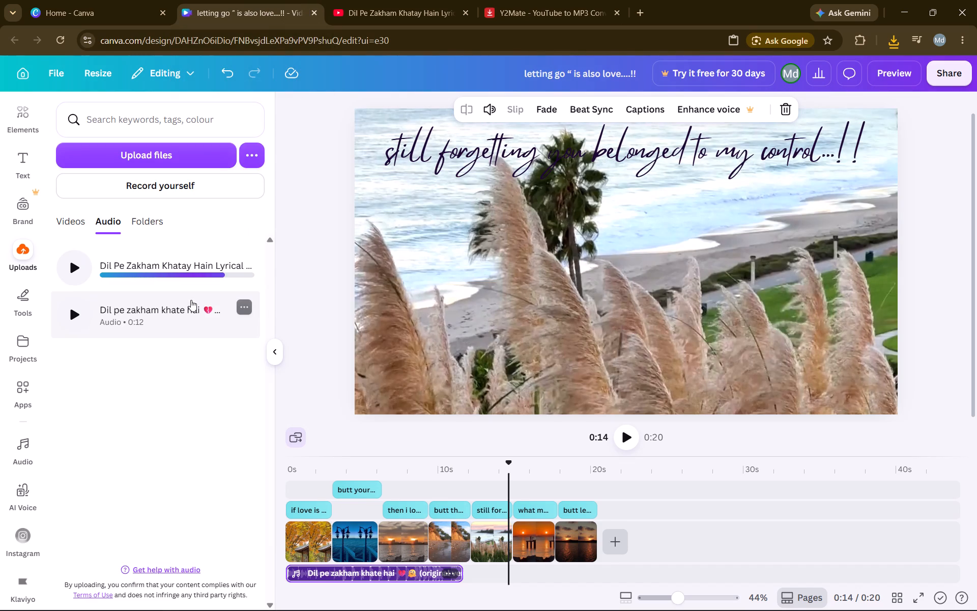
Delete the 0:12 "Dil pe zakham khate hai" audio from the uploads.
{"action": "left_click", "coordinate": [243, 303]}
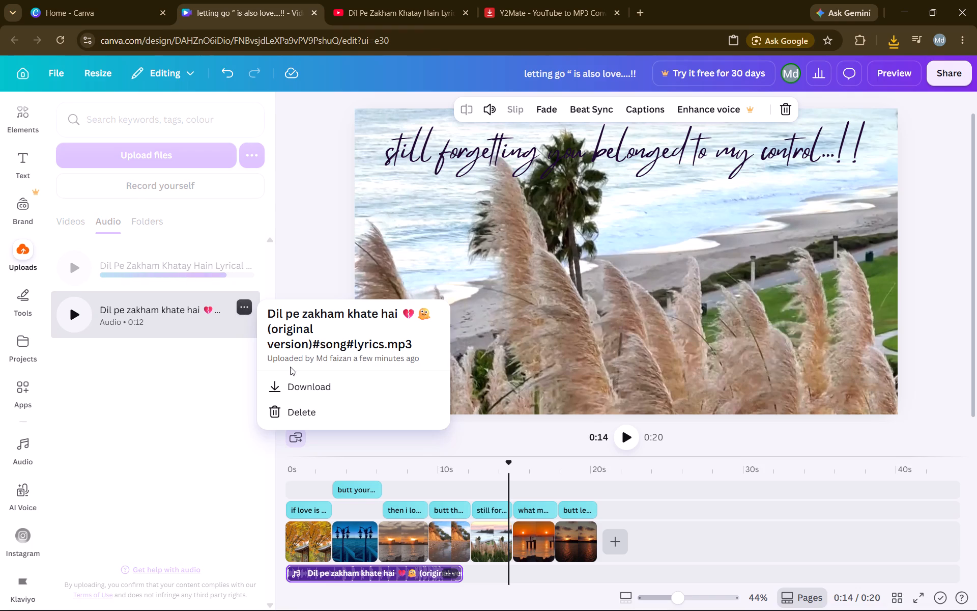
{"action": "left_click", "coordinate": [283, 412]}
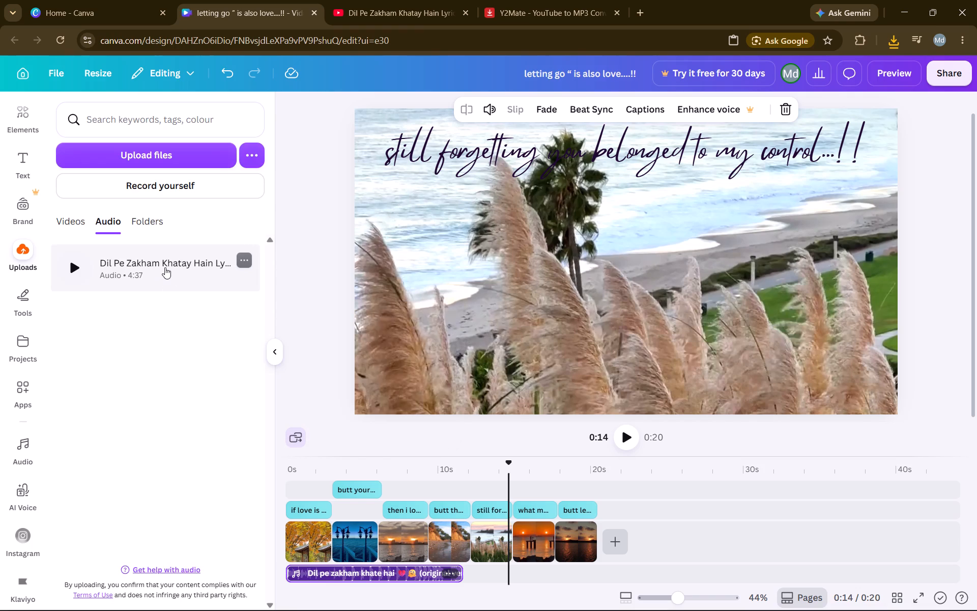
Delete the old "Dil pe zakham khate hai" audio track from the timeline.
{"action": "left_click", "coordinate": [452, 571]}
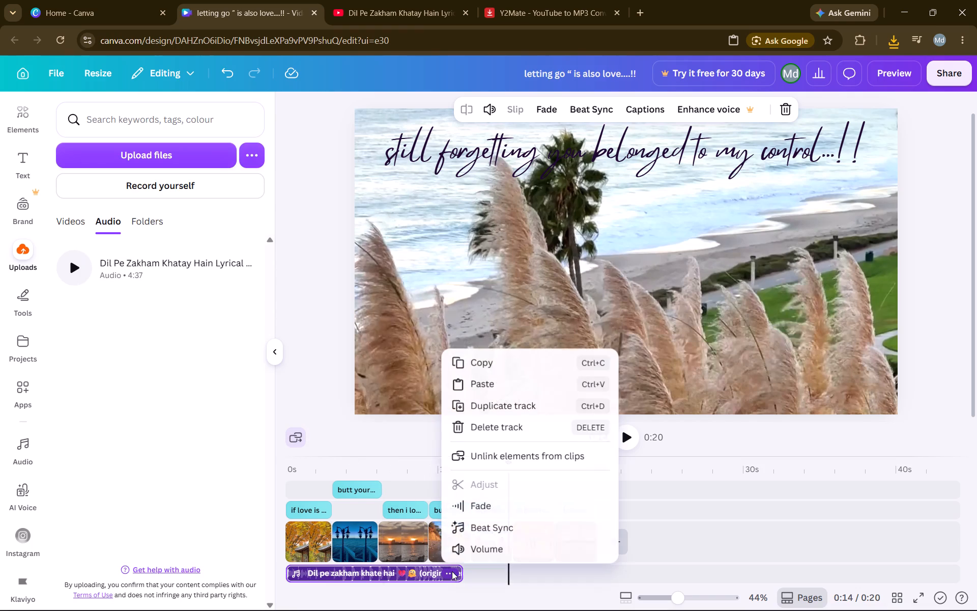
{"action": "left_click", "coordinate": [466, 427]}
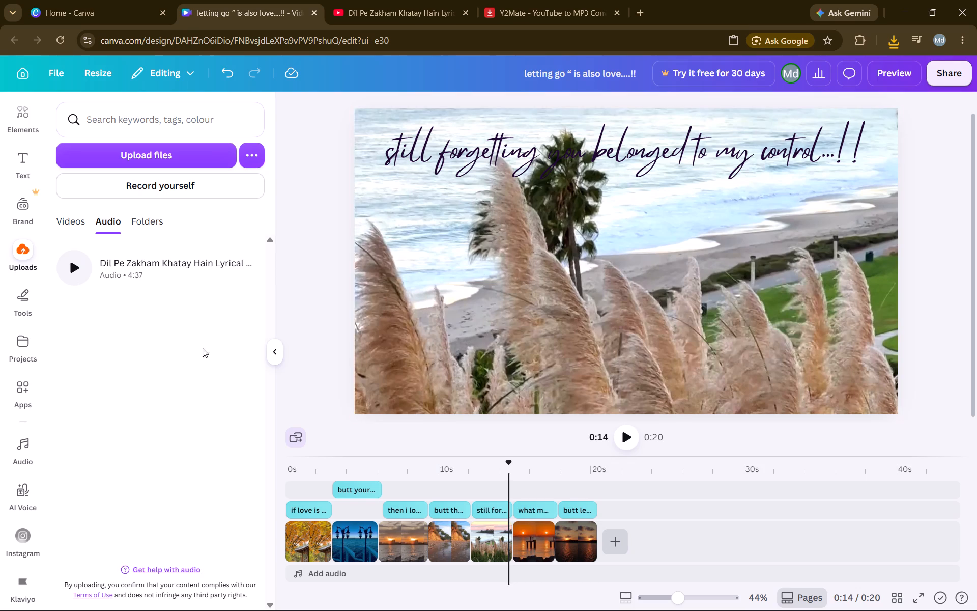
Add the uploaded "Dil Pe Zakham Khatay Hain" lyrical song to the timeline and move it to start at 0 s.
{"action": "left_click", "coordinate": [150, 279]}
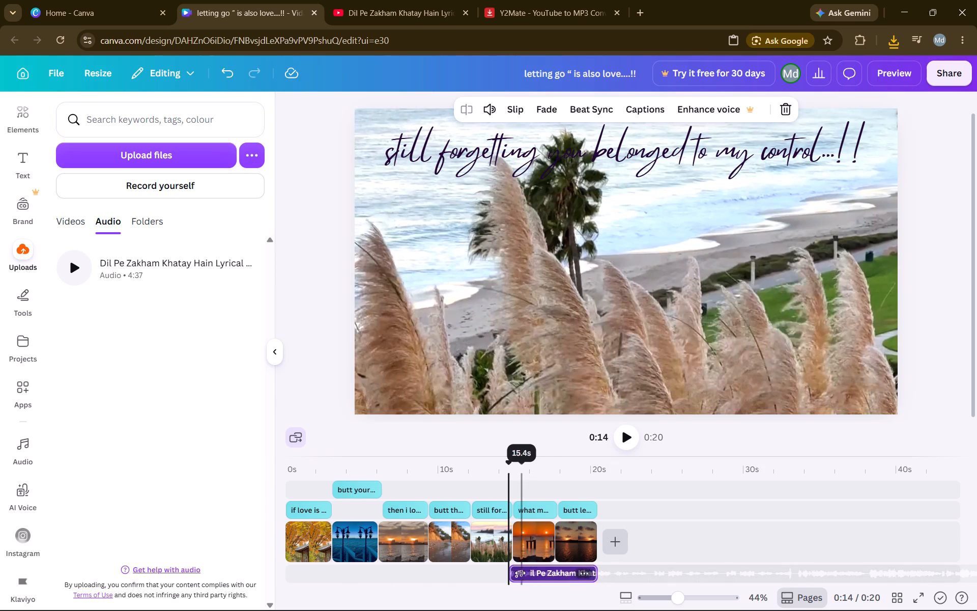
{"action": "left_click_drag", "start_coordinate": [514, 572], "coordinate": [289, 579]}
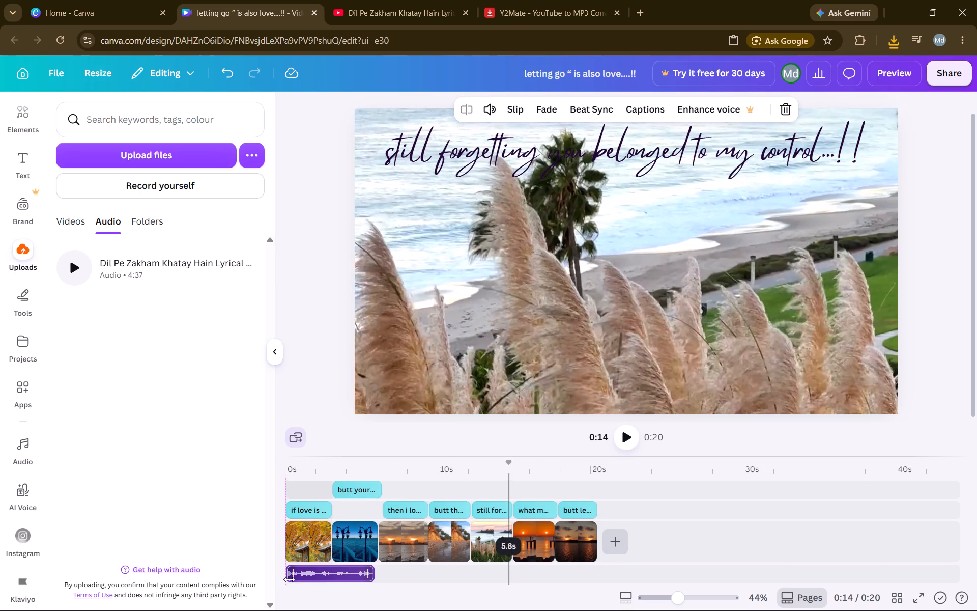
{"action": "left_click_drag", "start_coordinate": [289, 579], "coordinate": [289, 579]}
Extend the end of the new audio track to about 42 s on the timeline.
{"action": "left_click_drag", "start_coordinate": [372, 567], "coordinate": [575, 557]}
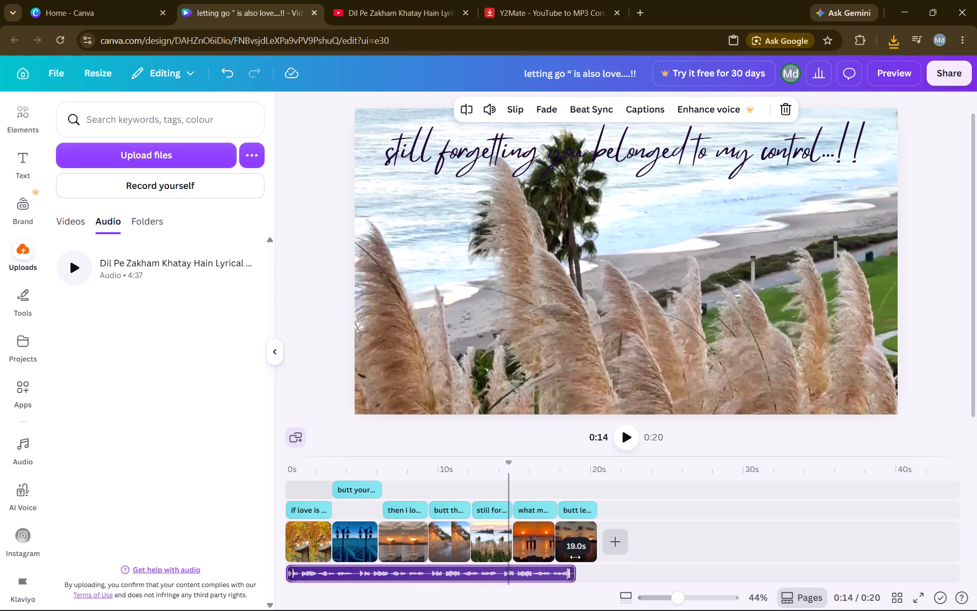
{"action": "left_click_drag", "start_coordinate": [575, 557], "coordinate": [809, 553]}
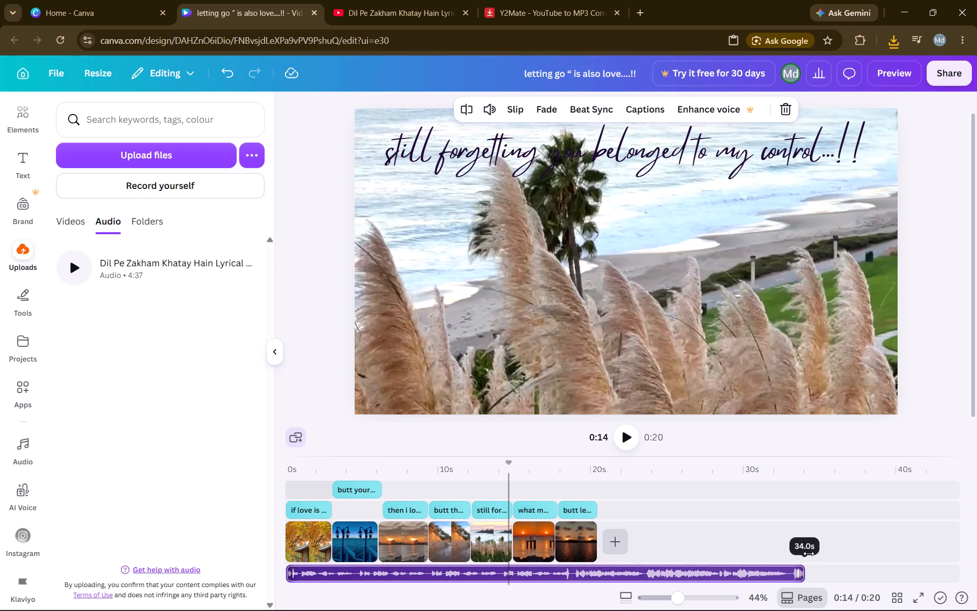
{"action": "left_click_drag", "start_coordinate": [809, 553], "coordinate": [928, 553]}
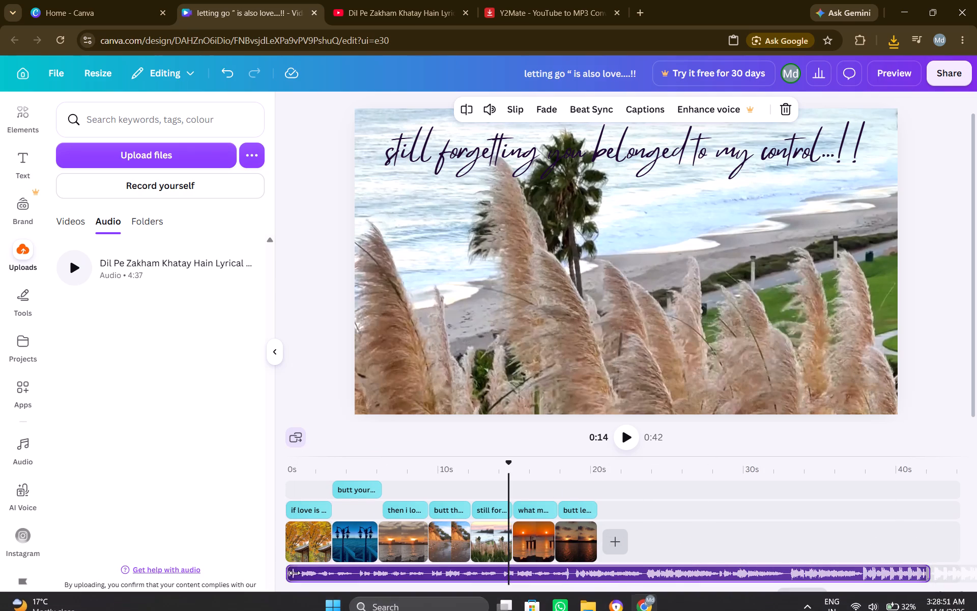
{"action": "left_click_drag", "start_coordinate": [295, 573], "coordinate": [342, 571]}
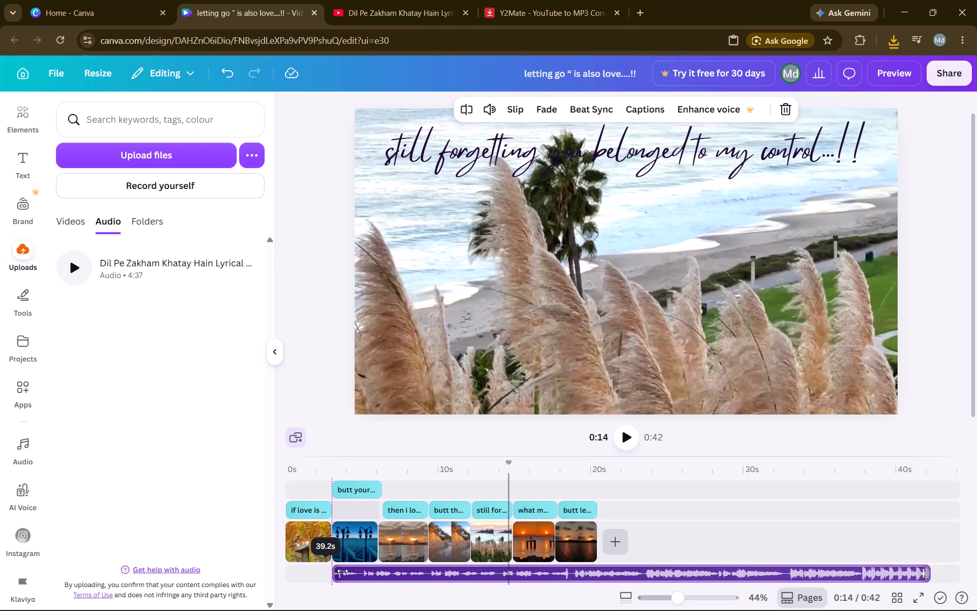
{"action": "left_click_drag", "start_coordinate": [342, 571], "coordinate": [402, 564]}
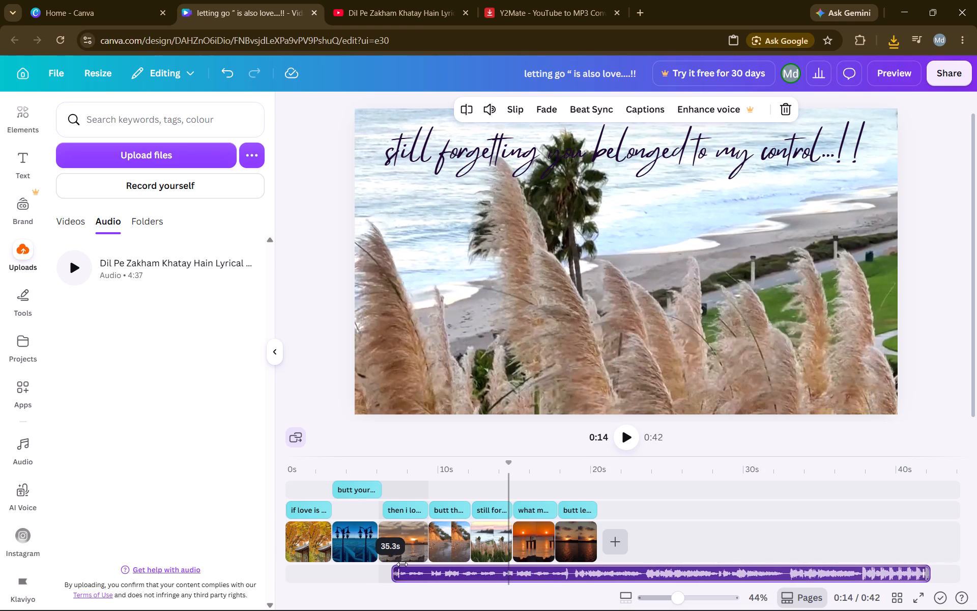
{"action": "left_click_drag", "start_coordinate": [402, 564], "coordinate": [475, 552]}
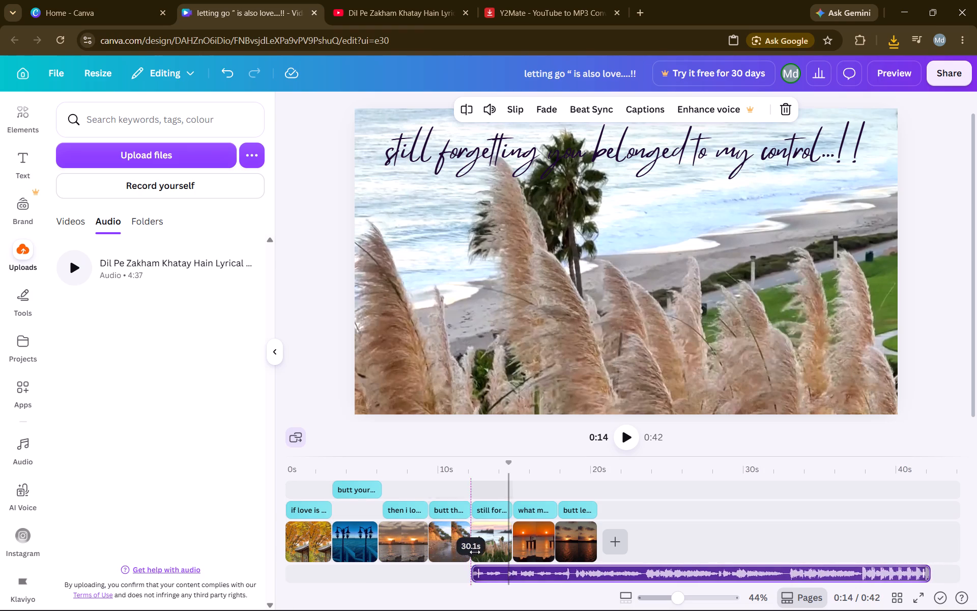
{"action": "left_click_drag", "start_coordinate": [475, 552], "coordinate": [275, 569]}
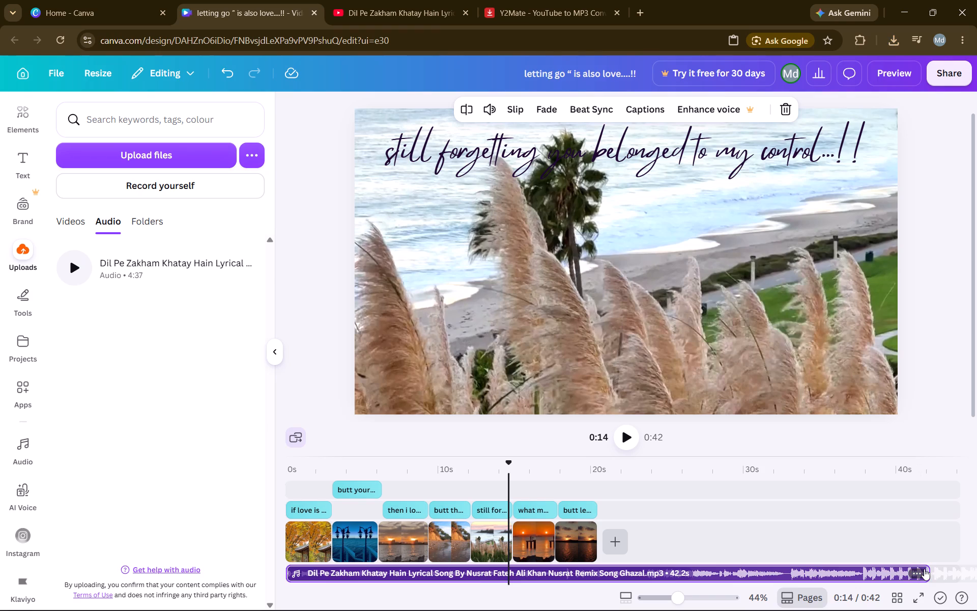
Adjust the end of the "Dil Pe Zakham Khatay Hain" audio track so it lasts about 43.3 s.
{"action": "left_click_drag", "start_coordinate": [929, 571], "coordinate": [822, 591]}
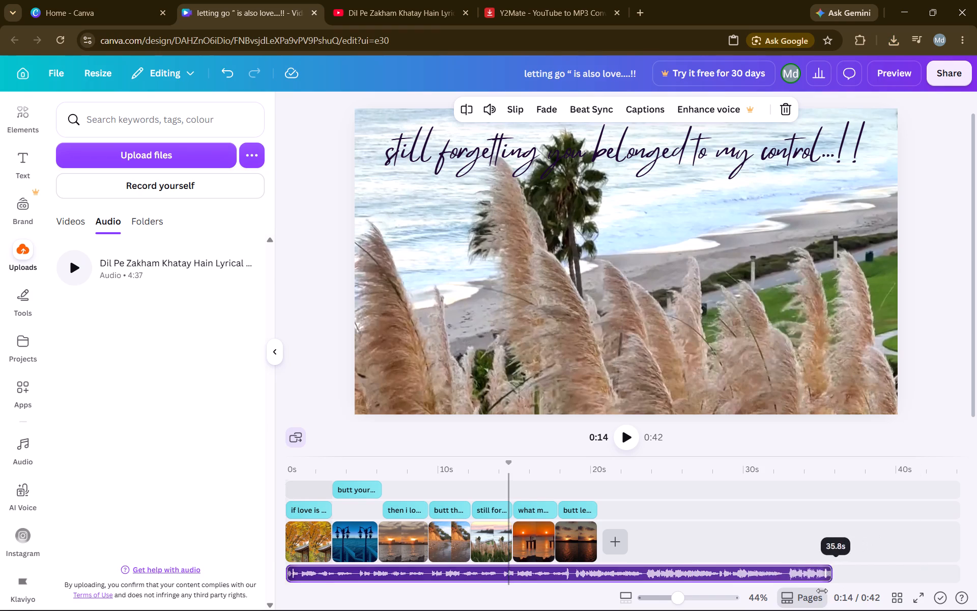
{"action": "left_click_drag", "start_coordinate": [822, 591], "coordinate": [591, 610]}
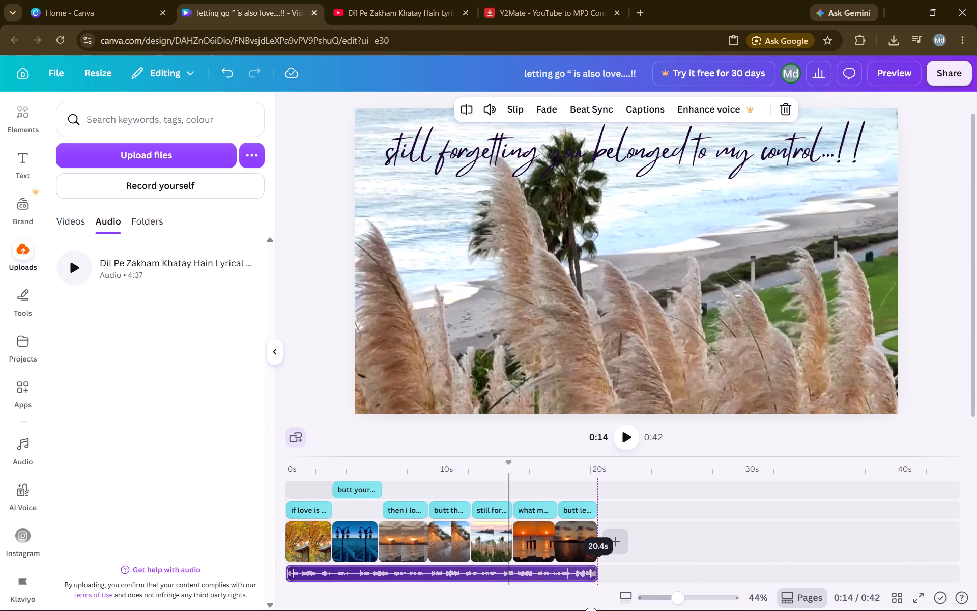
{"action": "left_click_drag", "start_coordinate": [591, 610], "coordinate": [960, 550]}
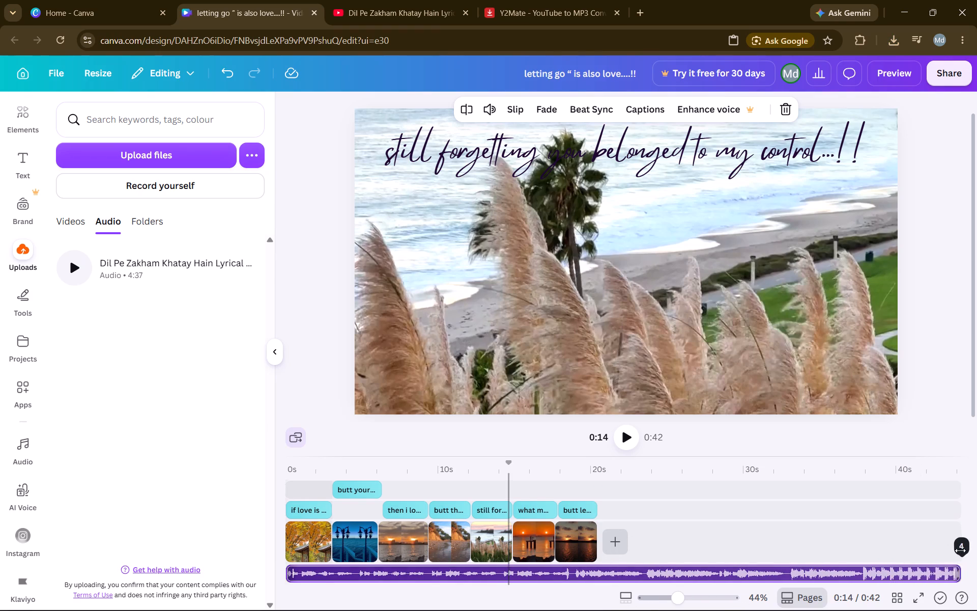
{"action": "left_click_drag", "start_coordinate": [960, 550], "coordinate": [945, 550]}
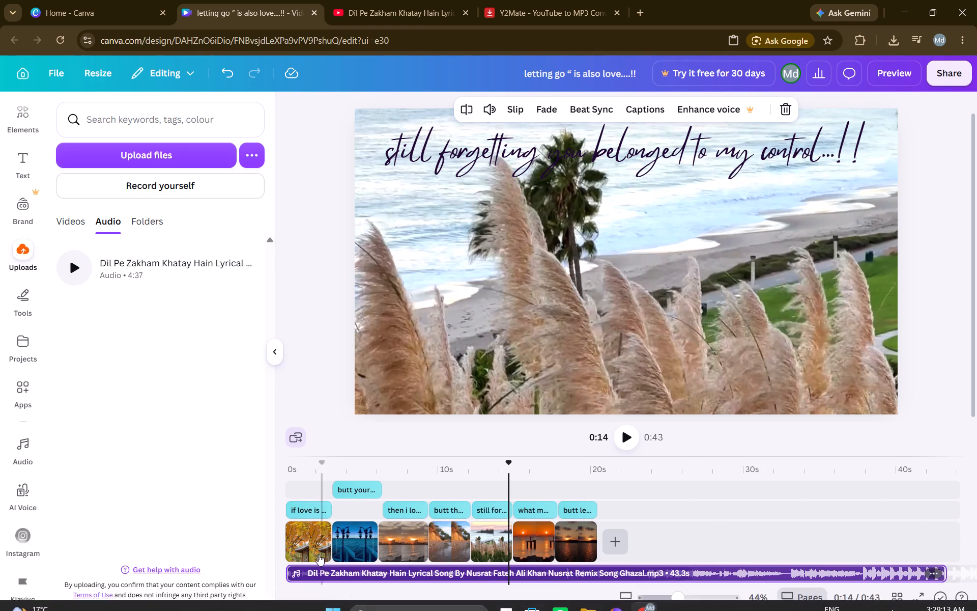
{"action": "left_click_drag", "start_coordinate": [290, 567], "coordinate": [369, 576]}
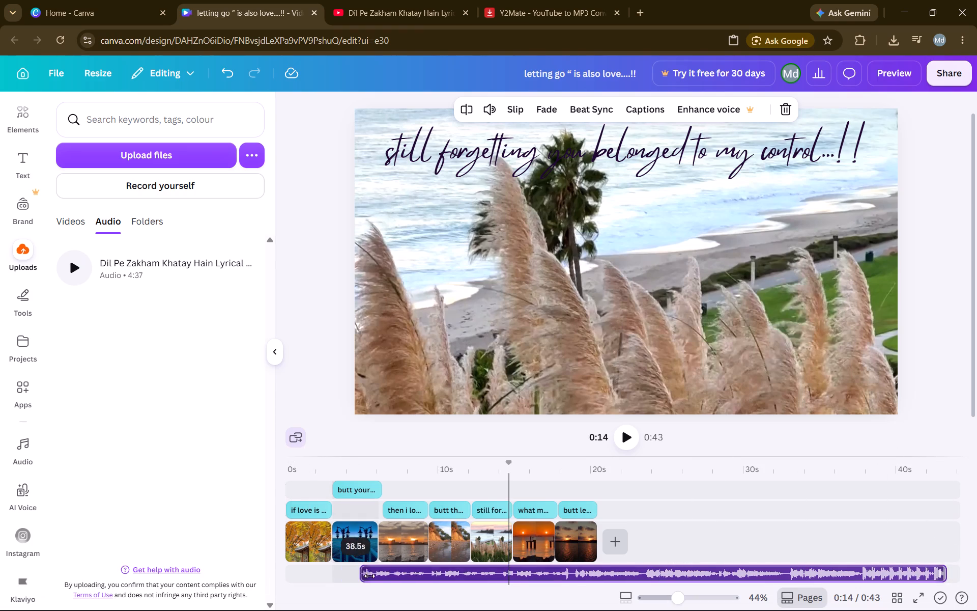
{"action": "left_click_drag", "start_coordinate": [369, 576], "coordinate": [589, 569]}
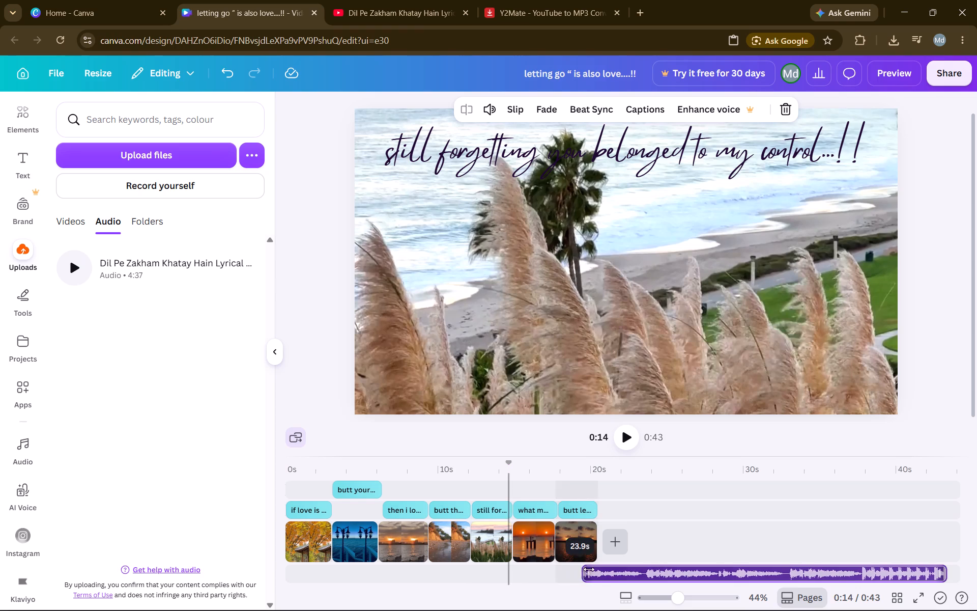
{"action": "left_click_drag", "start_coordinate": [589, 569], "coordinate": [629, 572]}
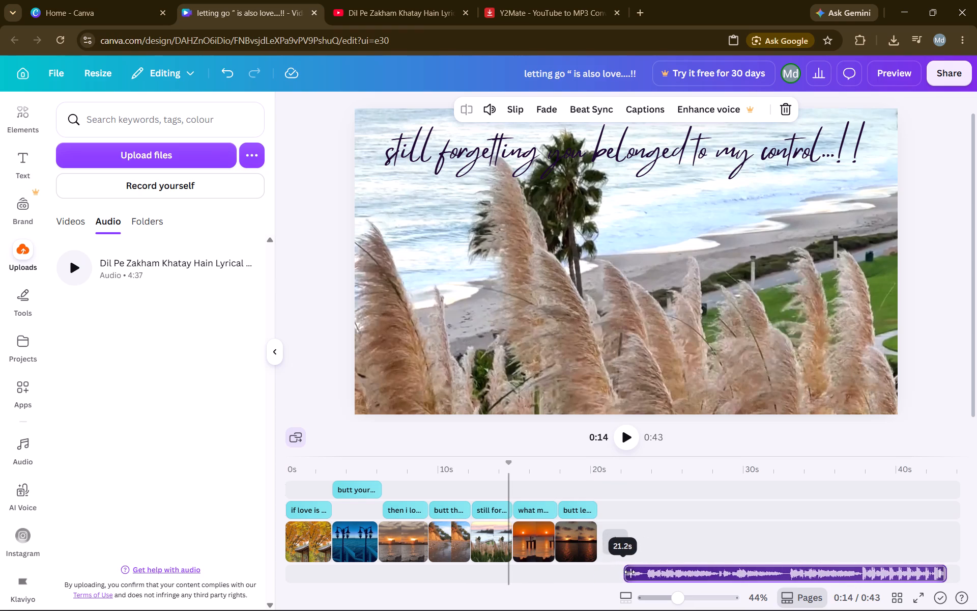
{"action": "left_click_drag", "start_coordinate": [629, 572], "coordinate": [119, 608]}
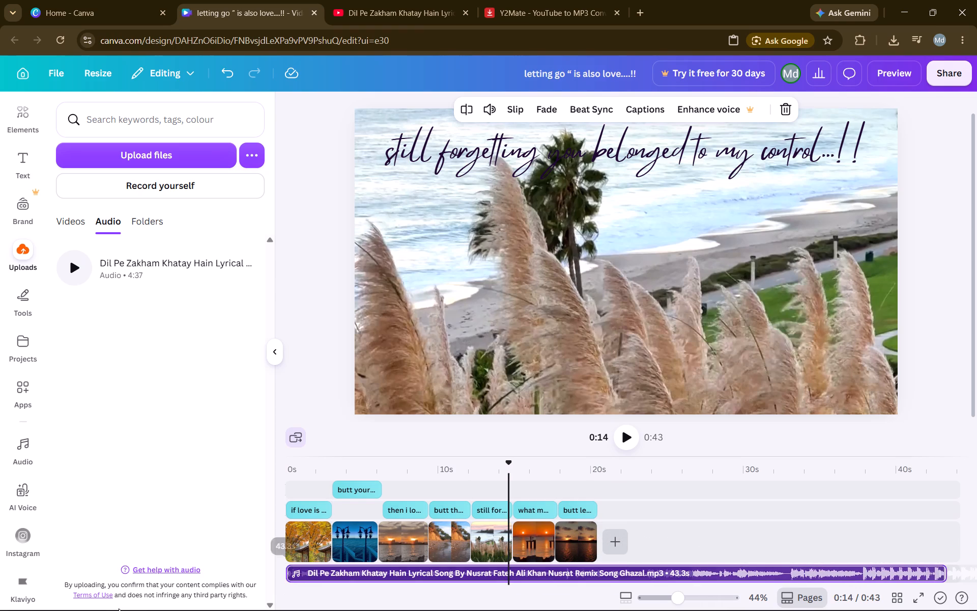
Extend the end of the "Dil Pe Zakham Khatay Hain" audio track to about 49.6 s.
{"action": "left_click", "coordinate": [946, 574]}
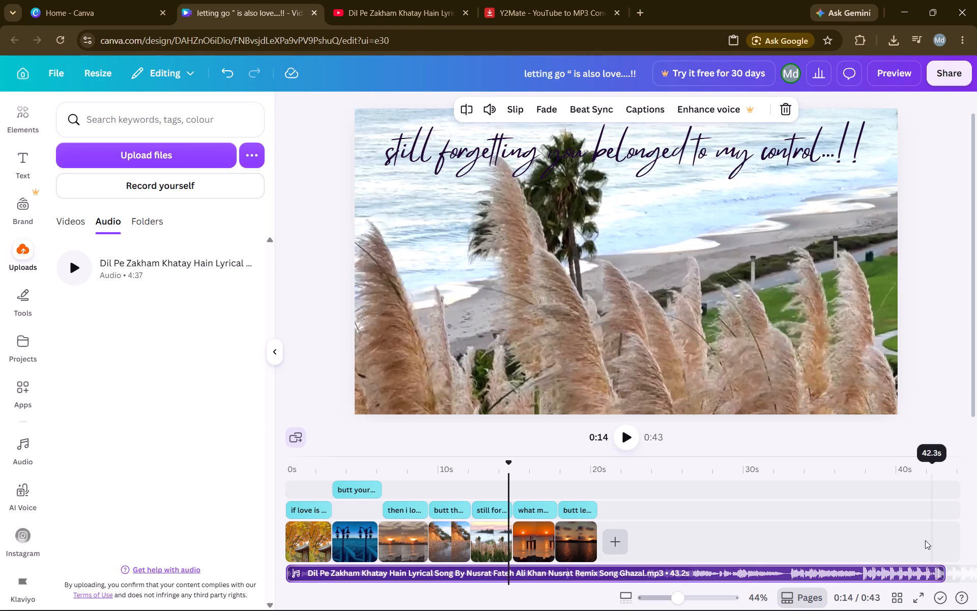
{"action": "scroll", "coordinate": [831, 508], "scroll_direction": "left", "scroll_amount": 7}
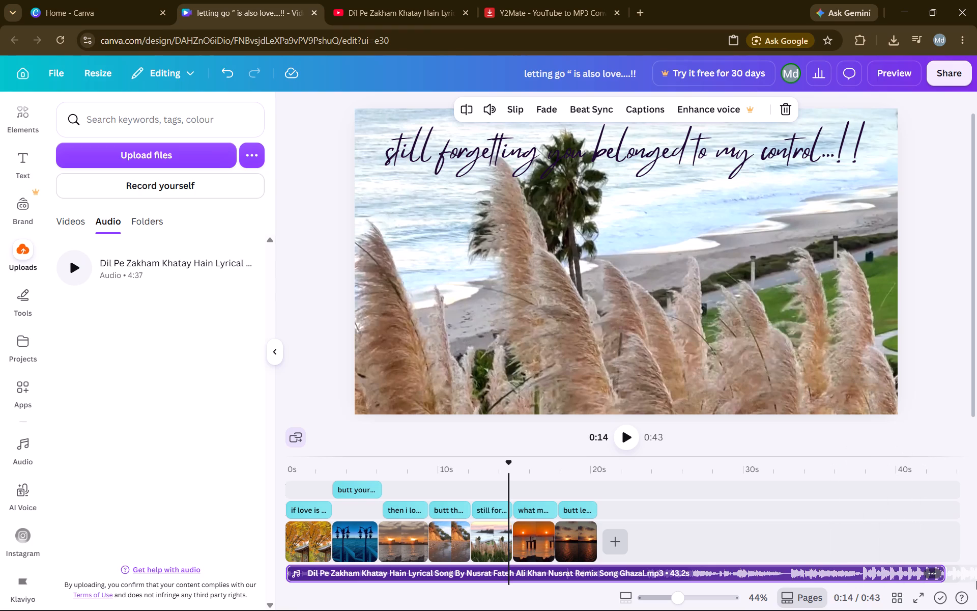
{"action": "left_click_drag", "start_coordinate": [943, 567], "coordinate": [976, 570]}
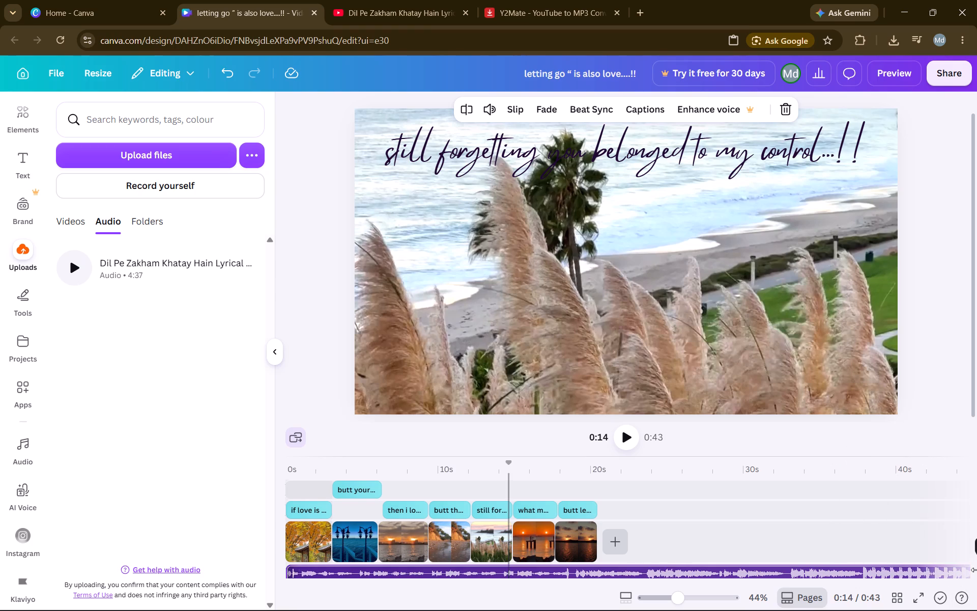
{"action": "left_click_drag", "start_coordinate": [976, 570], "coordinate": [976, 577]}
{"action": "scroll", "coordinate": [859, 543], "scroll_direction": "left", "scroll_amount": 4}
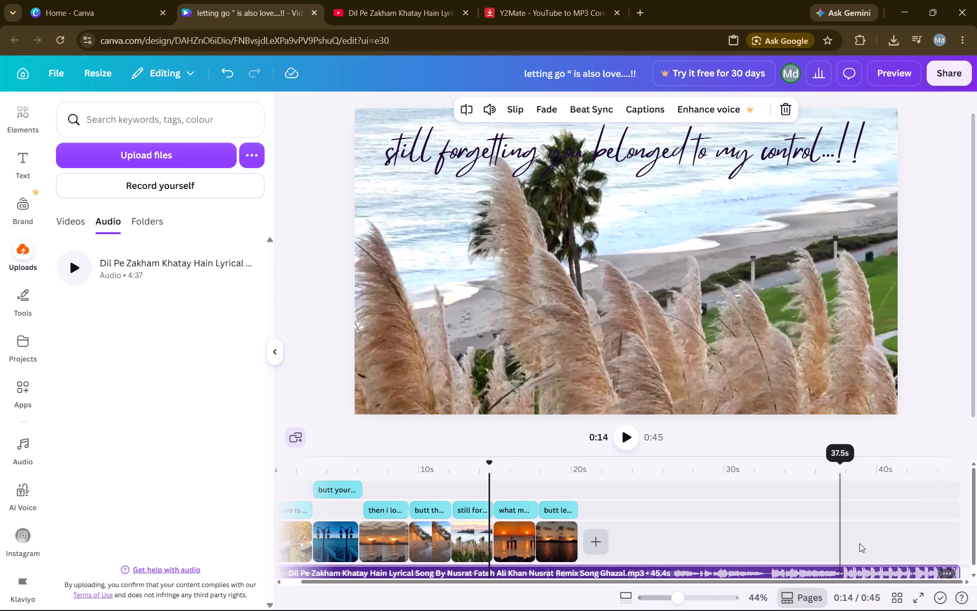
{"action": "left_click_drag", "start_coordinate": [958, 566], "coordinate": [976, 568]}
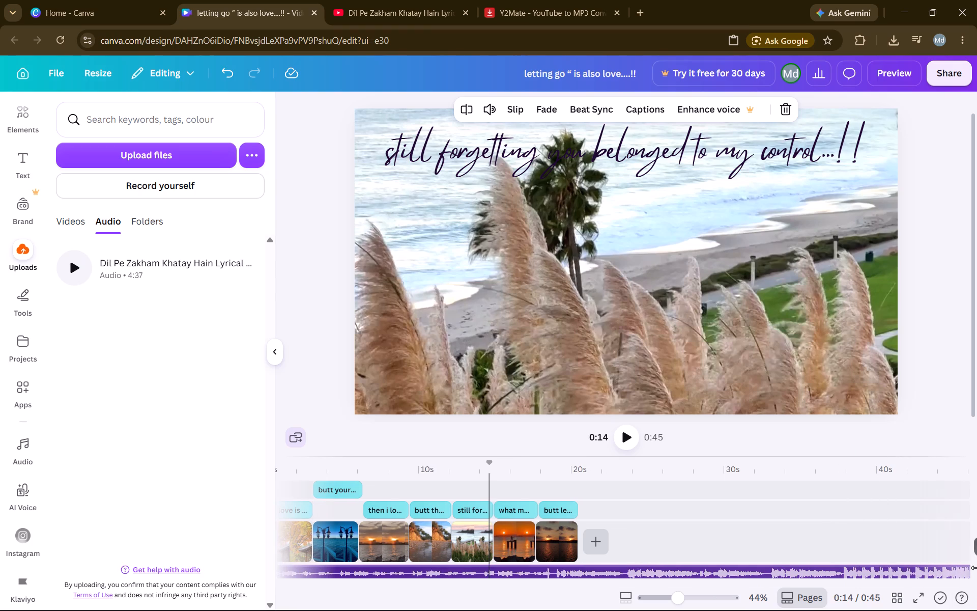
{"action": "left_click_drag", "start_coordinate": [976, 568], "coordinate": [976, 575]}
{"action": "scroll", "coordinate": [886, 545], "scroll_direction": "left", "scroll_amount": 5}
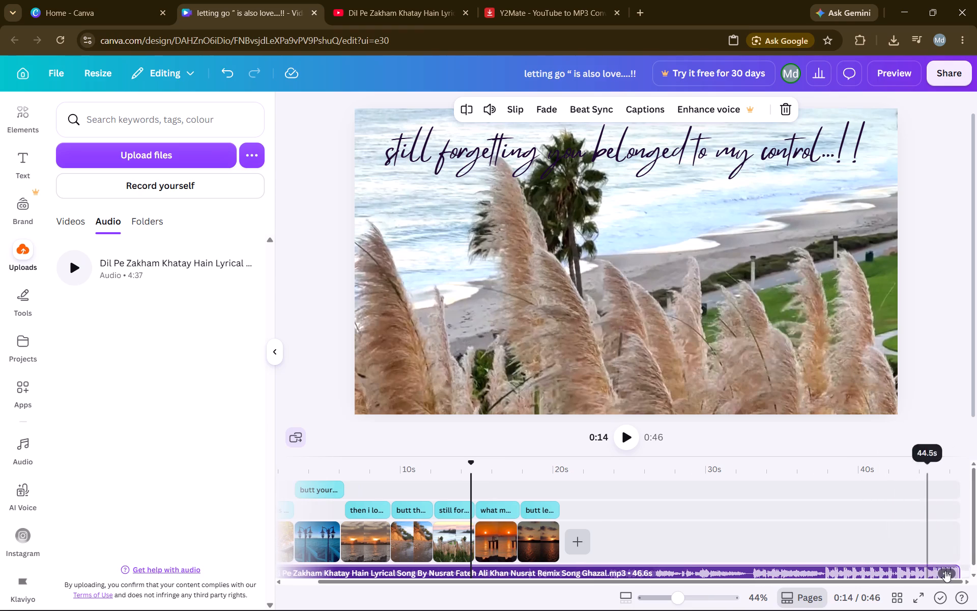
{"action": "left_click_drag", "start_coordinate": [956, 570], "coordinate": [976, 578]}
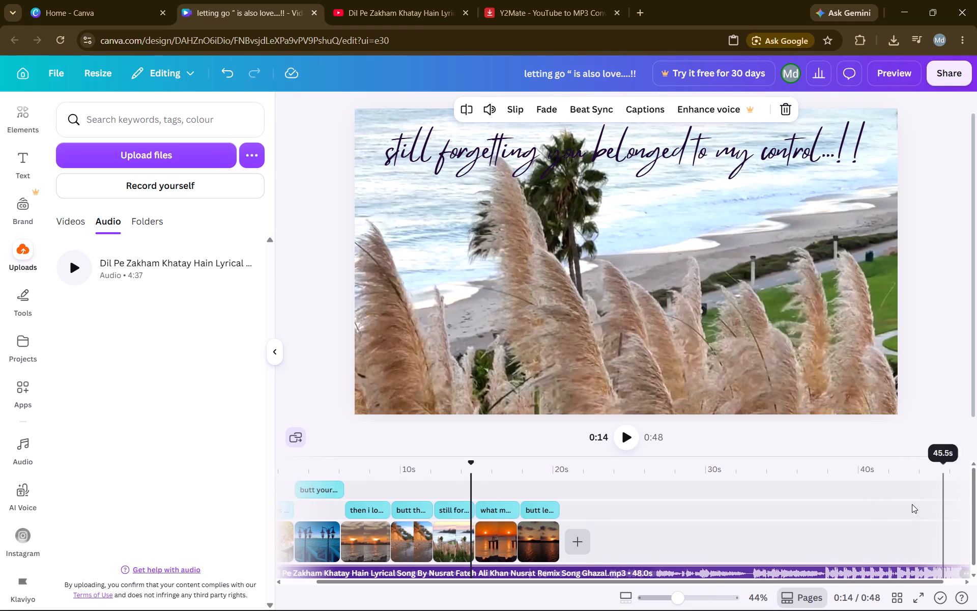
{"action": "scroll", "coordinate": [912, 504], "scroll_direction": "left", "scroll_amount": 3}
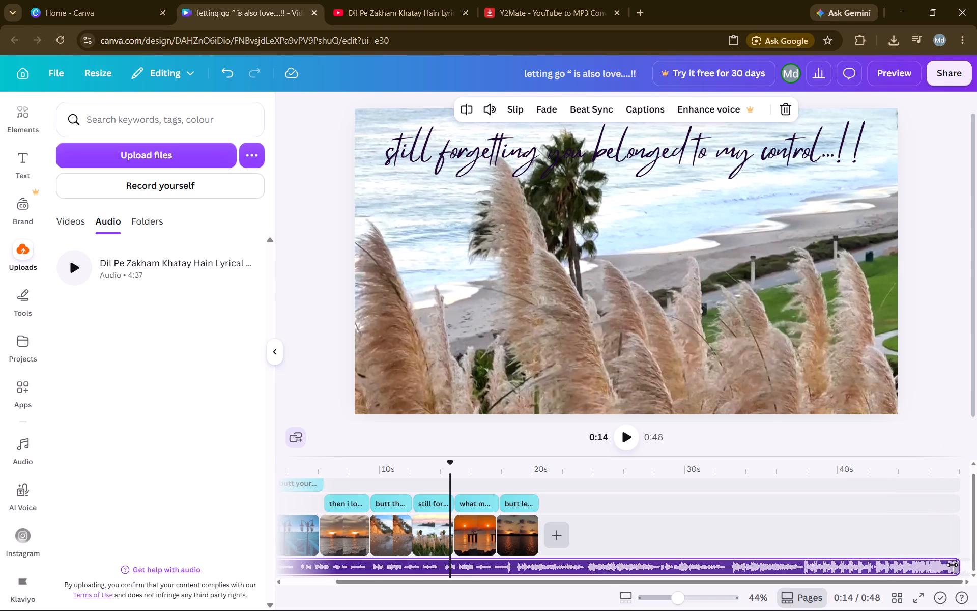
{"action": "left_click_drag", "start_coordinate": [952, 565], "coordinate": [976, 564]}
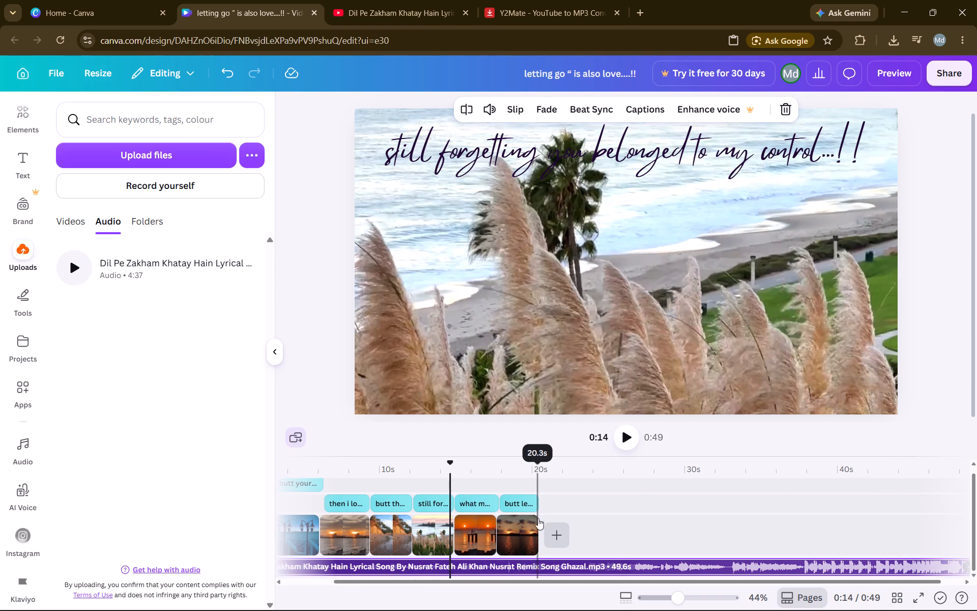
Lengthen the final sunset clip, with its "butt letting go" text, to end at about 45 s on the timeline.
{"action": "left_click_drag", "start_coordinate": [535, 529], "coordinate": [816, 540]}
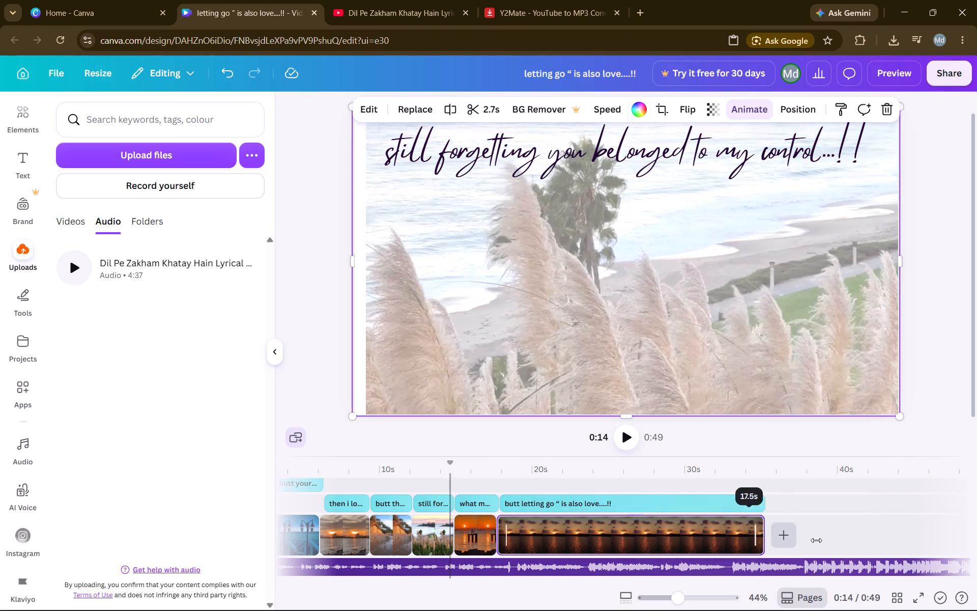
{"action": "left_click_drag", "start_coordinate": [816, 540], "coordinate": [976, 554]}
Extend the end of the "Dil Pe Zakham Khatay Hain" audio track so it lasts about 54.6 s.
{"action": "left_click_drag", "start_coordinate": [959, 569], "coordinate": [976, 572]}
{"action": "scroll", "coordinate": [932, 532], "scroll_direction": "left", "scroll_amount": 2}
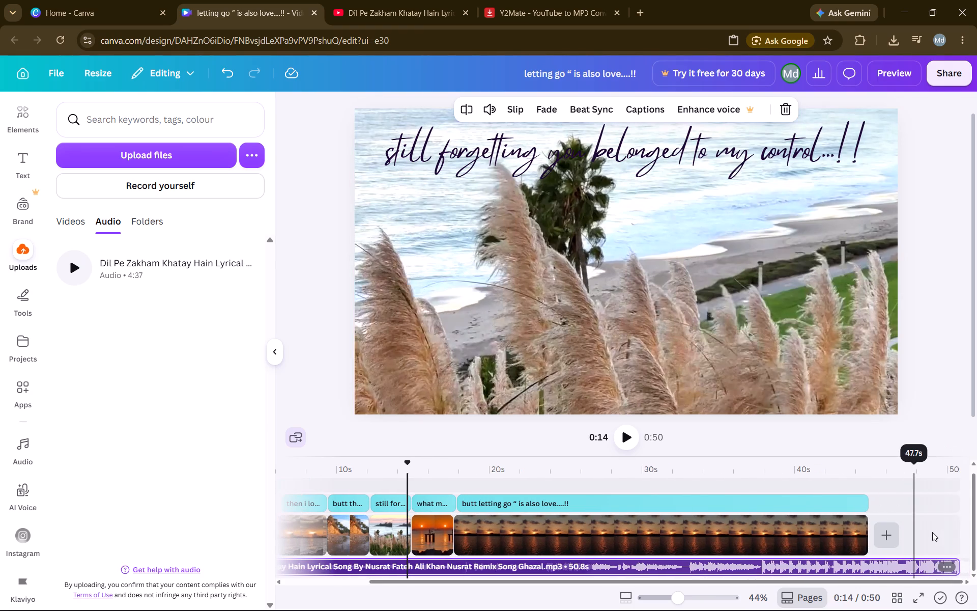
{"action": "scroll", "coordinate": [932, 532], "scroll_direction": "left", "scroll_amount": 1}
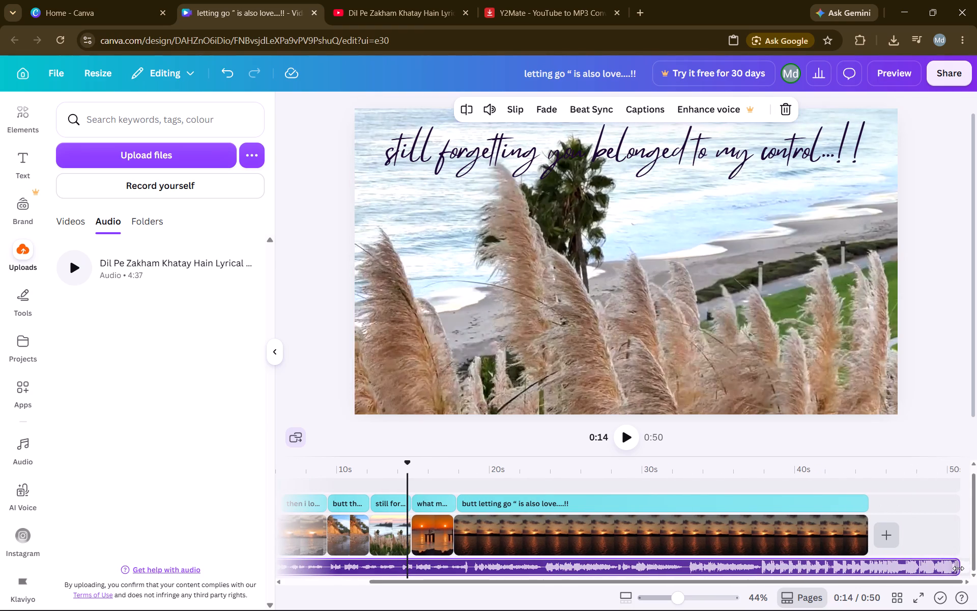
{"action": "left_click_drag", "start_coordinate": [958, 568], "coordinate": [976, 568]}
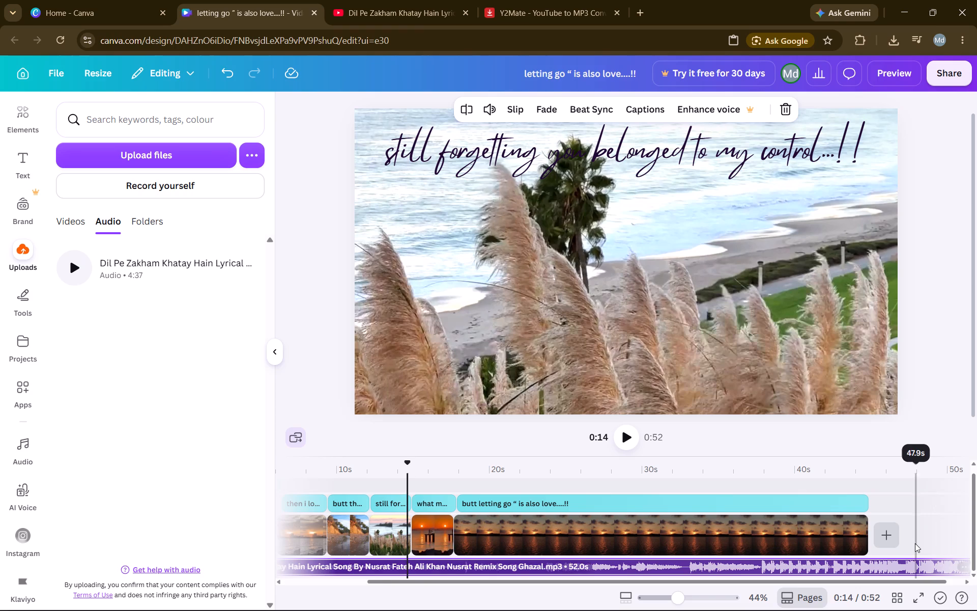
{"action": "scroll", "coordinate": [911, 532], "scroll_direction": "left", "scroll_amount": 7}
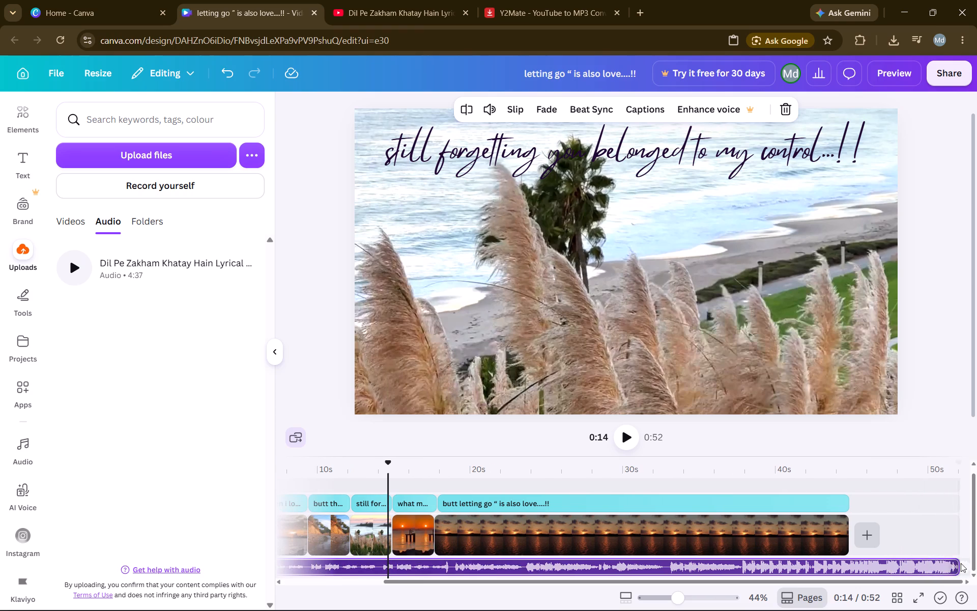
{"action": "left_click_drag", "start_coordinate": [958, 570], "coordinate": [976, 568]}
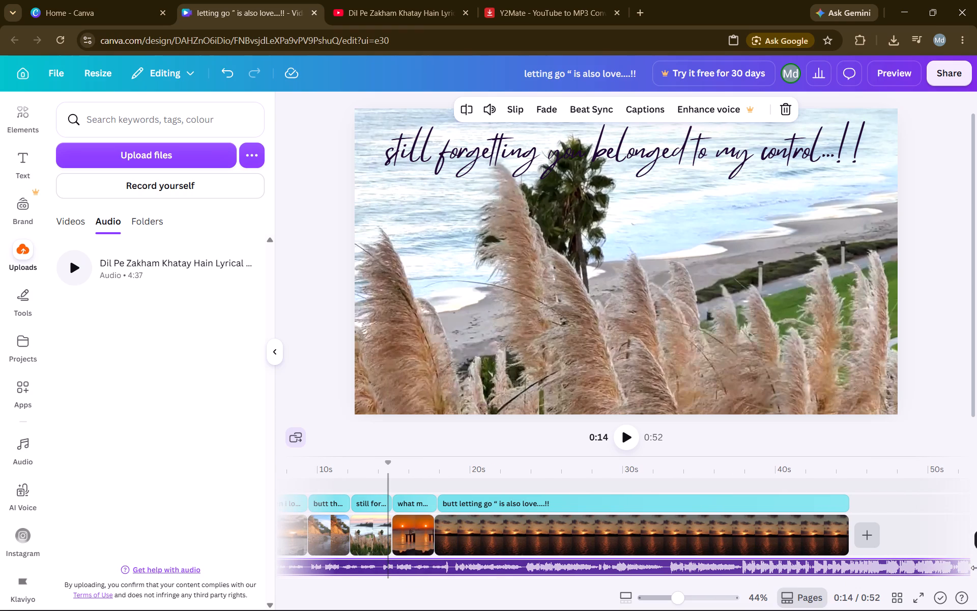
{"action": "left_click_drag", "start_coordinate": [976, 568], "coordinate": [976, 567]}
{"action": "scroll", "coordinate": [892, 522], "scroll_direction": "left", "scroll_amount": 3}
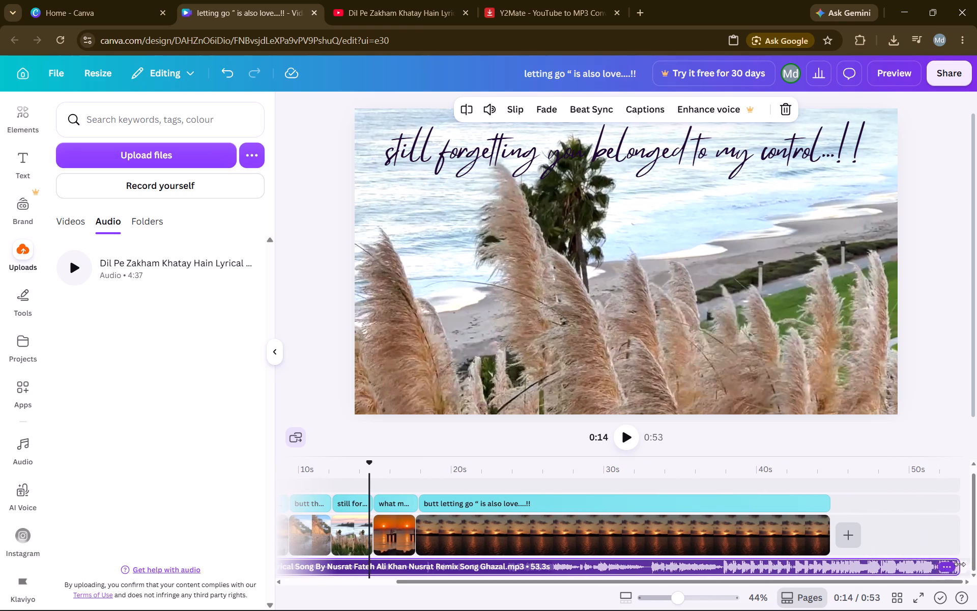
{"action": "left_click_drag", "start_coordinate": [957, 565], "coordinate": [976, 562]}
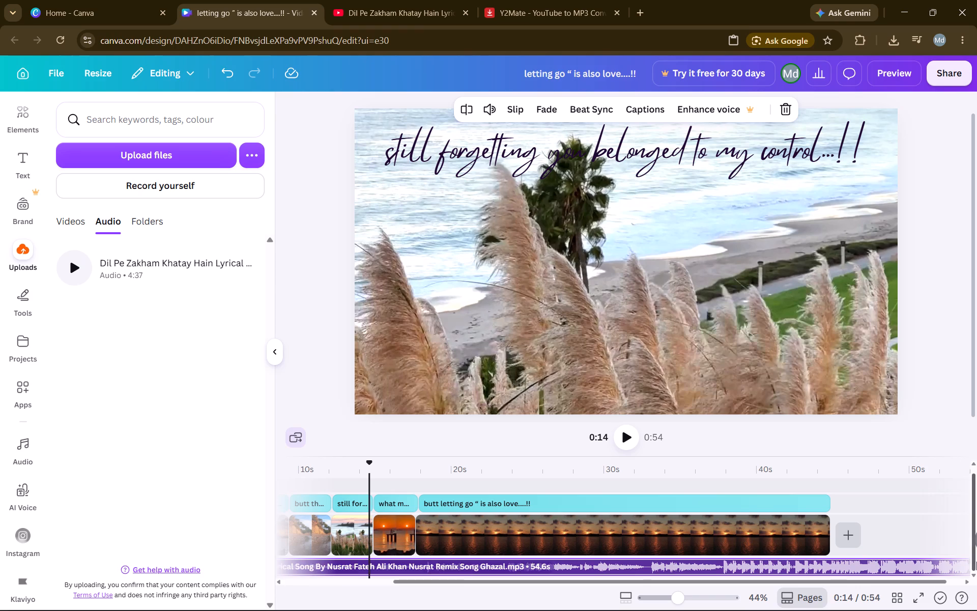
{"action": "scroll", "coordinate": [918, 534], "scroll_direction": "left", "scroll_amount": 2}
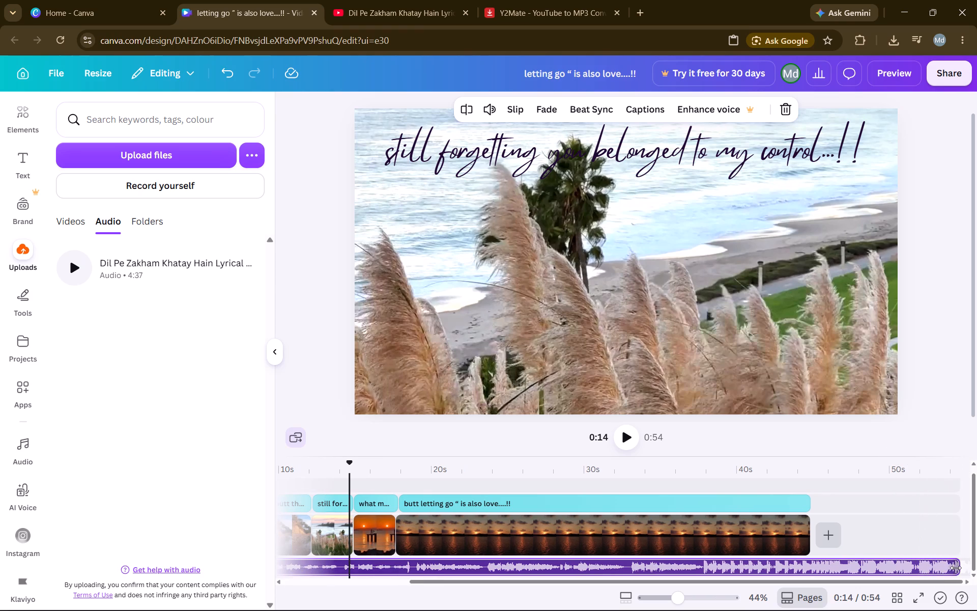
Lengthen the "Dil Pe Zakham Khatay Hain" audio track at its end to about 1:01.
{"action": "left_click", "coordinate": [958, 568]}
{"action": "left_click_drag", "start_coordinate": [958, 568], "coordinate": [976, 567]}
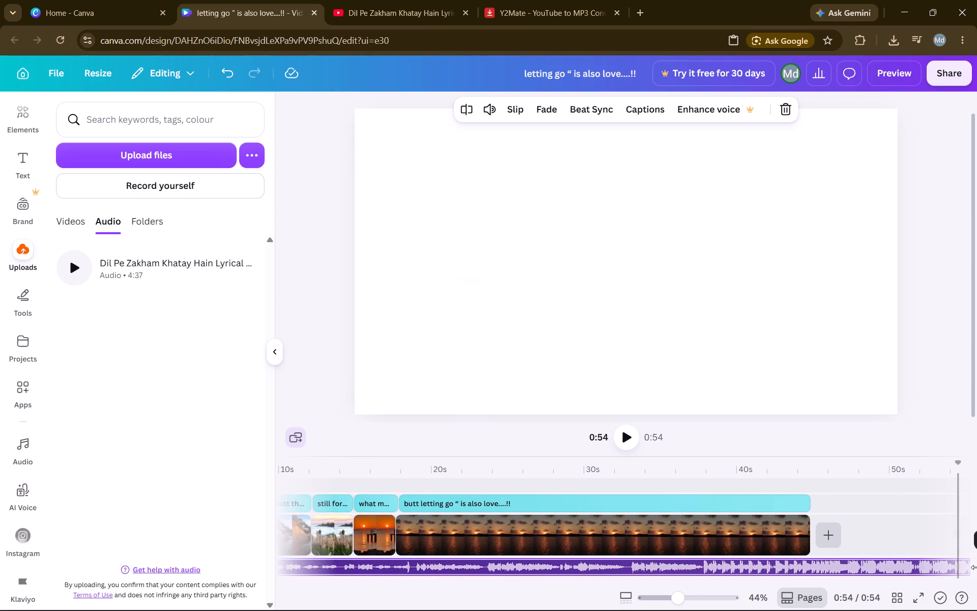
{"action": "left_click_drag", "start_coordinate": [976, 567], "coordinate": [976, 568]}
{"action": "scroll", "coordinate": [933, 541], "scroll_direction": "left", "scroll_amount": 2}
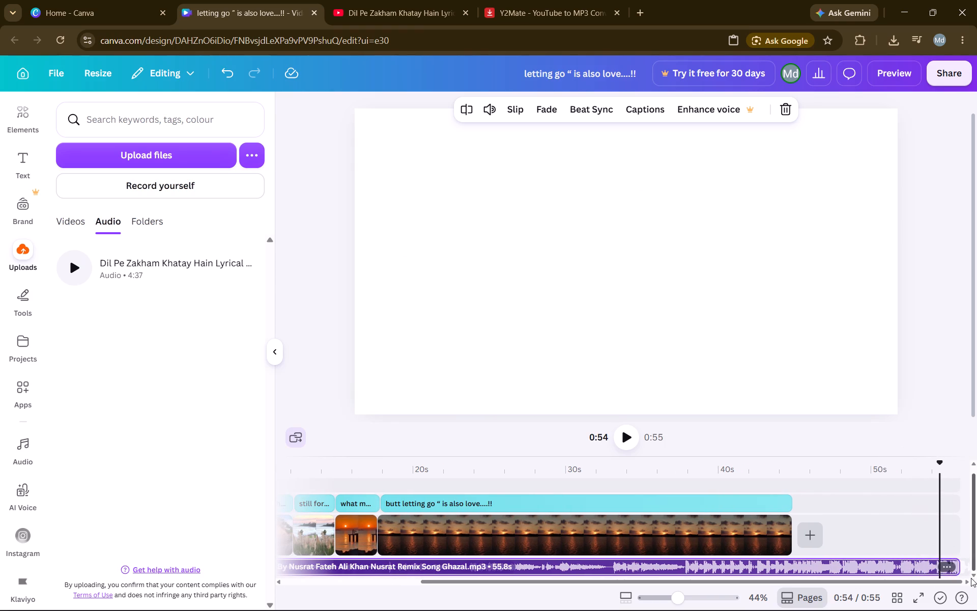
{"action": "left_click_drag", "start_coordinate": [959, 569], "coordinate": [976, 565]}
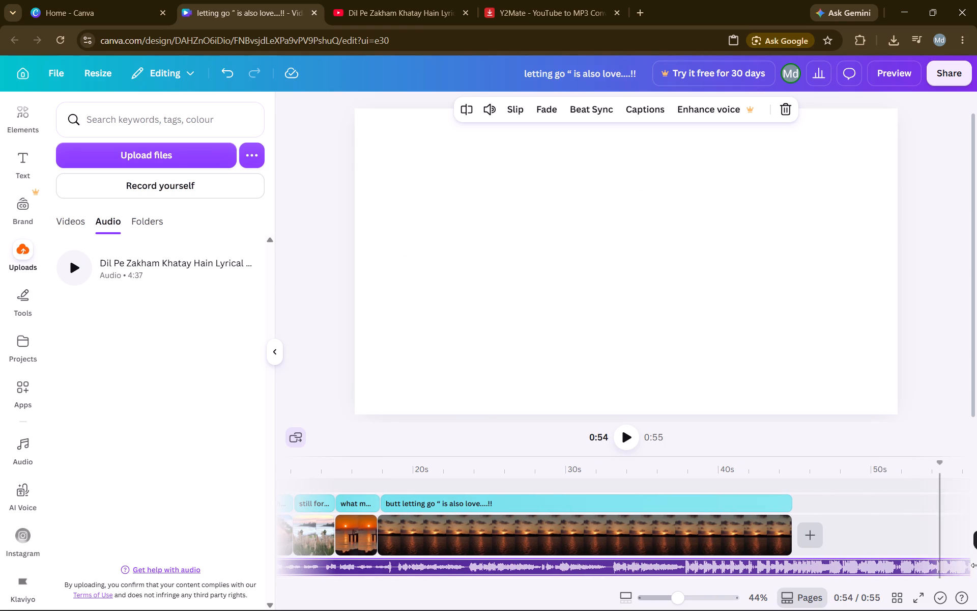
{"action": "left_click_drag", "start_coordinate": [976, 565], "coordinate": [976, 566]}
{"action": "scroll", "coordinate": [895, 534], "scroll_direction": "left", "scroll_amount": 4}
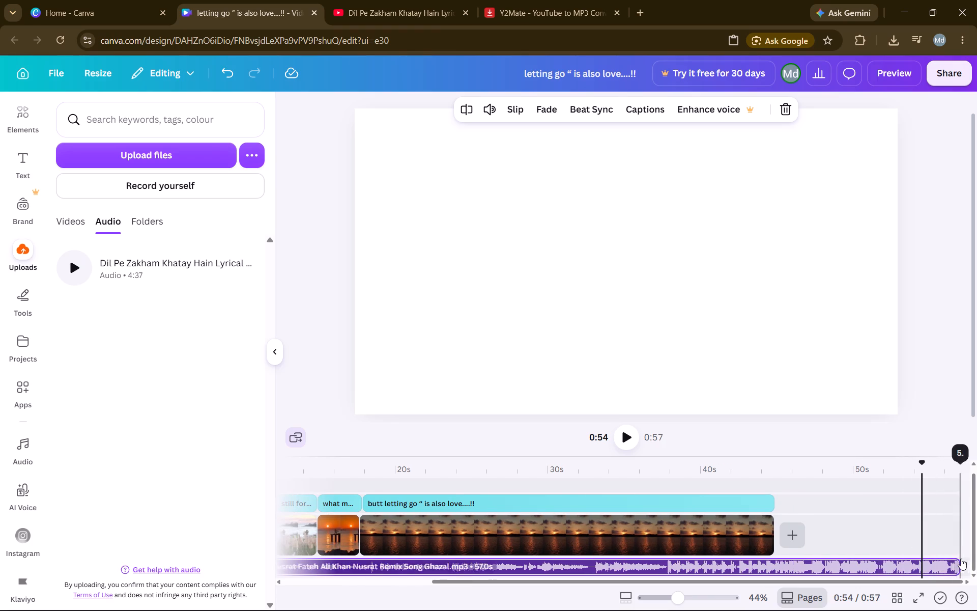
{"action": "left_click_drag", "start_coordinate": [955, 561], "coordinate": [976, 559]}
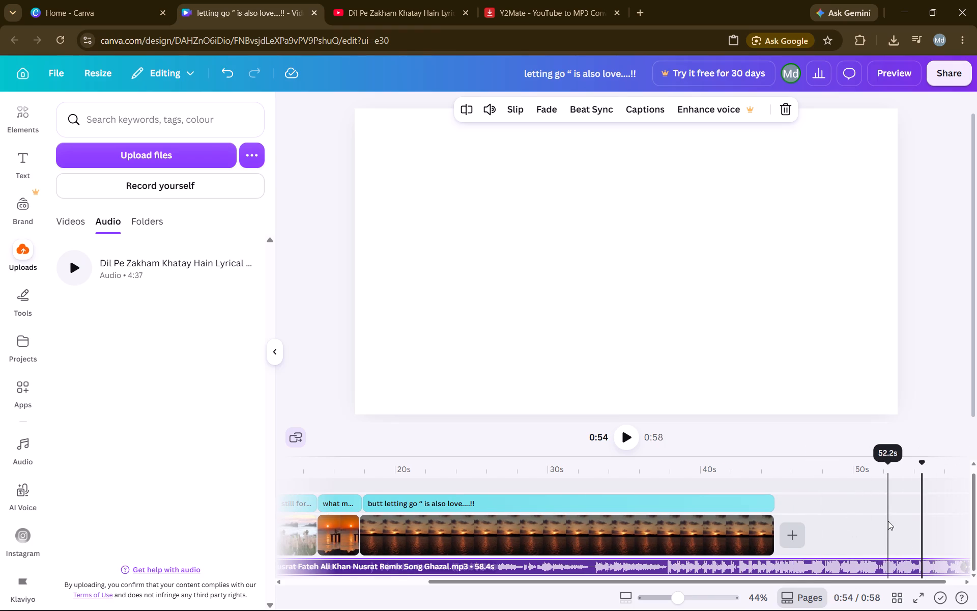
{"action": "scroll", "coordinate": [888, 521], "scroll_direction": "left", "scroll_amount": 2}
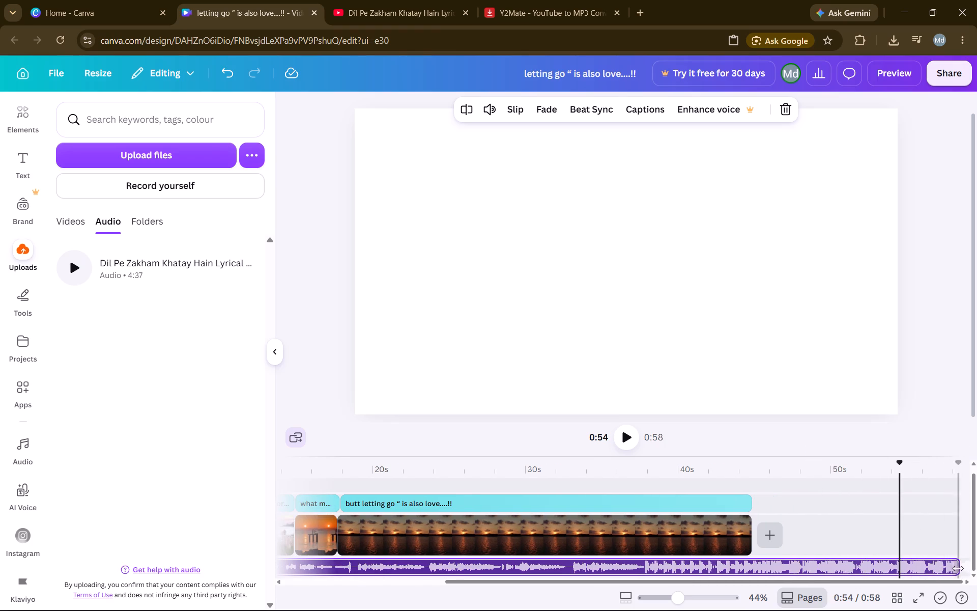
{"action": "left_click_drag", "start_coordinate": [956, 567], "coordinate": [976, 562]}
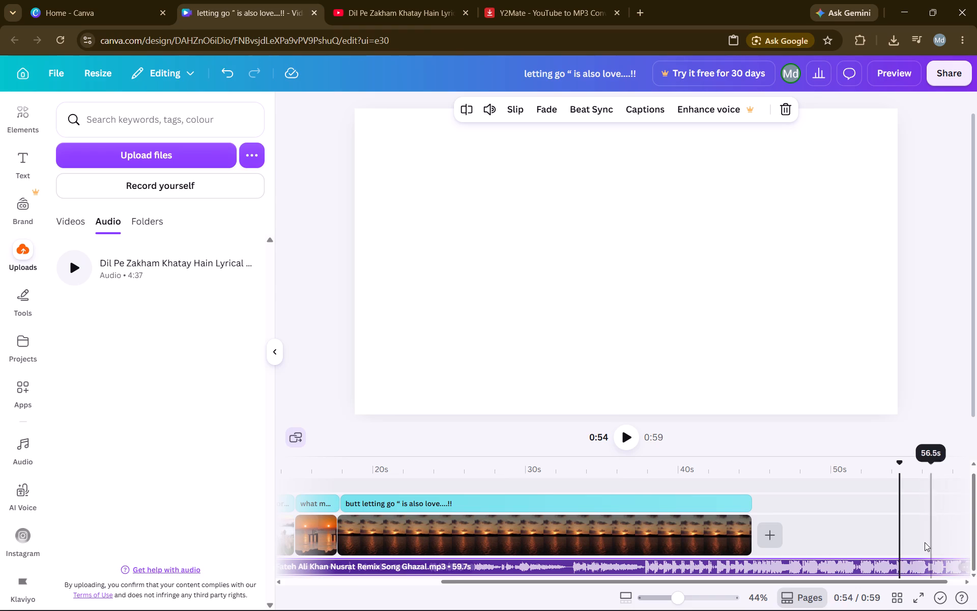
{"action": "scroll", "coordinate": [914, 533], "scroll_direction": "left", "scroll_amount": 2}
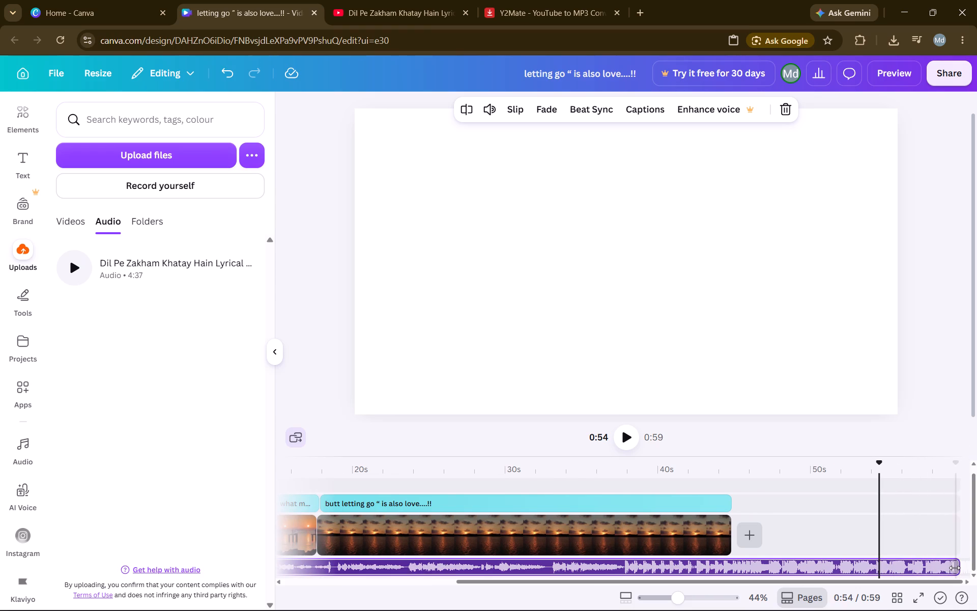
{"action": "left_click_drag", "start_coordinate": [954, 568], "coordinate": [976, 566]}
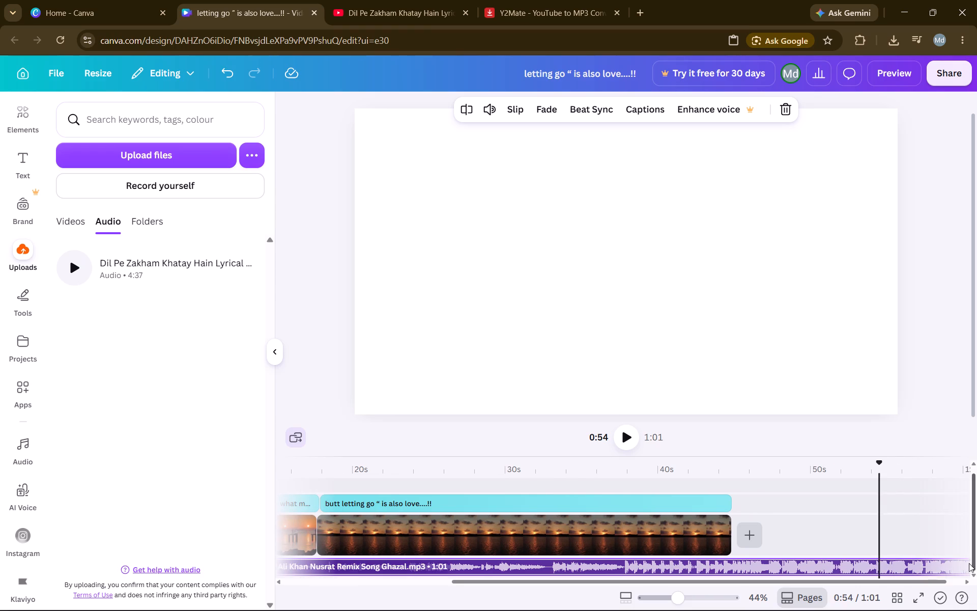
{"action": "scroll", "coordinate": [929, 541], "scroll_direction": "left", "scroll_amount": 2}
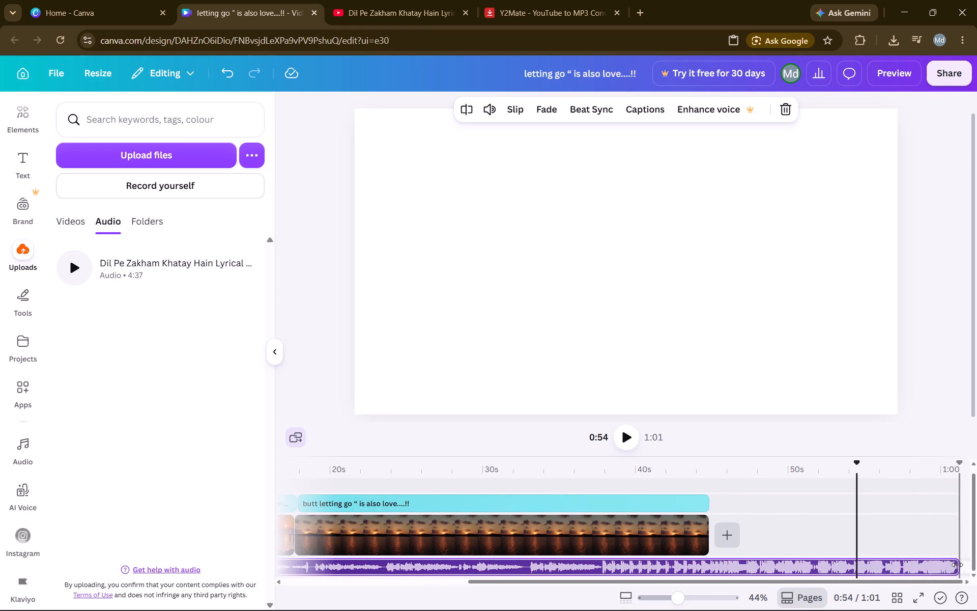
Extend the end of the "Dil Pe Zakham Khatay Hain" audio track further along the timeline to about 1:09.
{"action": "left_click_drag", "start_coordinate": [956, 565], "coordinate": [976, 565]}
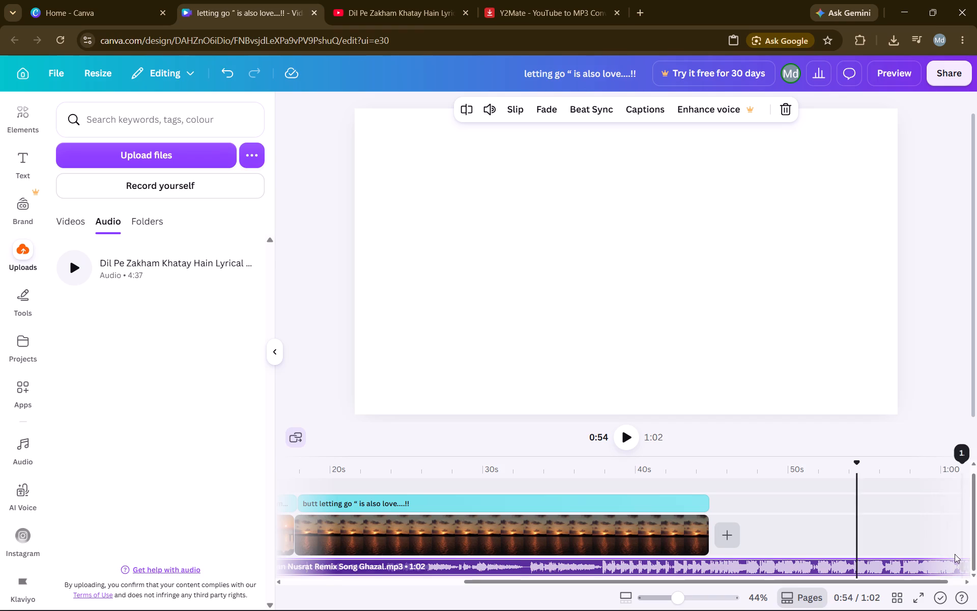
{"action": "scroll", "coordinate": [932, 544], "scroll_direction": "left", "scroll_amount": 2}
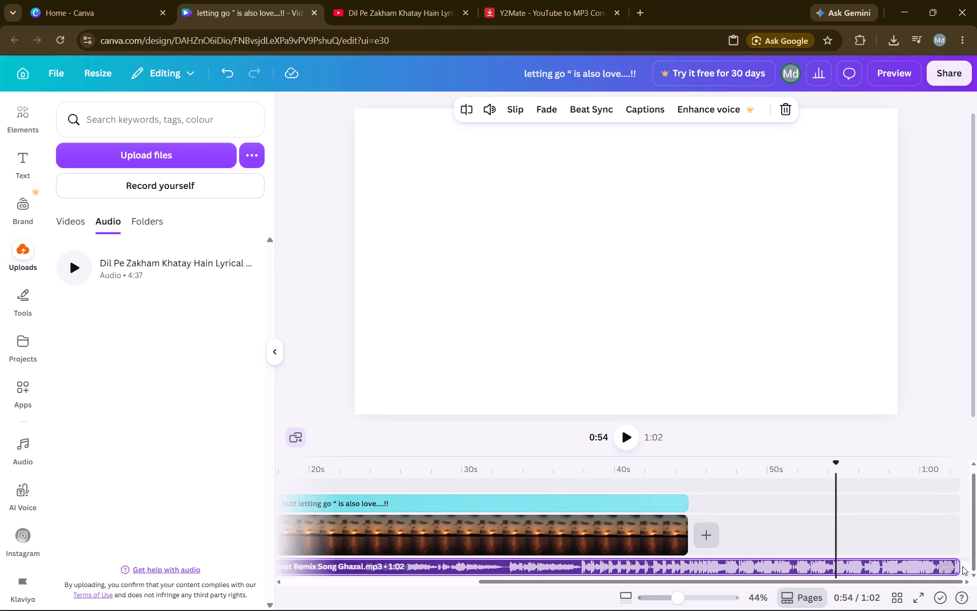
{"action": "left_click_drag", "start_coordinate": [957, 566], "coordinate": [976, 571]}
{"action": "scroll", "coordinate": [931, 545], "scroll_direction": "left", "scroll_amount": 2}
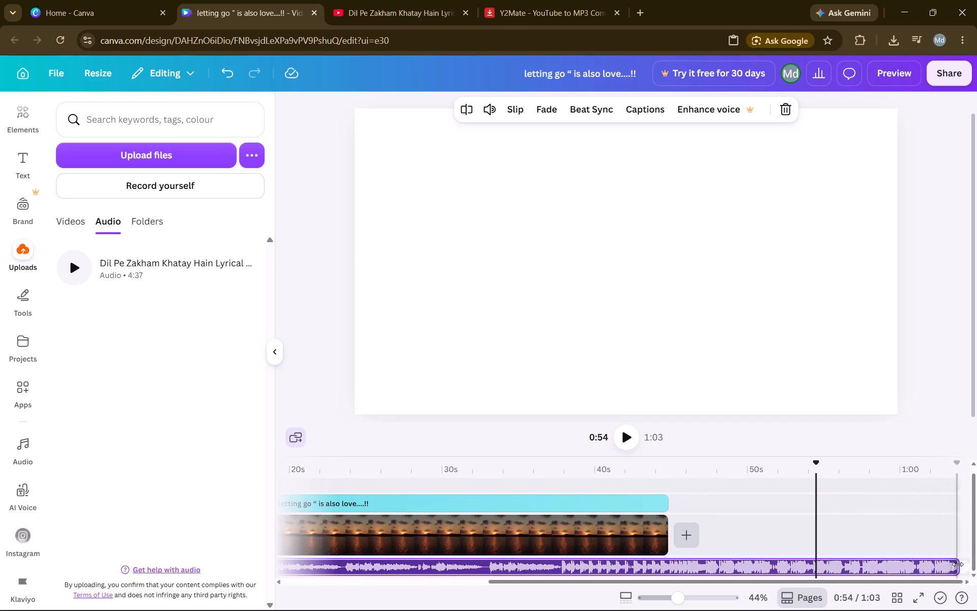
{"action": "left_click_drag", "start_coordinate": [960, 568], "coordinate": [976, 569]}
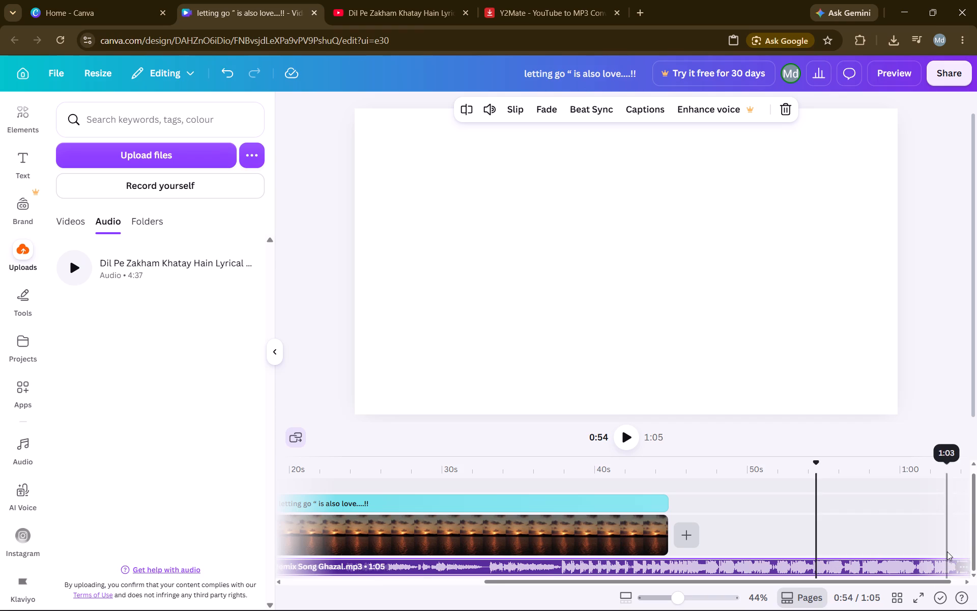
{"action": "scroll", "coordinate": [947, 551], "scroll_direction": "left", "scroll_amount": 1}
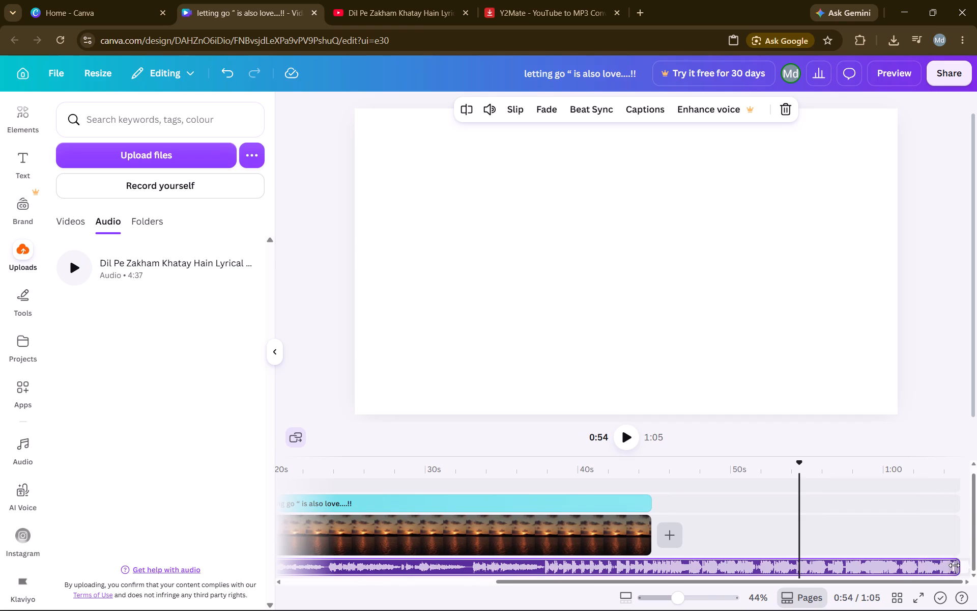
{"action": "left_click_drag", "start_coordinate": [954, 565], "coordinate": [976, 571]}
{"action": "scroll", "coordinate": [931, 537], "scroll_direction": "left", "scroll_amount": 1}
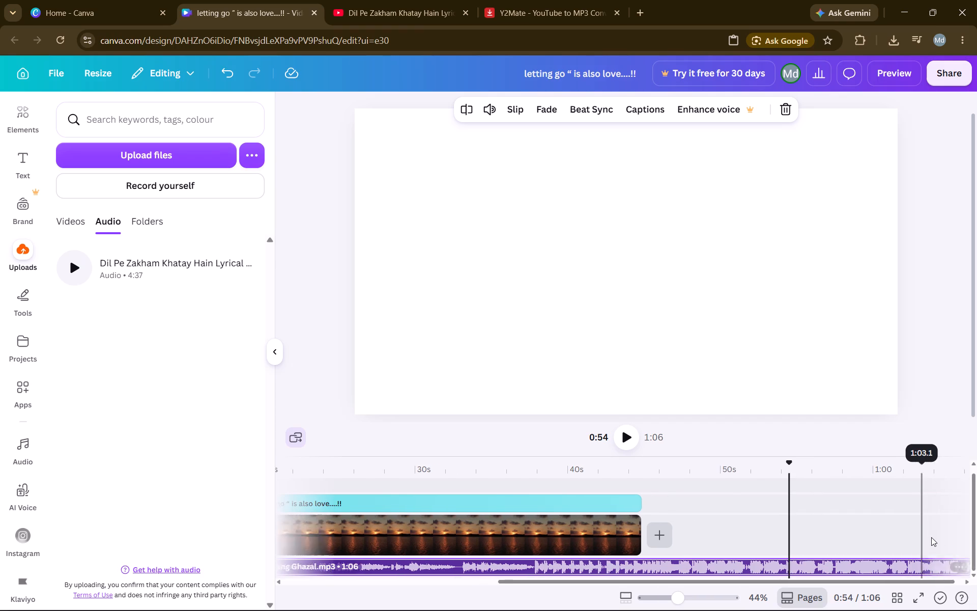
{"action": "scroll", "coordinate": [931, 537], "scroll_direction": "left", "scroll_amount": 1}
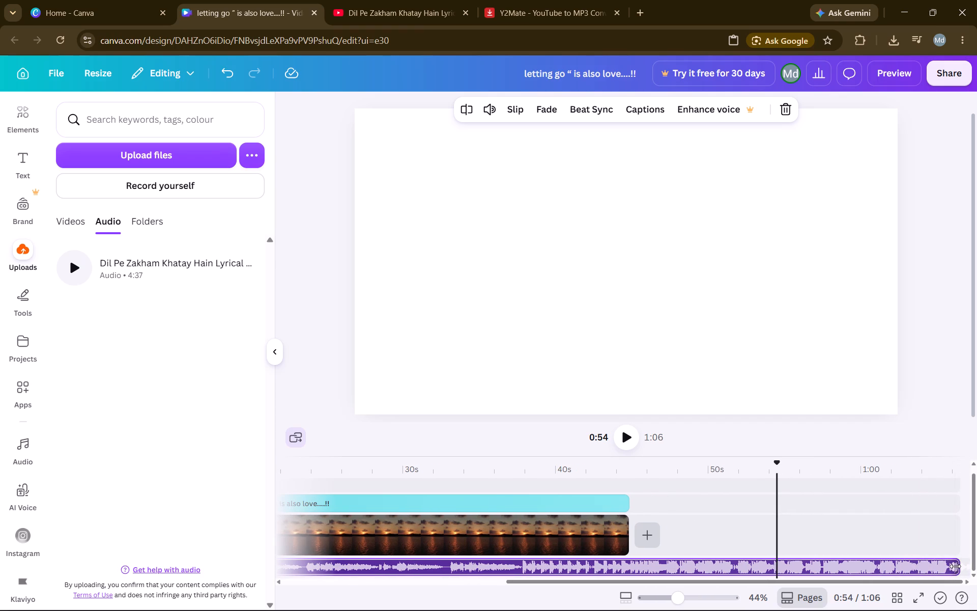
{"action": "left_click_drag", "start_coordinate": [955, 566], "coordinate": [976, 569]}
{"action": "scroll", "coordinate": [940, 540], "scroll_direction": "left", "scroll_amount": 1}
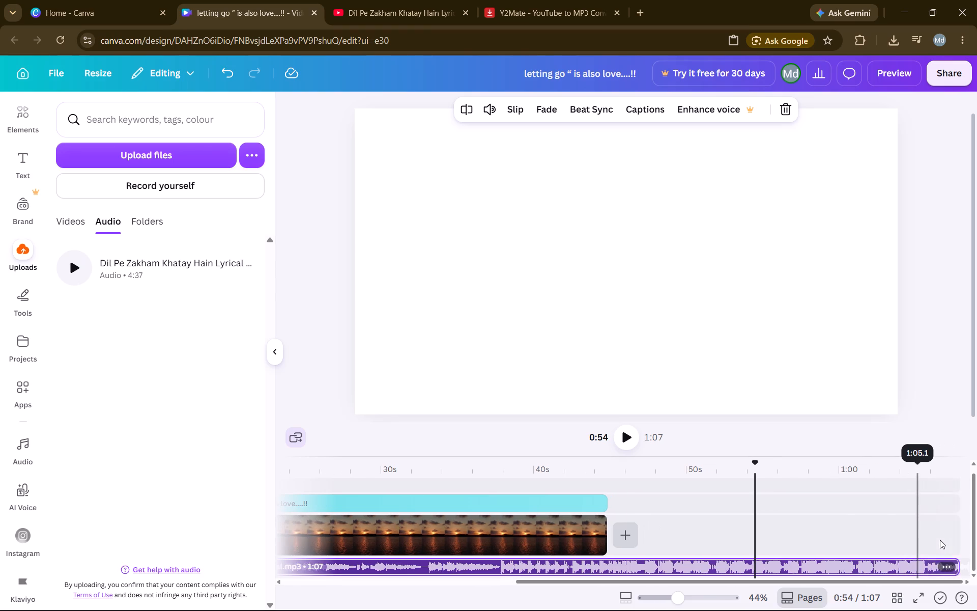
{"action": "scroll", "coordinate": [940, 540], "scroll_direction": "left", "scroll_amount": 1}
{"action": "left_click_drag", "start_coordinate": [958, 564], "coordinate": [976, 565]}
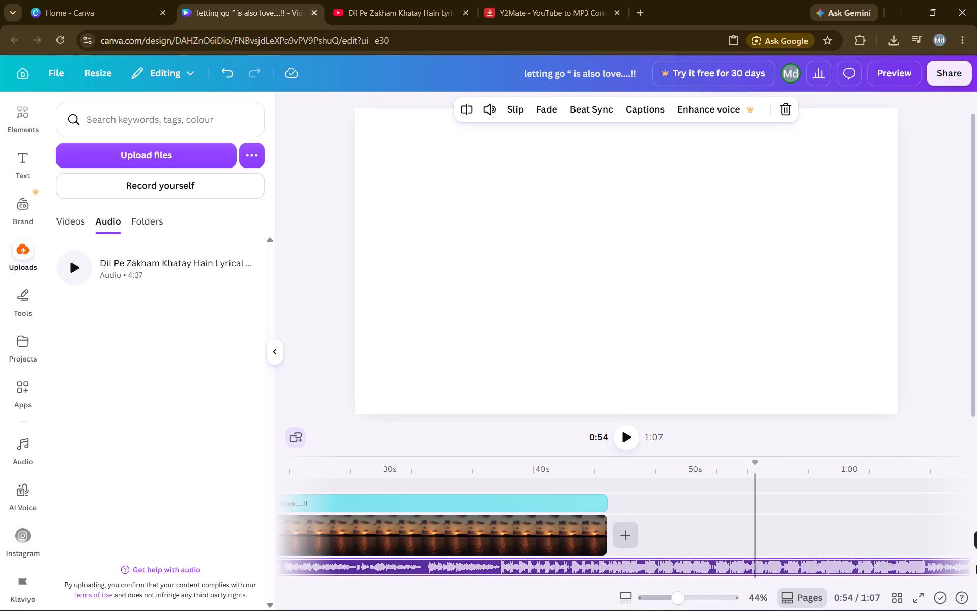
{"action": "scroll", "coordinate": [945, 534], "scroll_direction": "left", "scroll_amount": 1}
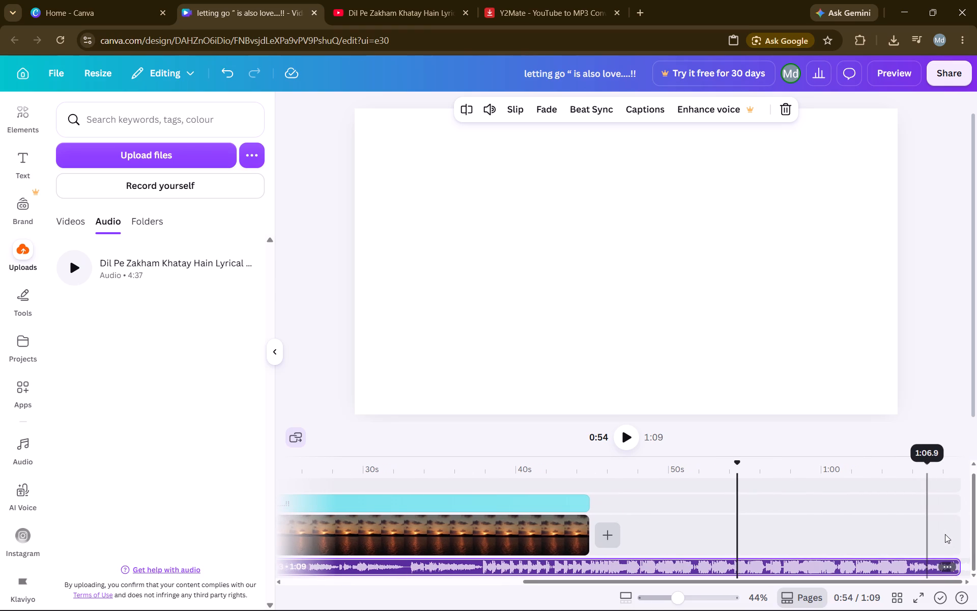
Extend the end of the "Dil Pe Zakham Khatay Hain" audio track to about 1:15 on the timeline.
{"action": "left_click_drag", "start_coordinate": [958, 565], "coordinate": [948, 566]}
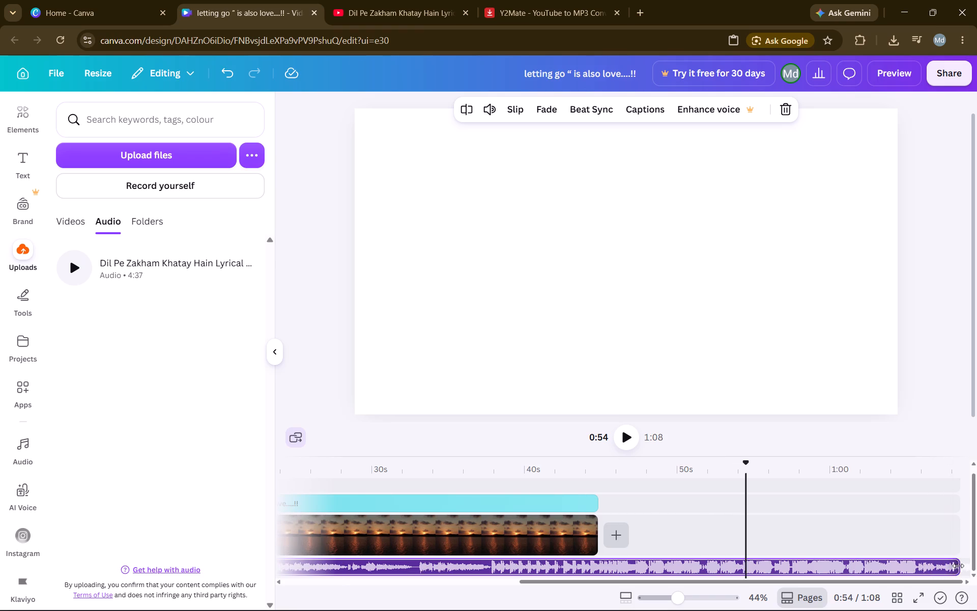
{"action": "left_click", "coordinate": [961, 566]}
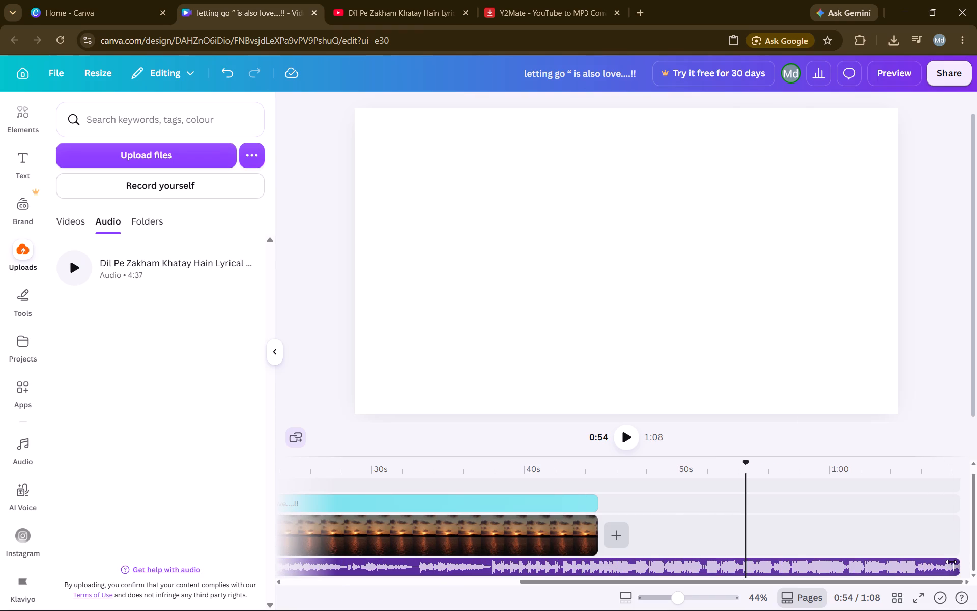
{"action": "left_click_drag", "start_coordinate": [952, 562], "coordinate": [976, 570]}
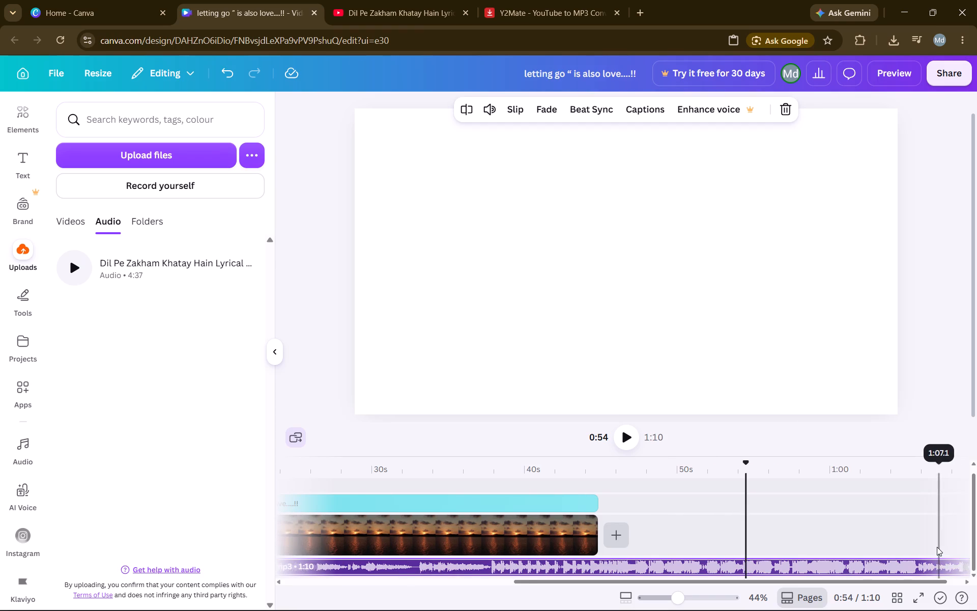
{"action": "scroll", "coordinate": [937, 547], "scroll_direction": "left", "scroll_amount": 4}
{"action": "left_click_drag", "start_coordinate": [958, 565], "coordinate": [976, 566]}
{"action": "scroll", "coordinate": [944, 539], "scroll_direction": "left", "scroll_amount": 2}
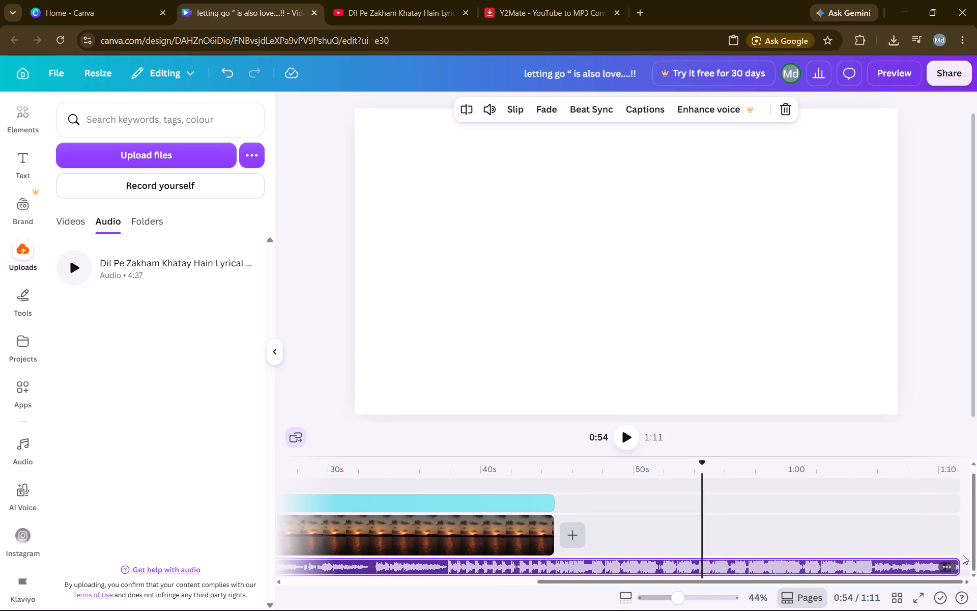
{"action": "left_click_drag", "start_coordinate": [957, 562], "coordinate": [976, 567]}
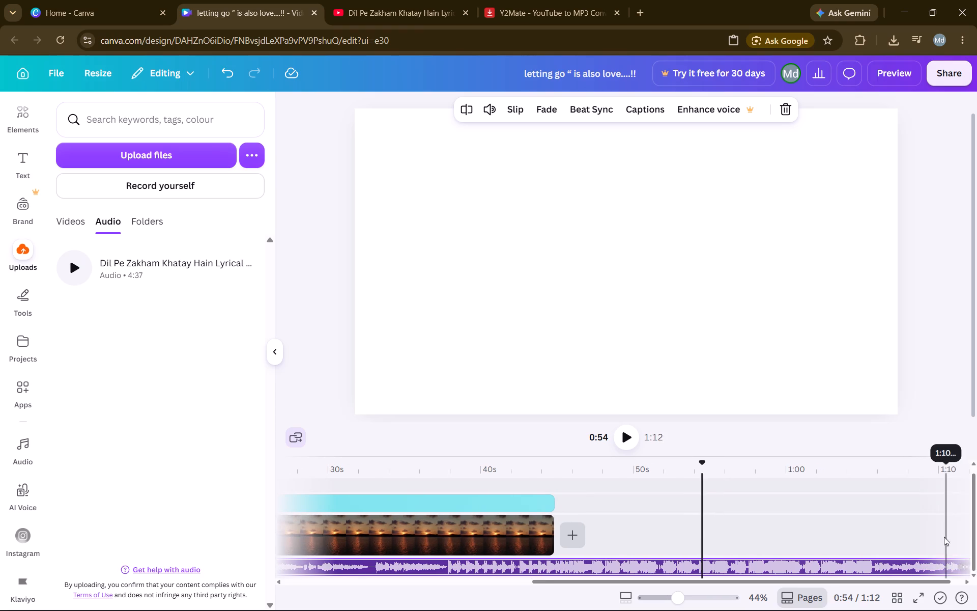
{"action": "scroll", "coordinate": [943, 535], "scroll_direction": "left", "scroll_amount": 2}
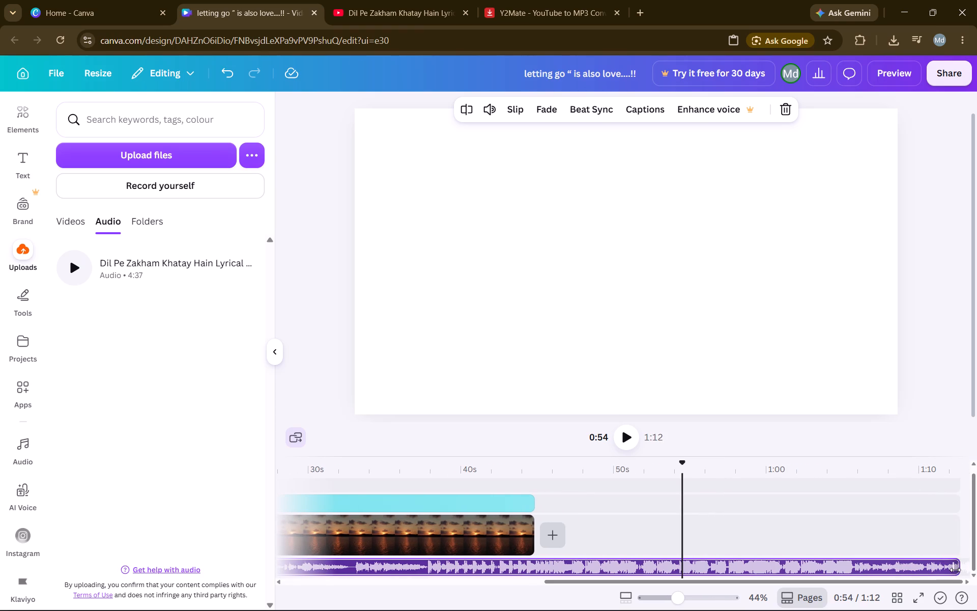
{"action": "left_click_drag", "start_coordinate": [955, 570], "coordinate": [976, 573]}
{"action": "scroll", "coordinate": [933, 540], "scroll_direction": "left", "scroll_amount": 1}
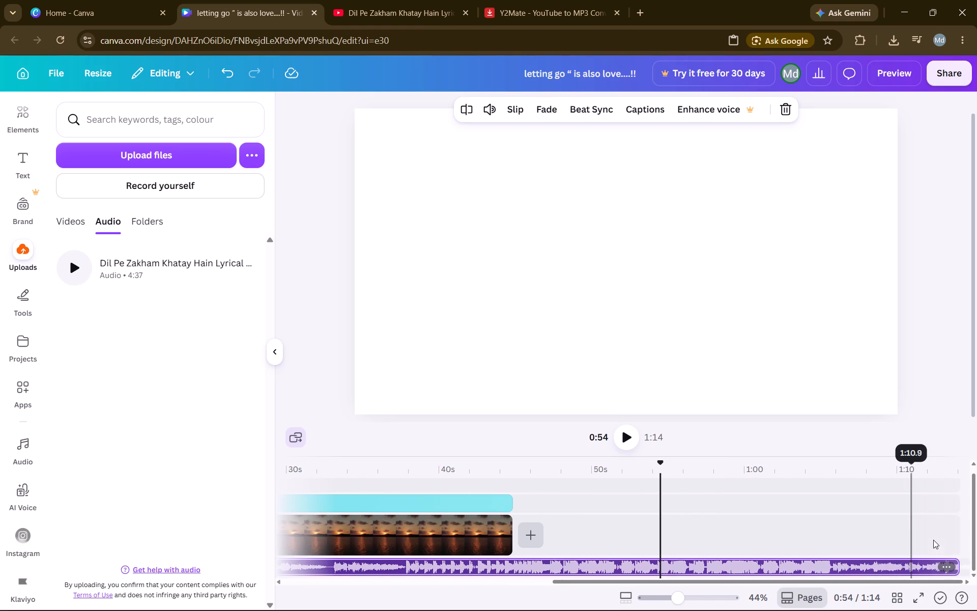
{"action": "scroll", "coordinate": [933, 540], "scroll_direction": "left", "scroll_amount": 1}
{"action": "left_click_drag", "start_coordinate": [956, 563], "coordinate": [976, 570]}
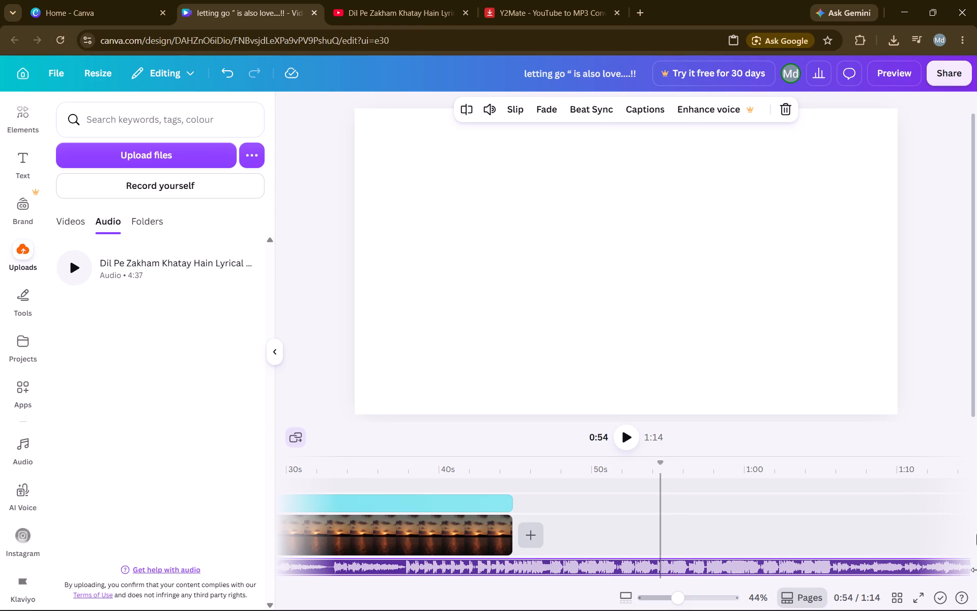
{"action": "left_click_drag", "start_coordinate": [976, 570], "coordinate": [976, 556]}
Lengthen the "Dil Pe Zakham Khatay Hain" audio track at its end to about 1:21.
{"action": "scroll", "coordinate": [938, 548], "scroll_direction": "left", "scroll_amount": 2}
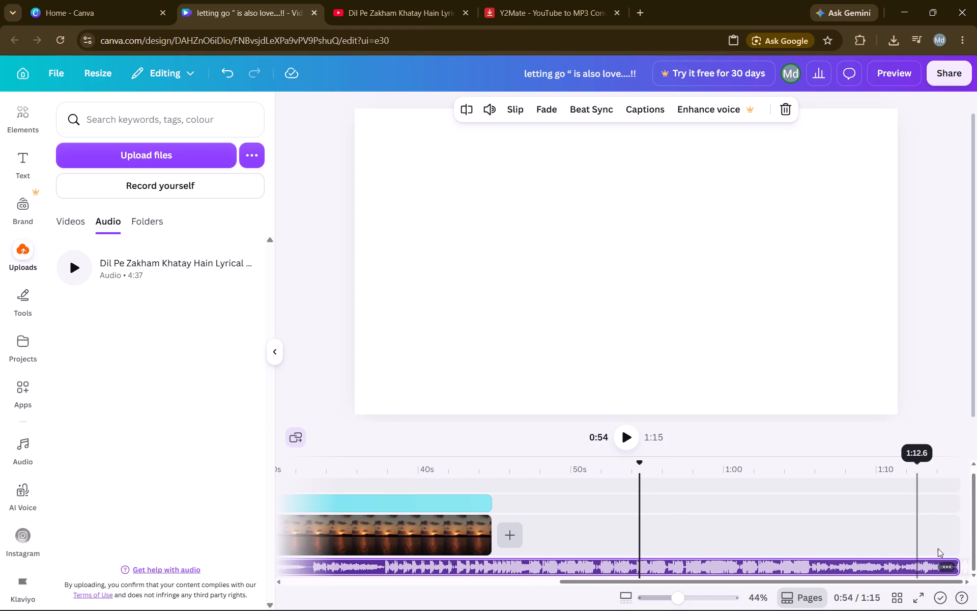
{"action": "left_click_drag", "start_coordinate": [955, 565], "coordinate": [976, 569]}
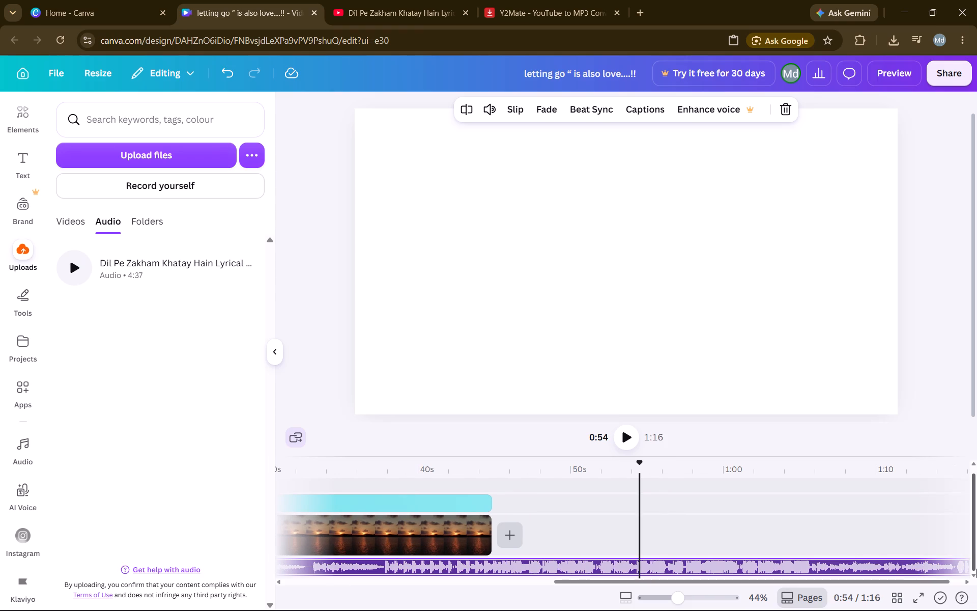
{"action": "scroll", "coordinate": [942, 535], "scroll_direction": "left", "scroll_amount": 3}
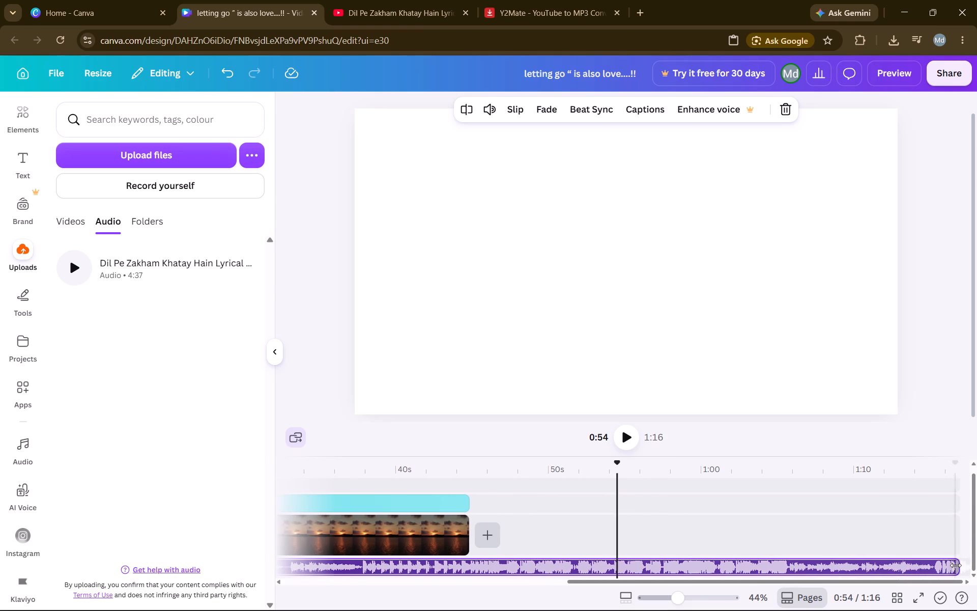
{"action": "left_click_drag", "start_coordinate": [957, 569], "coordinate": [976, 576]}
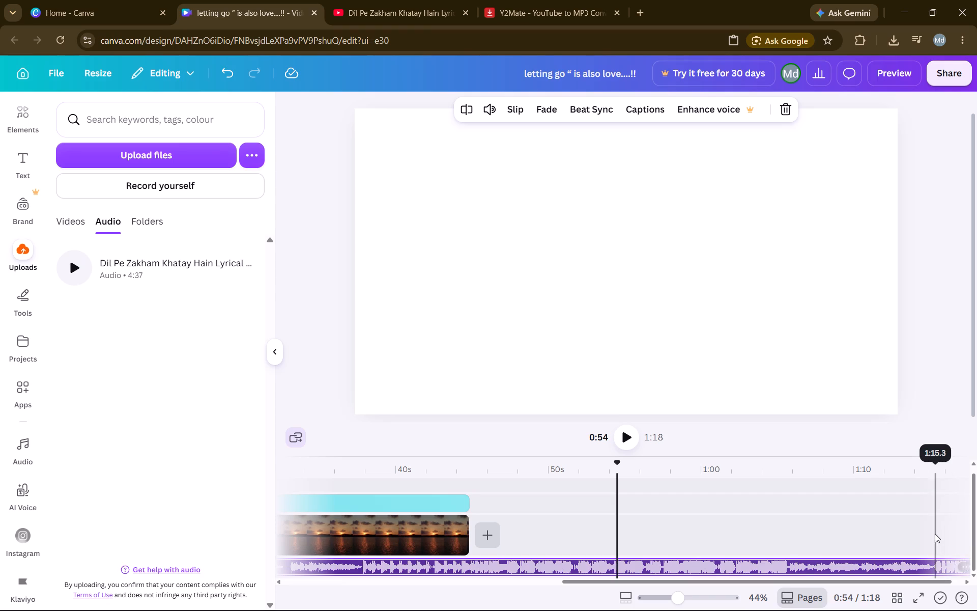
{"action": "scroll", "coordinate": [935, 533], "scroll_direction": "left", "scroll_amount": 2}
{"action": "left_click_drag", "start_coordinate": [958, 566], "coordinate": [976, 582]}
{"action": "scroll", "coordinate": [933, 556], "scroll_direction": "left", "scroll_amount": 1}
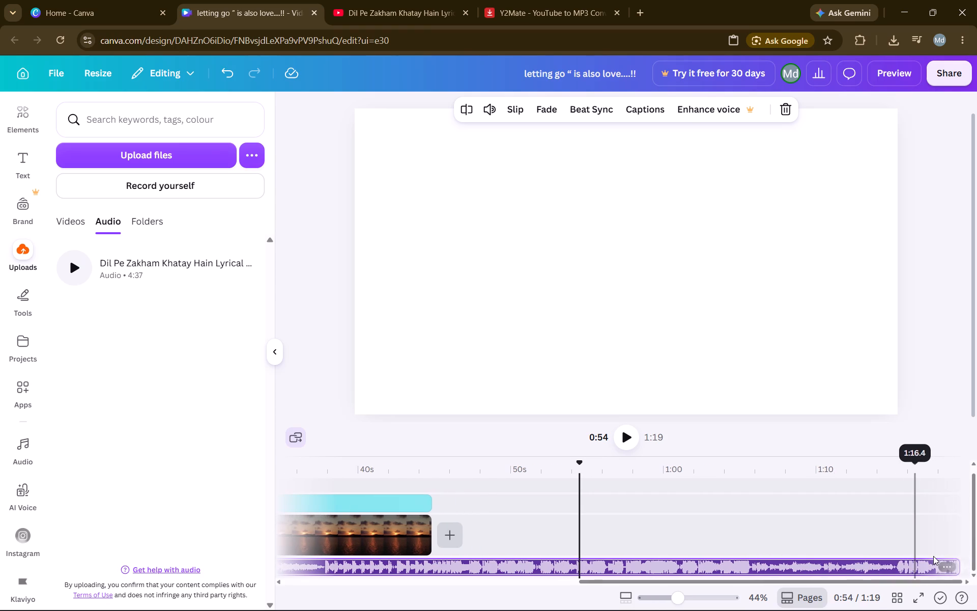
{"action": "scroll", "coordinate": [933, 556], "scroll_direction": "left", "scroll_amount": 1}
{"action": "left_click_drag", "start_coordinate": [959, 566], "coordinate": [976, 568]}
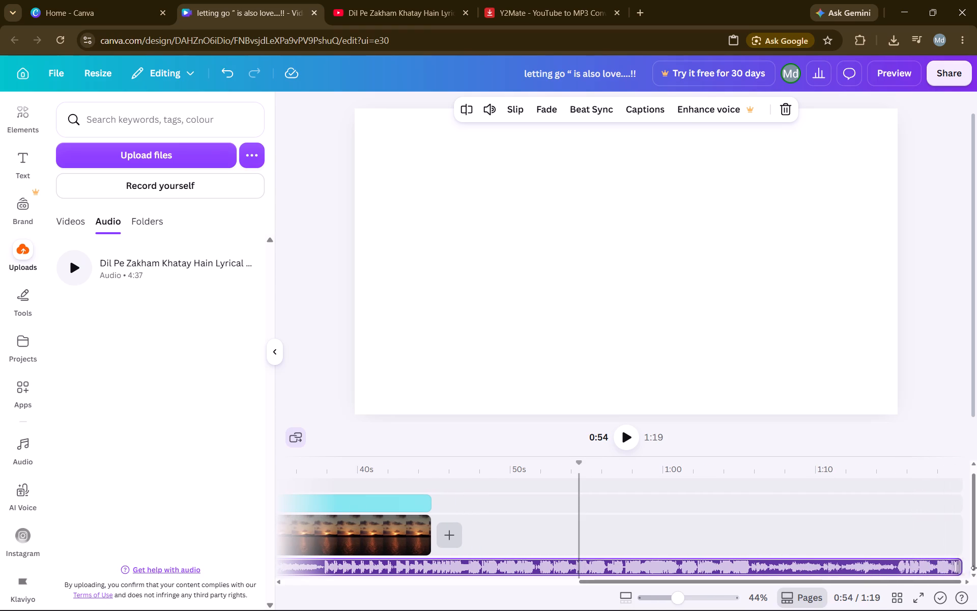
{"action": "left_click_drag", "start_coordinate": [976, 568], "coordinate": [976, 575]}
{"action": "scroll", "coordinate": [938, 533], "scroll_direction": "left", "scroll_amount": 2}
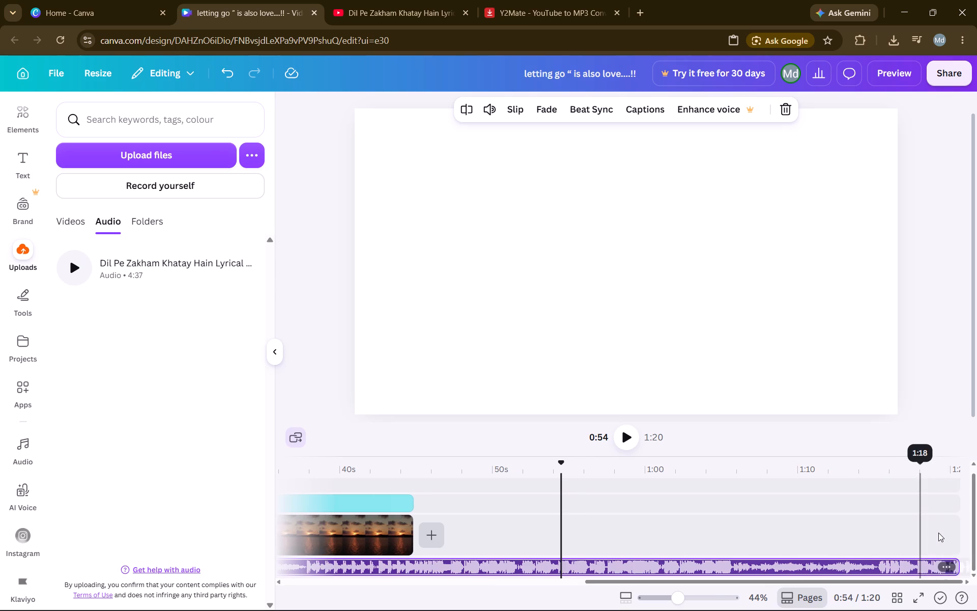
{"action": "left_click_drag", "start_coordinate": [958, 565], "coordinate": [976, 564]}
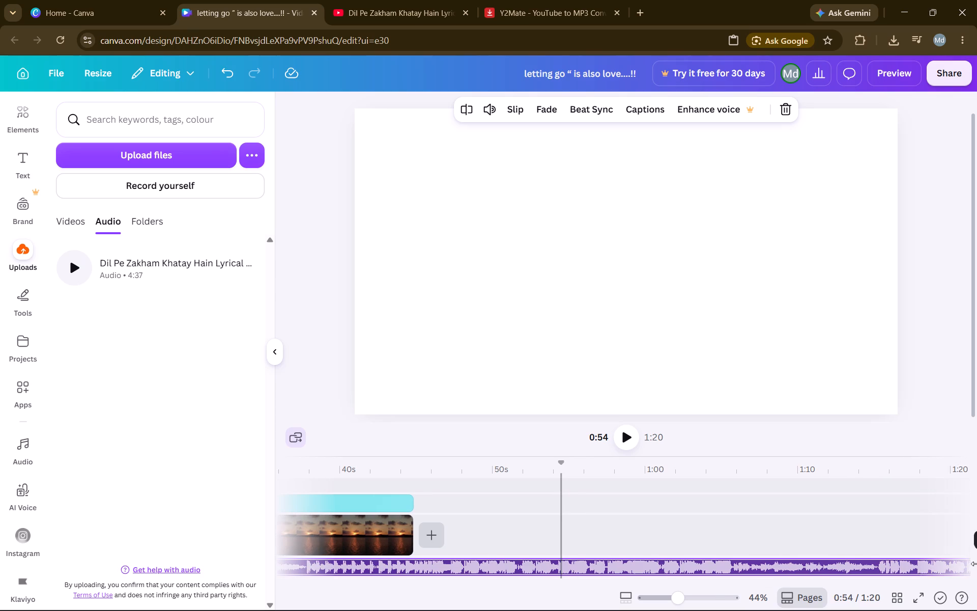
{"action": "left_click_drag", "start_coordinate": [976, 564], "coordinate": [976, 553]}
Extend the end of the "Dil Pe Zakham Khatay Hain" audio track further to about 1:28.
{"action": "scroll", "coordinate": [947, 524], "scroll_direction": "left", "scroll_amount": 2}
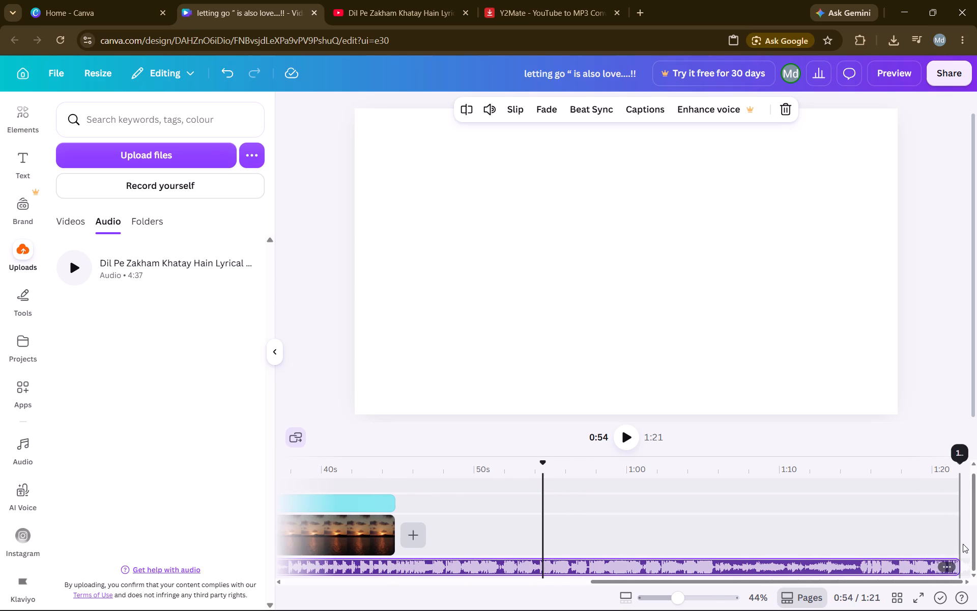
{"action": "left_click_drag", "start_coordinate": [956, 566], "coordinate": [976, 551]}
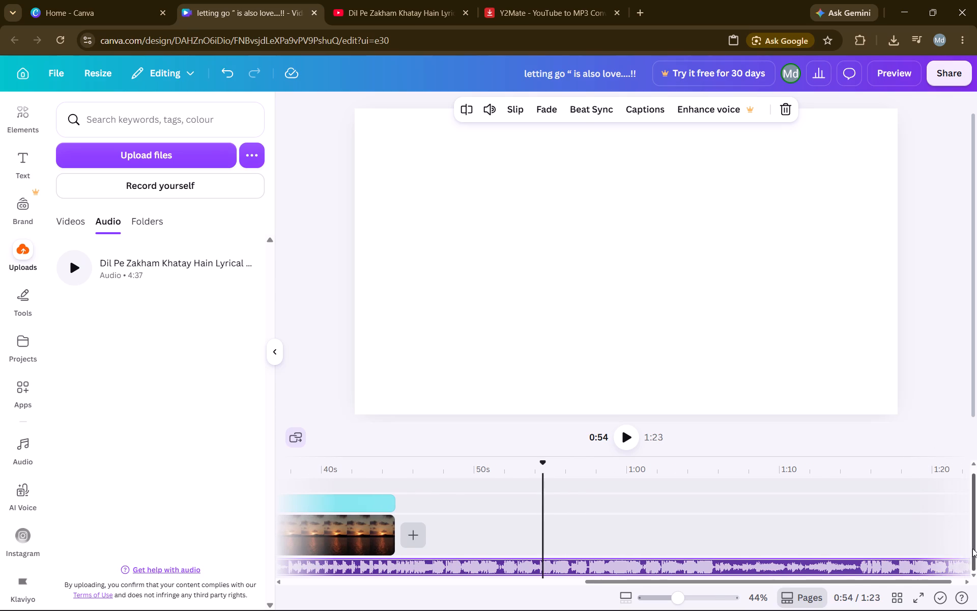
{"action": "scroll", "coordinate": [950, 534], "scroll_direction": "left", "scroll_amount": 1}
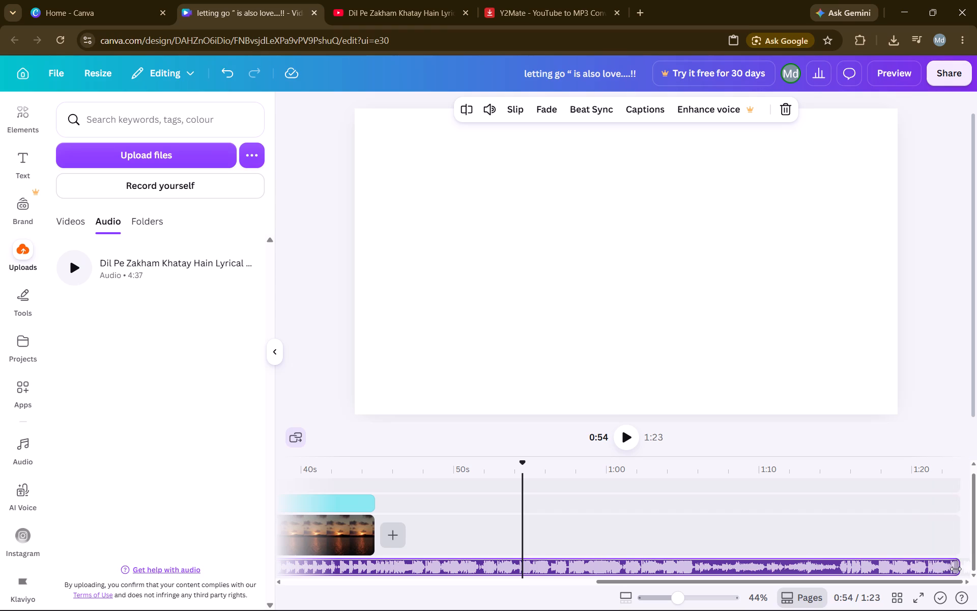
{"action": "left_click_drag", "start_coordinate": [956, 569], "coordinate": [976, 580]}
{"action": "scroll", "coordinate": [958, 549], "scroll_direction": "left", "scroll_amount": 1}
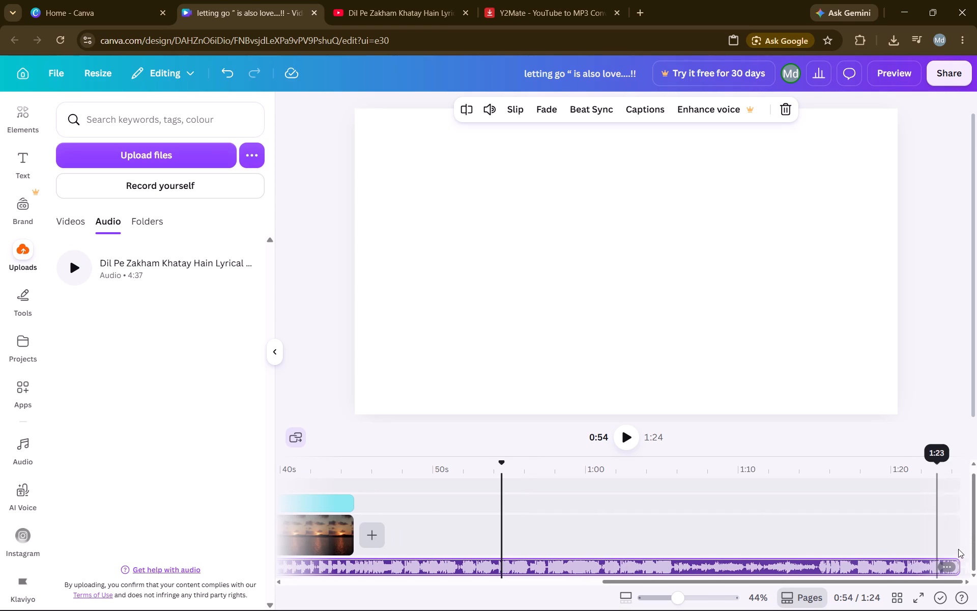
{"action": "scroll", "coordinate": [958, 549], "scroll_direction": "left", "scroll_amount": 1}
{"action": "left_click_drag", "start_coordinate": [958, 566], "coordinate": [976, 566]}
{"action": "scroll", "coordinate": [957, 546], "scroll_direction": "left", "scroll_amount": 2}
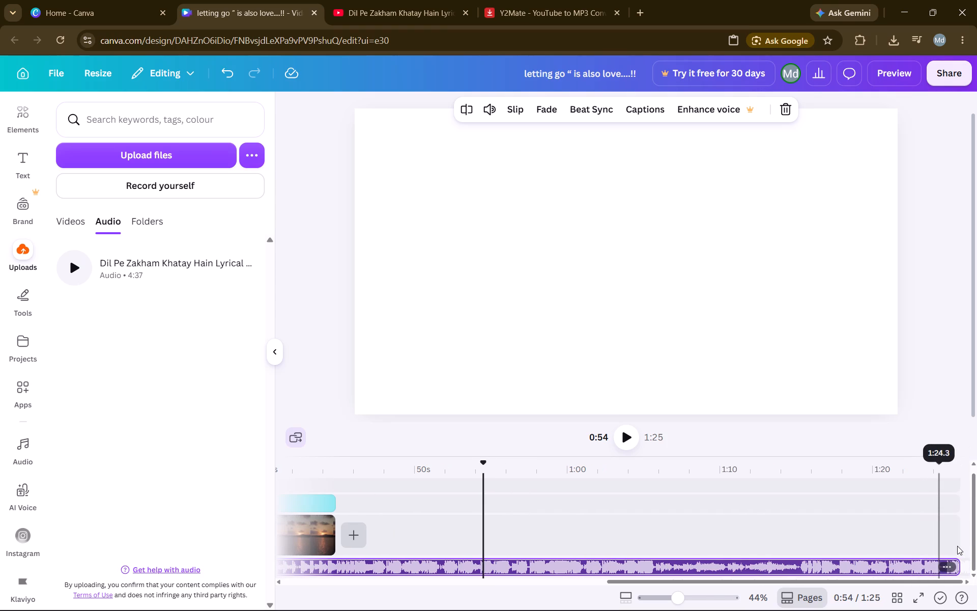
{"action": "left_click_drag", "start_coordinate": [956, 560], "coordinate": [976, 566]}
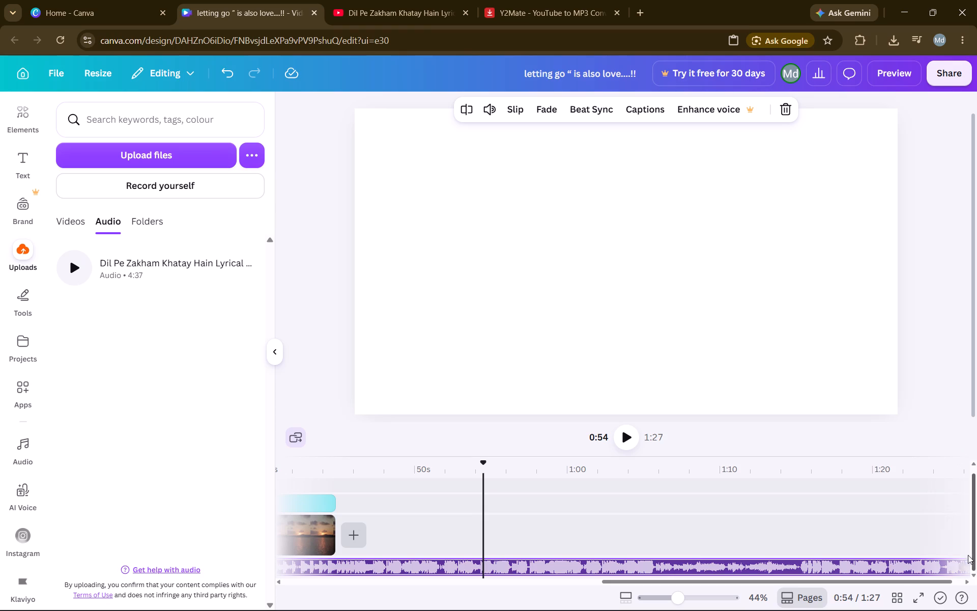
{"action": "scroll", "coordinate": [950, 539], "scroll_direction": "left", "scroll_amount": 1}
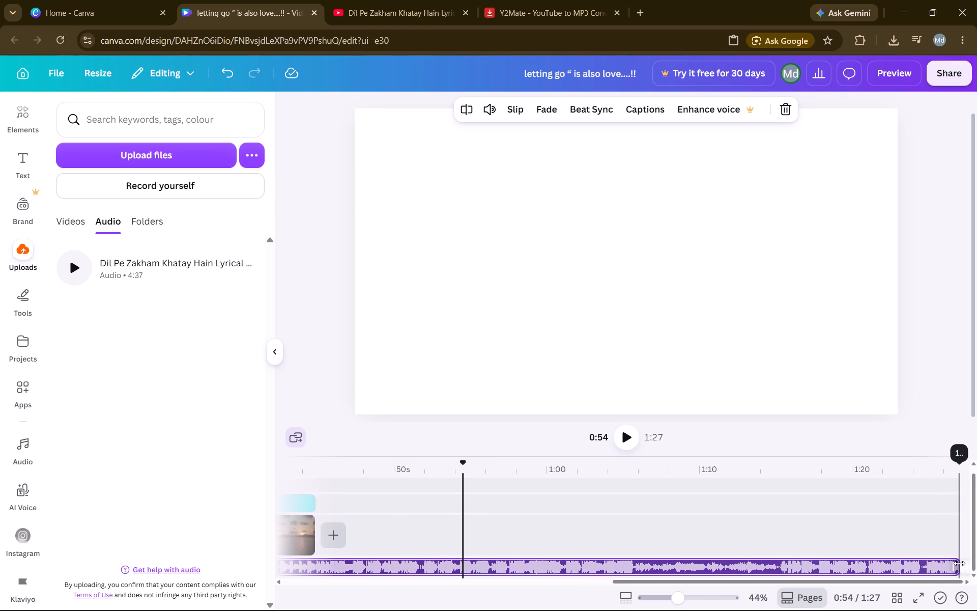
{"action": "left_click_drag", "start_coordinate": [959, 563], "coordinate": [976, 566]}
{"action": "scroll", "coordinate": [950, 538], "scroll_direction": "left", "scroll_amount": 1}
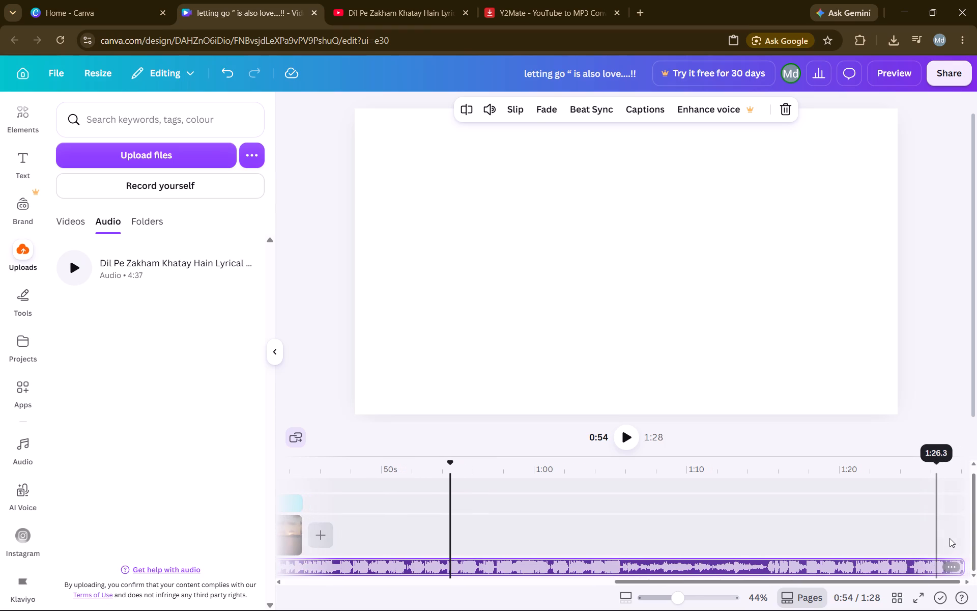
Trim about 28 s off the beginning of the "Dil Pe Zakham Khatay Hain" audio track, keeping a 1:00 section.
{"action": "scroll", "coordinate": [950, 538], "scroll_direction": "left", "scroll_amount": 1}
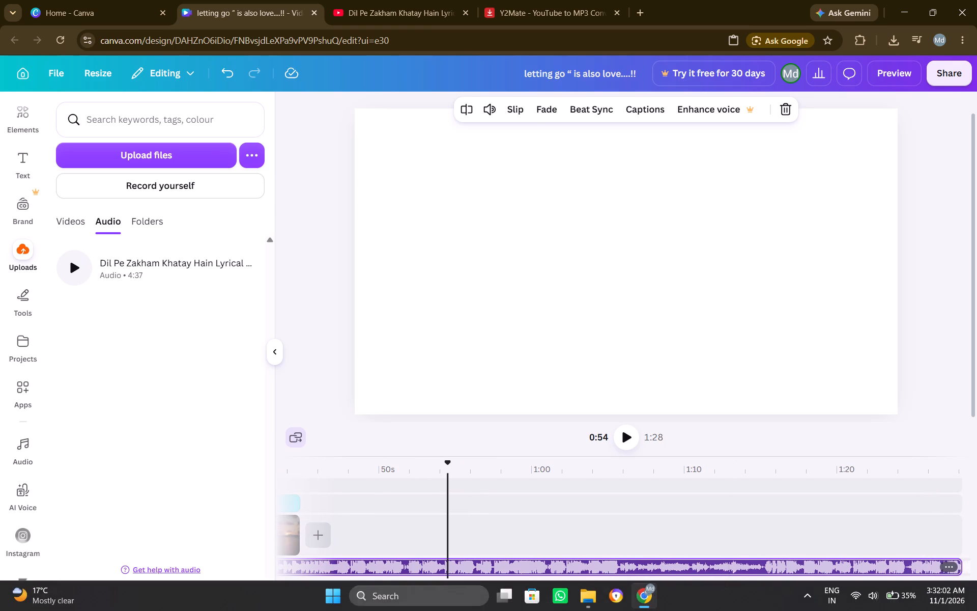
{"action": "scroll", "coordinate": [361, 525], "scroll_direction": "right", "scroll_amount": 12}
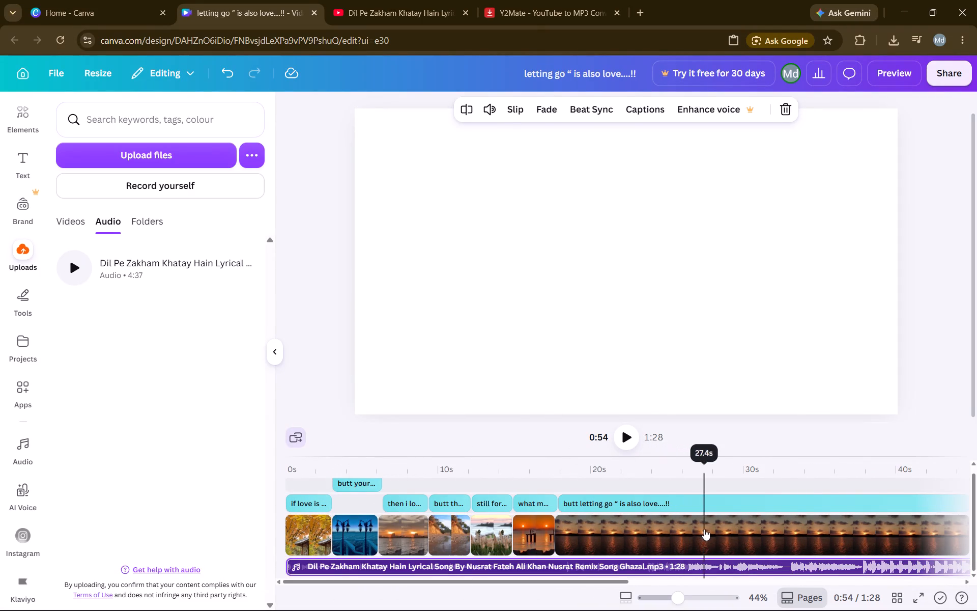
{"action": "left_click_drag", "start_coordinate": [299, 563], "coordinate": [725, 535]}
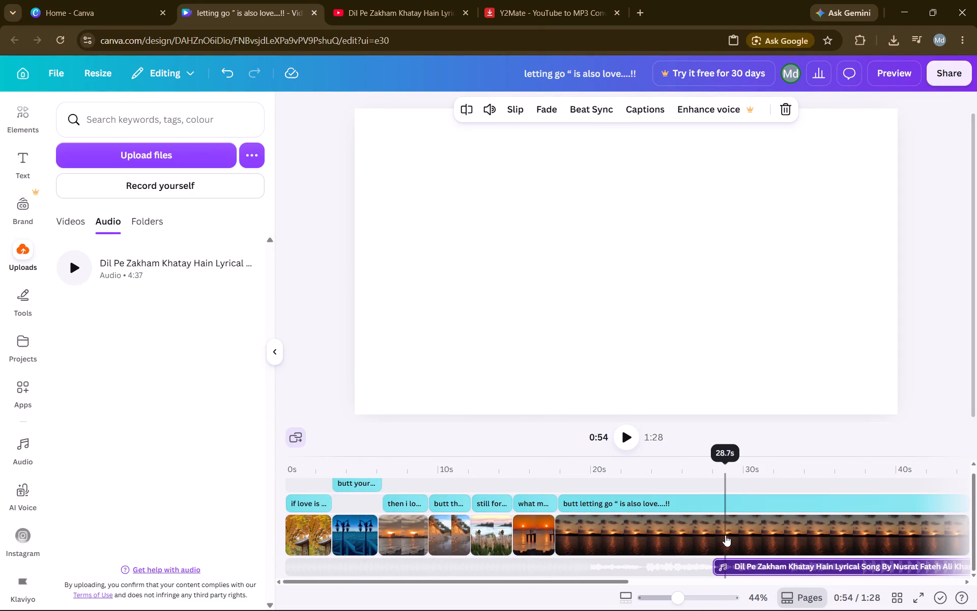
Move the trimmed "Dil Pe Zakham Khatay Hain" audio track to start at 0 s on the timeline.
{"action": "scroll", "coordinate": [756, 536], "scroll_direction": "left", "scroll_amount": 6}
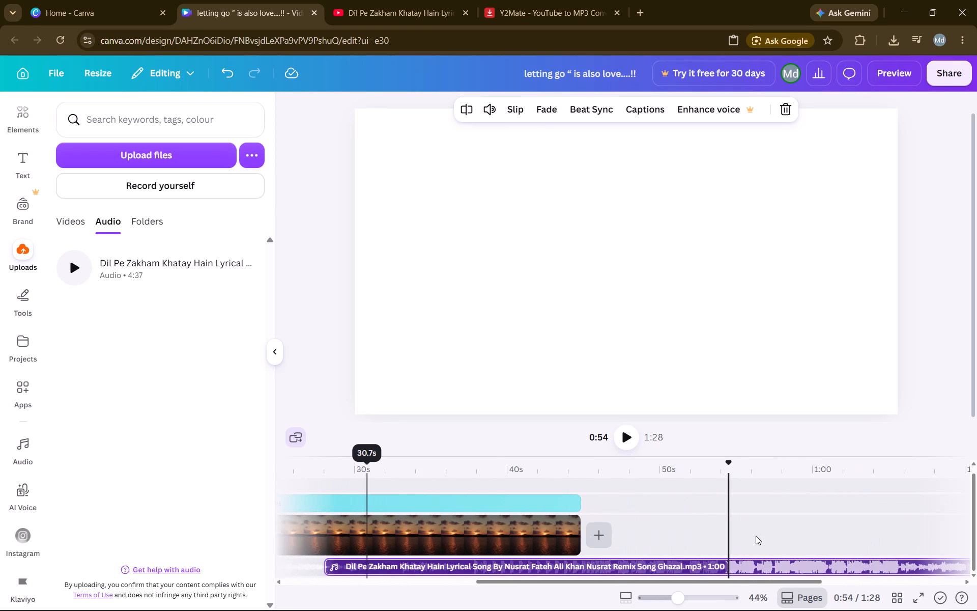
{"action": "scroll", "coordinate": [756, 536], "scroll_direction": "right", "scroll_amount": 2}
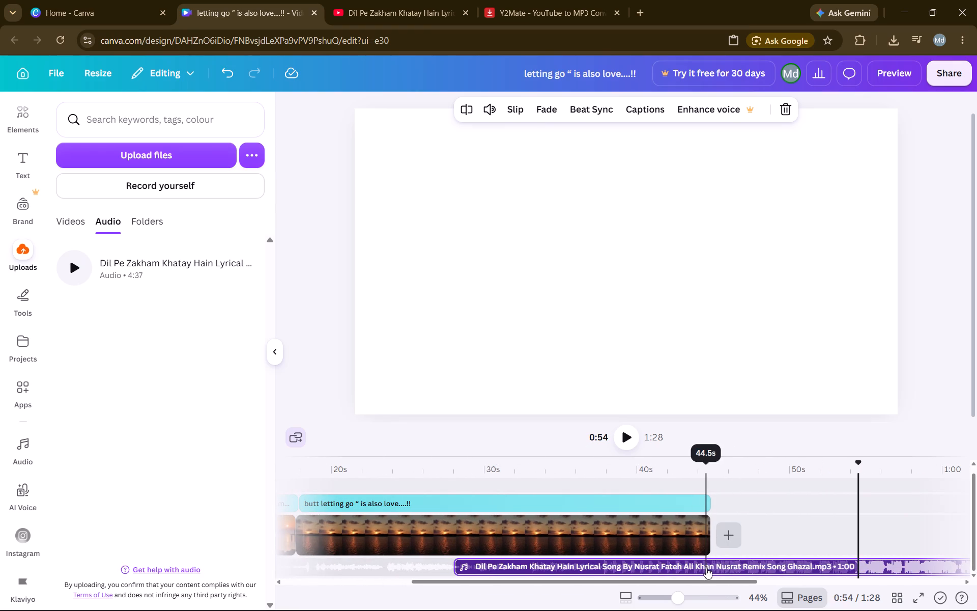
{"action": "left_click_drag", "start_coordinate": [706, 568], "coordinate": [469, 595]}
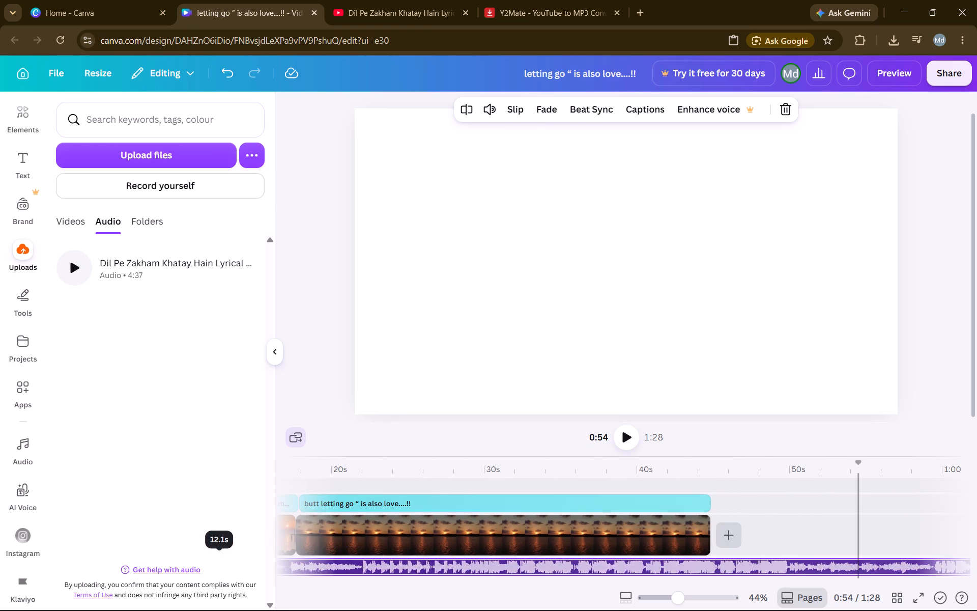
{"action": "left_click_drag", "start_coordinate": [469, 595], "coordinate": [243, 610]}
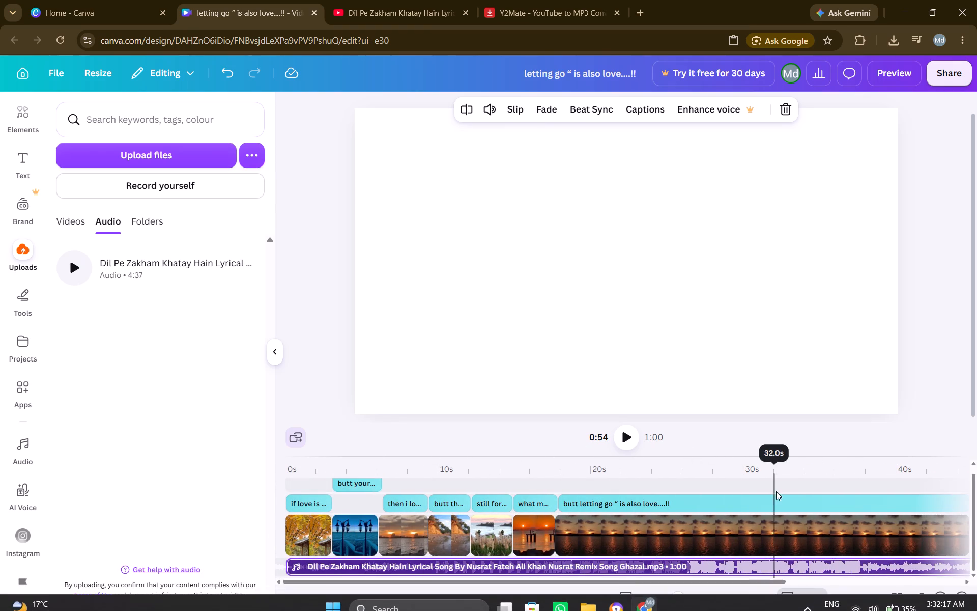
Shorten the final sunset clip with the "butt letting go is also love" text to 3.0 s.
{"action": "scroll", "coordinate": [774, 511], "scroll_direction": "left", "scroll_amount": 2}
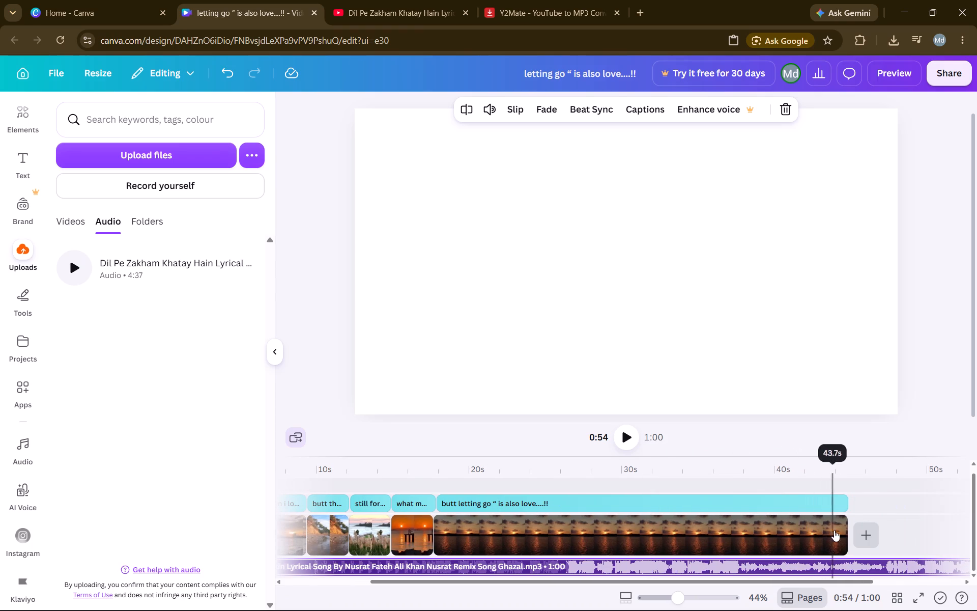
{"action": "left_click_drag", "start_coordinate": [842, 528], "coordinate": [571, 557]}
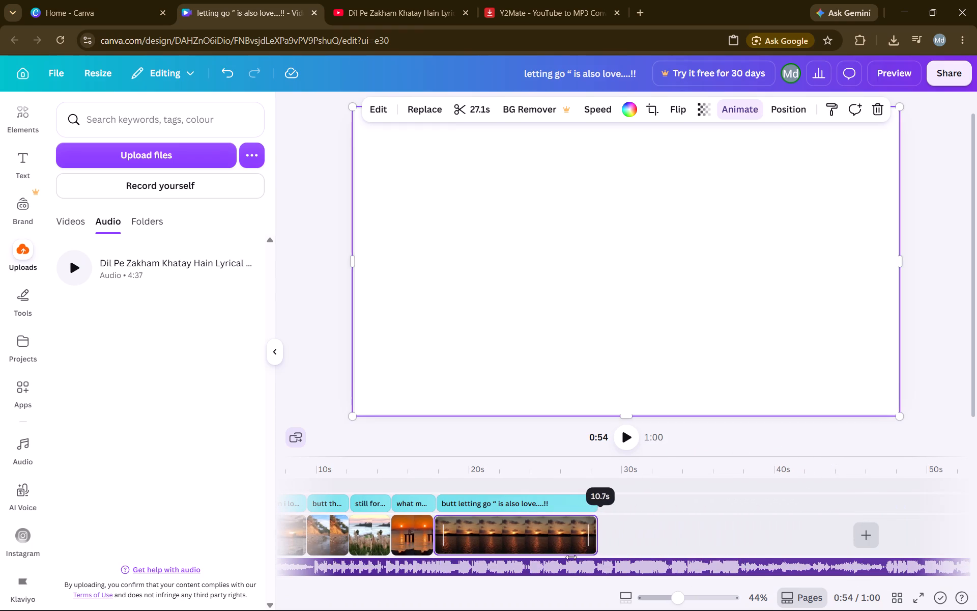
{"action": "left_click_drag", "start_coordinate": [571, 557], "coordinate": [485, 551]}
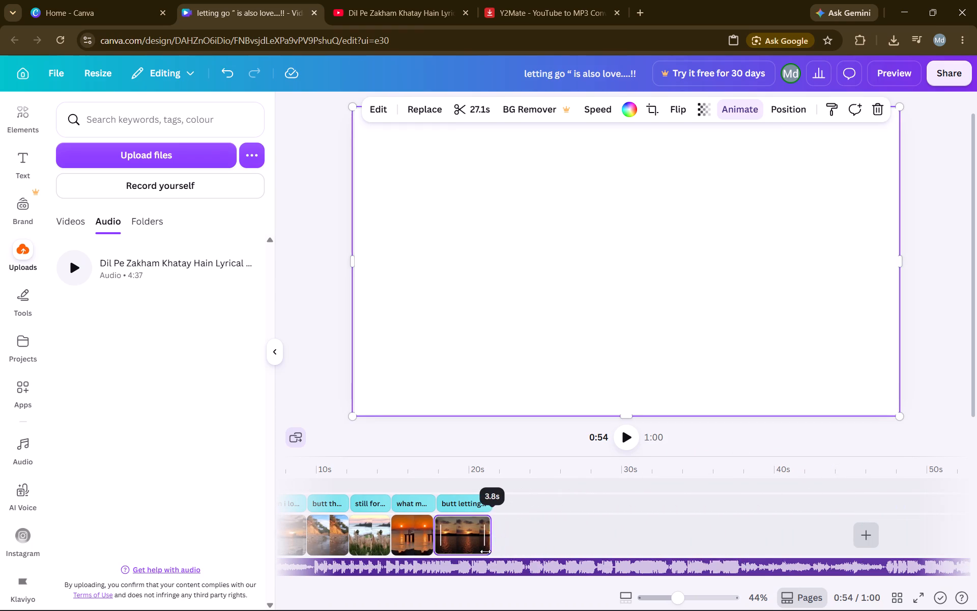
{"action": "left_click_drag", "start_coordinate": [485, 551], "coordinate": [472, 551]}
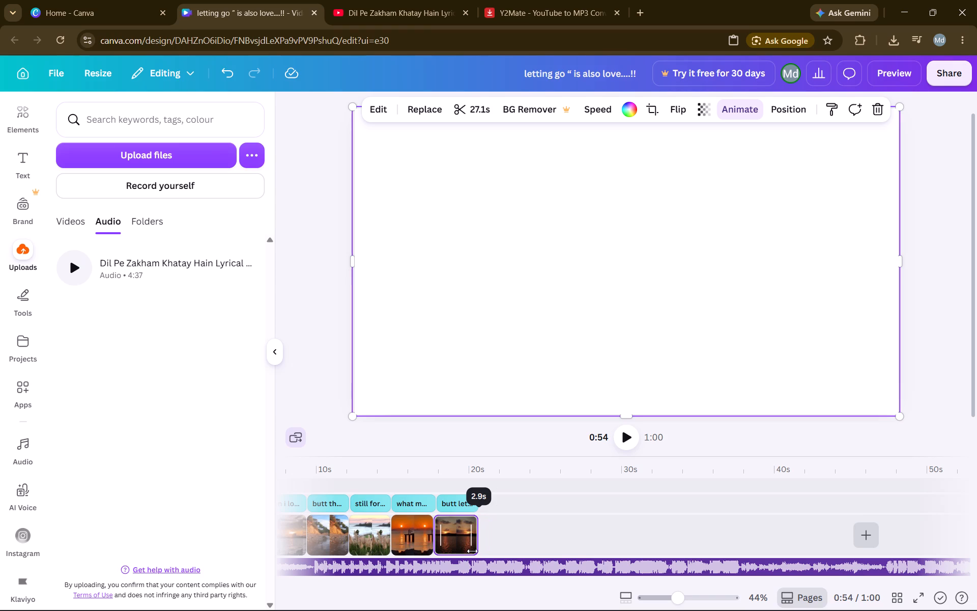
{"action": "left_click_drag", "start_coordinate": [472, 551], "coordinate": [474, 551]}
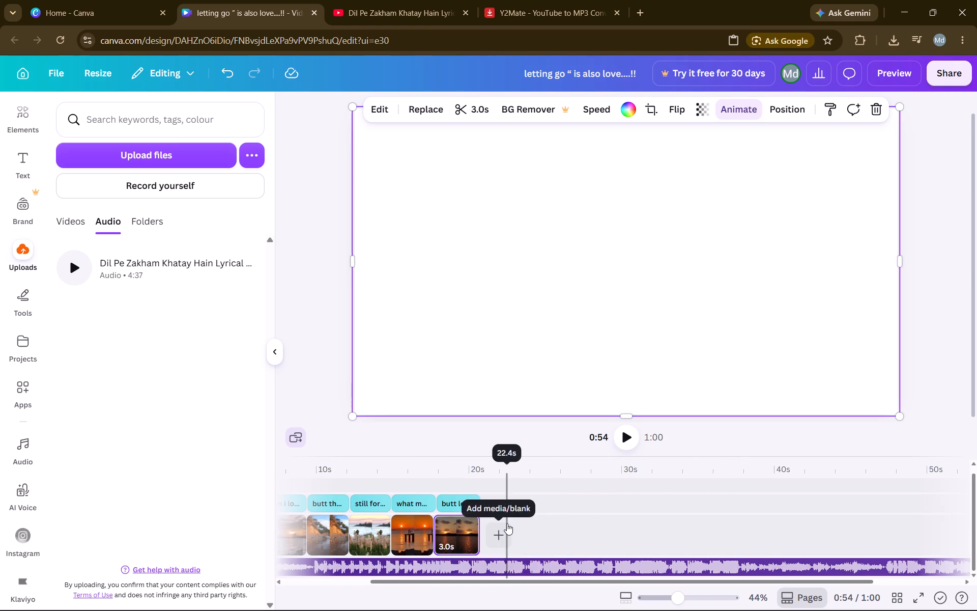
Trim the beginning of the "Dil Pe Zakham Khatay Hain" audio track, keeping a 32.7 s section.
{"action": "scroll", "coordinate": [507, 523], "scroll_direction": "right", "scroll_amount": 7}
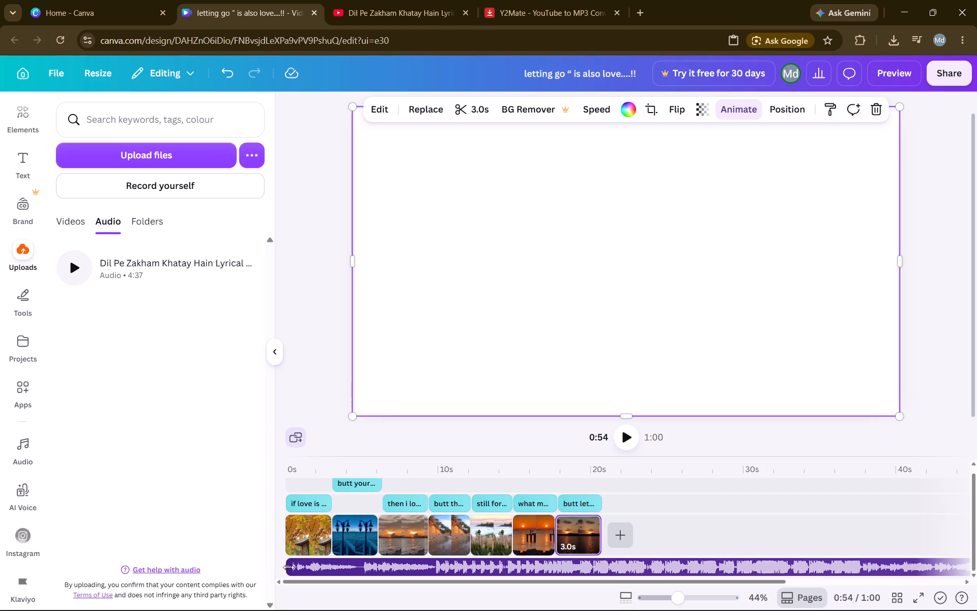
{"action": "left_click_drag", "start_coordinate": [291, 566], "coordinate": [704, 538]}
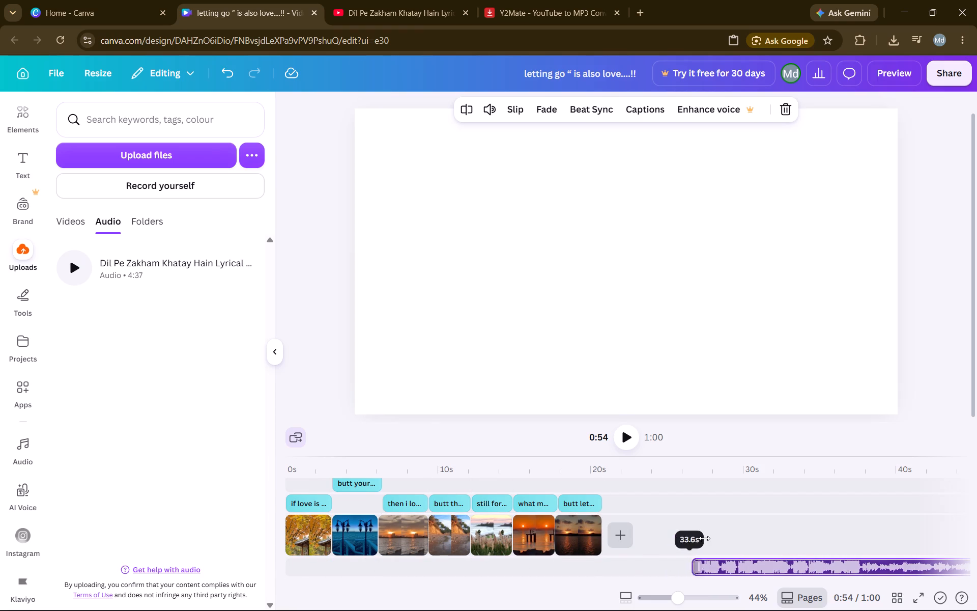
{"action": "left_click_drag", "start_coordinate": [704, 538], "coordinate": [711, 538]}
Move the 32.7 s "Dil Pe Zakham Khatay Hain" audio section to start at 0 s on the timeline.
{"action": "scroll", "coordinate": [769, 540], "scroll_direction": "left", "scroll_amount": 4}
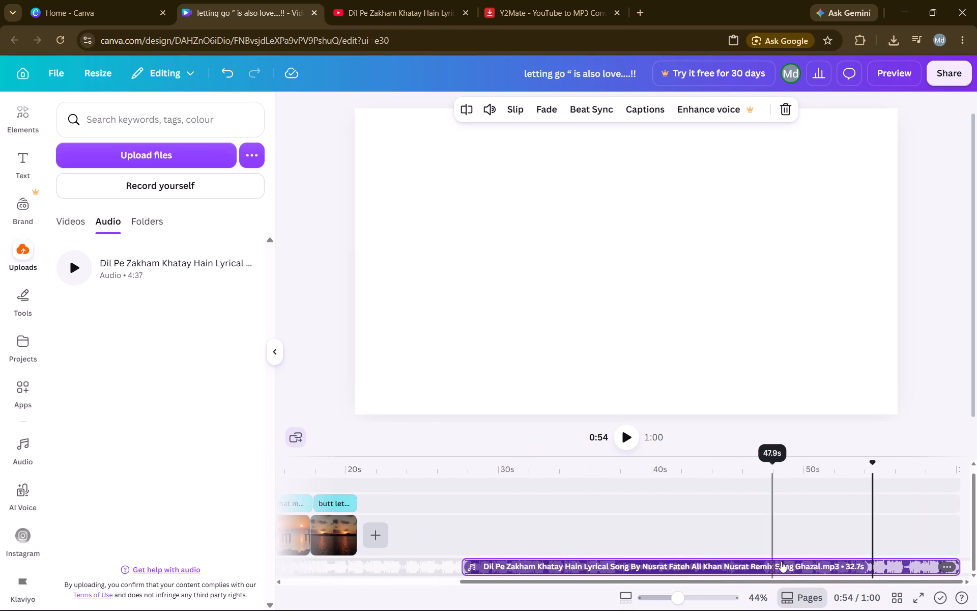
{"action": "scroll", "coordinate": [766, 564], "scroll_direction": "left", "scroll_amount": 1}
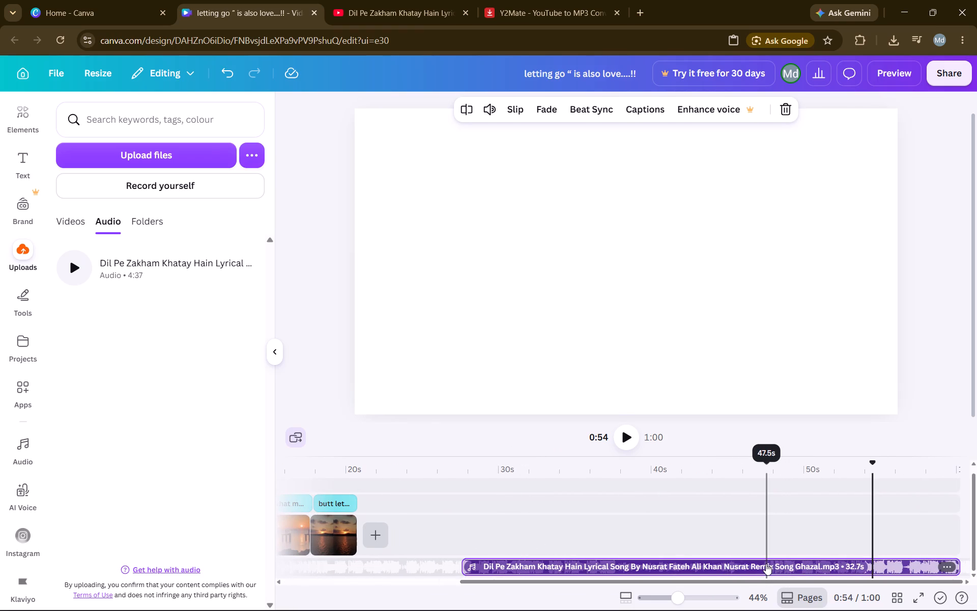
{"action": "scroll", "coordinate": [766, 564], "scroll_direction": "left", "scroll_amount": 1}
{"action": "left_click_drag", "start_coordinate": [766, 564], "coordinate": [331, 578]}
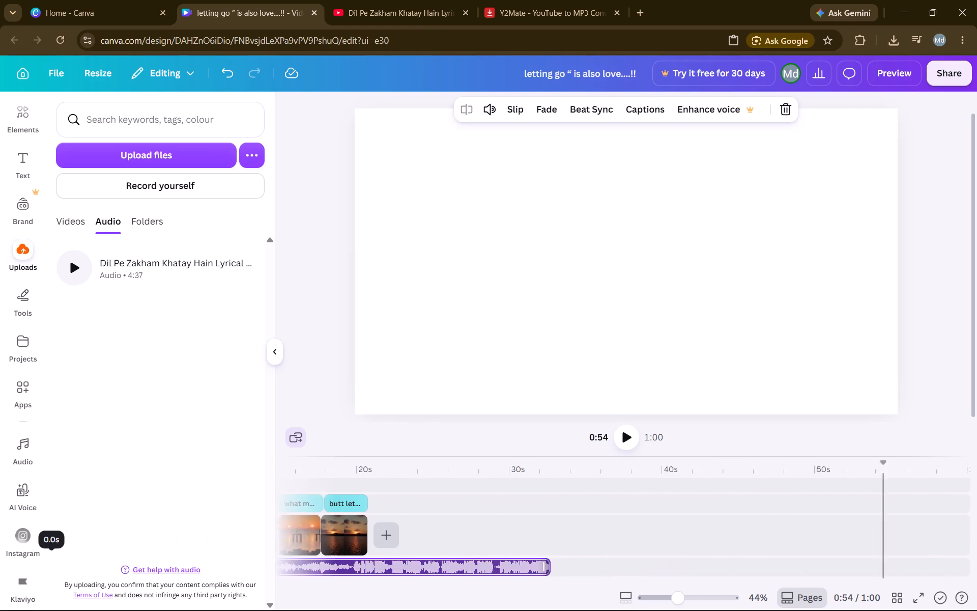
{"action": "left_click_drag", "start_coordinate": [331, 578], "coordinate": [262, 589]}
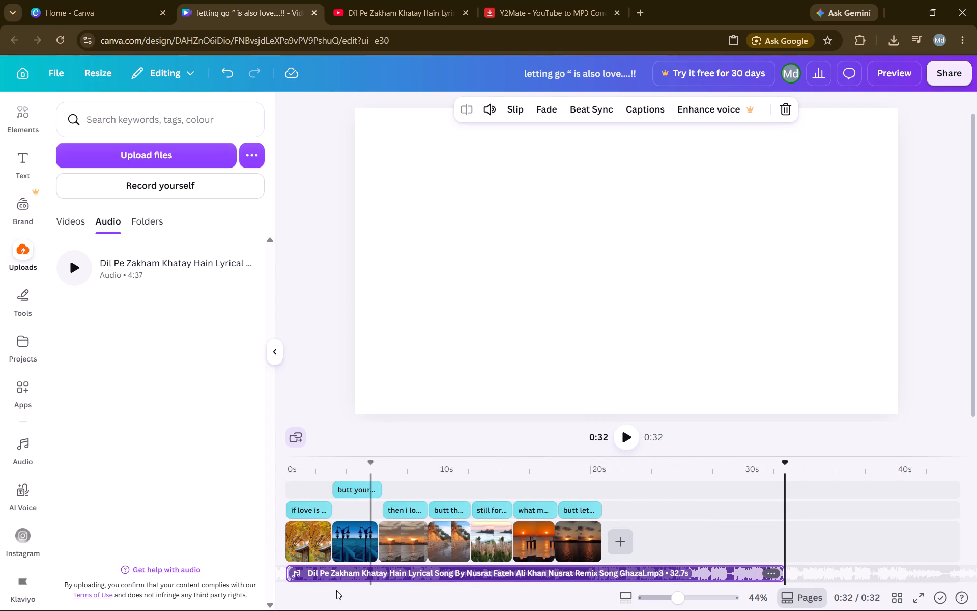
Trim about 13 s more off the beginning of the "Dil Pe Zakham Khatay Hain" audio track, keeping about 20 s.
{"action": "left_click_drag", "start_coordinate": [293, 572], "coordinate": [400, 572]}
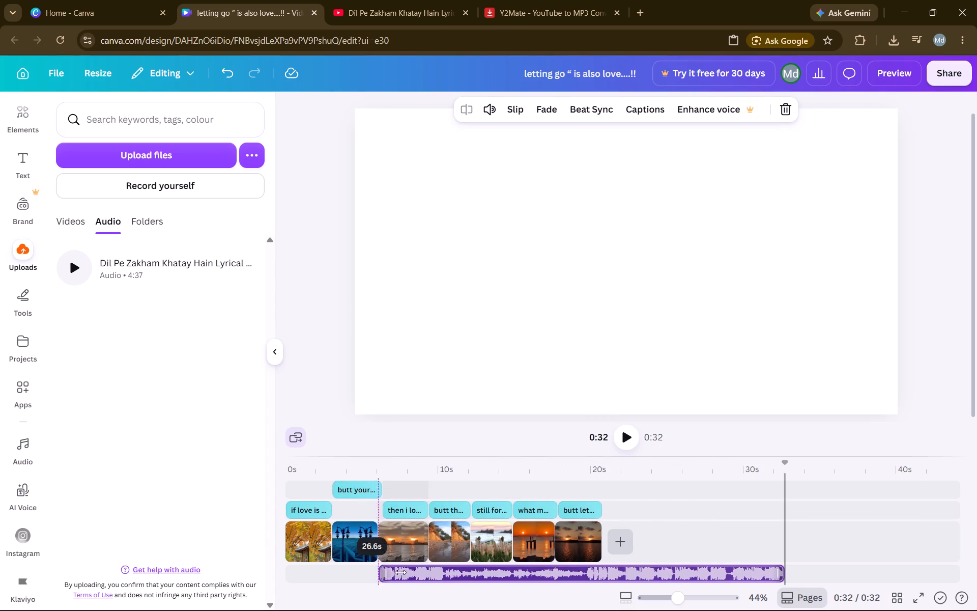
{"action": "left_click_drag", "start_coordinate": [400, 572], "coordinate": [489, 577]}
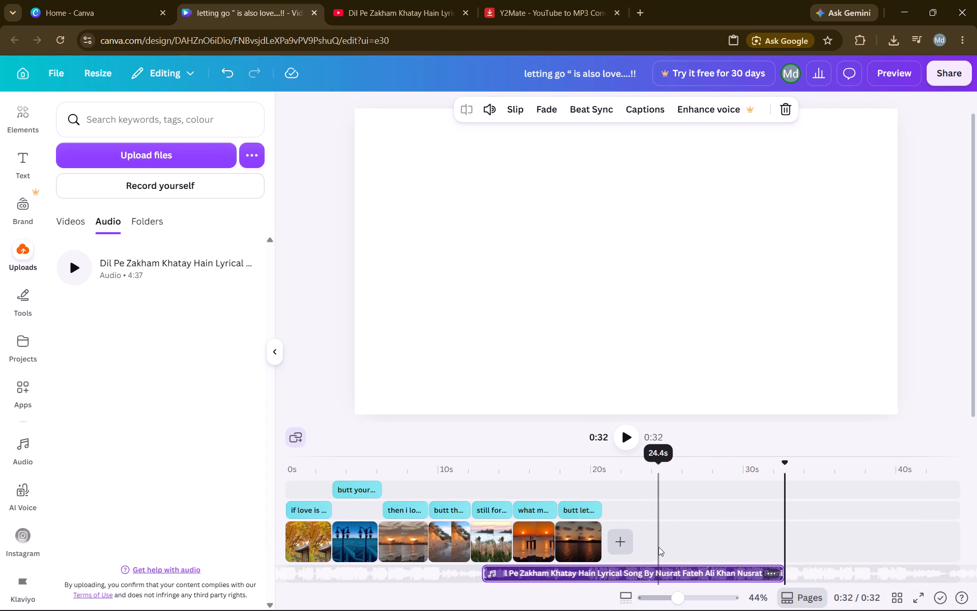
Move the shortened "Dil Pe Zakham Khatay Hain" audio track back to start at 0 s.
{"action": "left_click", "coordinate": [657, 566]}
{"action": "left_click_drag", "start_coordinate": [657, 566], "coordinate": [482, 569]}
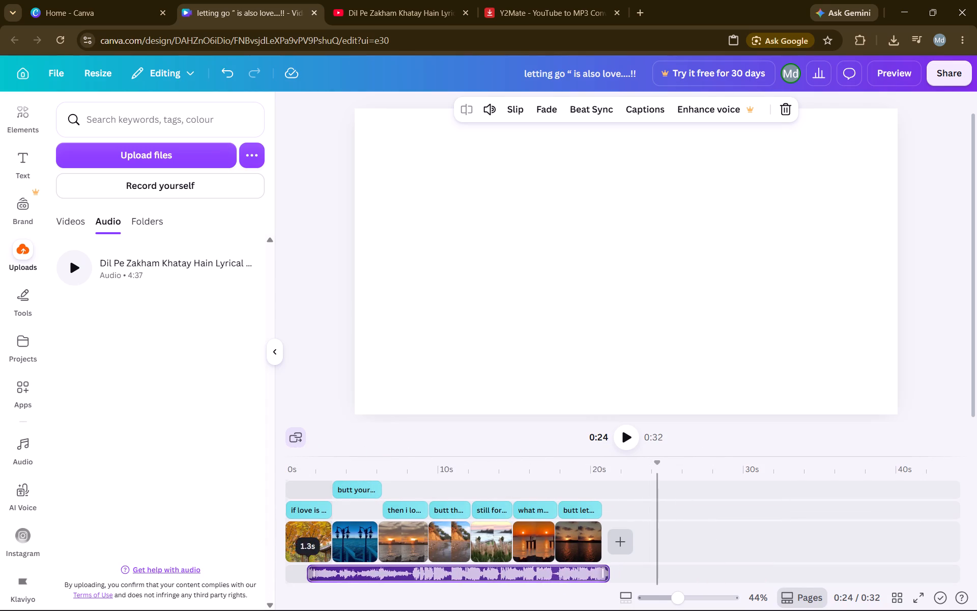
{"action": "left_click_drag", "start_coordinate": [482, 569], "coordinate": [452, 569]}
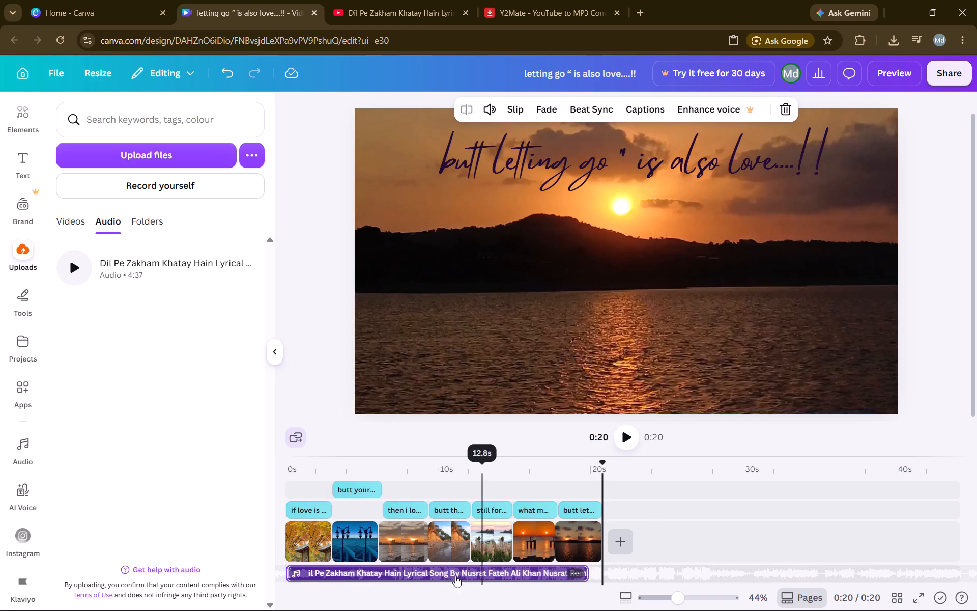
Fit the audio track to the video by aligning its end with the last clip and extending its beginning to 0 s, 20.7 s long.
{"action": "left_click_drag", "start_coordinate": [471, 564], "coordinate": [491, 566]}
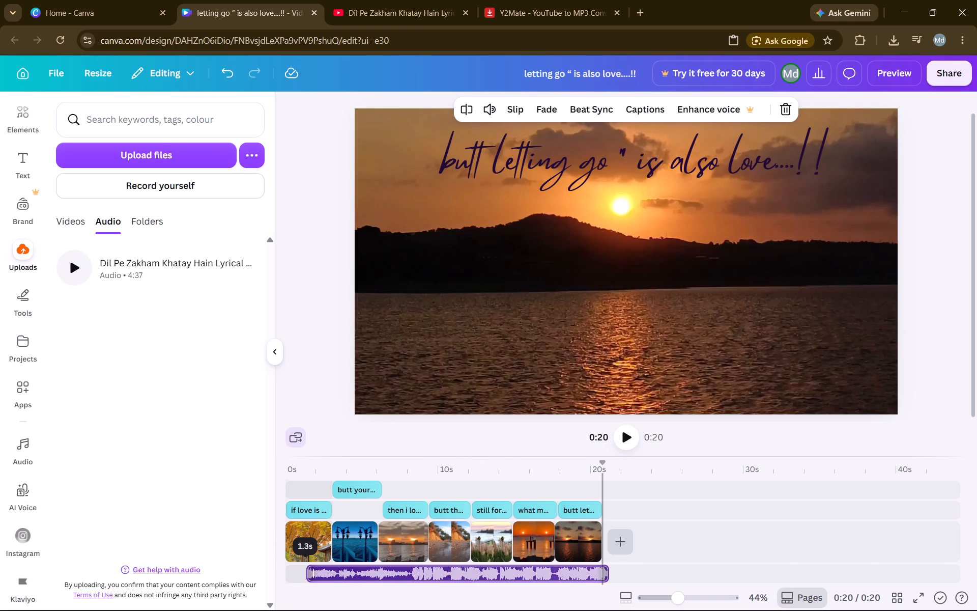
{"action": "left_click_drag", "start_coordinate": [491, 566], "coordinate": [486, 566]}
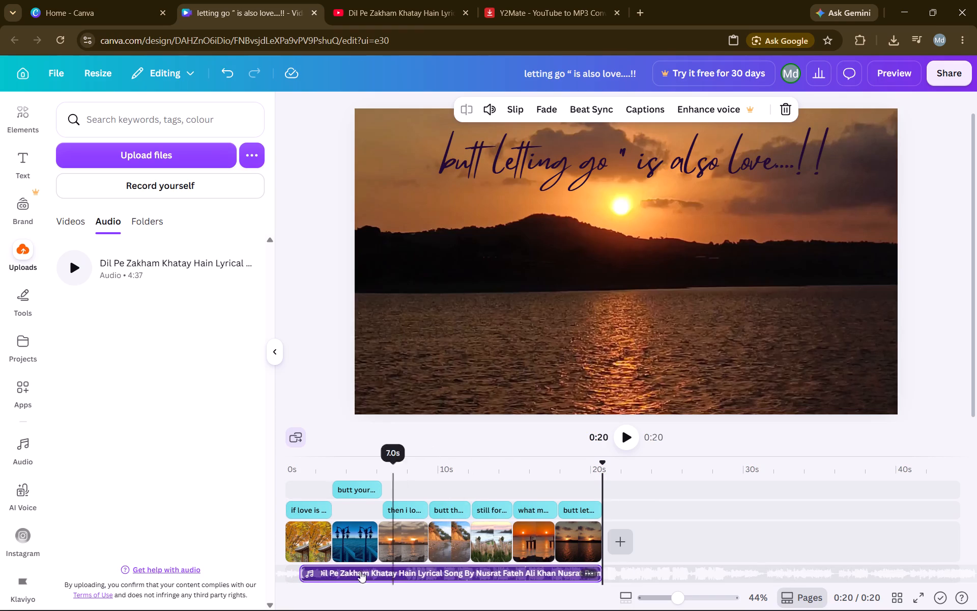
{"action": "left_click_drag", "start_coordinate": [306, 569], "coordinate": [295, 569]}
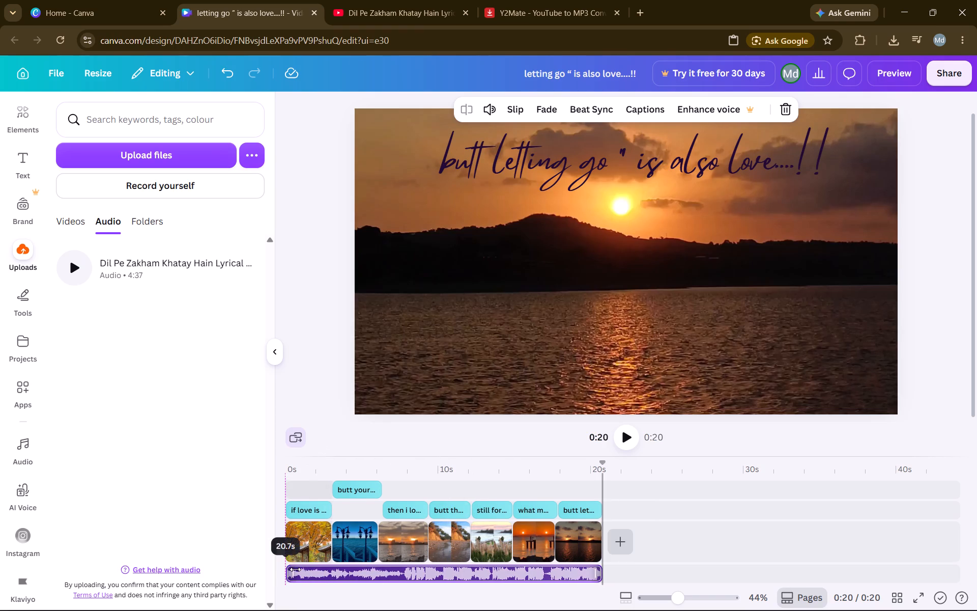
{"action": "left_click_drag", "start_coordinate": [295, 569], "coordinate": [288, 569]}
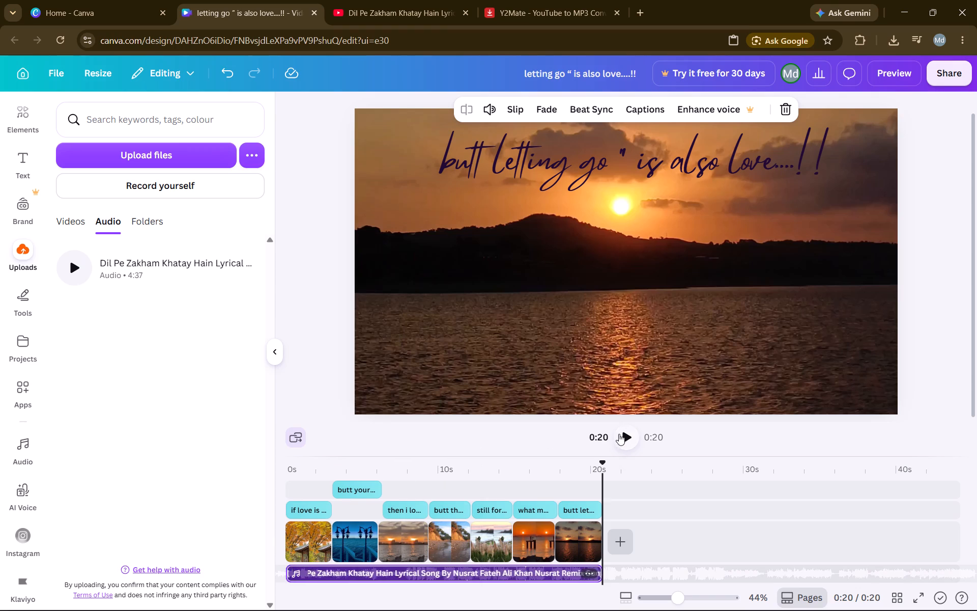
Play the video with its soundtrack to check the result.
{"action": "left_click", "coordinate": [622, 434]}
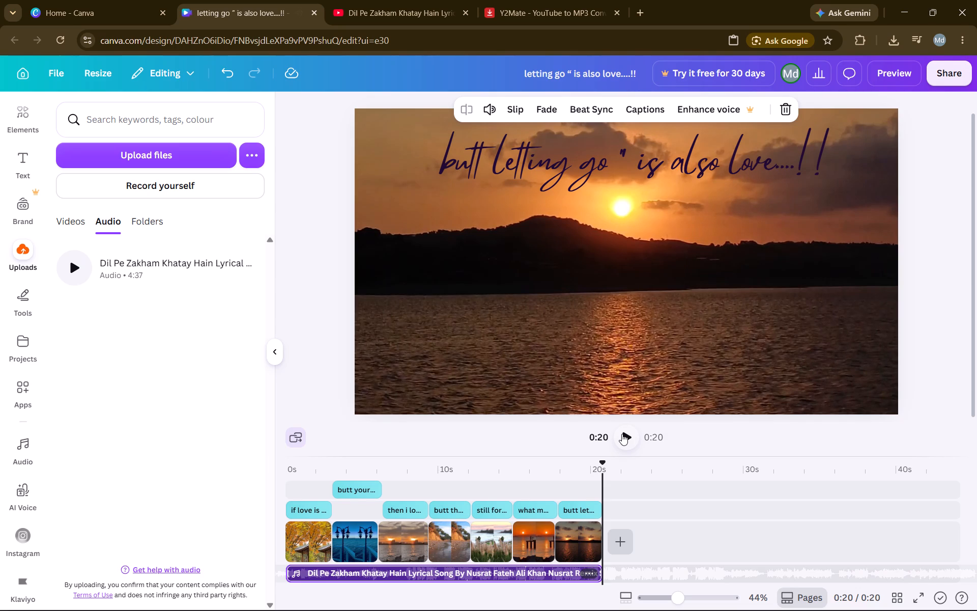
Download the finished design as an MP4 video at 1080p quality.
{"action": "left_click", "coordinate": [951, 78]}
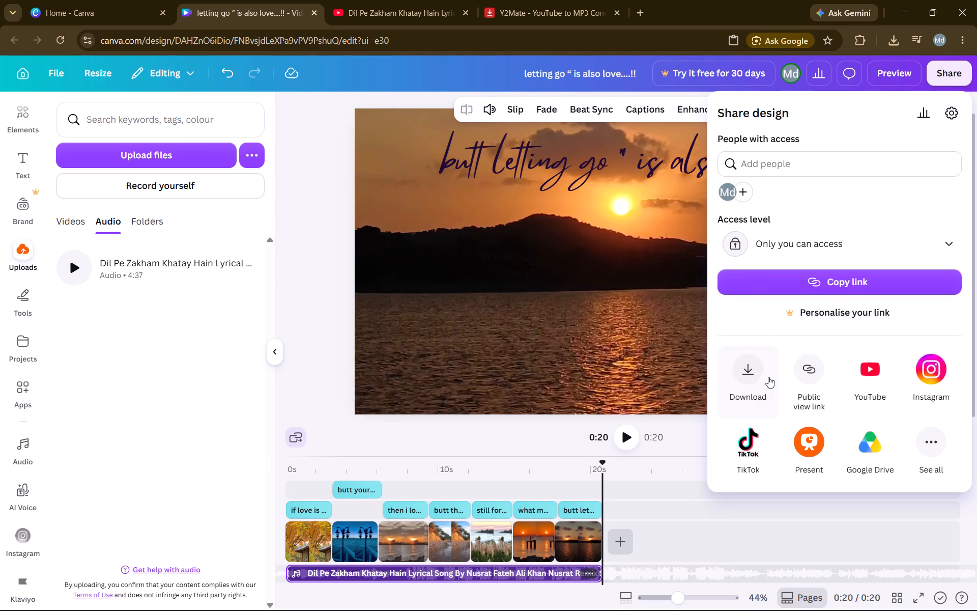
{"action": "left_click", "coordinate": [741, 379]}
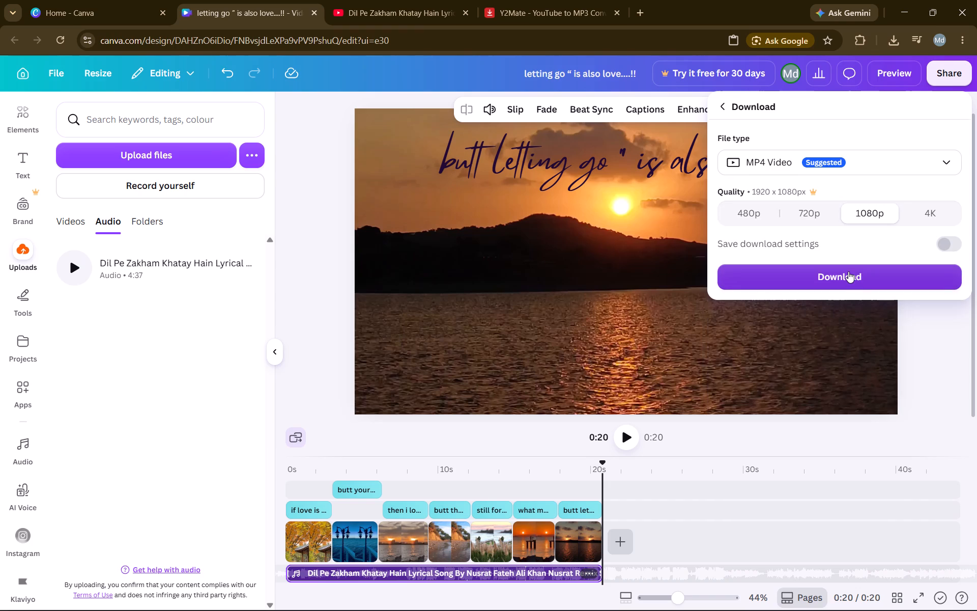
{"action": "left_click", "coordinate": [848, 271]}
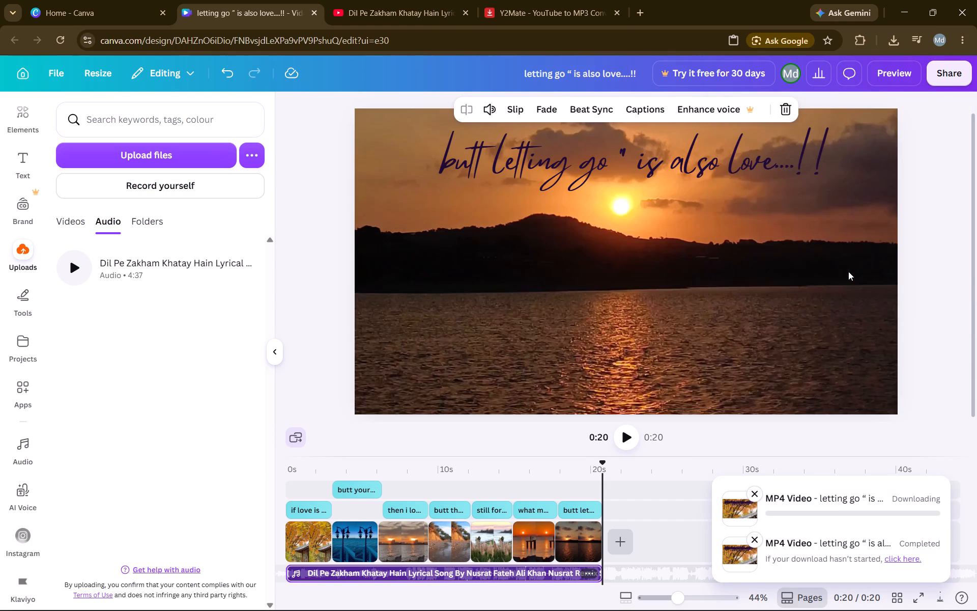
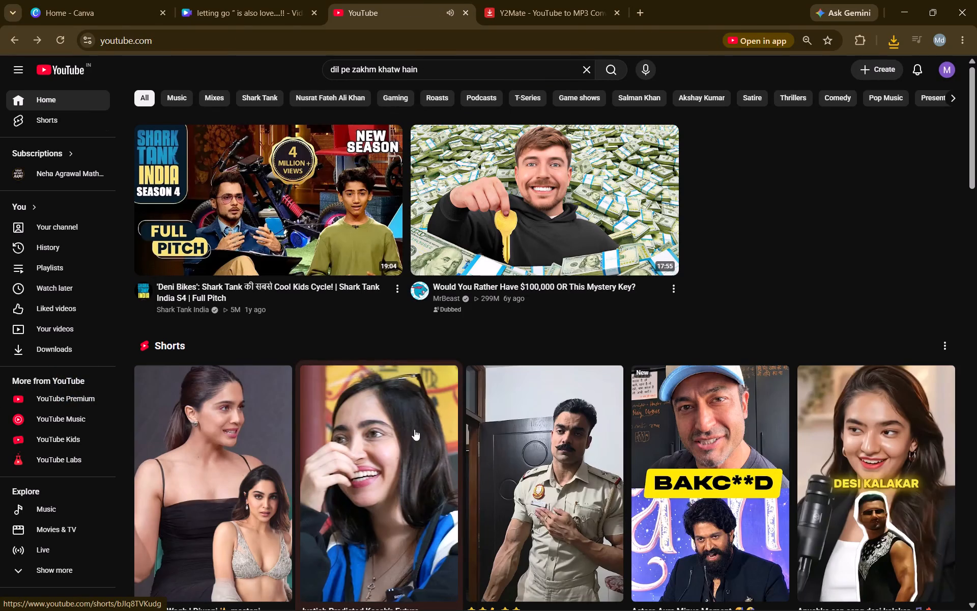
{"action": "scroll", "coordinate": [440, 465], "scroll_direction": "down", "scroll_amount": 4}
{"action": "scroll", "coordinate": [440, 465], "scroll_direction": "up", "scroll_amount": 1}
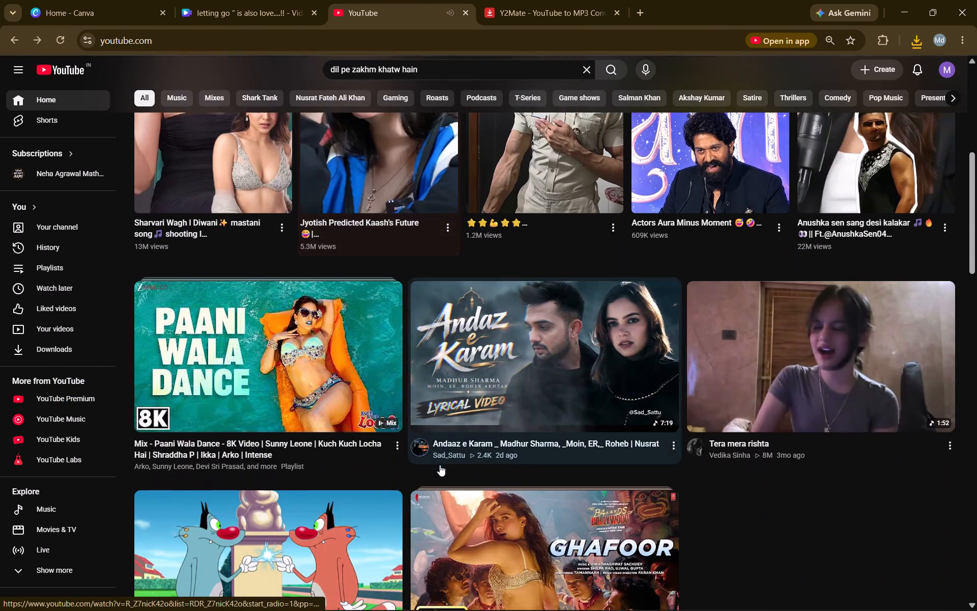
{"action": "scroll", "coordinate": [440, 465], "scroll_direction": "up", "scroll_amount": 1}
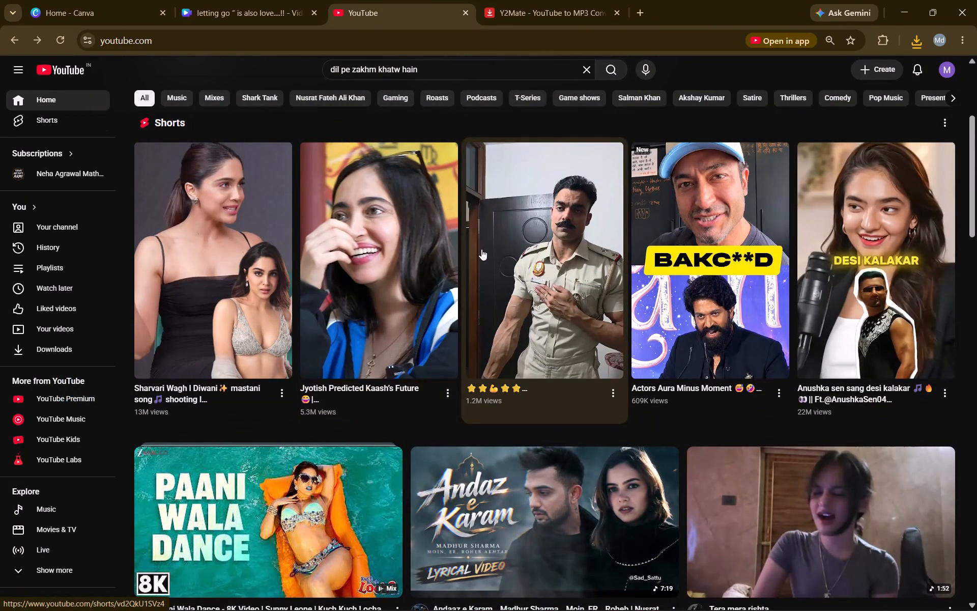
Return to the Canva design and download the completed MP4 export again from its notification.
{"action": "left_click", "coordinate": [288, 10]}
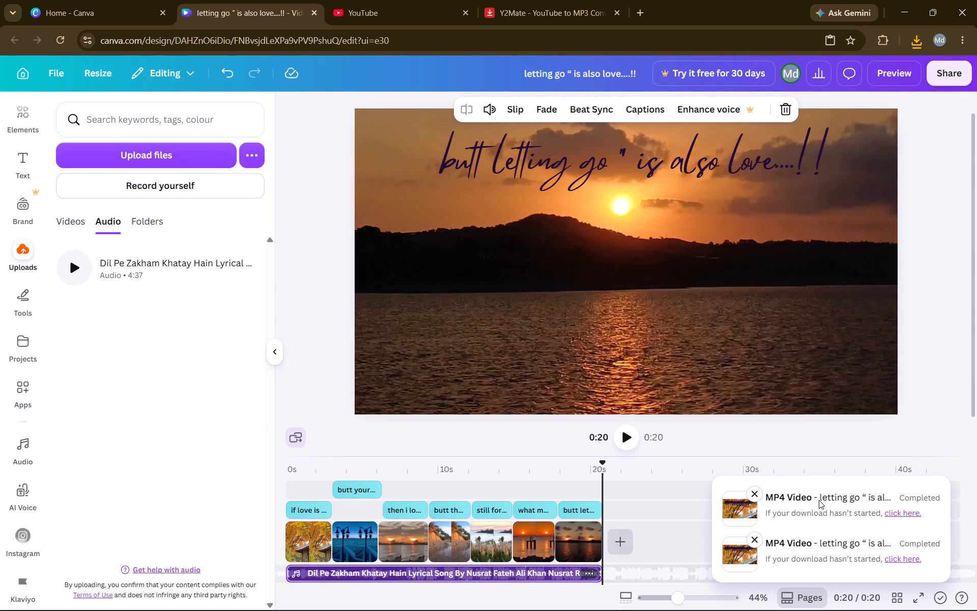
{"action": "left_click", "coordinate": [819, 500]}
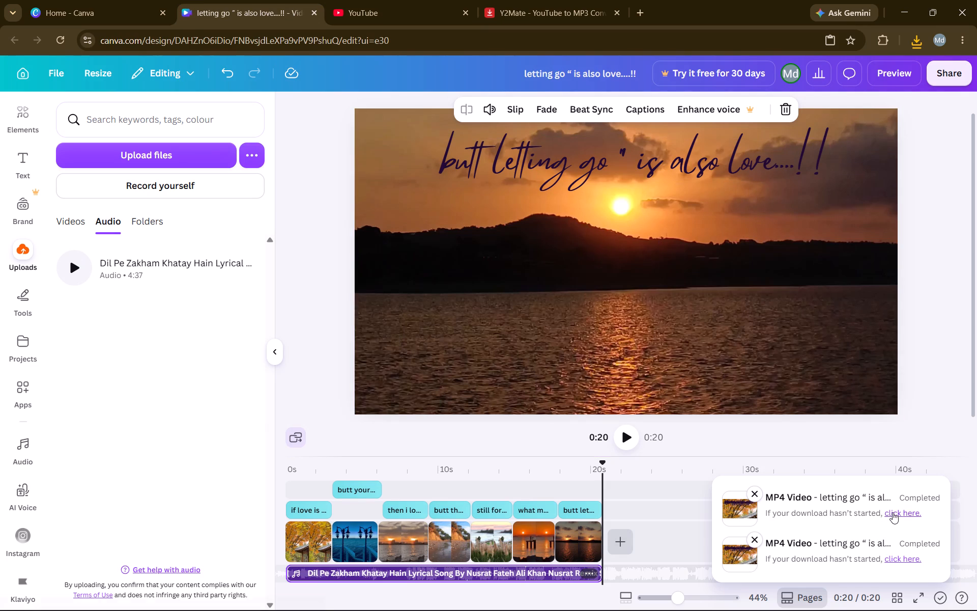
{"action": "left_click", "coordinate": [893, 512]}
Open the most recently downloaded "letting go" video in Media Player to check it, and close the player.
{"action": "left_click", "coordinate": [915, 44]}
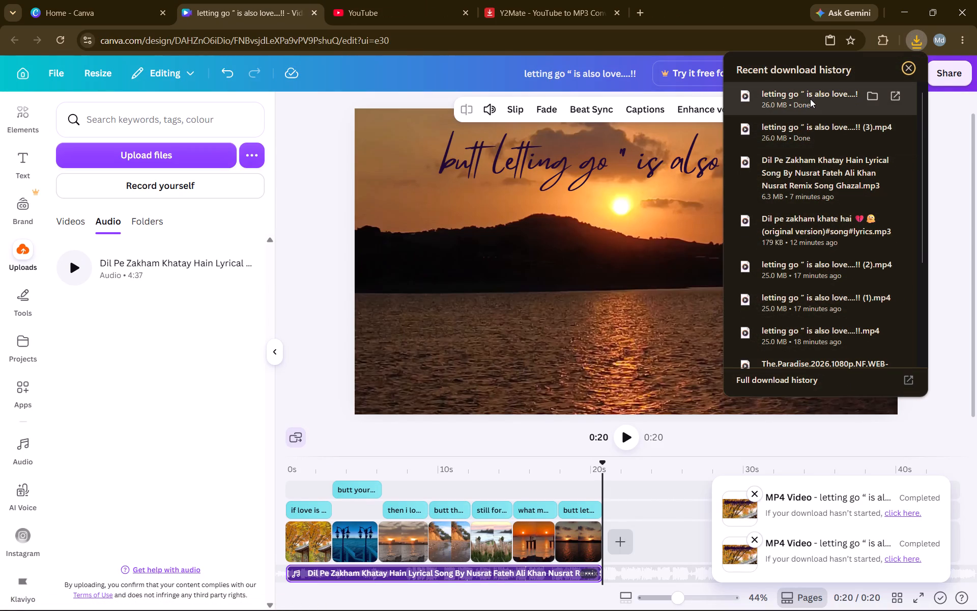
{"action": "left_click", "coordinate": [810, 99]}
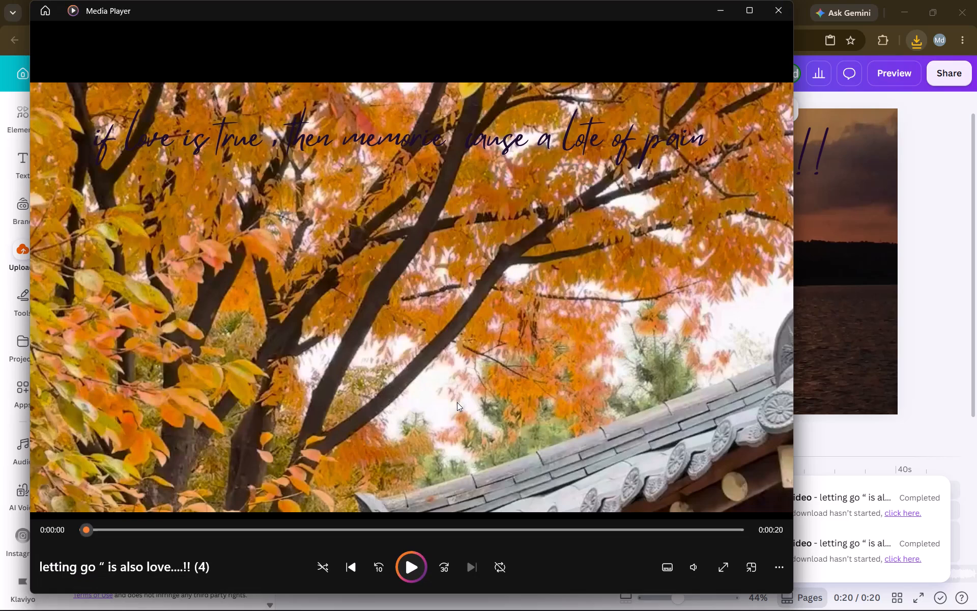
{"action": "left_click", "coordinate": [777, 11]}
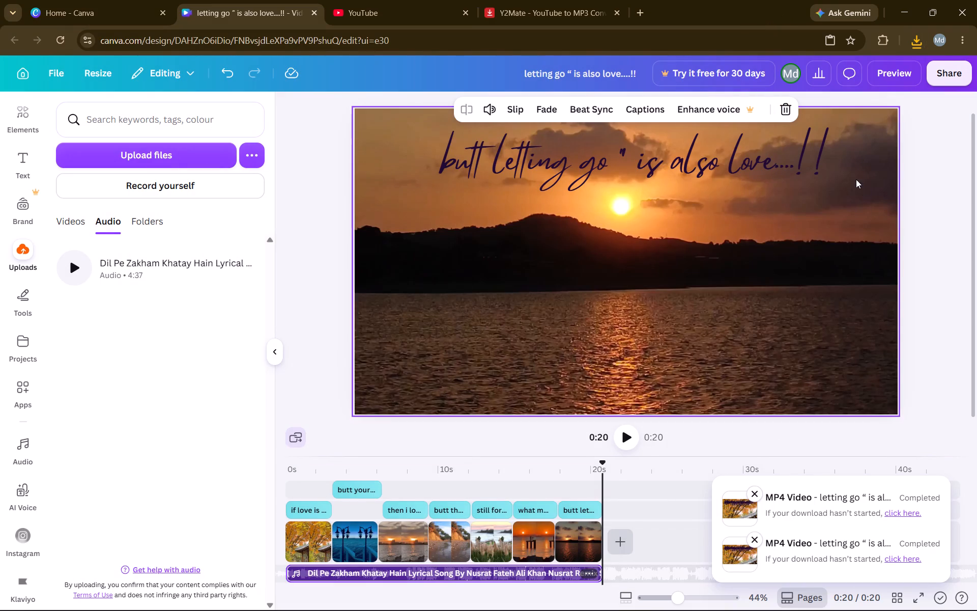
Close the Y2Mate converter page and switch to the YouTube page.
{"action": "left_click", "coordinate": [618, 10]}
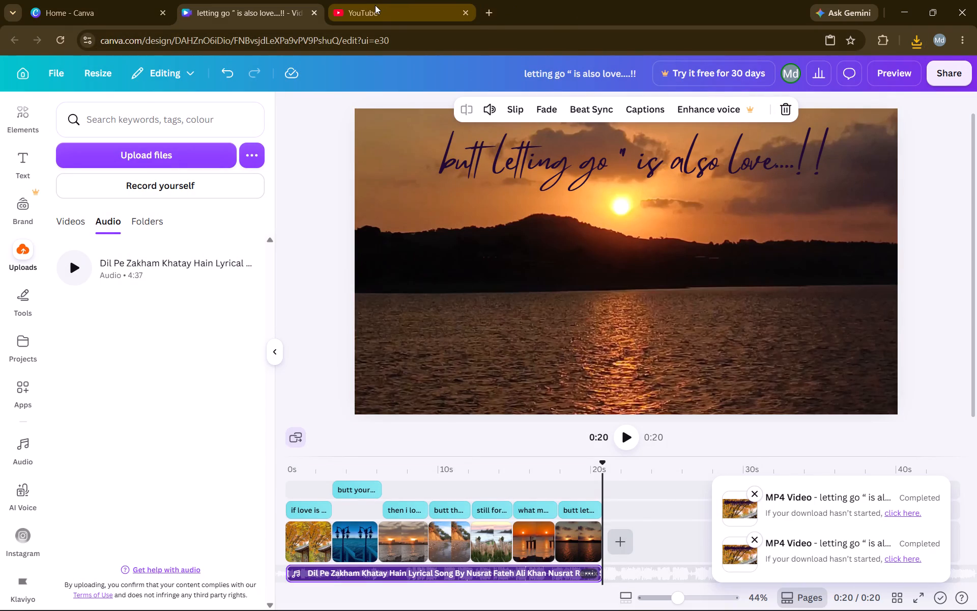
{"action": "left_click", "coordinate": [375, 5]}
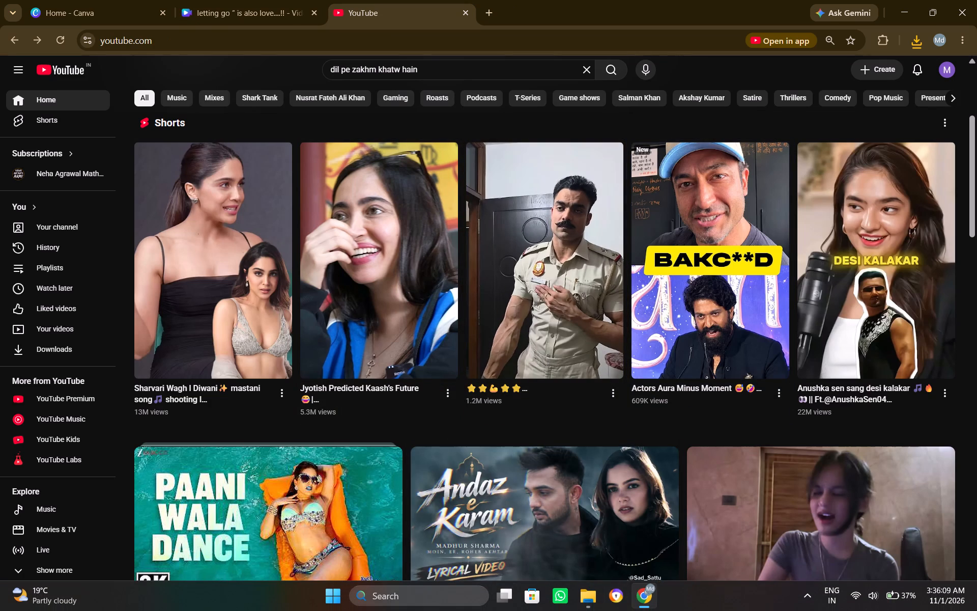
Launch the Kuro app from the recent Windows searches.
{"action": "left_click", "coordinate": [433, 601]}
{"action": "left_click", "coordinate": [430, 180]}
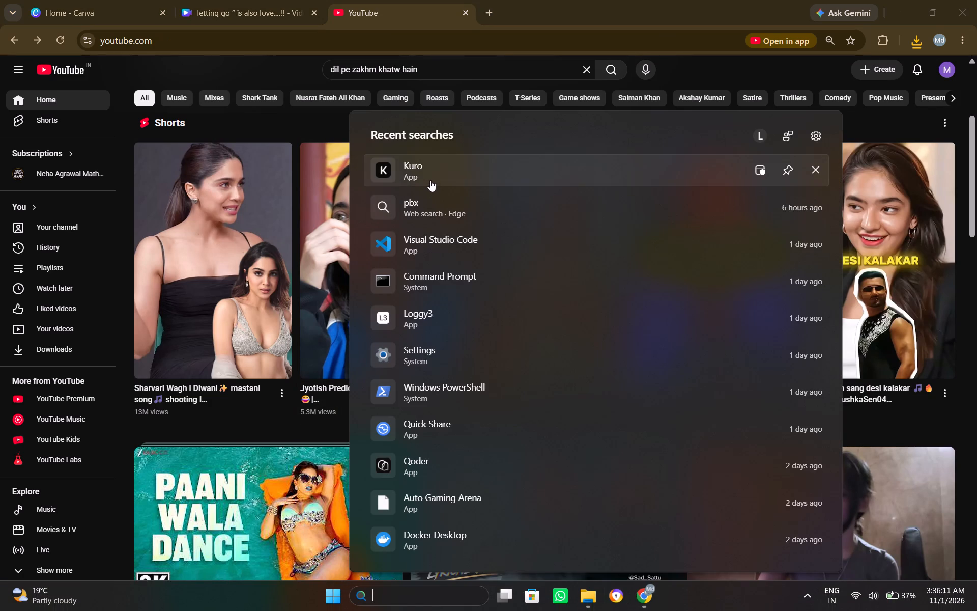